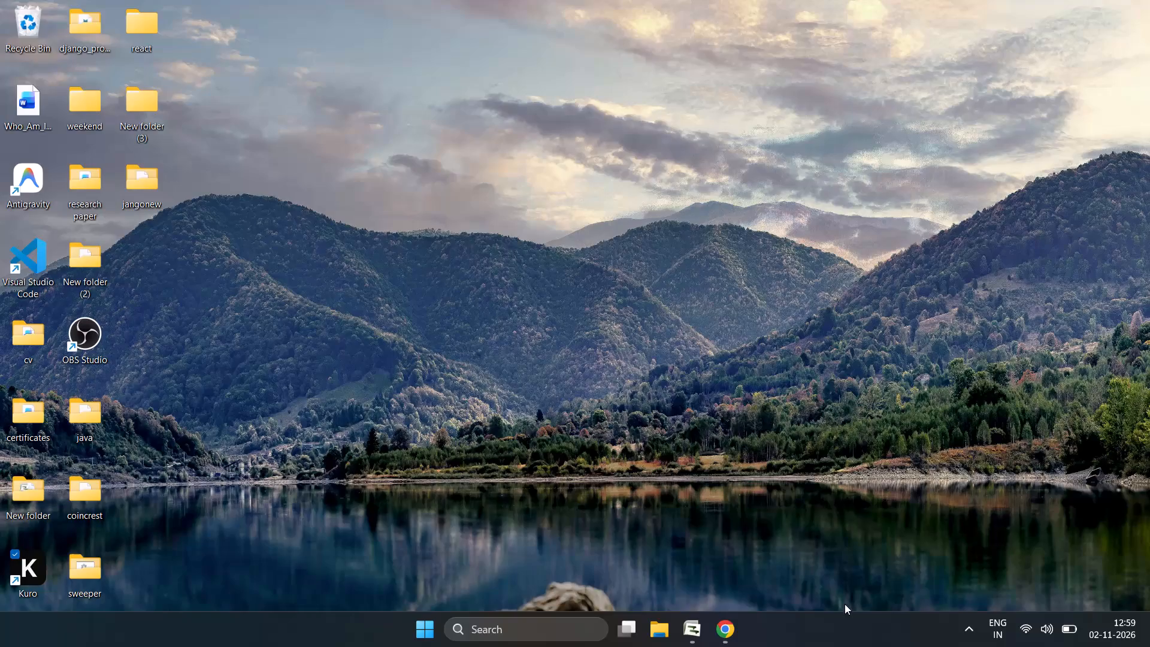
Bring up the blank Microsoft Project plan and close the Google Chrome browser window.
{"action": "left_click", "coordinate": [706, 625]}
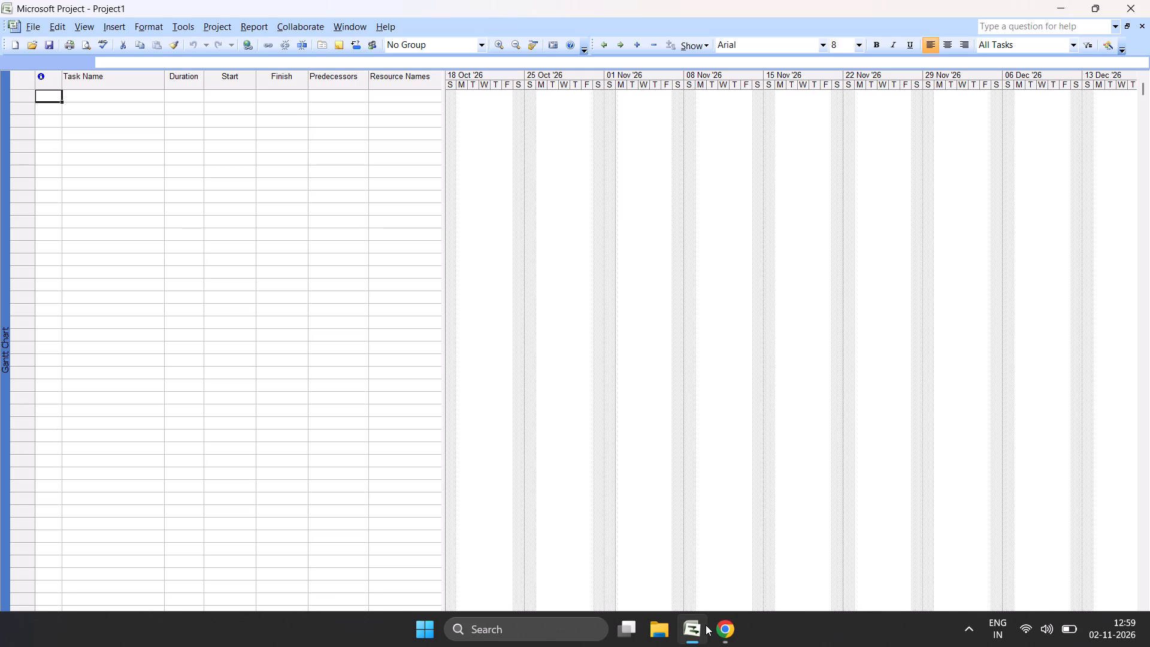
{"action": "left_click", "coordinate": [719, 625]}
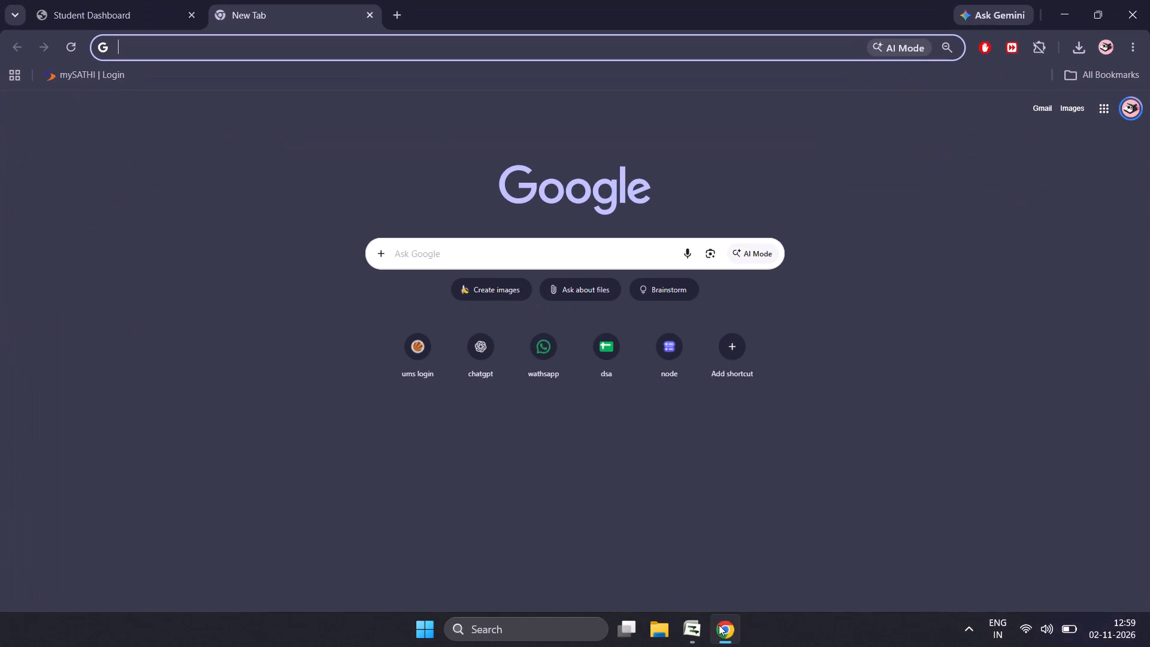
{"action": "left_click", "coordinate": [1149, 3]}
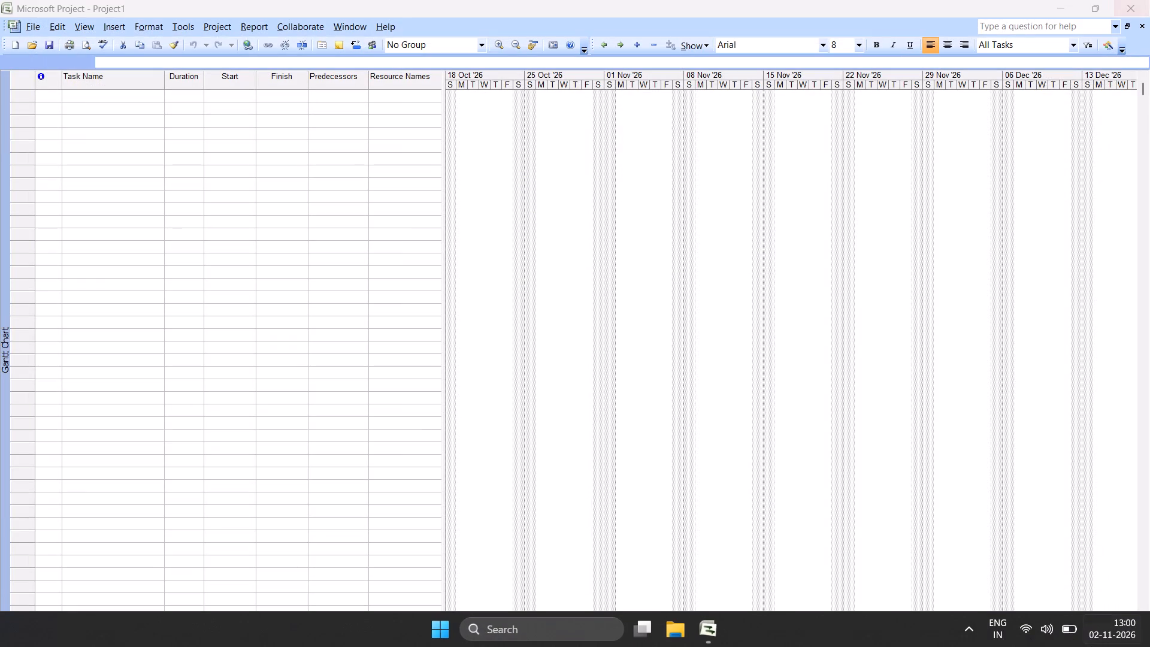
Turn on airplane mode in the Windows quick settings.
{"action": "left_click", "coordinate": [1016, 638]}
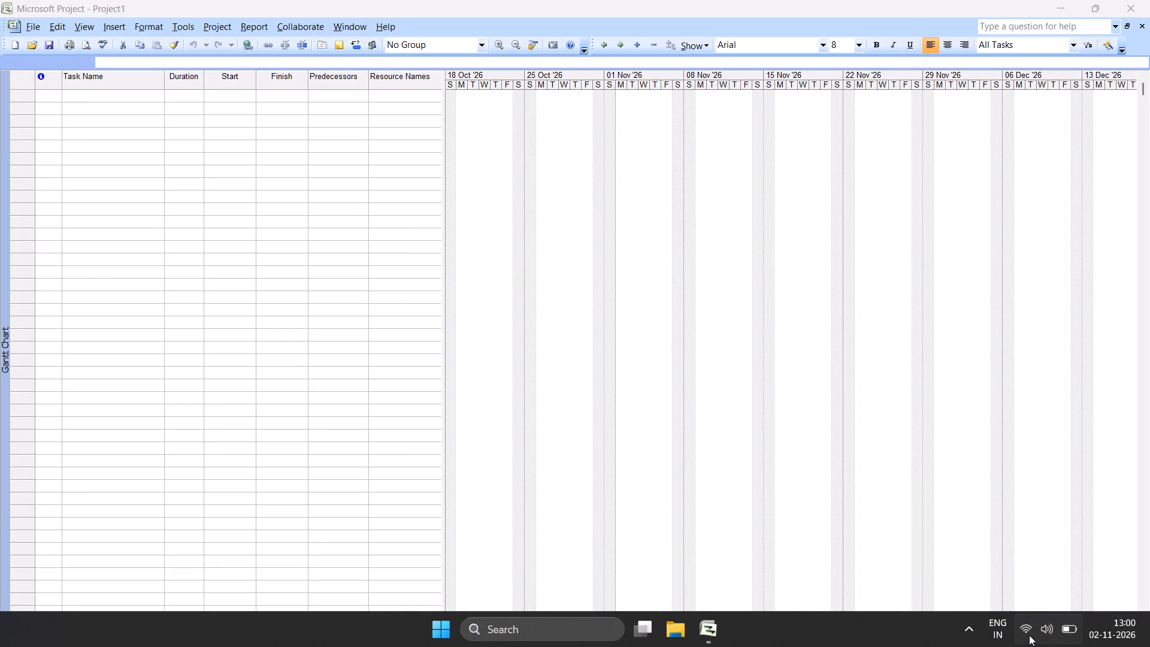
{"action": "left_click", "coordinate": [1032, 634]}
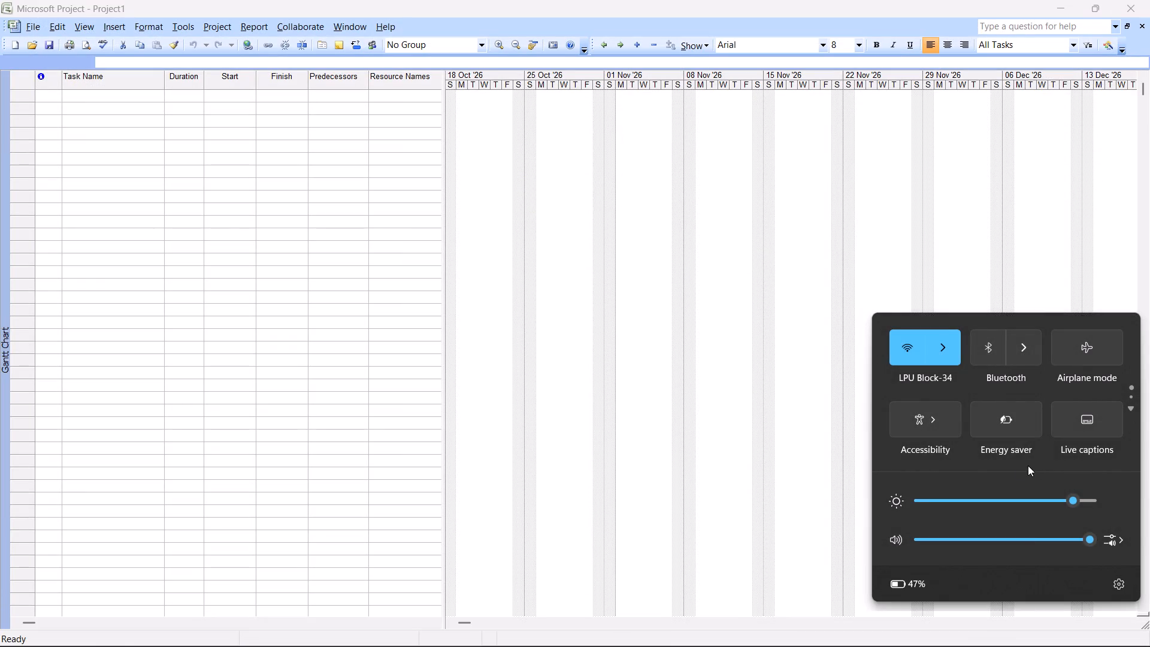
{"action": "left_click", "coordinate": [1074, 371]}
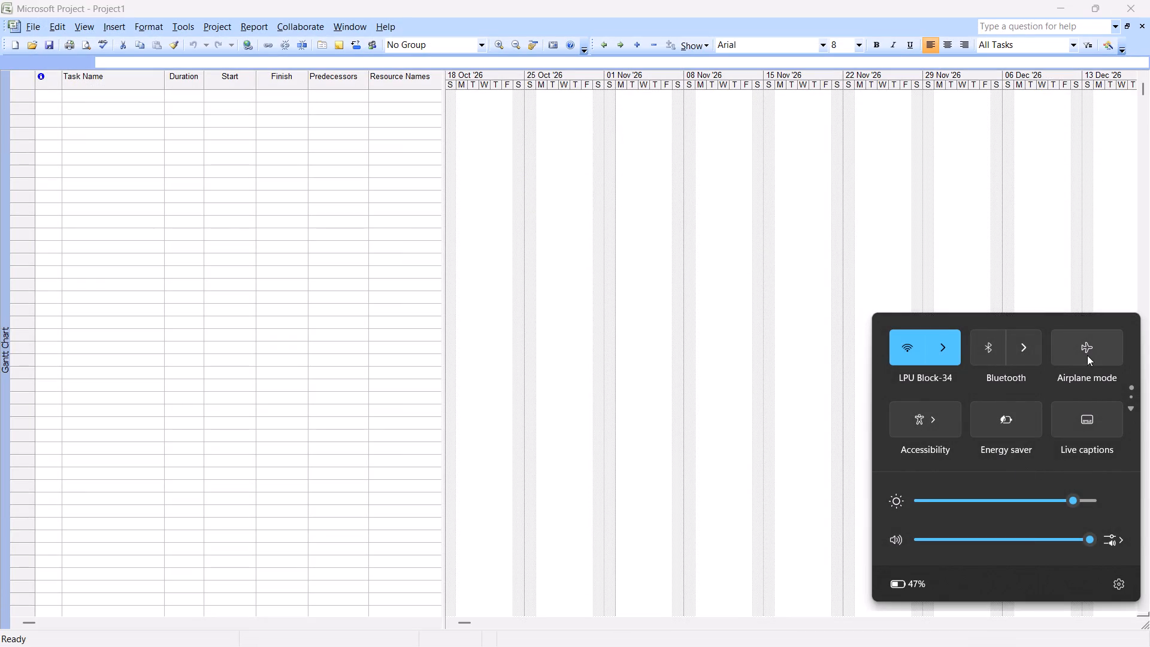
{"action": "left_click", "coordinate": [1087, 355]}
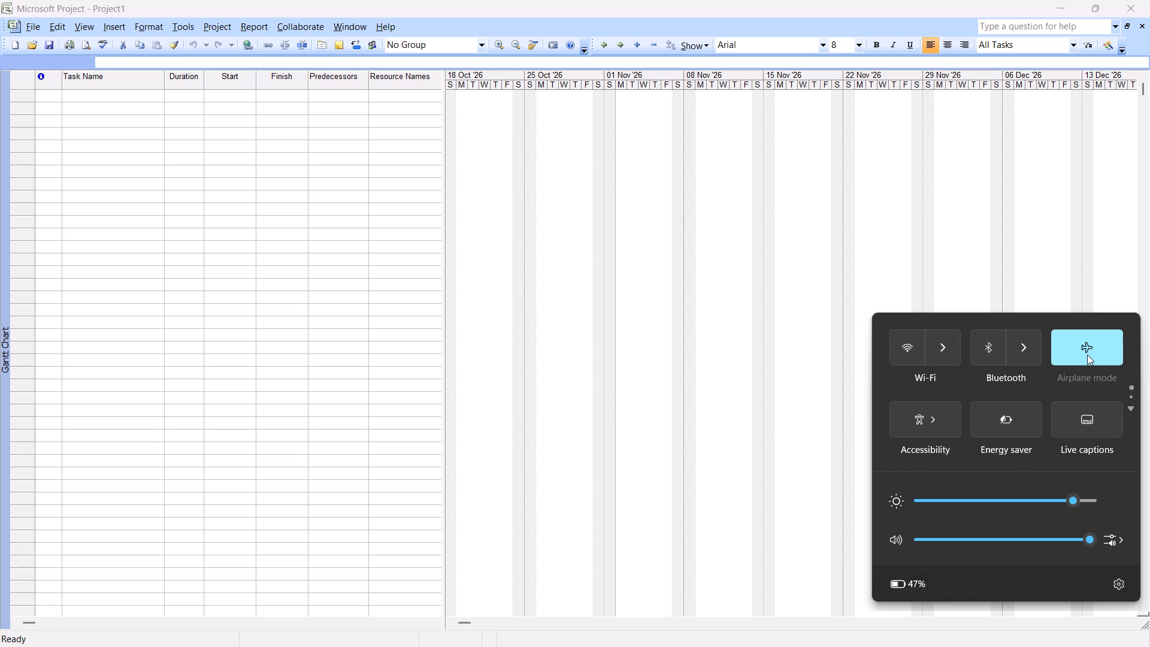
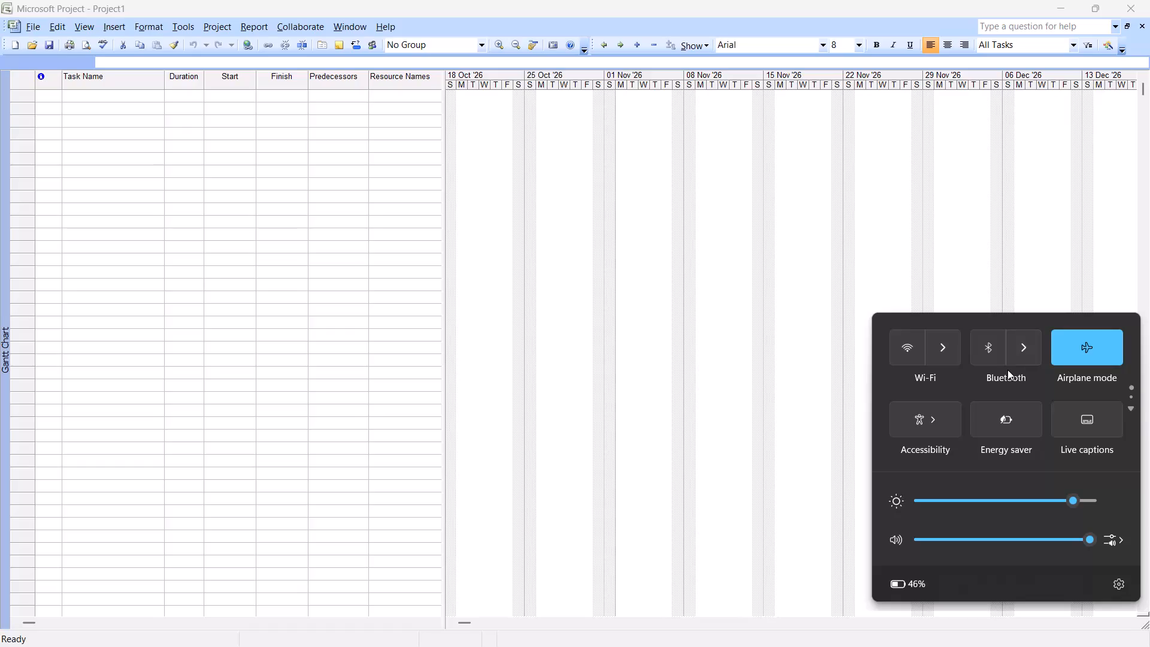
Dismiss the quick settings flyout and return to the blank project's Gantt chart in Microsoft Project.
{"action": "left_click", "coordinate": [906, 239]}
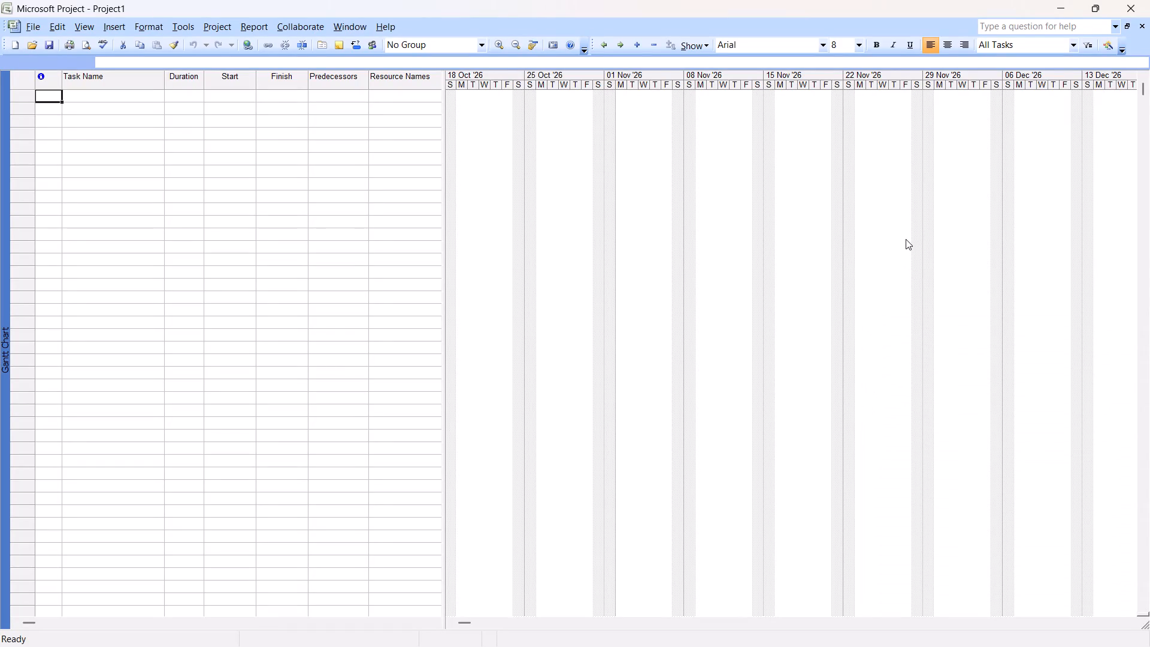
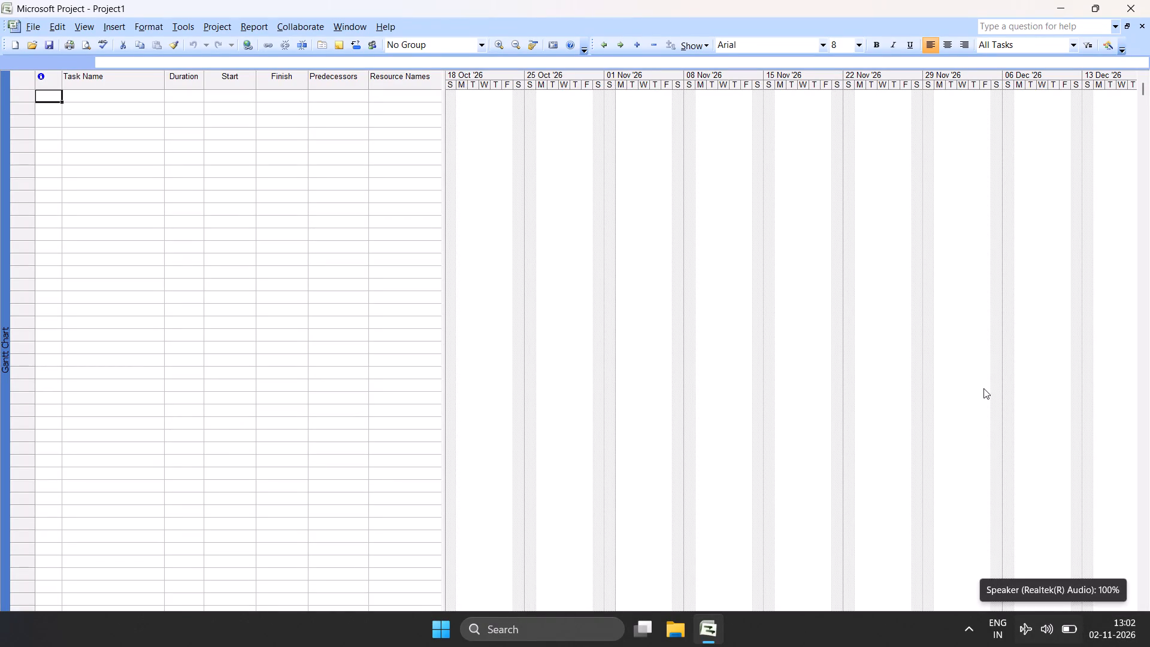
Turn on Energy saver in the Windows quick settings and return to the blank project's Gantt chart.
{"action": "left_click", "coordinate": [1025, 631]}
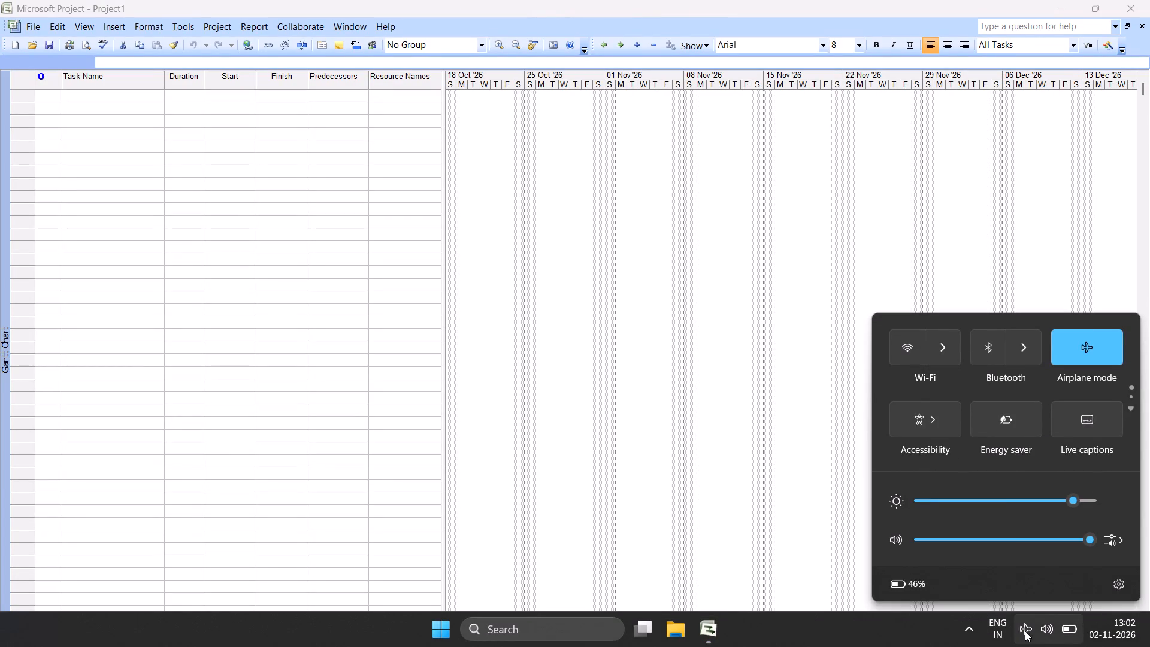
{"action": "left_click", "coordinate": [1029, 421]}
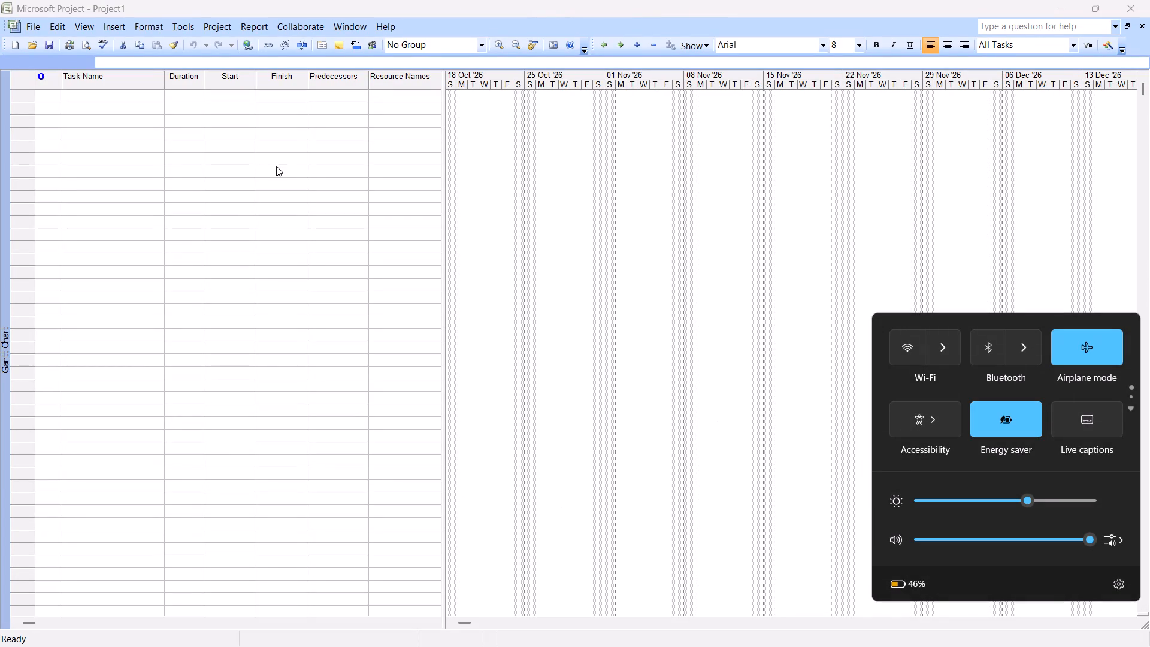
{"action": "left_click", "coordinate": [78, 104]}
{"action": "left_click", "coordinate": [55, 98]}
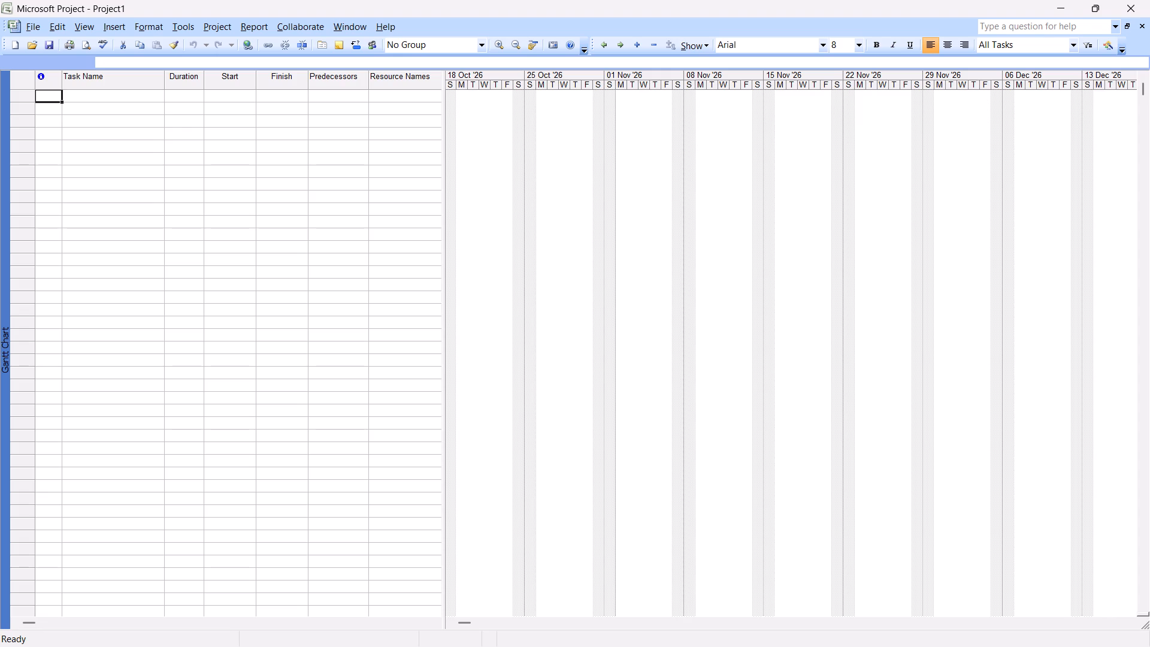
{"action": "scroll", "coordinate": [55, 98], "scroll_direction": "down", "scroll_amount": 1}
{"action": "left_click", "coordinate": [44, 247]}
Save the blank project to the Desktop under the file name CA2.
{"action": "key", "text": "ctrl+s"}
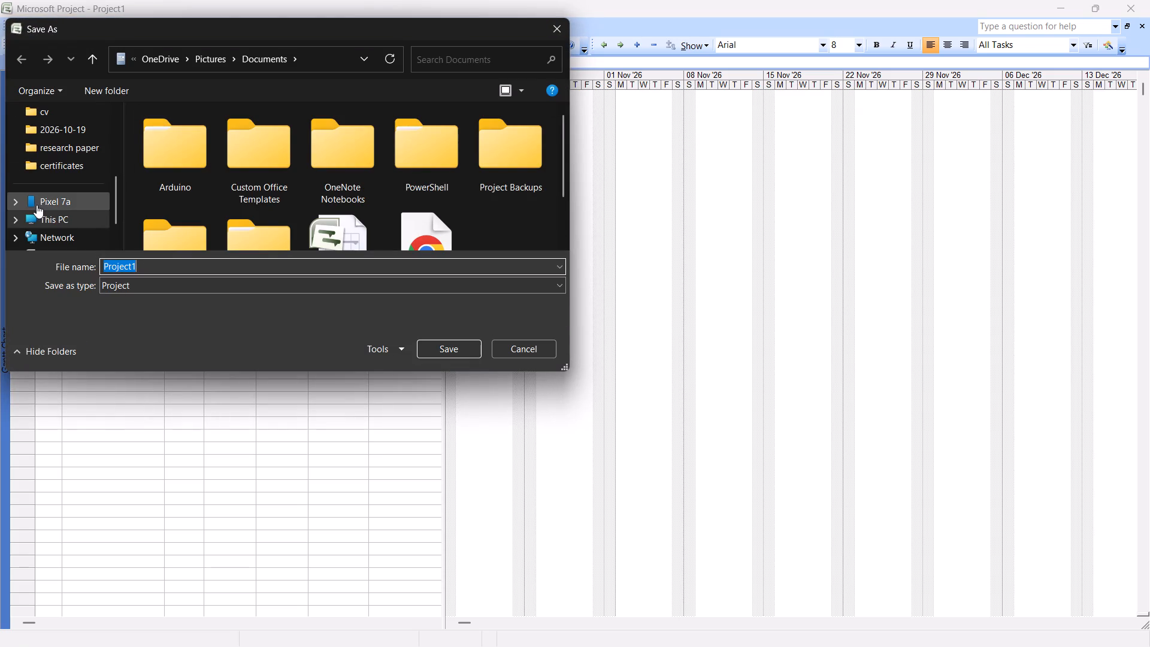
{"action": "left_click", "coordinate": [51, 117]}
{"action": "scroll", "coordinate": [51, 135], "scroll_direction": "up", "scroll_amount": 6}
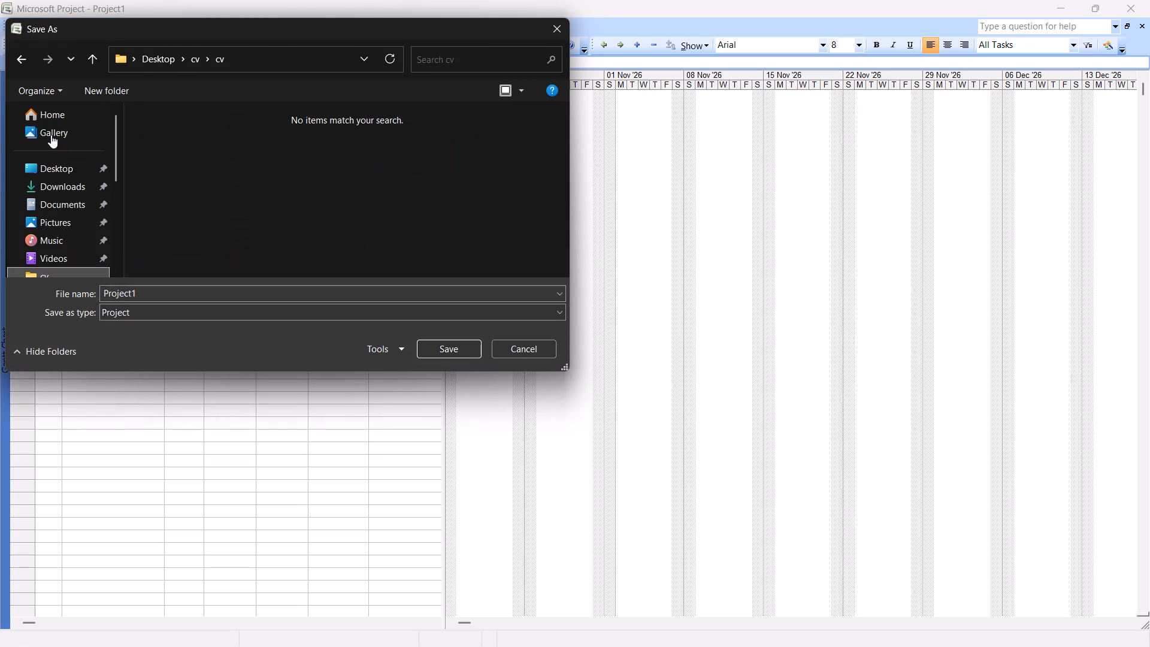
{"action": "scroll", "coordinate": [51, 135], "scroll_direction": "up", "scroll_amount": 3}
{"action": "left_click", "coordinate": [53, 178]}
{"action": "left_click", "coordinate": [66, 171]}
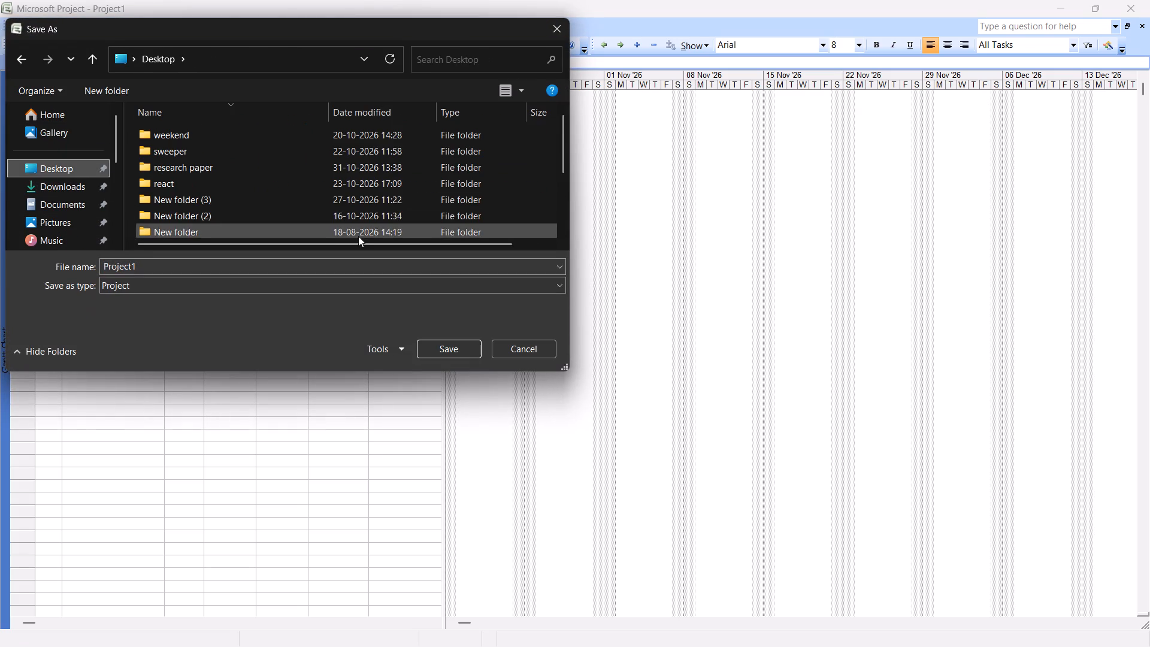
{"action": "left_click", "coordinate": [297, 265]}
{"action": "type", "text": "CA@"}
{"action": "key", "text": "BackSpace"}
{"action": "key", "text": "2"}
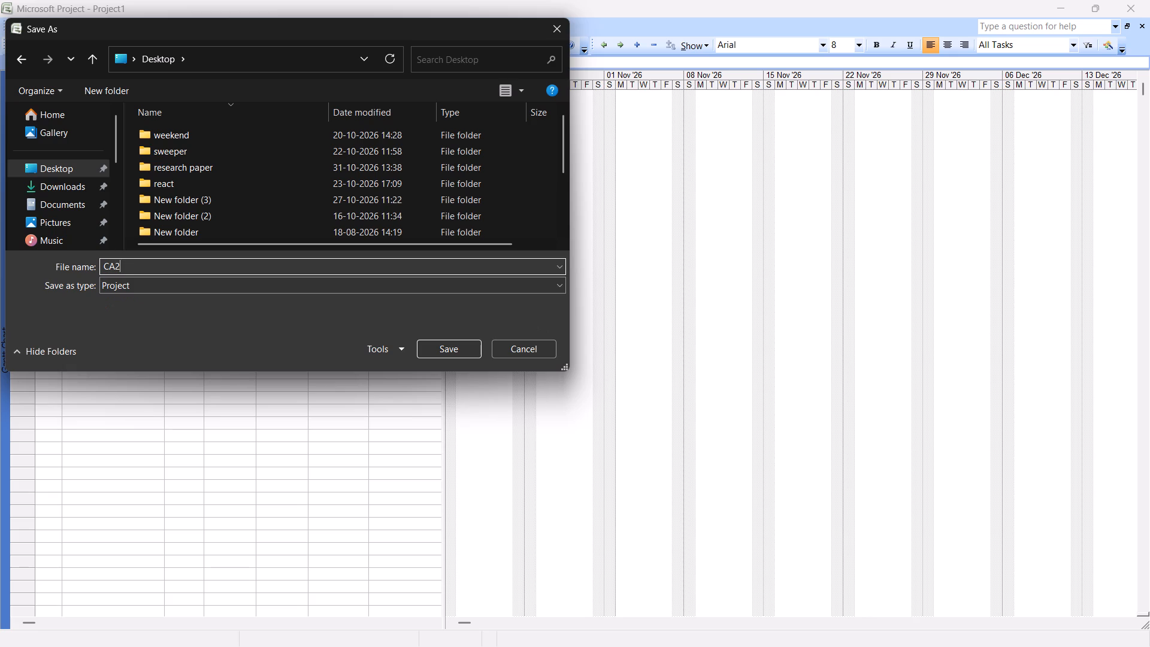
{"action": "left_click", "coordinate": [446, 346]}
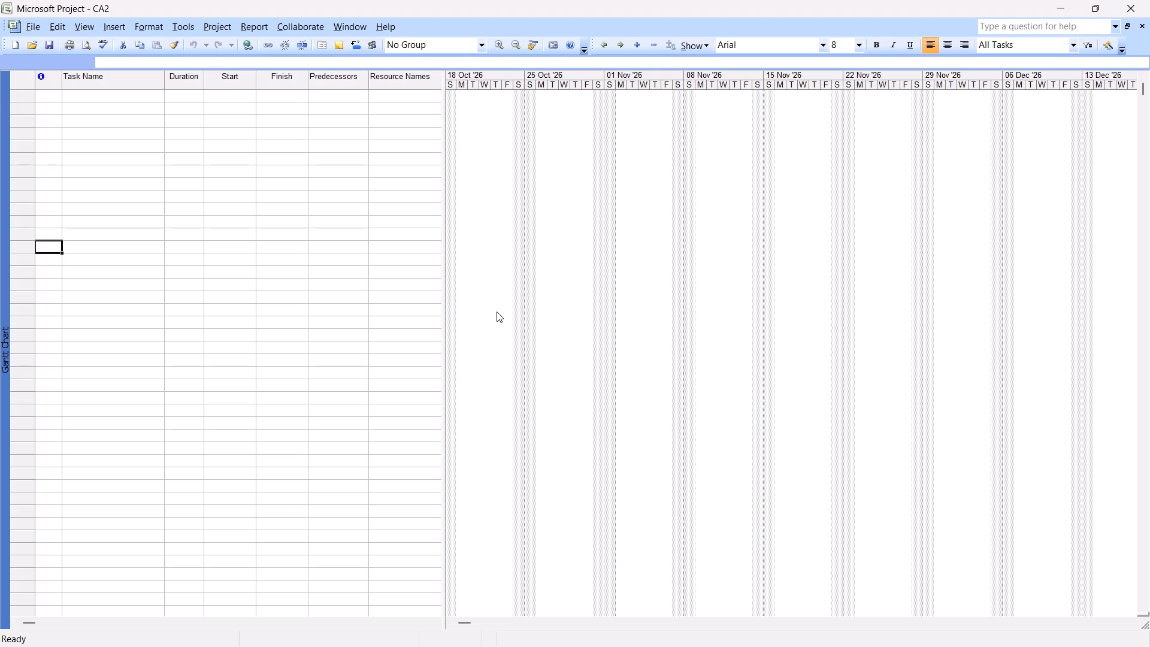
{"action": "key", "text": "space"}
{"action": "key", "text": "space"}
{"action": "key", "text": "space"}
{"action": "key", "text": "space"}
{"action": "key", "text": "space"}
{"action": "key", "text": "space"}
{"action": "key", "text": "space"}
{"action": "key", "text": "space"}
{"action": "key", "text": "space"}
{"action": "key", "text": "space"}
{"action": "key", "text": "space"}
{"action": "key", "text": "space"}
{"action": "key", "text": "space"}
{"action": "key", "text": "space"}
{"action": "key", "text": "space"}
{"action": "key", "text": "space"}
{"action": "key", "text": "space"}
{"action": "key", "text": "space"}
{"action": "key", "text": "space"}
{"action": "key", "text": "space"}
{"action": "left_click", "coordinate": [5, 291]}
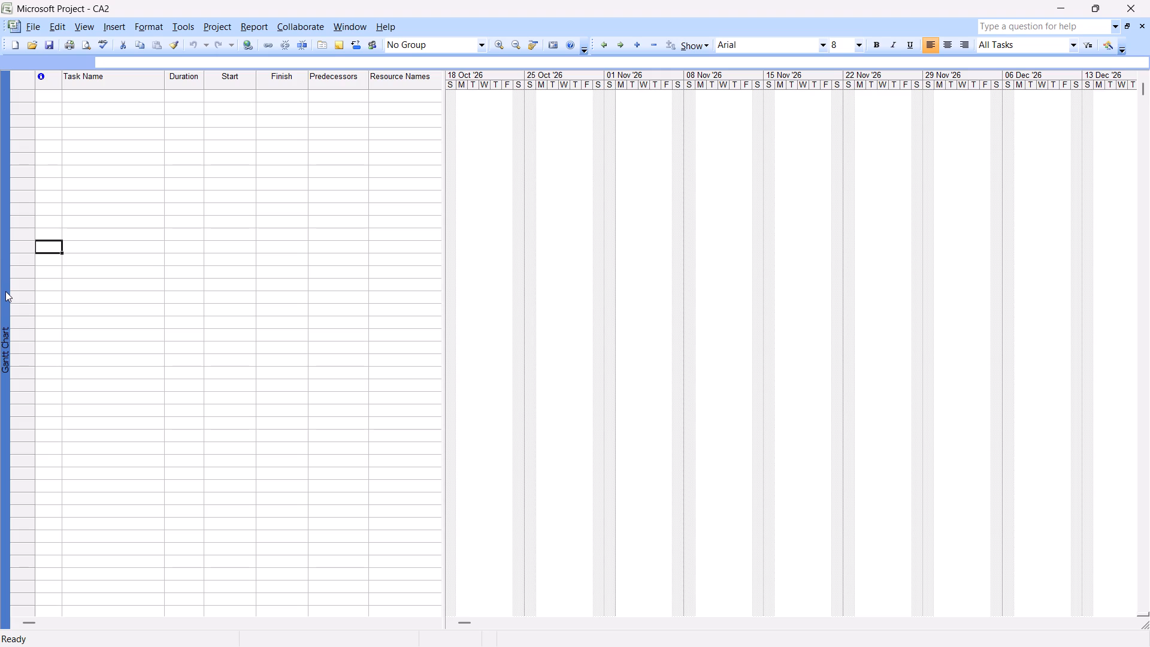
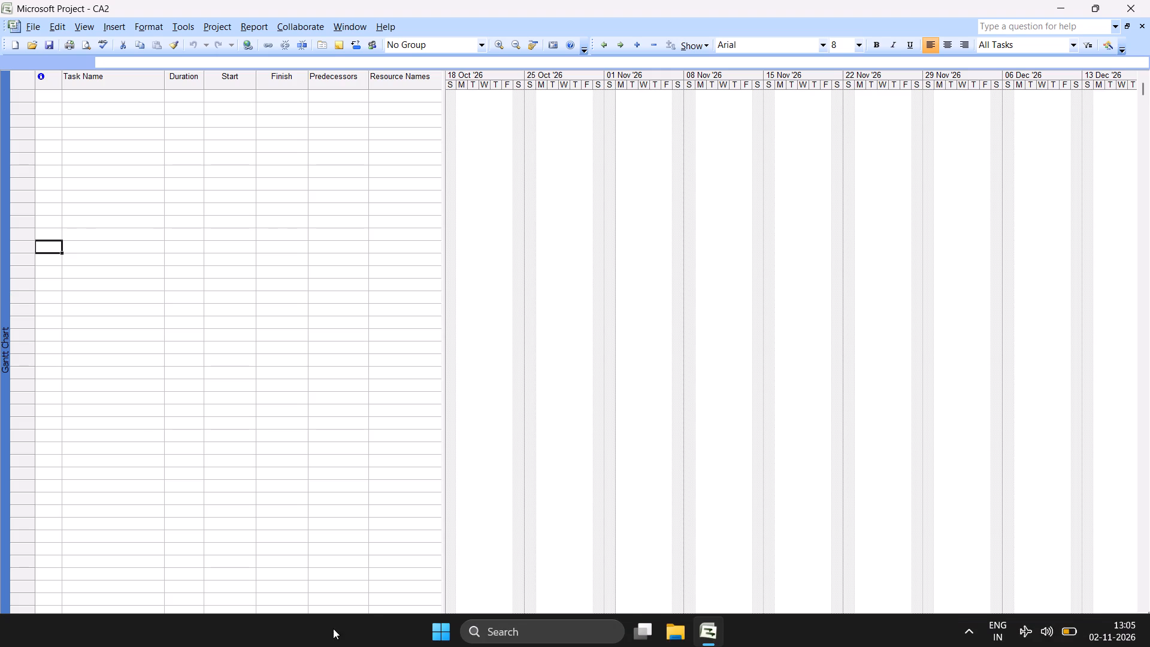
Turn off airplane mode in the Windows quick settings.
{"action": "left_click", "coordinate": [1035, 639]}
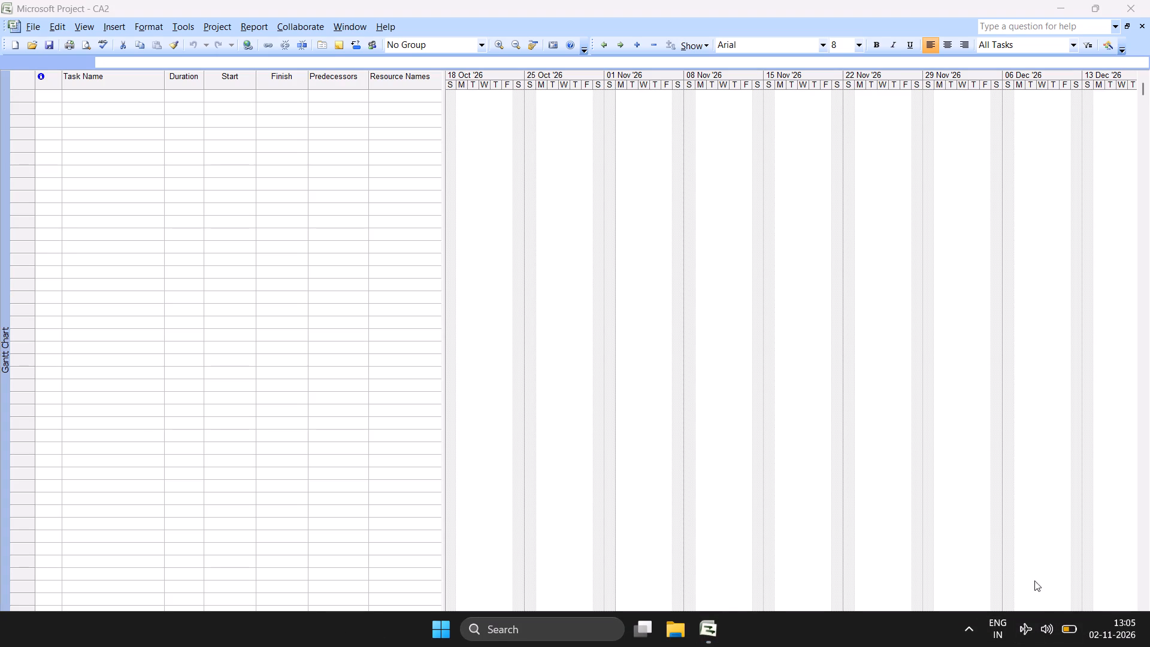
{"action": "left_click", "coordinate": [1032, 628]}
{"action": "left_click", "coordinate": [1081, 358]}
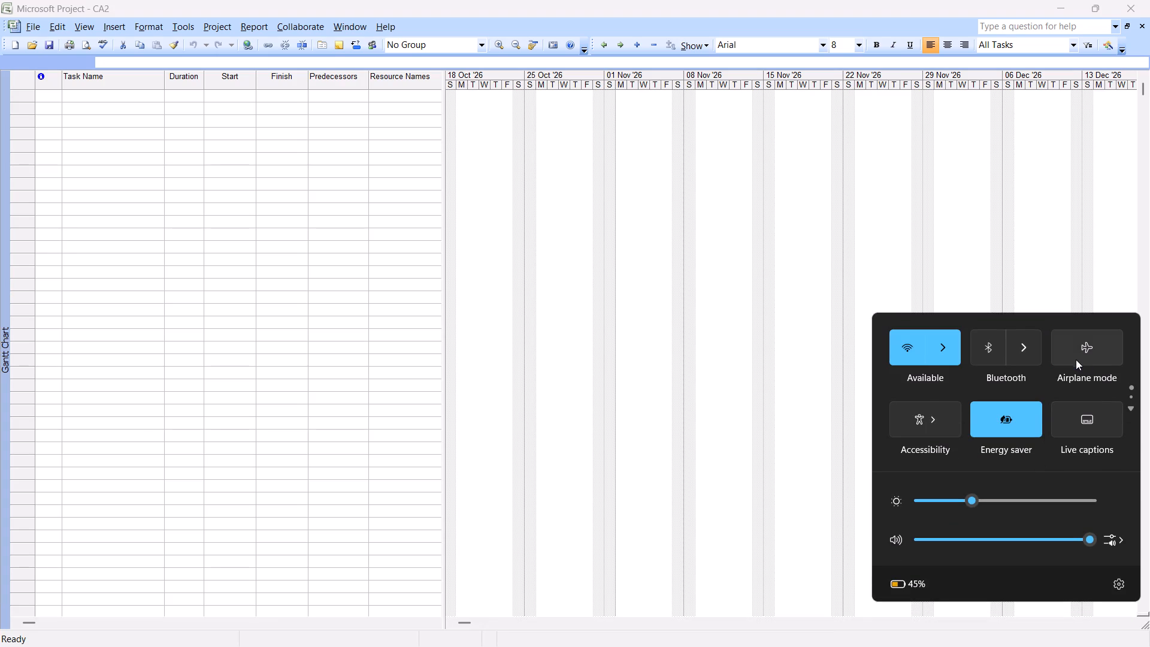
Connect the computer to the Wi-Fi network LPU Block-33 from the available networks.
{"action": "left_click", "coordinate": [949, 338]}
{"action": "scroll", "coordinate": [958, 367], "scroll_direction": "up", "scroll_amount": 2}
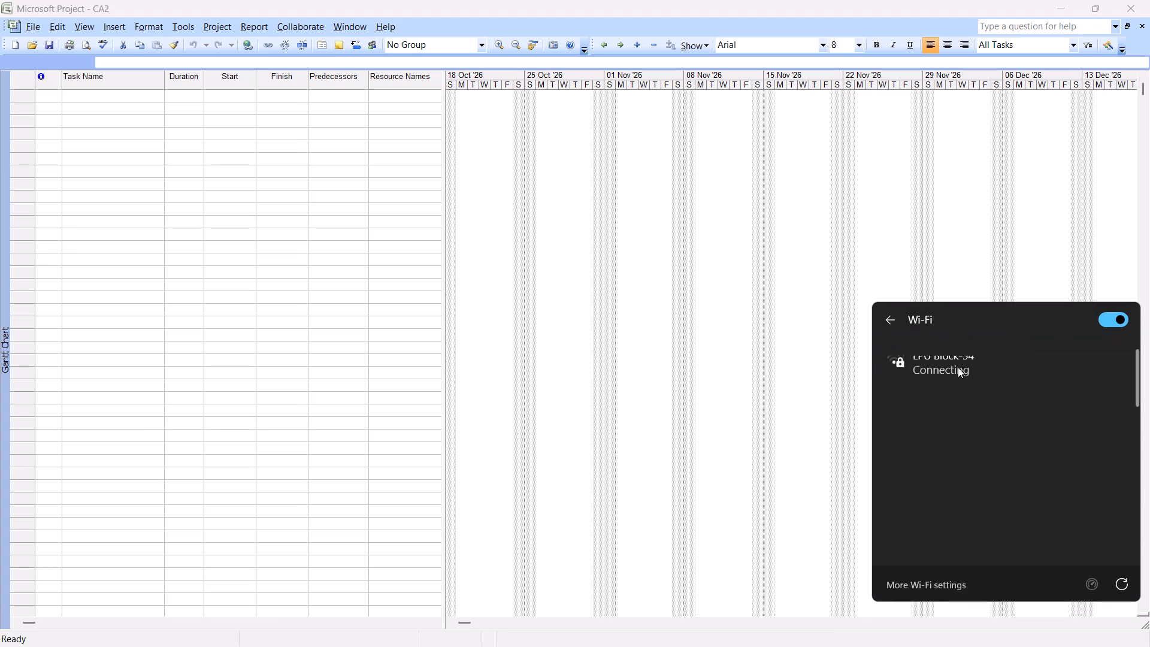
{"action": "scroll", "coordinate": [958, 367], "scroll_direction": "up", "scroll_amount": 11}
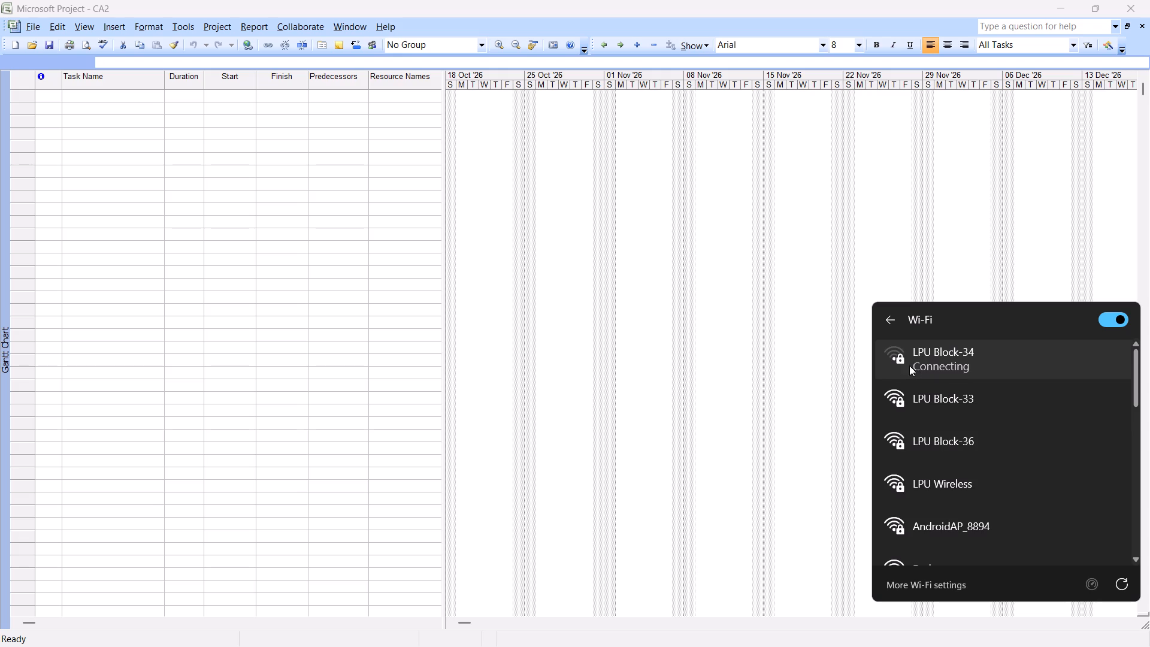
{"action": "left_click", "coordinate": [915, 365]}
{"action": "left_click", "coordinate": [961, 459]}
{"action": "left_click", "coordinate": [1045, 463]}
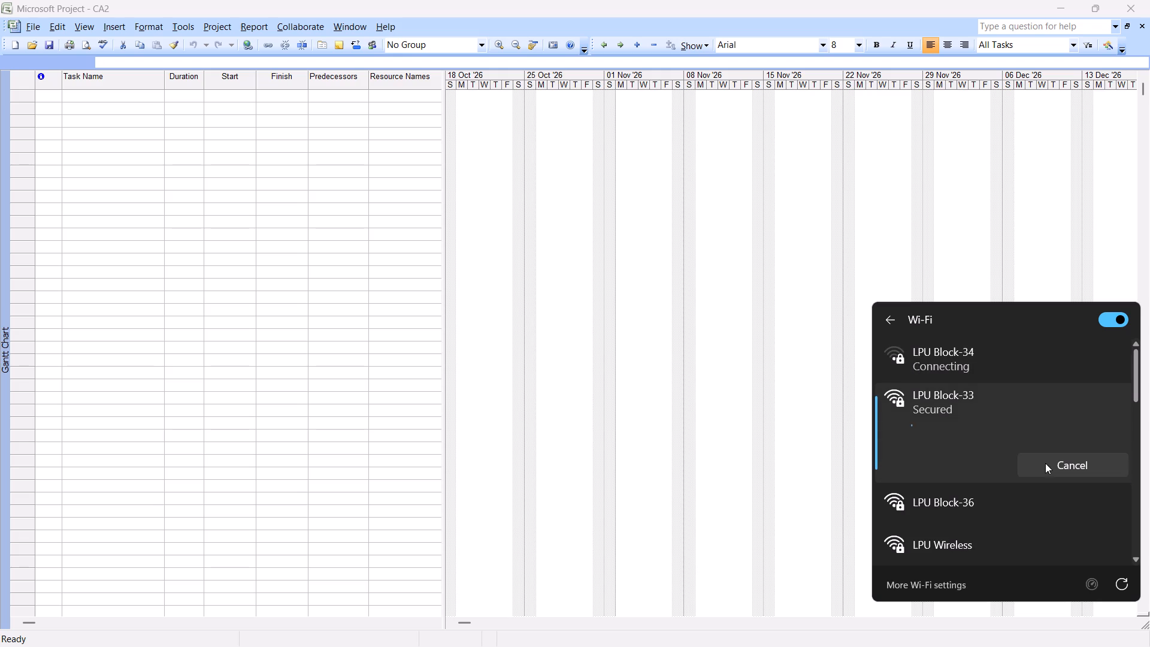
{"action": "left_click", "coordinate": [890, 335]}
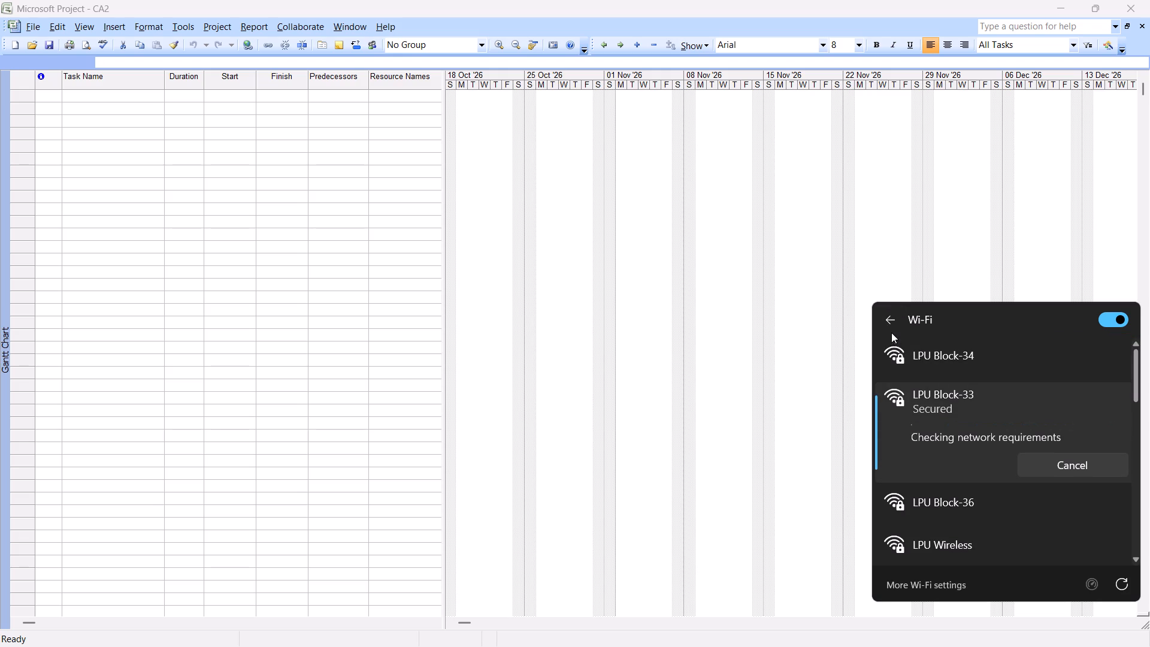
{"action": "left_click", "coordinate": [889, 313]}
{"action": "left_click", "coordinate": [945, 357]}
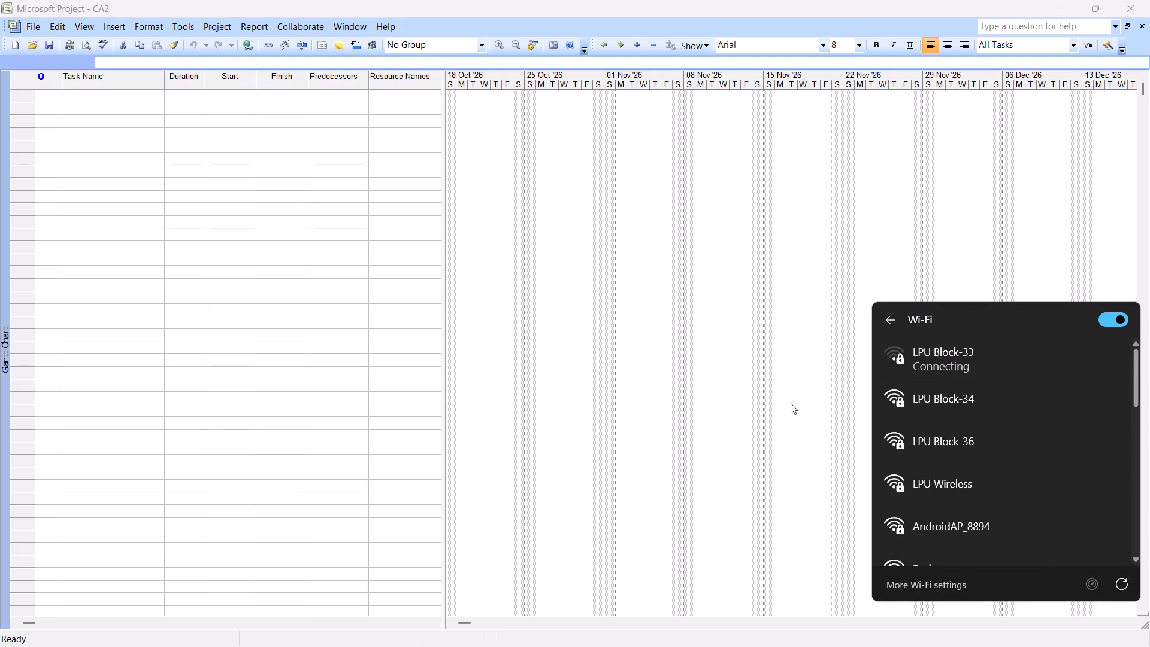
Find Notepad through the Windows search and open it.
{"action": "left_click", "coordinate": [431, 631]}
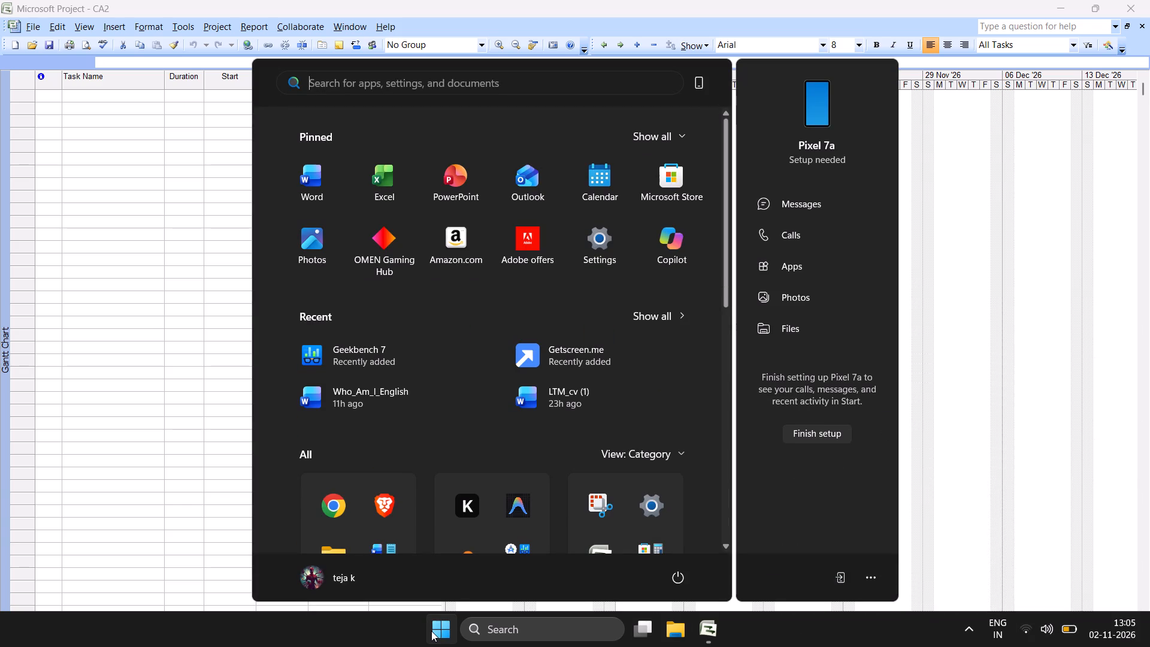
{"action": "left_click", "coordinate": [535, 628]}
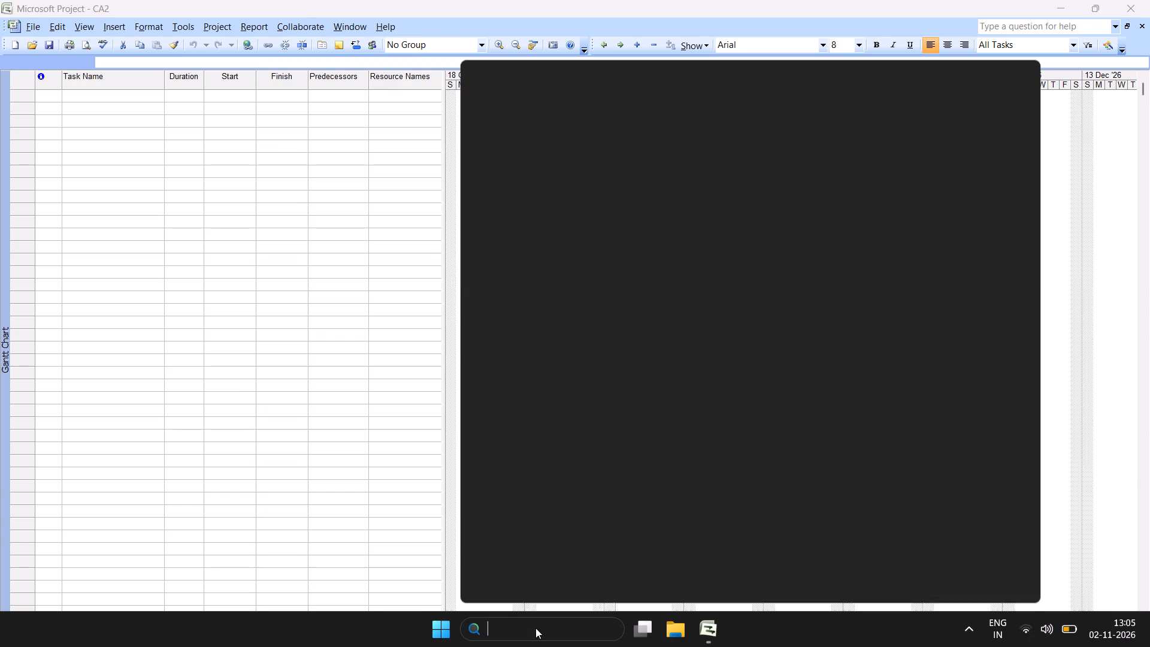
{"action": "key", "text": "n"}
{"action": "key", "text": "Return"}
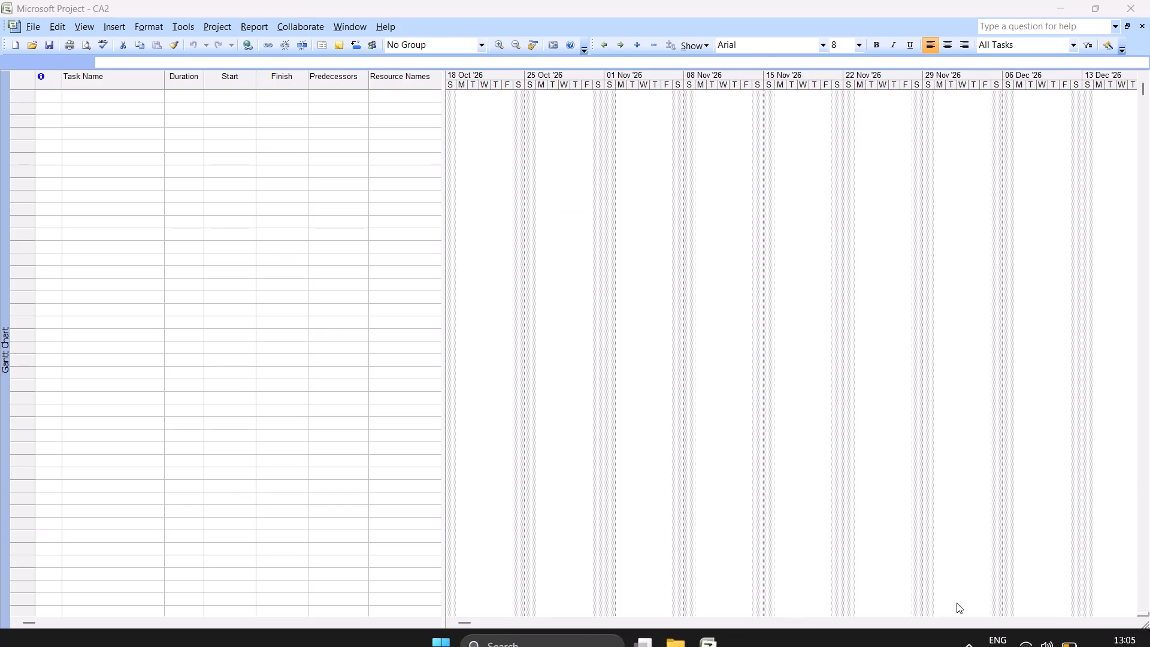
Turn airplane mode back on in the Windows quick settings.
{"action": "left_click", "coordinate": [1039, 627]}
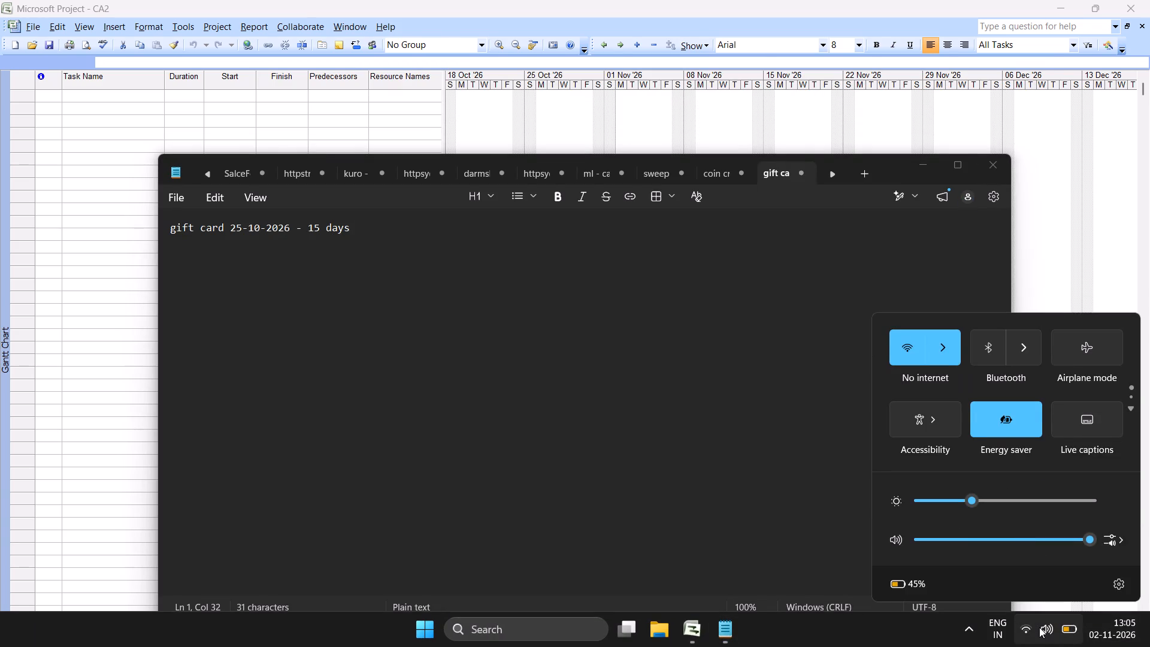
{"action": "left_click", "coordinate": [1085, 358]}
Start a new blank Notepad note and enter the project title "Smart parking management system".
{"action": "left_click", "coordinate": [863, 171]}
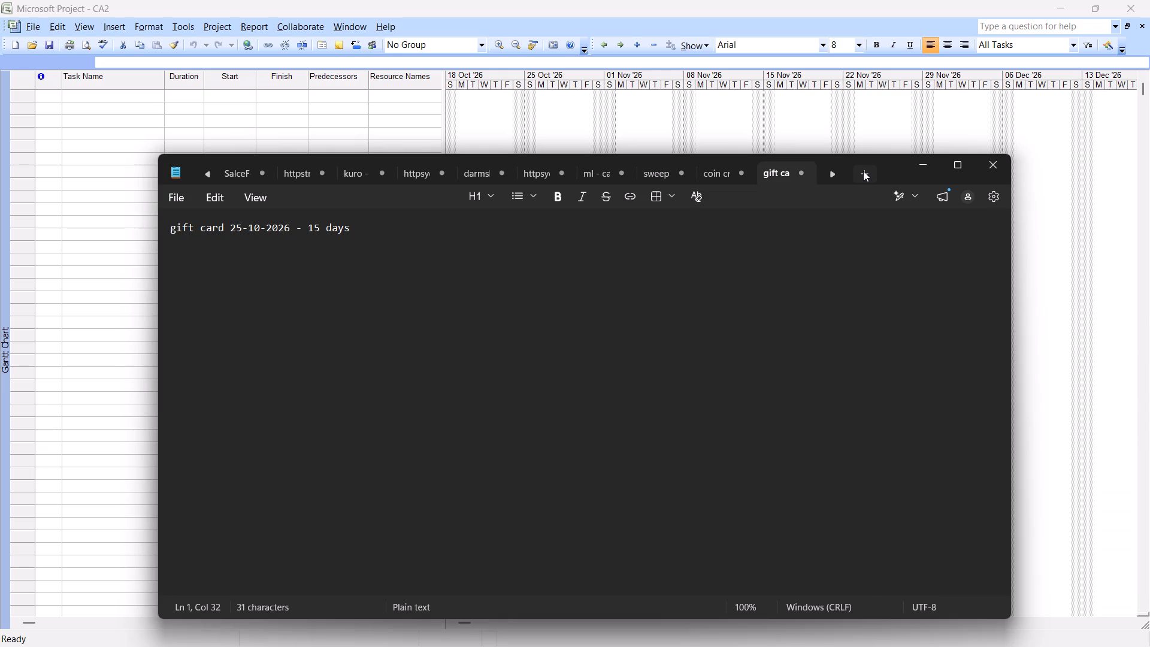
{"action": "left_click", "coordinate": [792, 300]}
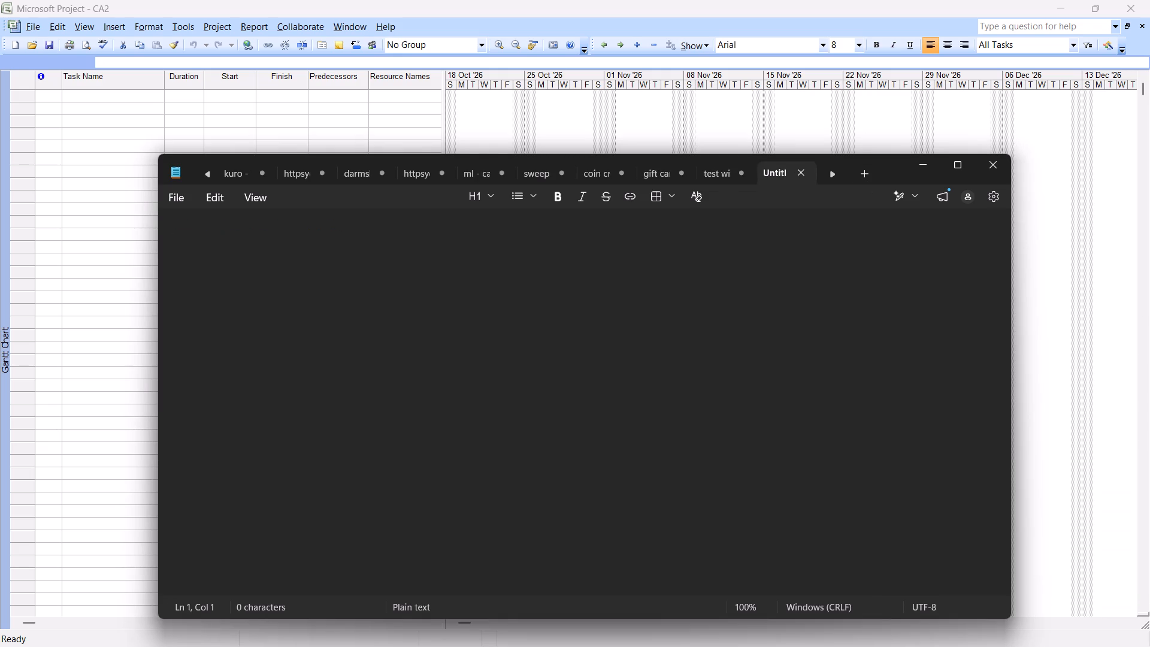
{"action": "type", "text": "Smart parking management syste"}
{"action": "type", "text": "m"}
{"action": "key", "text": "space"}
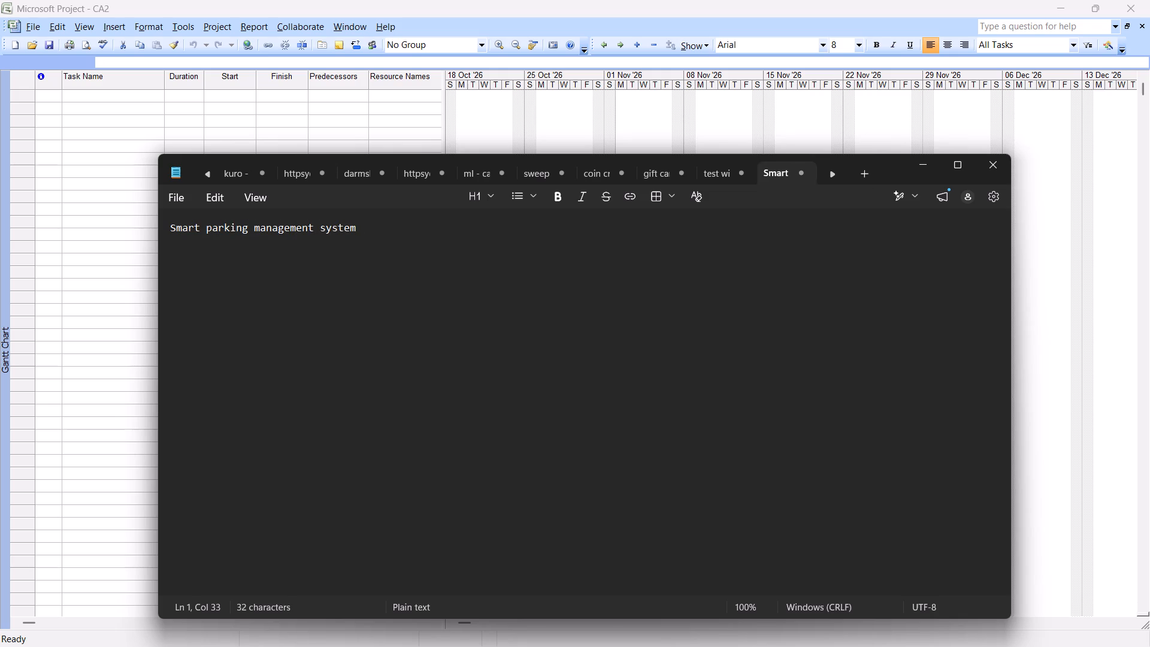
Copy the whole project title from the note and close Notepad, returning to the CA2 project.
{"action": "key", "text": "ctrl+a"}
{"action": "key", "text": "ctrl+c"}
{"action": "right_click_drag", "start_coordinate": [792, 300], "coordinate": [1012, 165]}
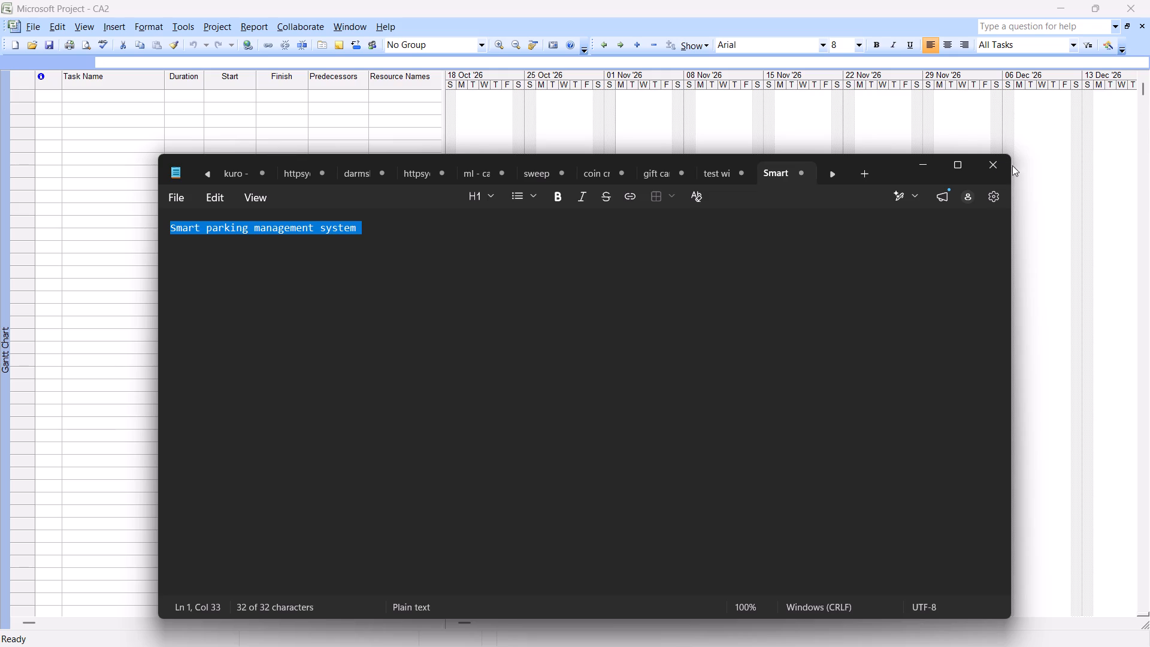
{"action": "right_click_drag", "start_coordinate": [1012, 165], "coordinate": [994, 165]}
{"action": "right_click", "coordinate": [994, 165]}
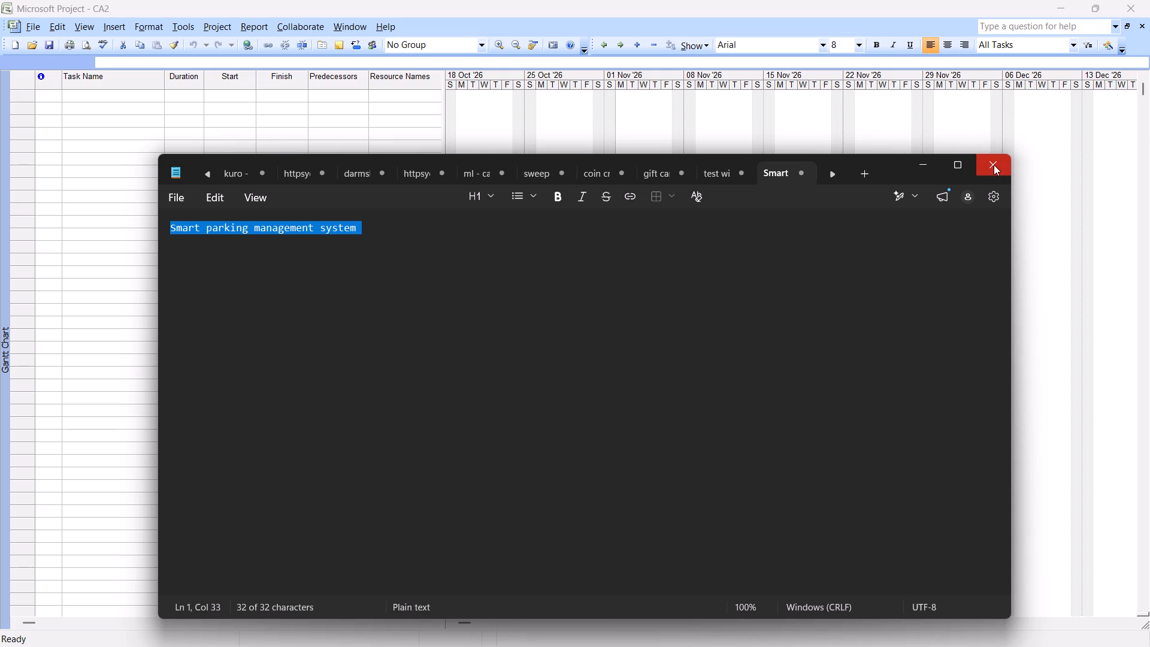
{"action": "left_click", "coordinate": [994, 165]}
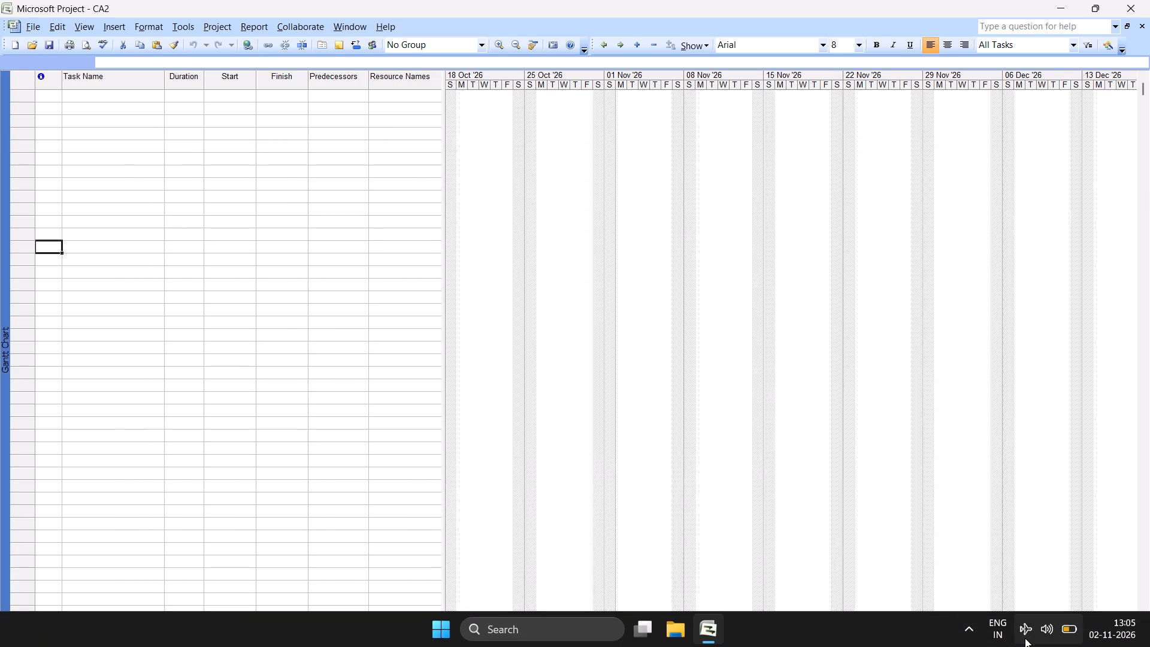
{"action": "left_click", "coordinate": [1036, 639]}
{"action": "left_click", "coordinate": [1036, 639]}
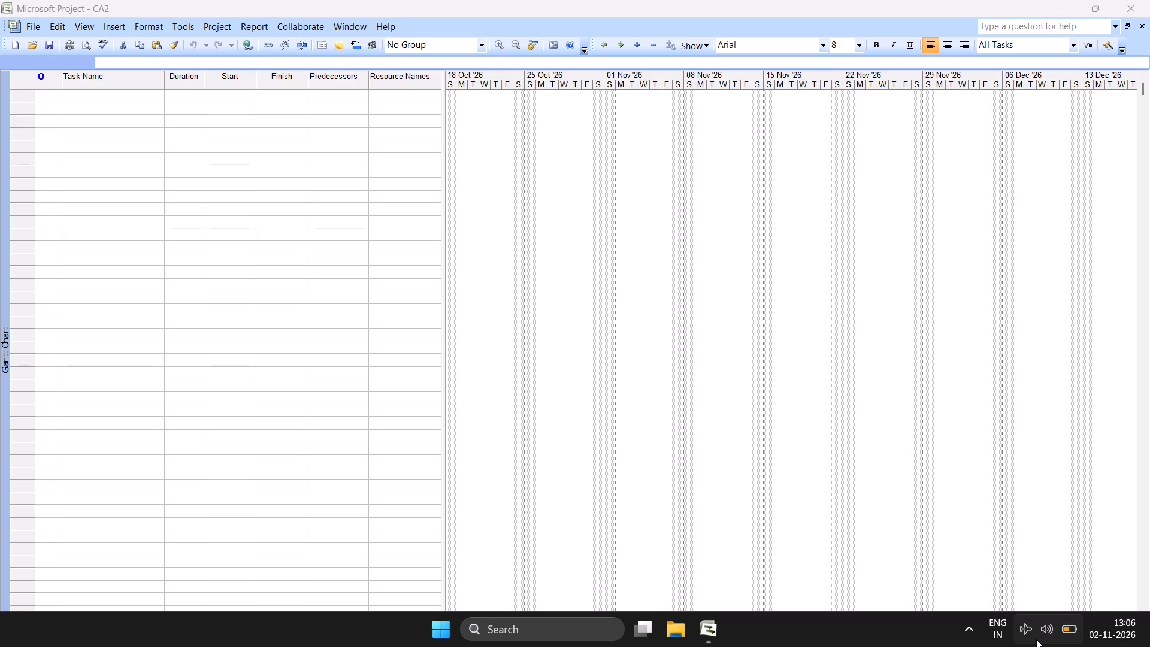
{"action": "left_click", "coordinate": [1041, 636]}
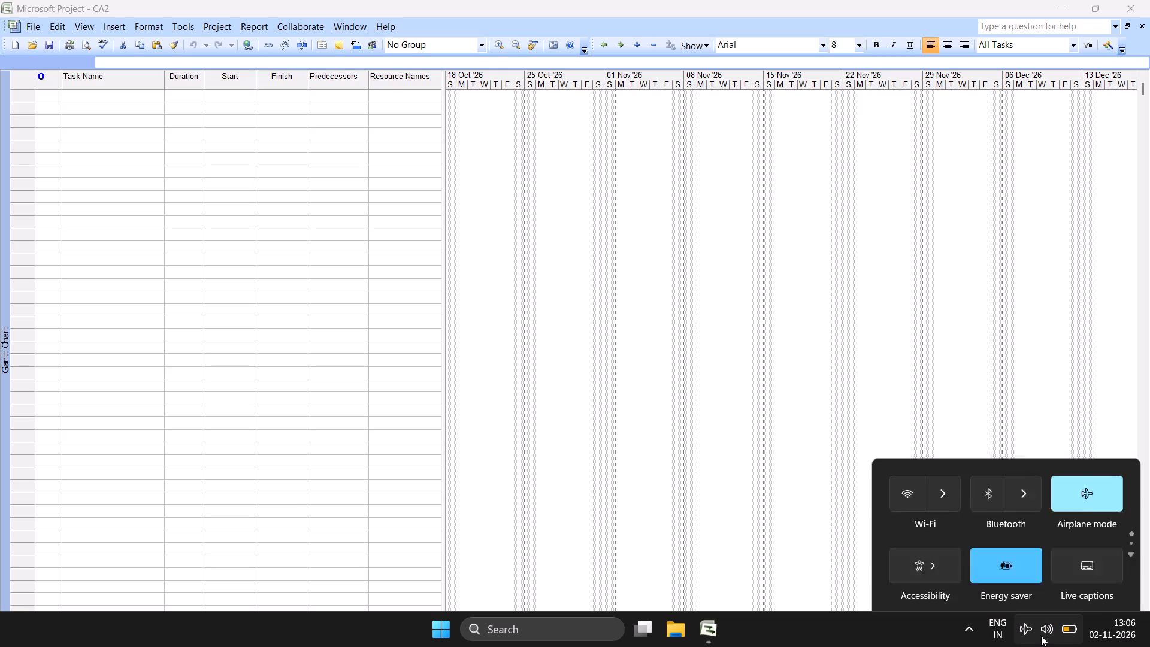
Open Notepad and shrink its window in height and width so it covers only a small part of the Gantt chart.
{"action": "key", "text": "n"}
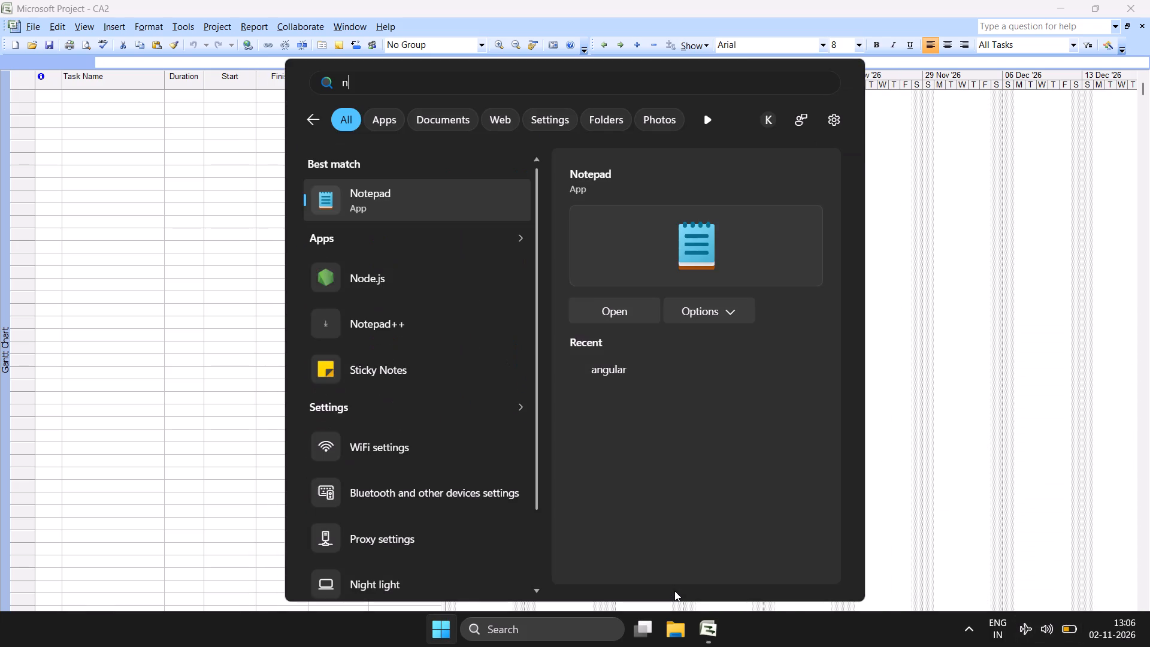
{"action": "key", "text": "Return"}
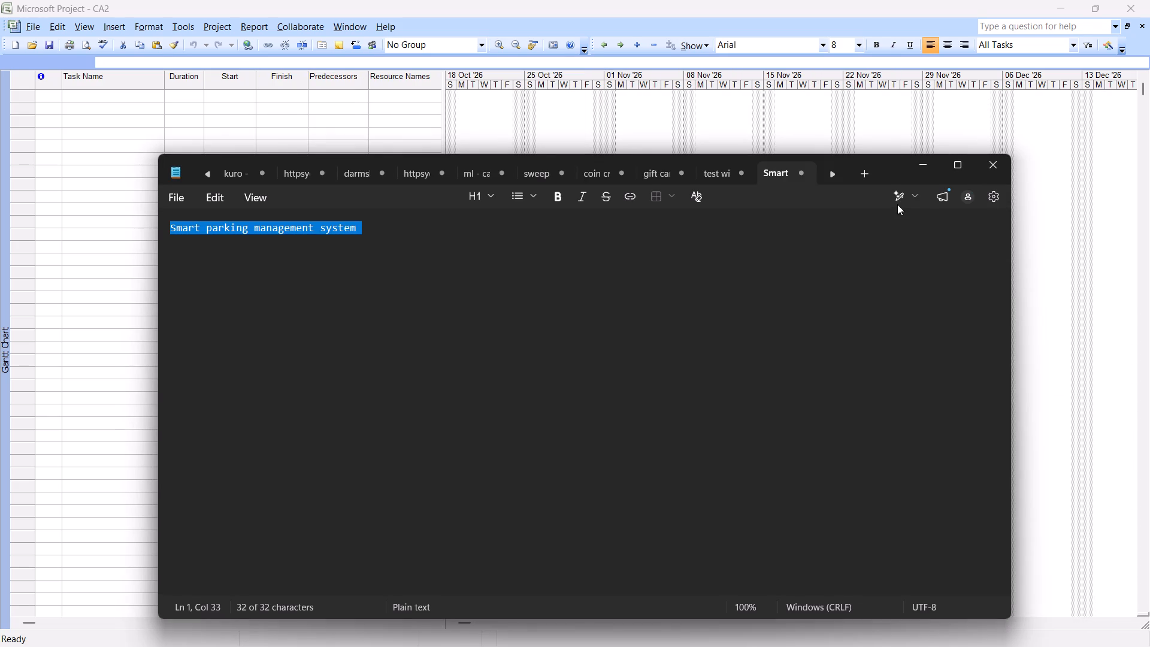
{"action": "left_click_drag", "start_coordinate": [863, 155], "coordinate": [792, 390]}
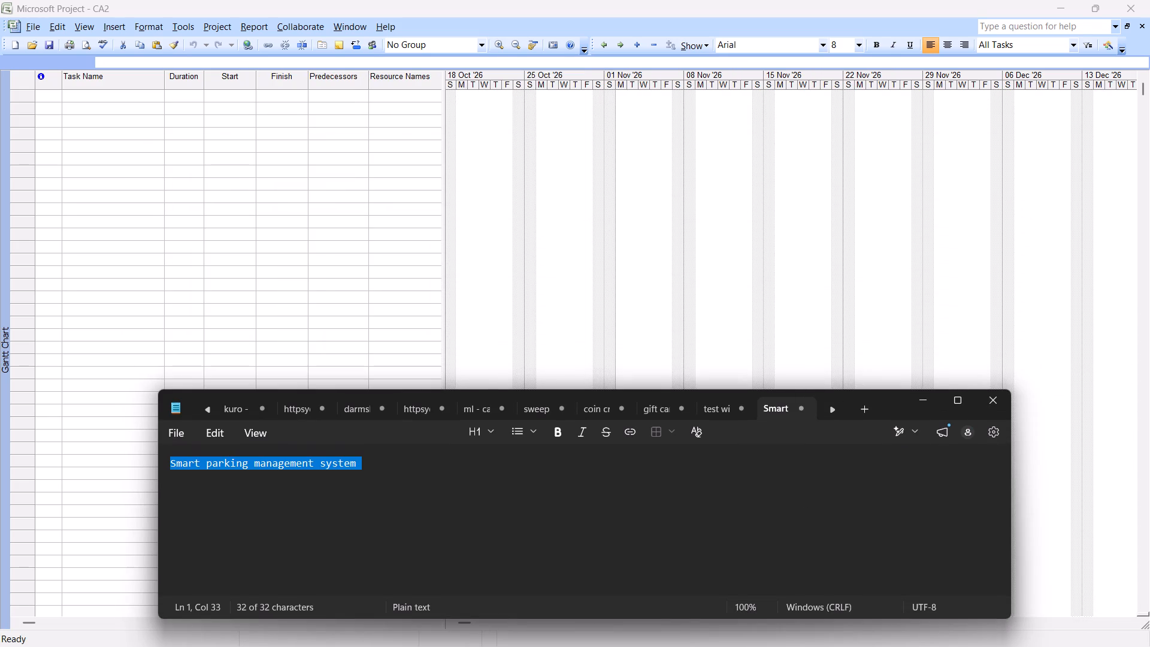
{"action": "left_click", "coordinate": [1010, 470]}
{"action": "left_click", "coordinate": [1010, 452]}
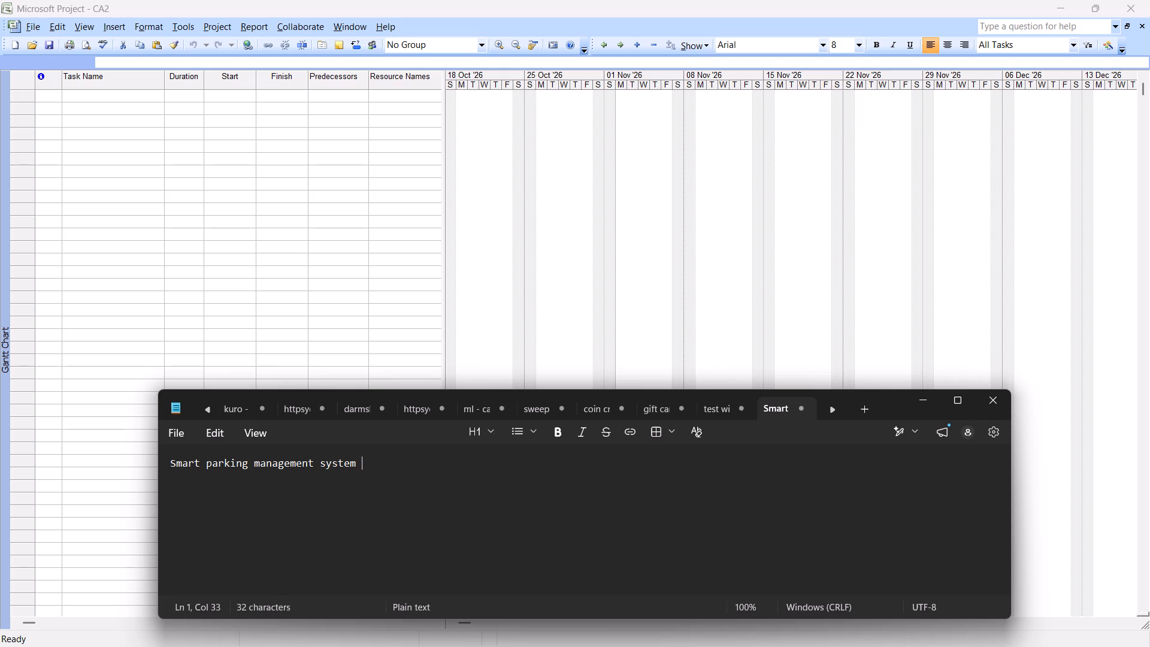
{"action": "left_click_drag", "start_coordinate": [1012, 451], "coordinate": [373, 531]}
Start a new line reading "create a" below the "Smart parking management system" note, leaving one blank line between them.
{"action": "left_click", "coordinate": [349, 521]}
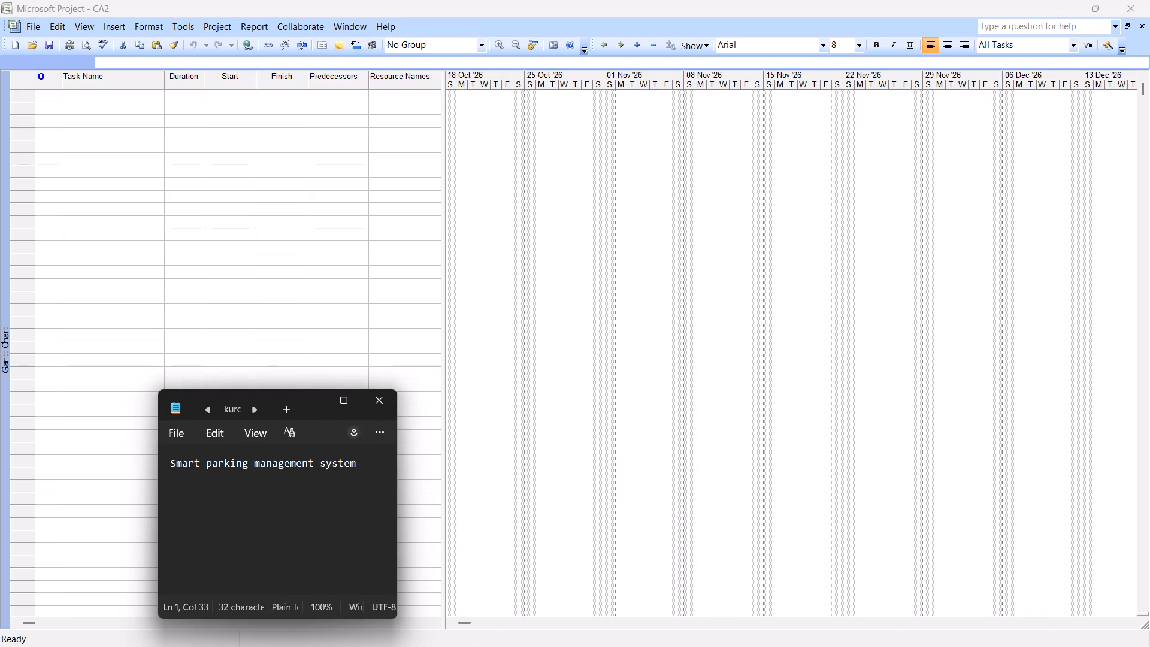
{"action": "key", "text": "Right"}
{"action": "key", "text": "Return"}
{"action": "key", "text": "Return"}
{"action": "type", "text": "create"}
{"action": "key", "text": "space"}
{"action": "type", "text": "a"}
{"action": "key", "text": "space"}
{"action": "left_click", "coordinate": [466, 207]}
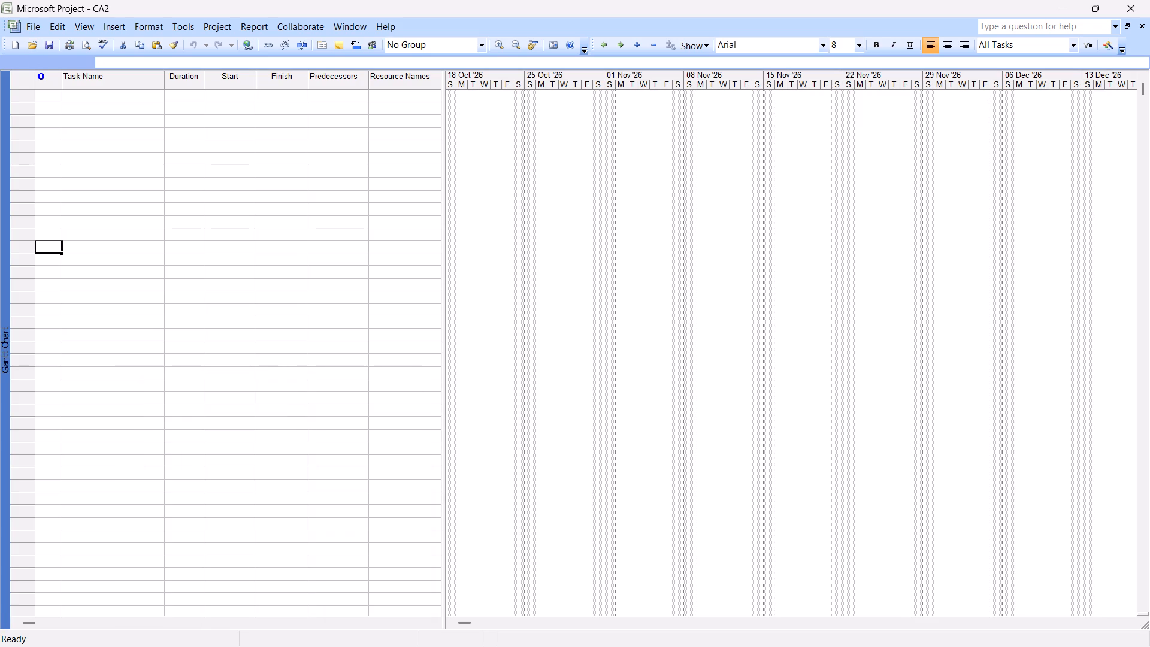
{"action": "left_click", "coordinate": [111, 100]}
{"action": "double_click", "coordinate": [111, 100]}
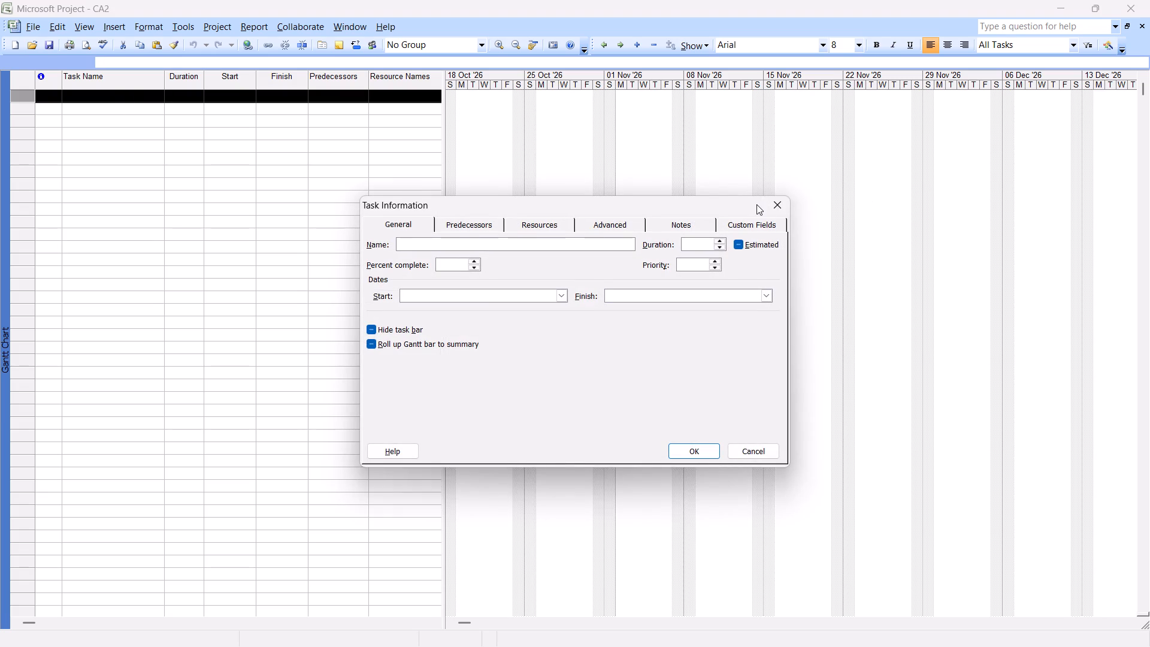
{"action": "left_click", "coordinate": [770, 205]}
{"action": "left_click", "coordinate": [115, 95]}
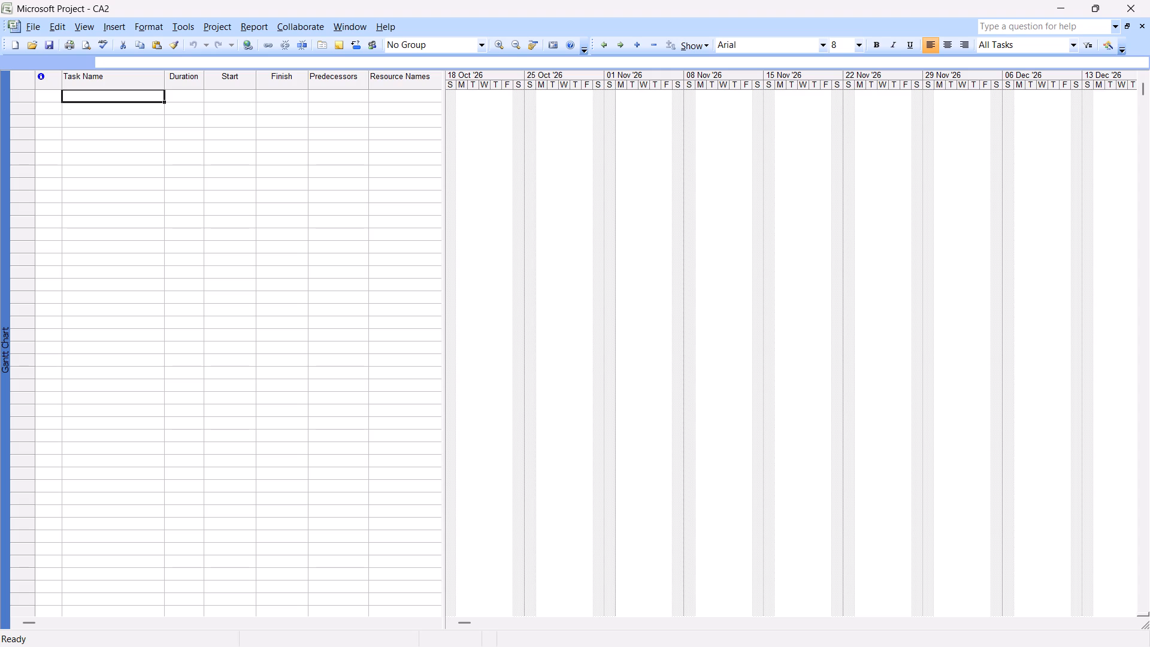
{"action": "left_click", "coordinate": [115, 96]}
Switch back to Notepad and extend the unfinished line to read "create and confingure".
{"action": "left_click", "coordinate": [739, 633]}
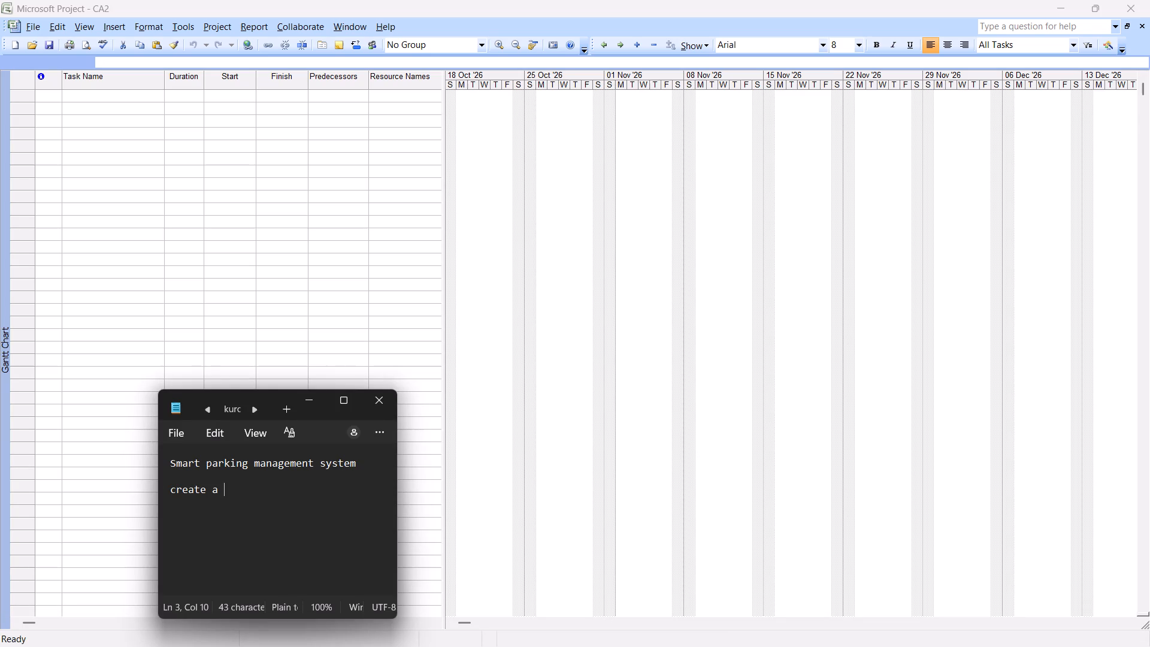
{"action": "key", "text": "BackSpace"}
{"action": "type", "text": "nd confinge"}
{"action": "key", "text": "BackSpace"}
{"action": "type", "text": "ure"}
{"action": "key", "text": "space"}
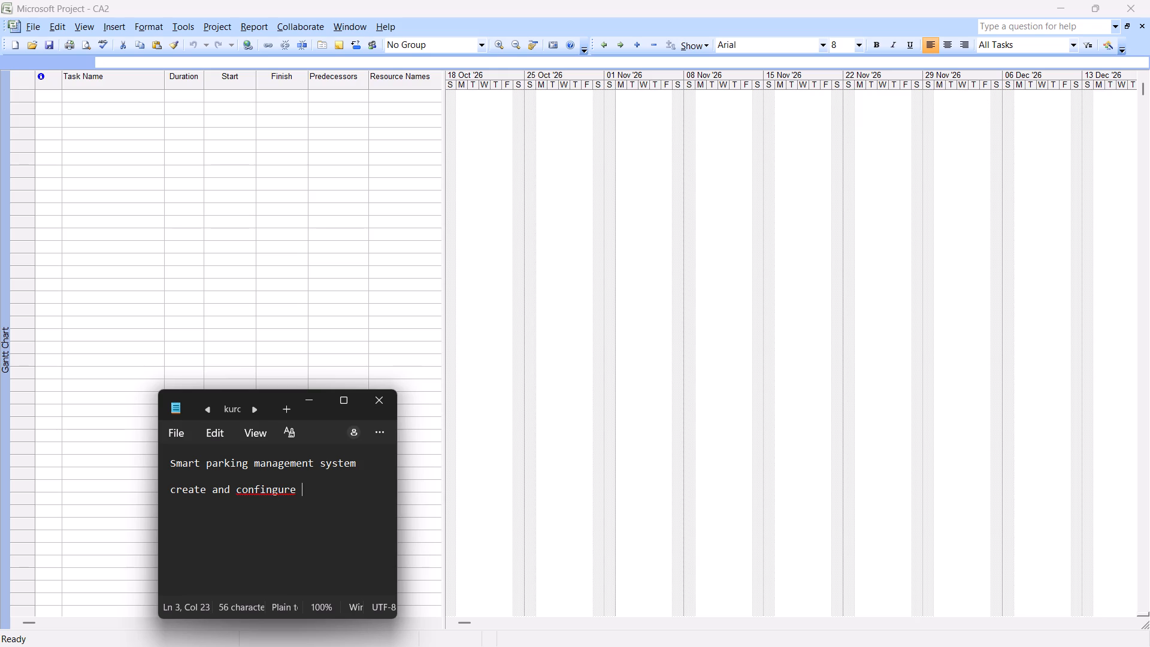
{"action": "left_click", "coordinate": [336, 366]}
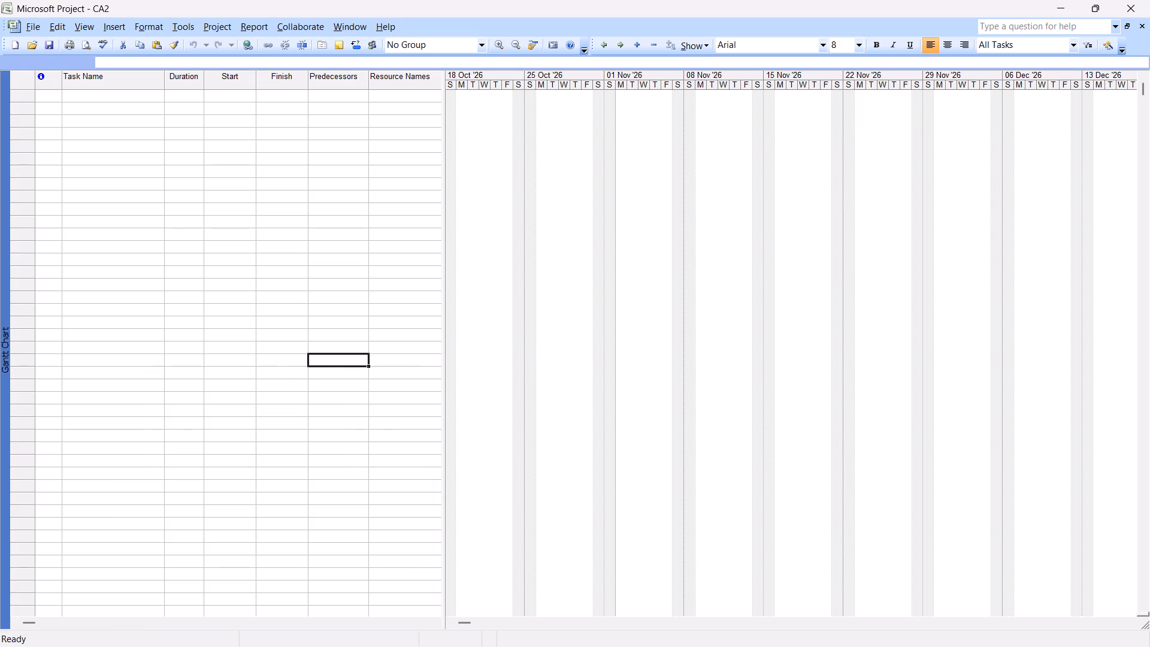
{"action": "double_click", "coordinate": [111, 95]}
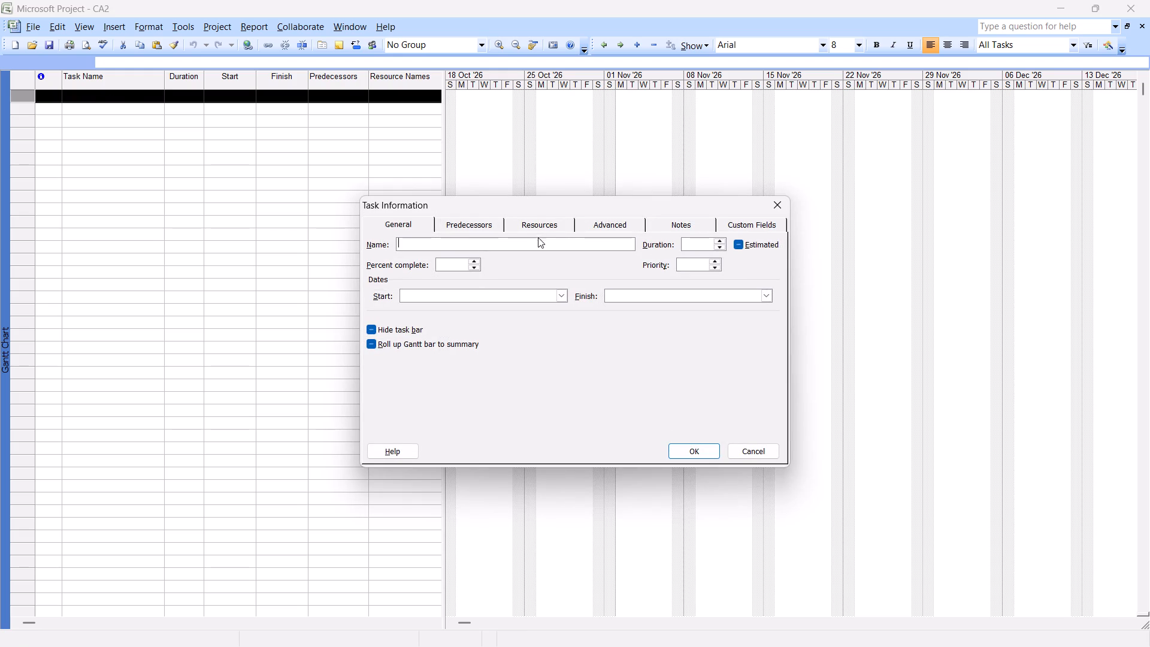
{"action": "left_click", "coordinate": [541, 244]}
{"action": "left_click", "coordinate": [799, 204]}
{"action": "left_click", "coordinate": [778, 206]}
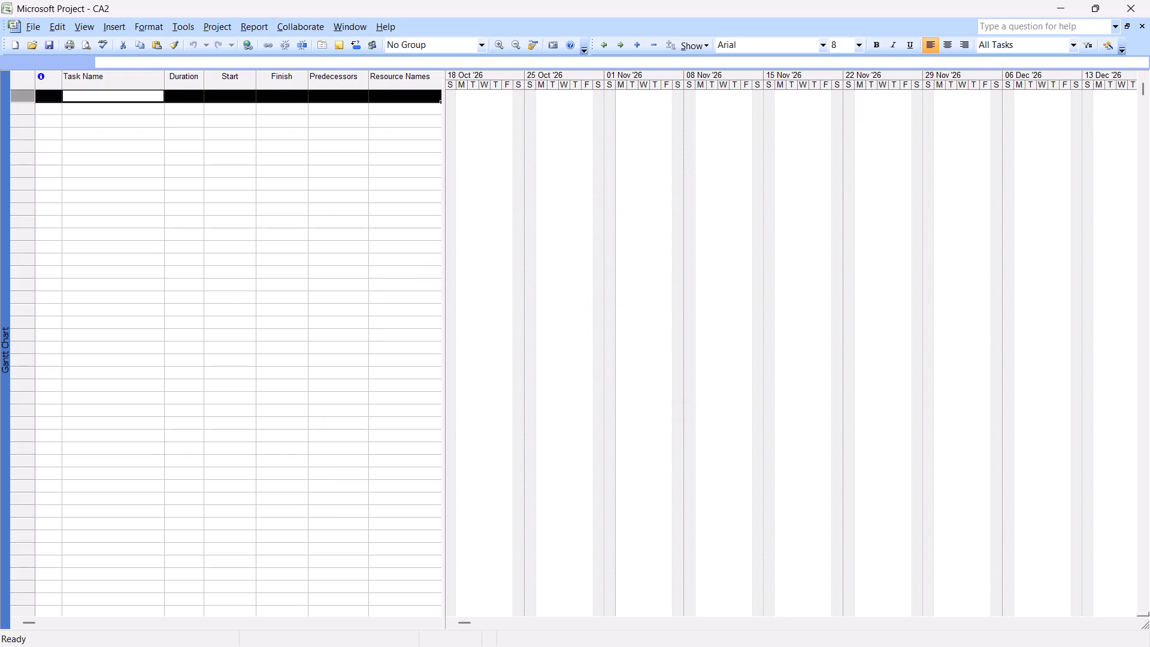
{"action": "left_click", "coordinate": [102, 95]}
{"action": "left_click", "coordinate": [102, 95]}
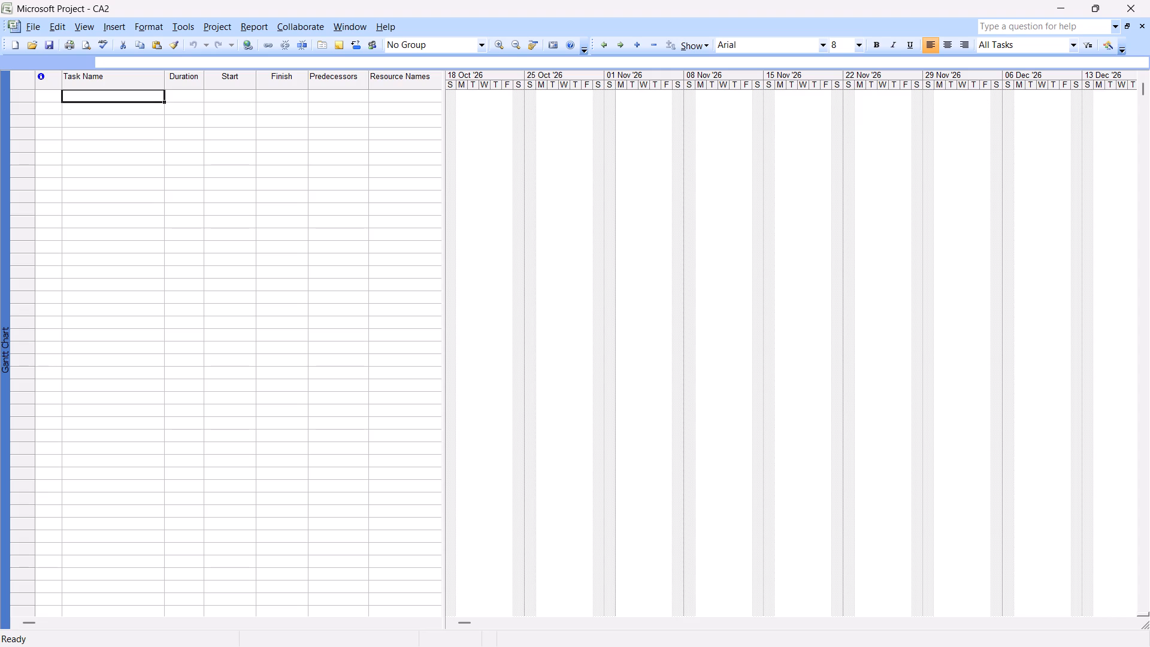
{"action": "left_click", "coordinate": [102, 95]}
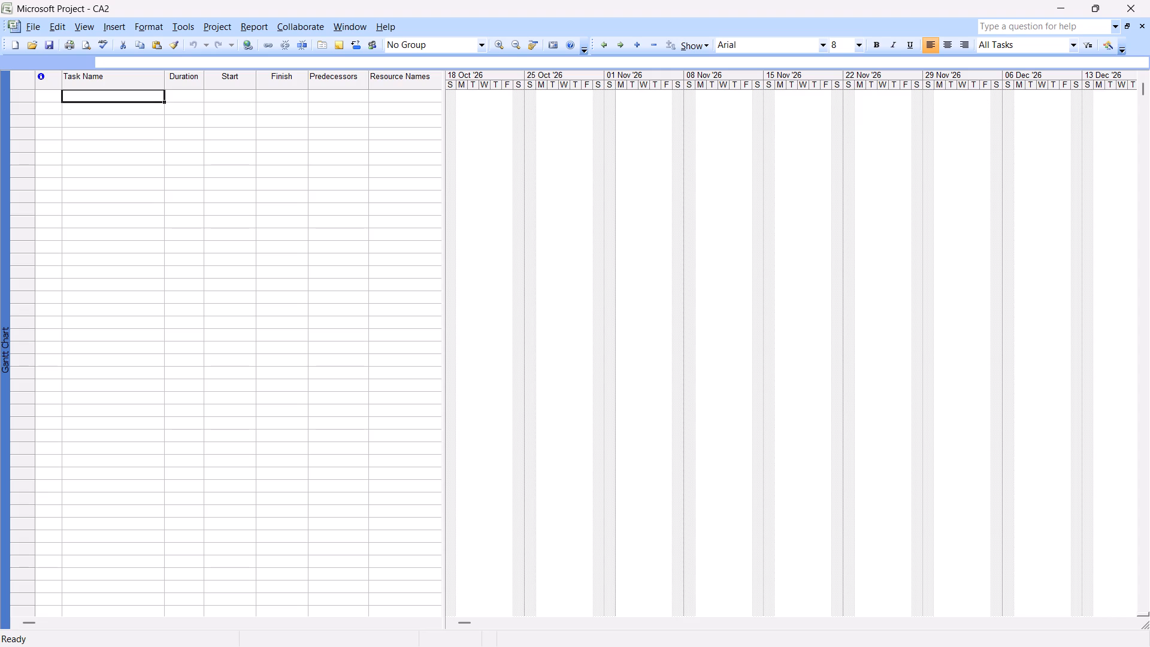
Add an unnamed task in the first row of the project's task table.
{"action": "left_click", "coordinate": [114, 96]}
{"action": "left_click", "coordinate": [114, 96]}
{"action": "right_click", "coordinate": [114, 96]}
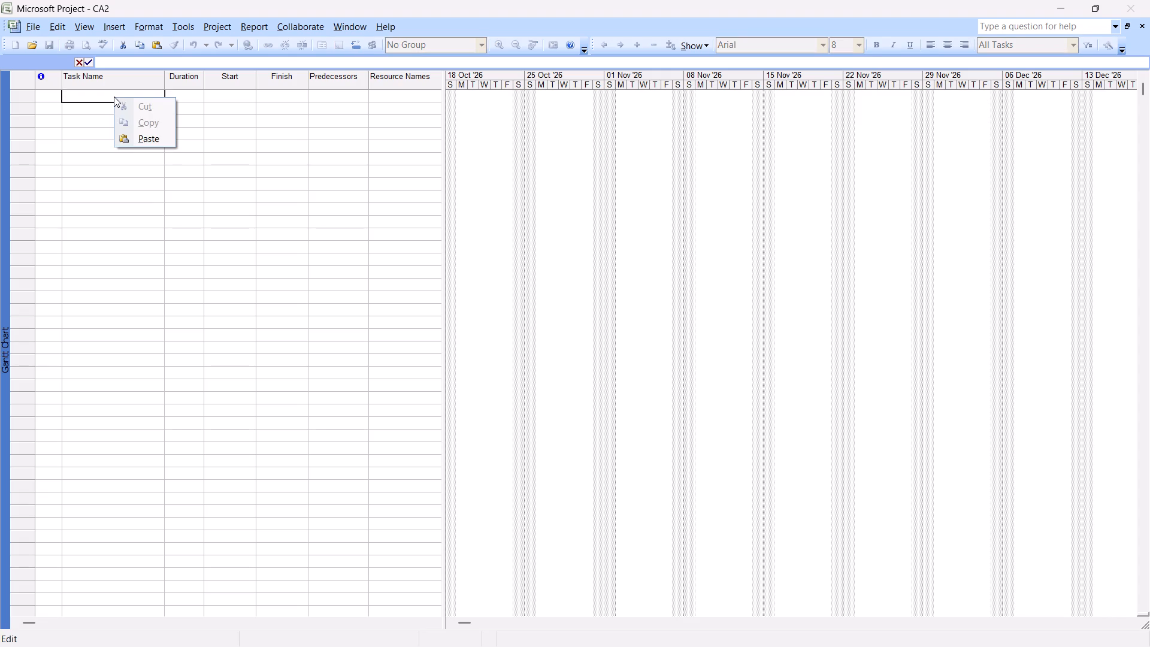
{"action": "left_click", "coordinate": [83, 104]}
{"action": "left_click", "coordinate": [87, 95]}
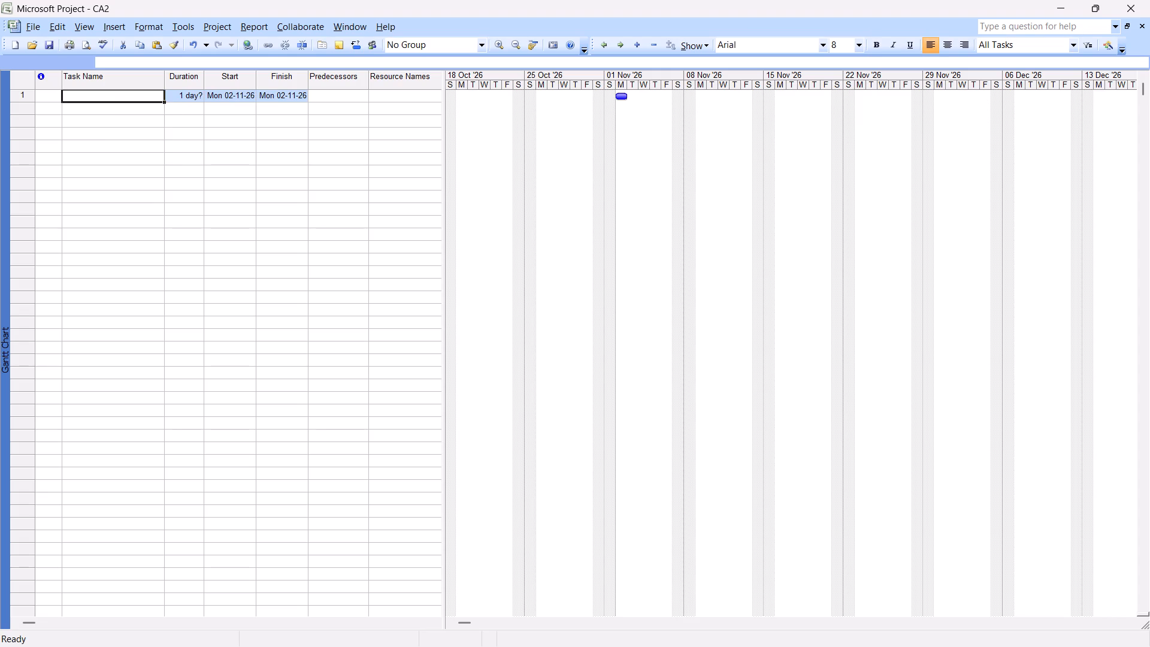
In the first task's information, enter the name "Thenical requirements" and set the duration to 2 days.
{"action": "double_click", "coordinate": [87, 95]}
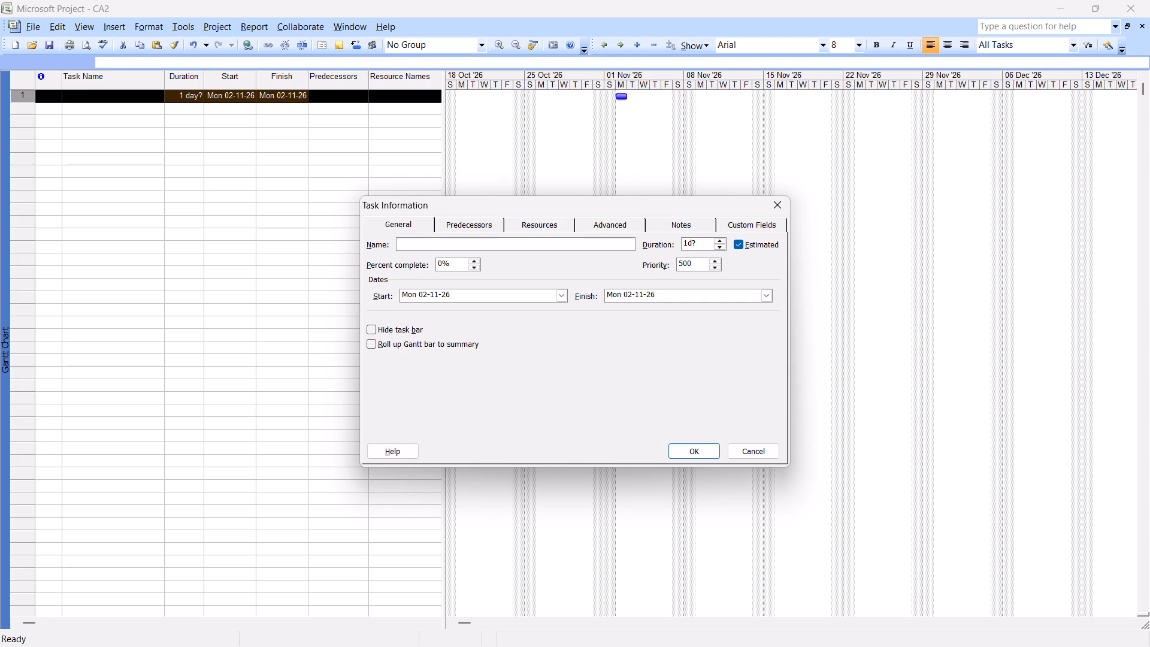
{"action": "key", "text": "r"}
{"action": "key", "text": "BackSpace"}
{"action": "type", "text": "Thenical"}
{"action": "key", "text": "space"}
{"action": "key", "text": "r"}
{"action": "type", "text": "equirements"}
{"action": "left_click", "coordinate": [692, 241]}
{"action": "left_click", "coordinate": [688, 244]}
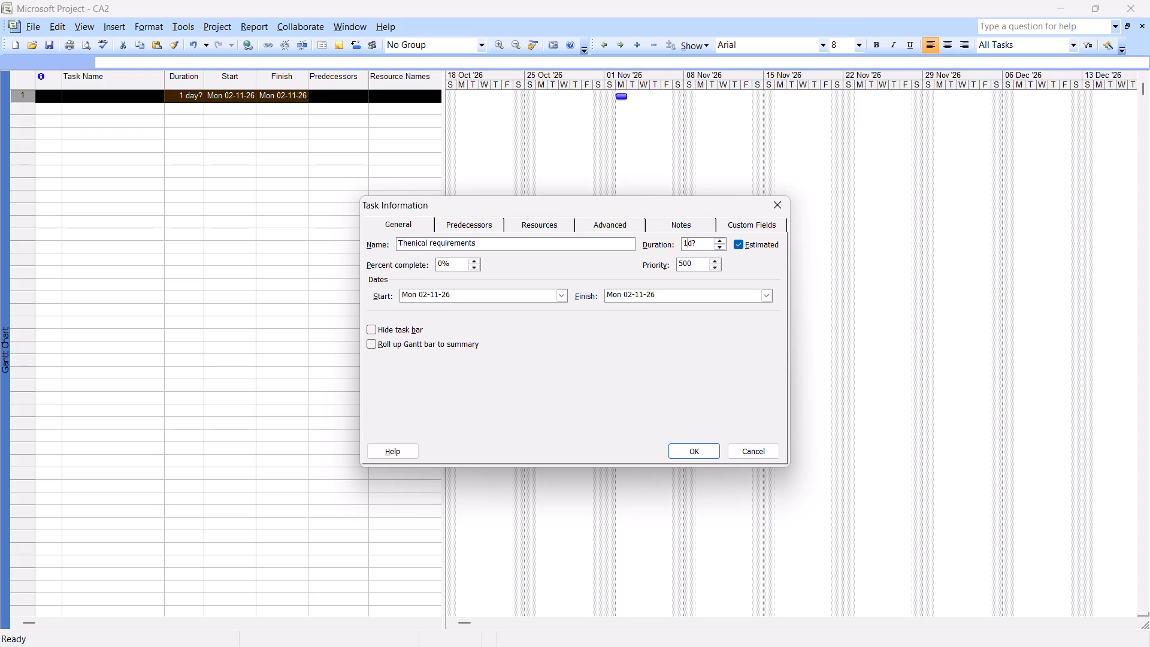
{"action": "key", "text": "BackSpace"}
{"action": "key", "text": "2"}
{"action": "left_click", "coordinate": [699, 450]}
Add a second task named "Physical requirements" below the first task.
{"action": "double_click", "coordinate": [99, 112]}
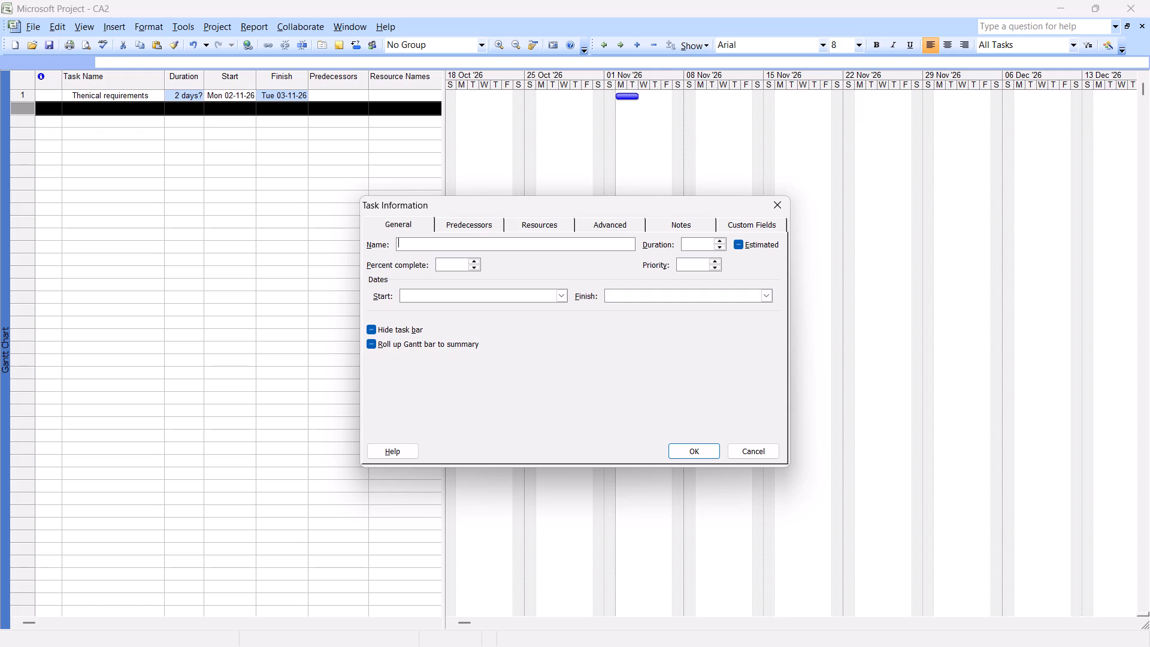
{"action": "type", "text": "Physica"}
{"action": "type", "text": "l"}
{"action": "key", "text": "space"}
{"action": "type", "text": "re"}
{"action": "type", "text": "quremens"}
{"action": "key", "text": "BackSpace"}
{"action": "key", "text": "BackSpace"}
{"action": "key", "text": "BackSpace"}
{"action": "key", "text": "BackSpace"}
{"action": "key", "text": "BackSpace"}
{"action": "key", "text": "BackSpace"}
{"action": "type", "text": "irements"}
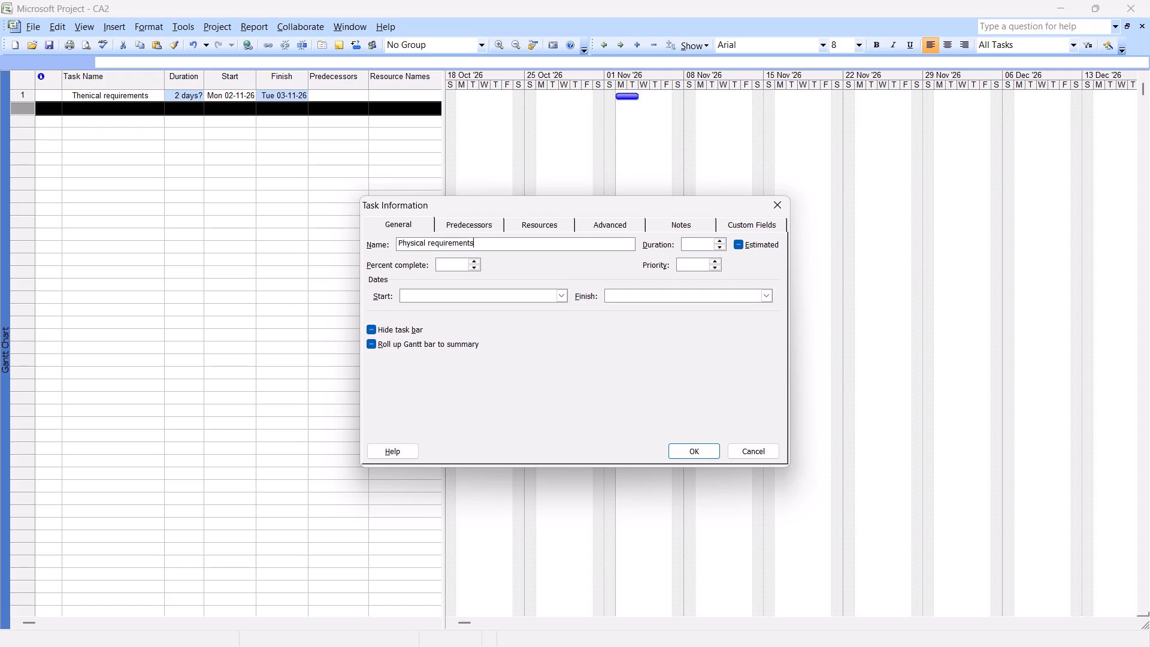
{"action": "left_click", "coordinate": [701, 459]}
{"action": "left_click", "coordinate": [701, 453]}
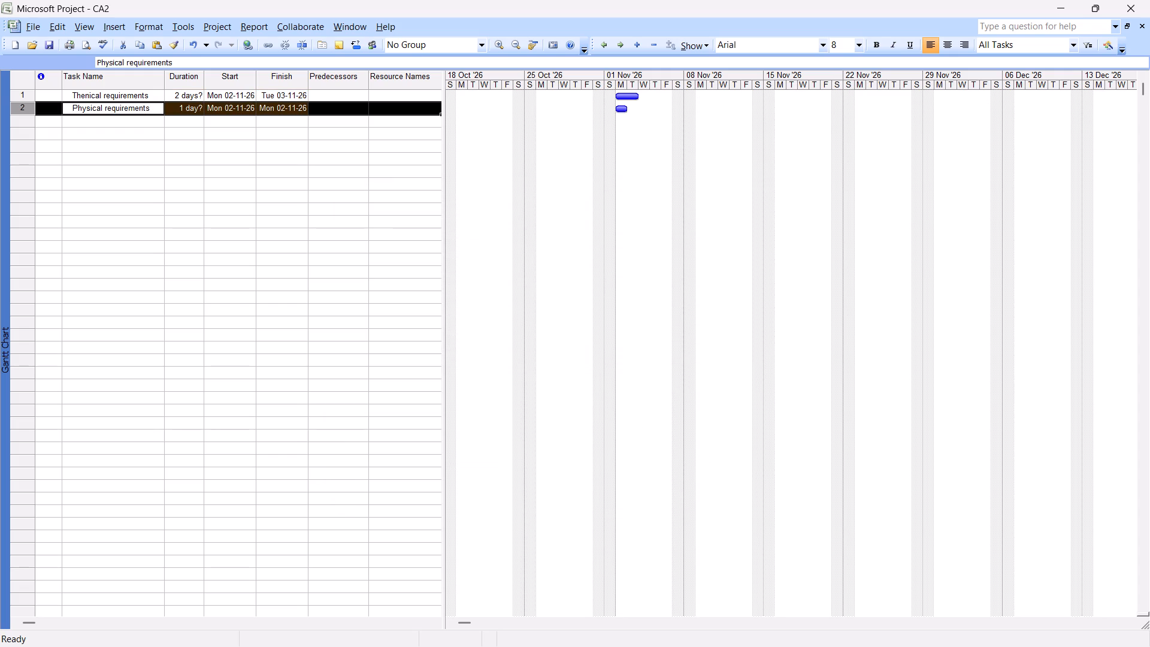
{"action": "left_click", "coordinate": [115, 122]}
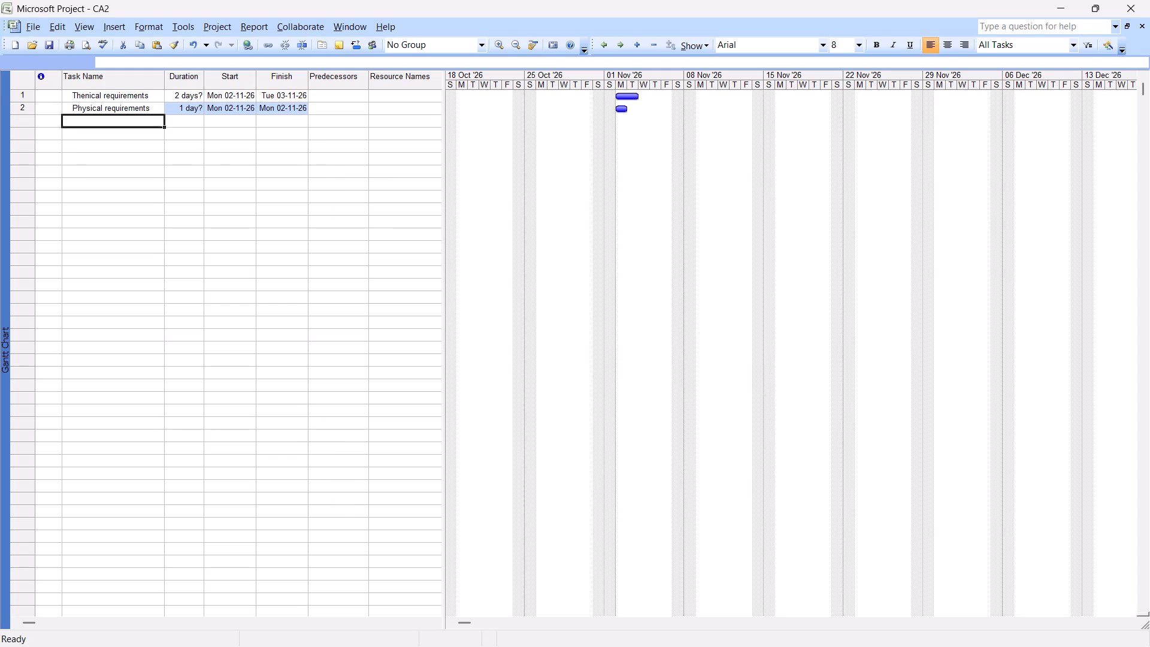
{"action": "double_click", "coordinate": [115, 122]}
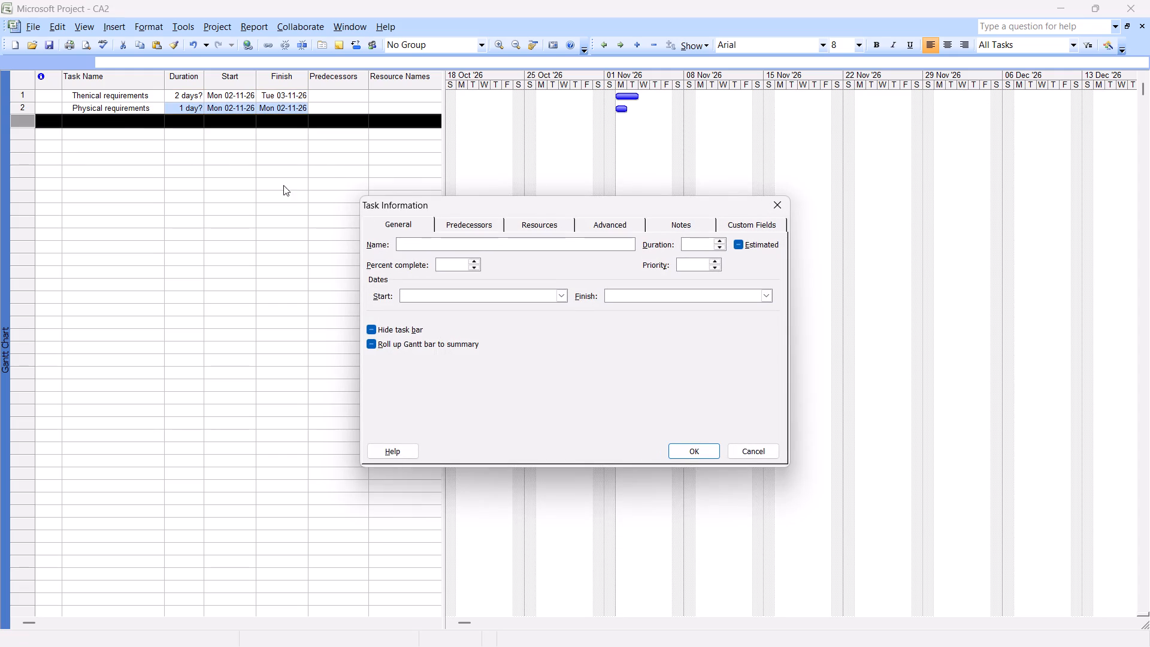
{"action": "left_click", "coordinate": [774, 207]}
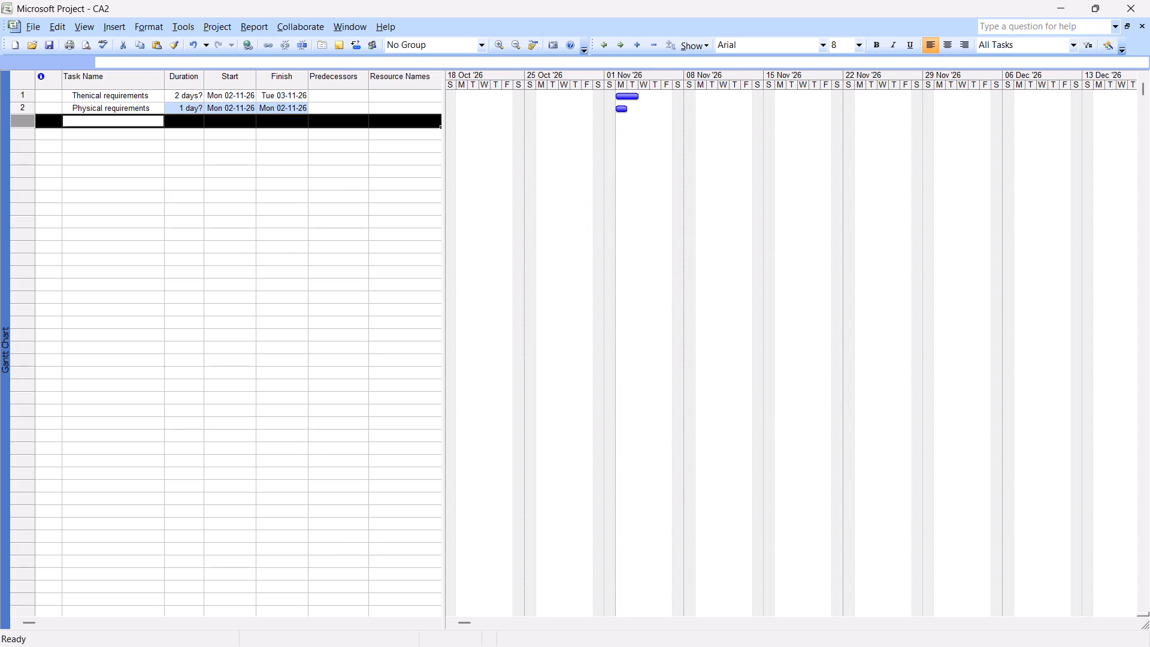
Enter the task name "Resource gathering" in the empty third row of the task table.
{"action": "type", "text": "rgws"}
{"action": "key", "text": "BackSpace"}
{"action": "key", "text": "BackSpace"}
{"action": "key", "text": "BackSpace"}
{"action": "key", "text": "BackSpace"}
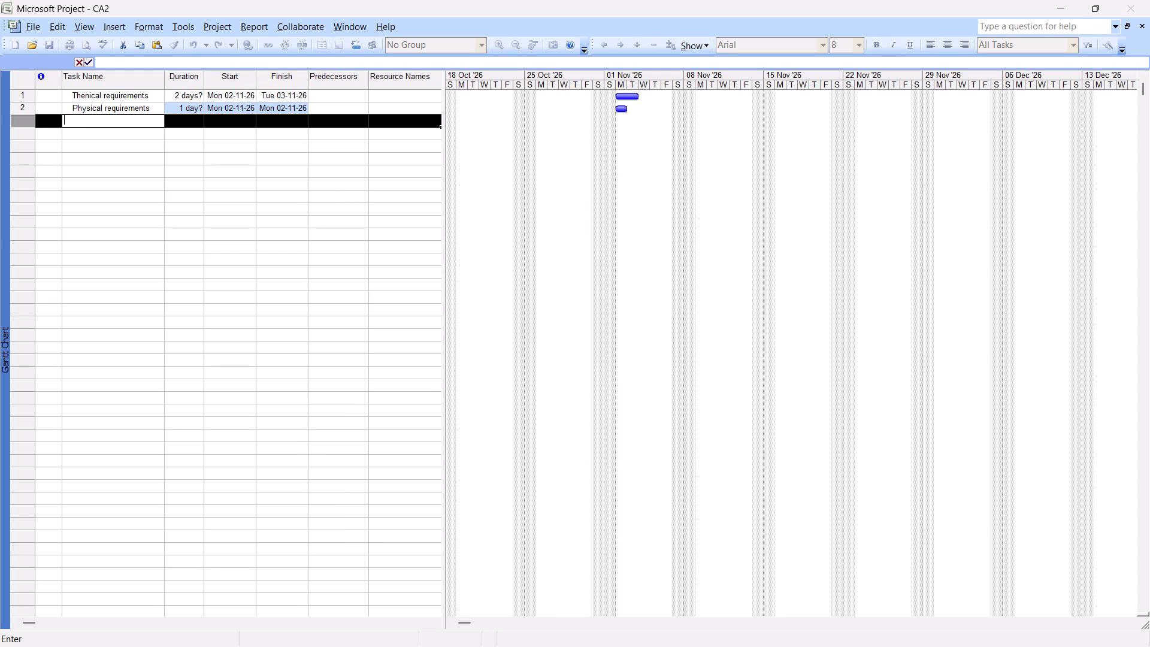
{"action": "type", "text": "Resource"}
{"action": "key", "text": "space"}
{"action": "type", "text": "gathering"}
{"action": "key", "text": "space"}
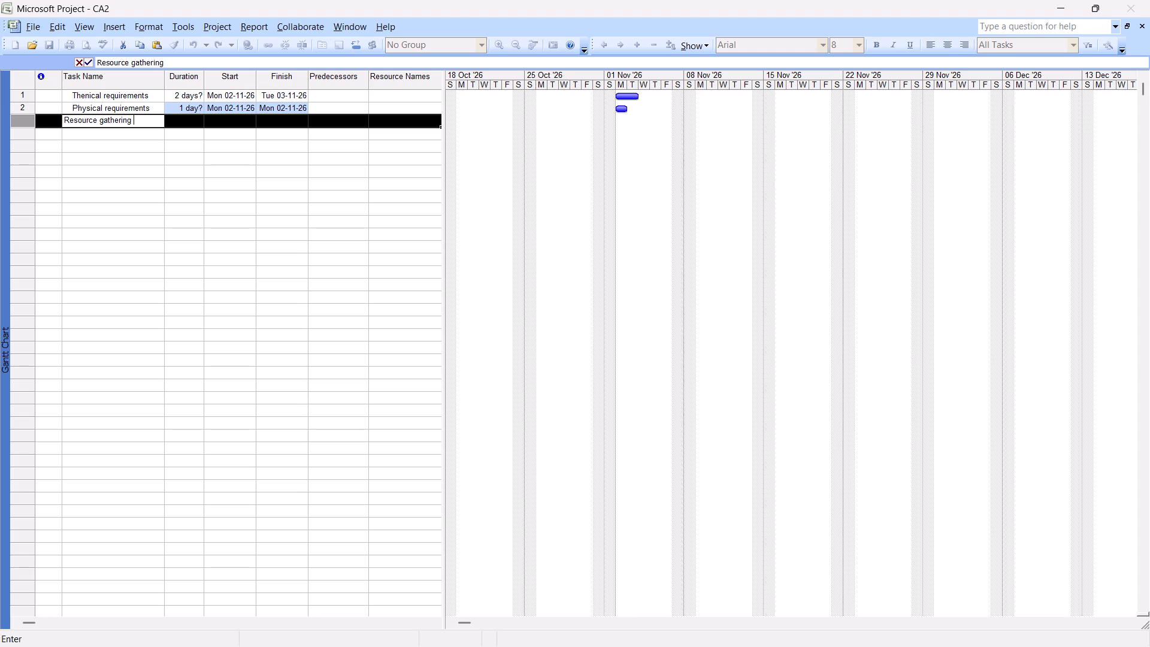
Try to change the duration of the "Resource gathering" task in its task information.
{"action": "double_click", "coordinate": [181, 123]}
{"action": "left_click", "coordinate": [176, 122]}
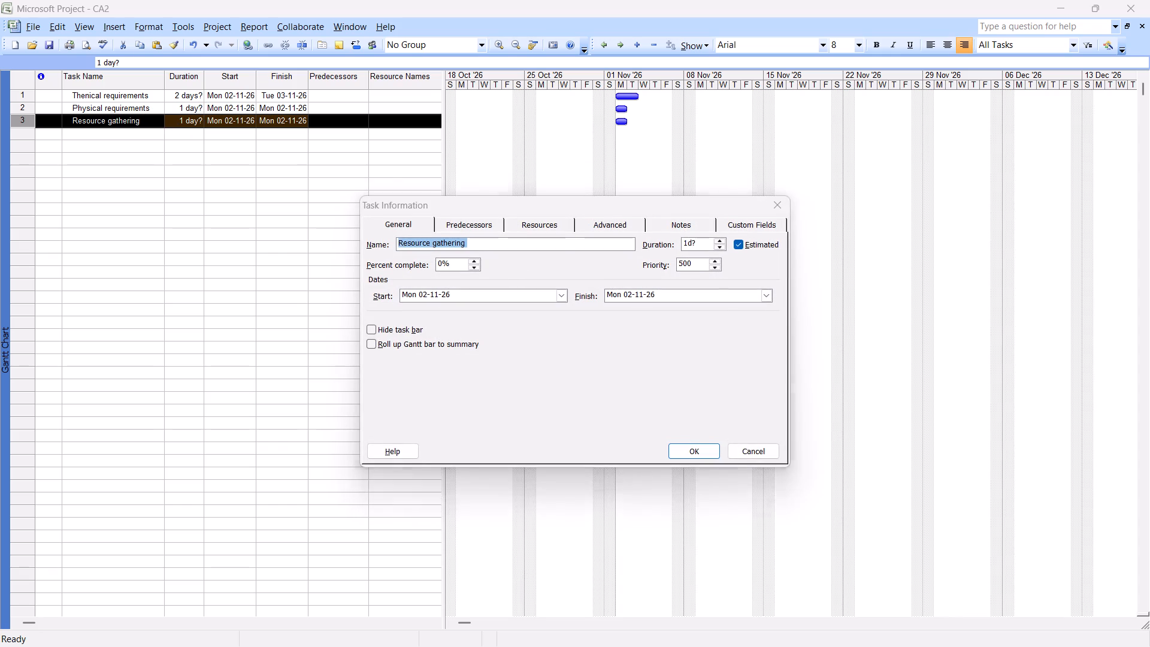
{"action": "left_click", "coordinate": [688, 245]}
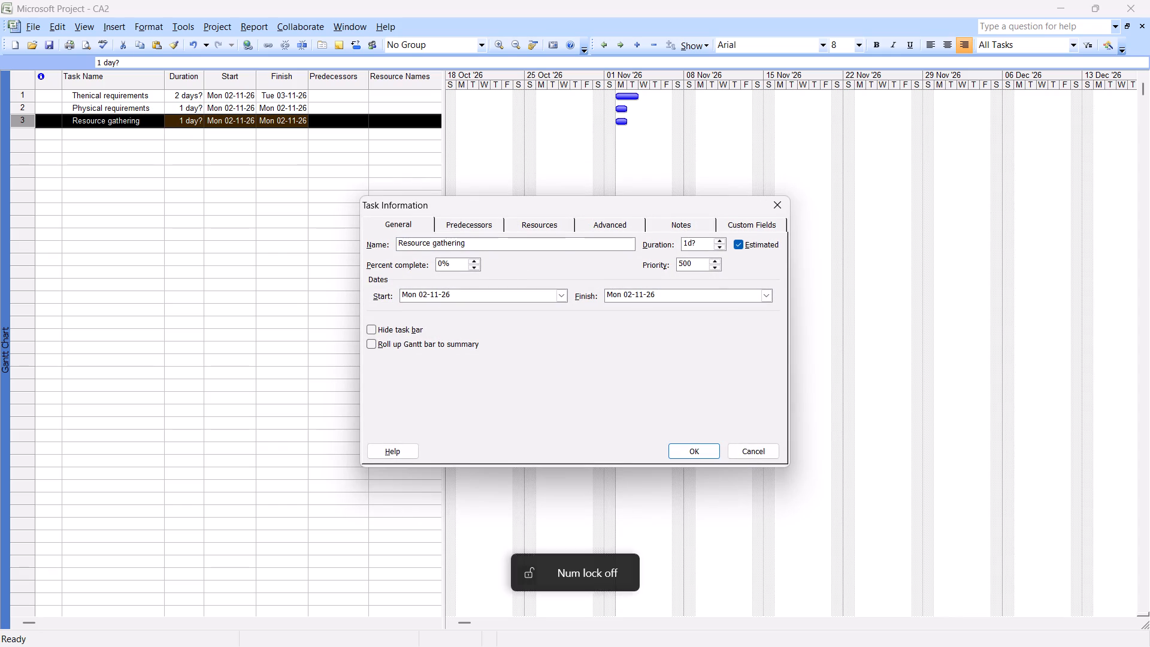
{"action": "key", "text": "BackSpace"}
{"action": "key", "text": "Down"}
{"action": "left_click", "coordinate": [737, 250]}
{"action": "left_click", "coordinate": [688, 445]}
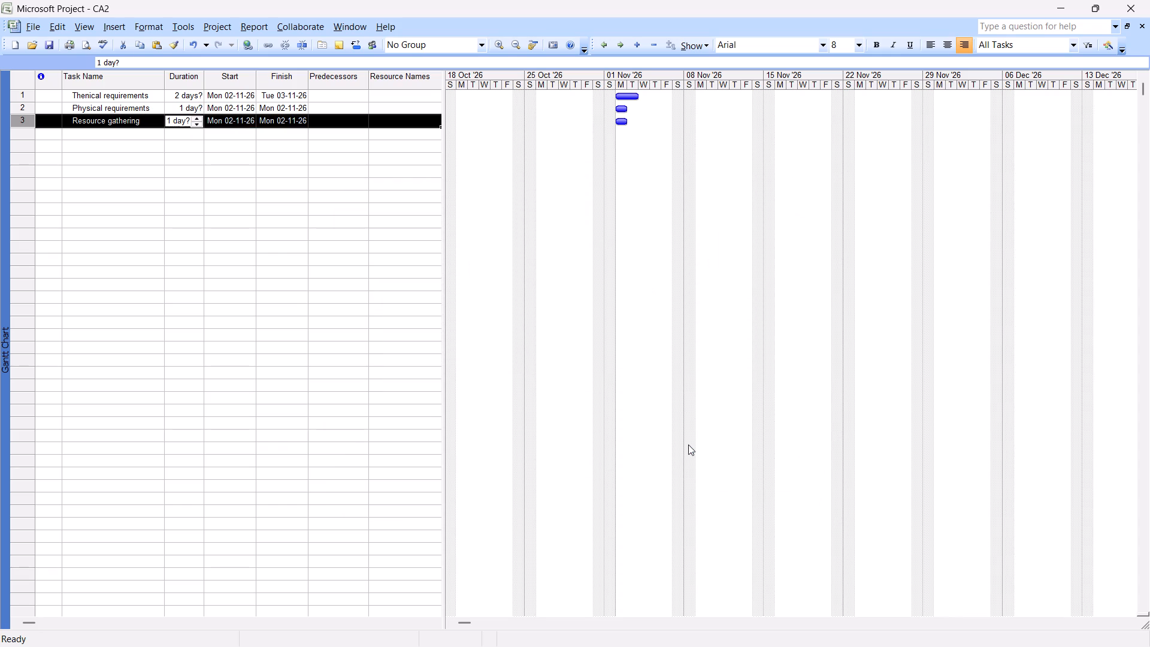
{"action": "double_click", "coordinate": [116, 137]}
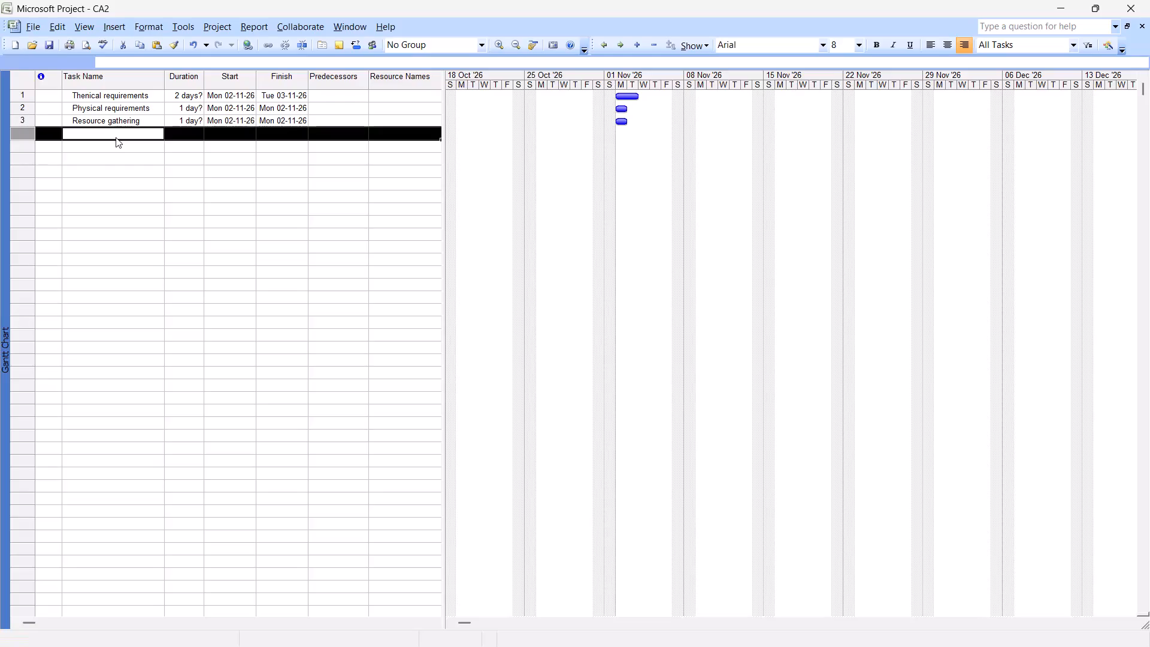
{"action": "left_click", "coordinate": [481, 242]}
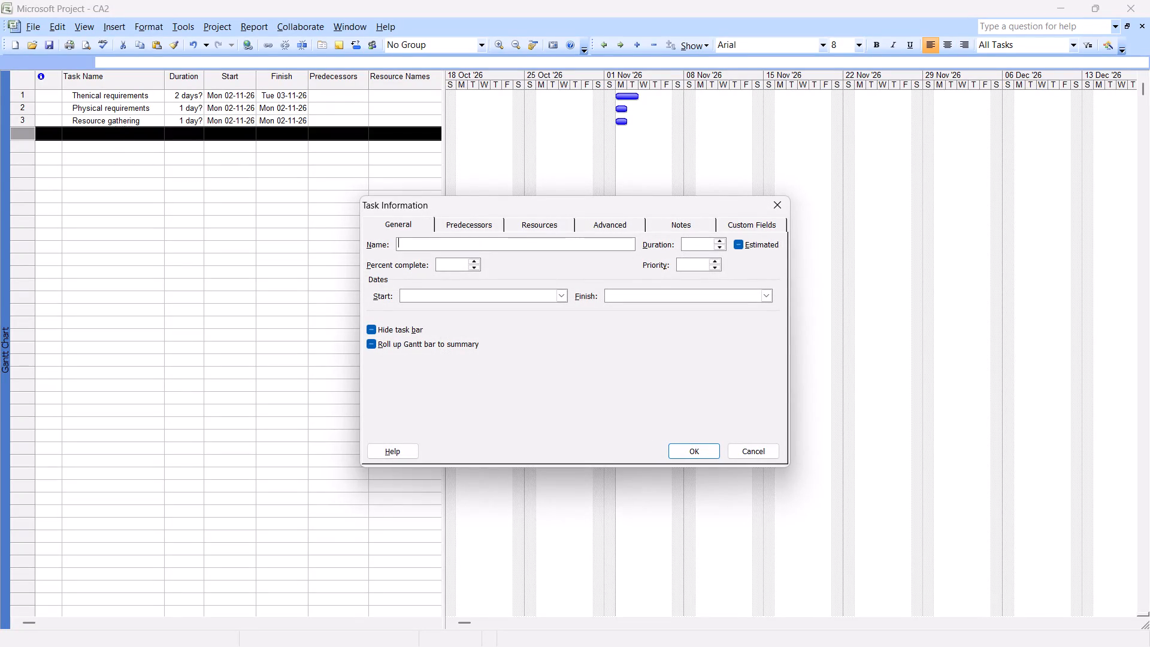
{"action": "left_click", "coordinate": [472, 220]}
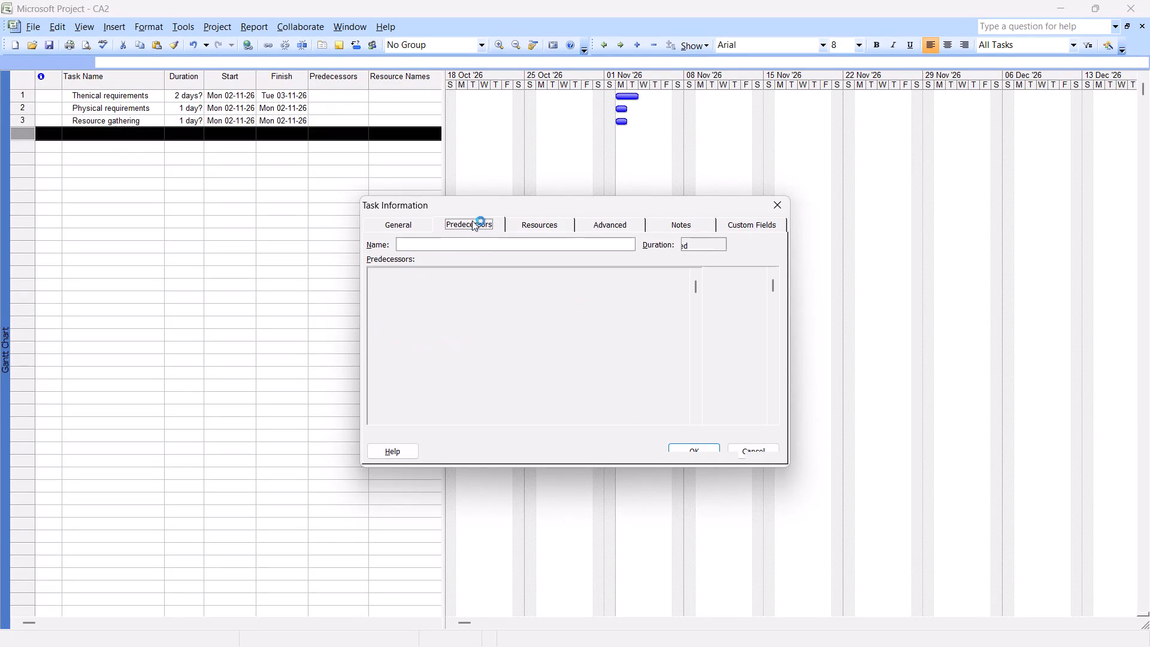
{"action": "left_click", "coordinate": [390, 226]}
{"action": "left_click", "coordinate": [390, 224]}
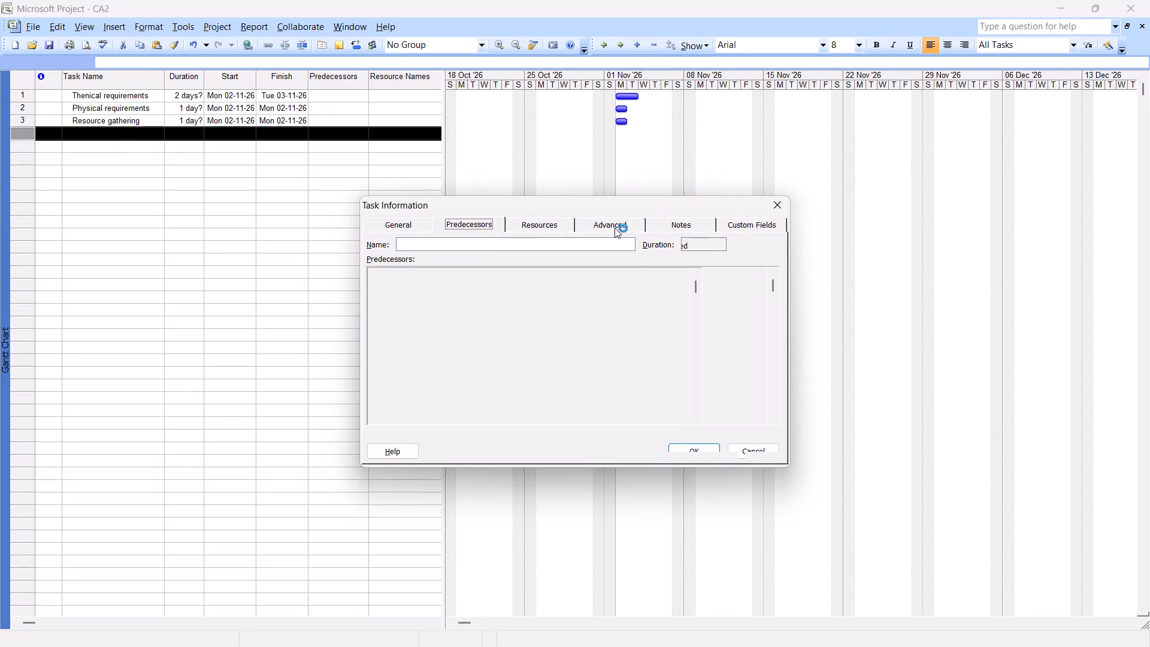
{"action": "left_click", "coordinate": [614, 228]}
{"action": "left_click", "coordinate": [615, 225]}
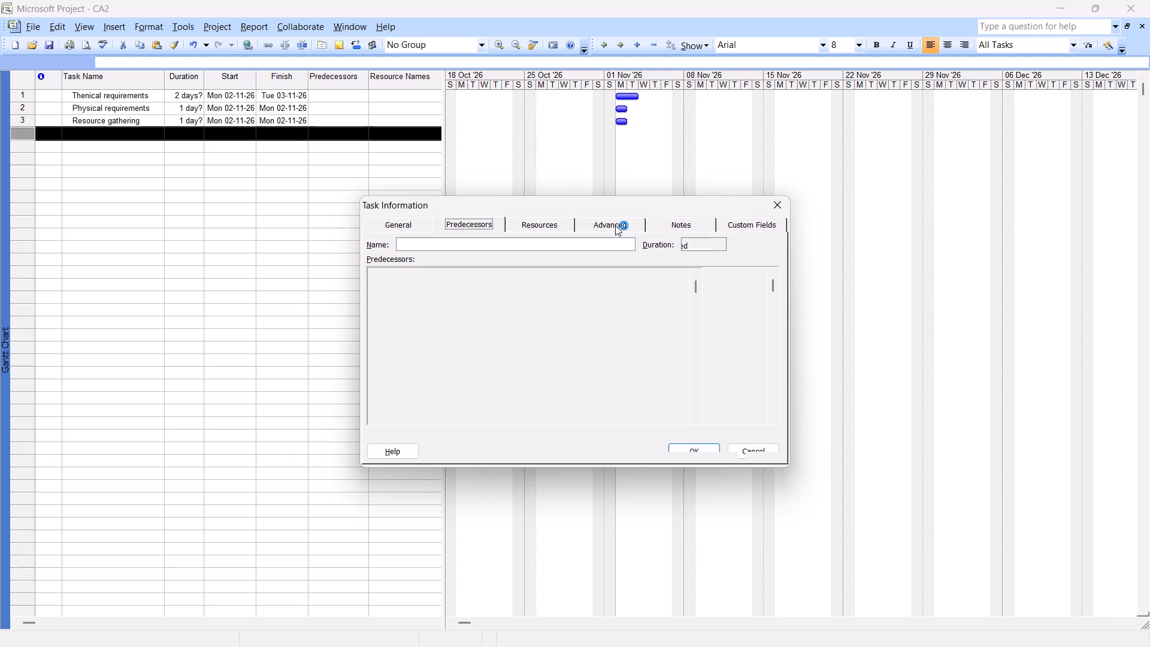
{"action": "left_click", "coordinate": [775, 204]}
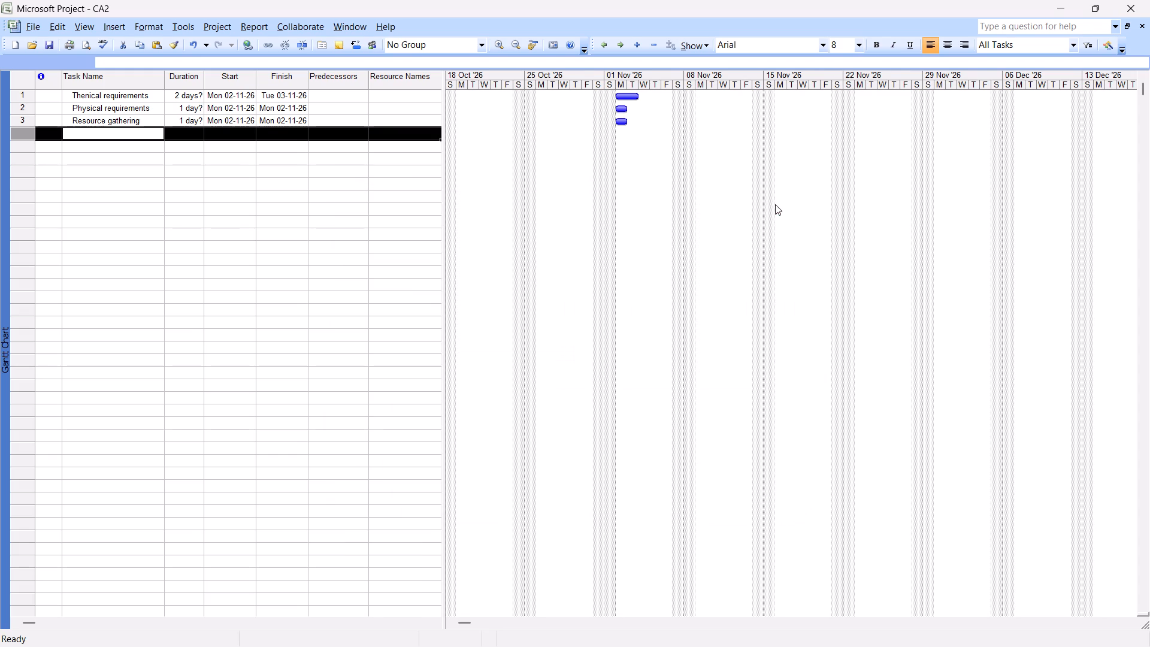
Add a fourth task named "Ui Ux desine" in the row below "Resource gathering".
{"action": "left_click", "coordinate": [105, 138]}
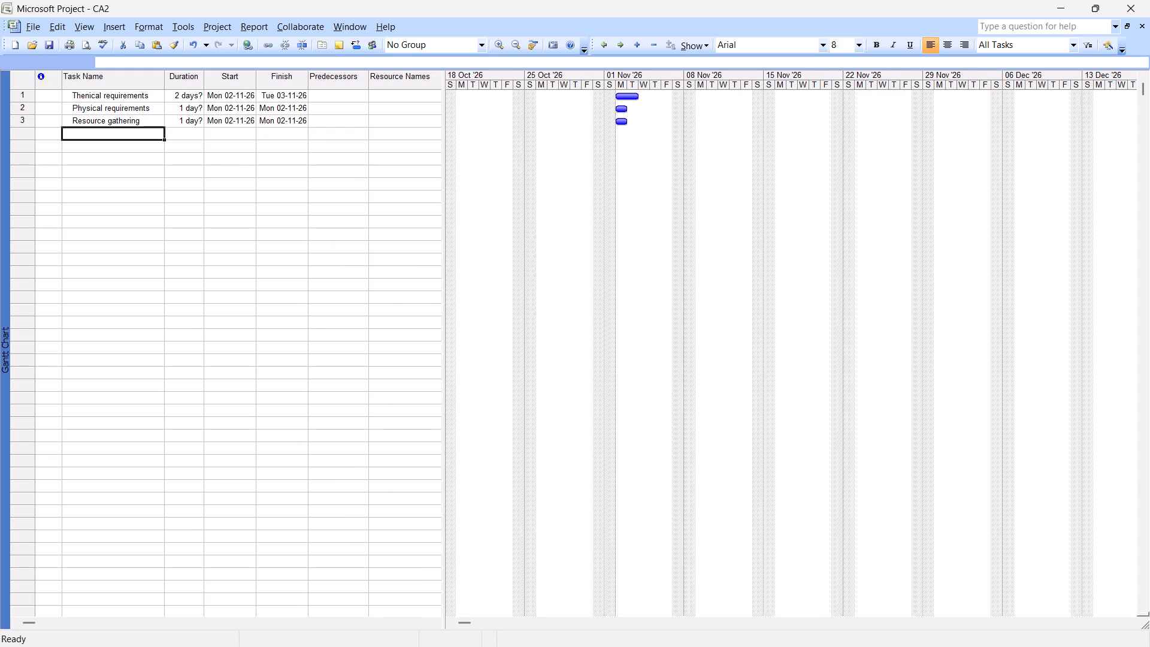
{"action": "left_click", "coordinate": [105, 138]}
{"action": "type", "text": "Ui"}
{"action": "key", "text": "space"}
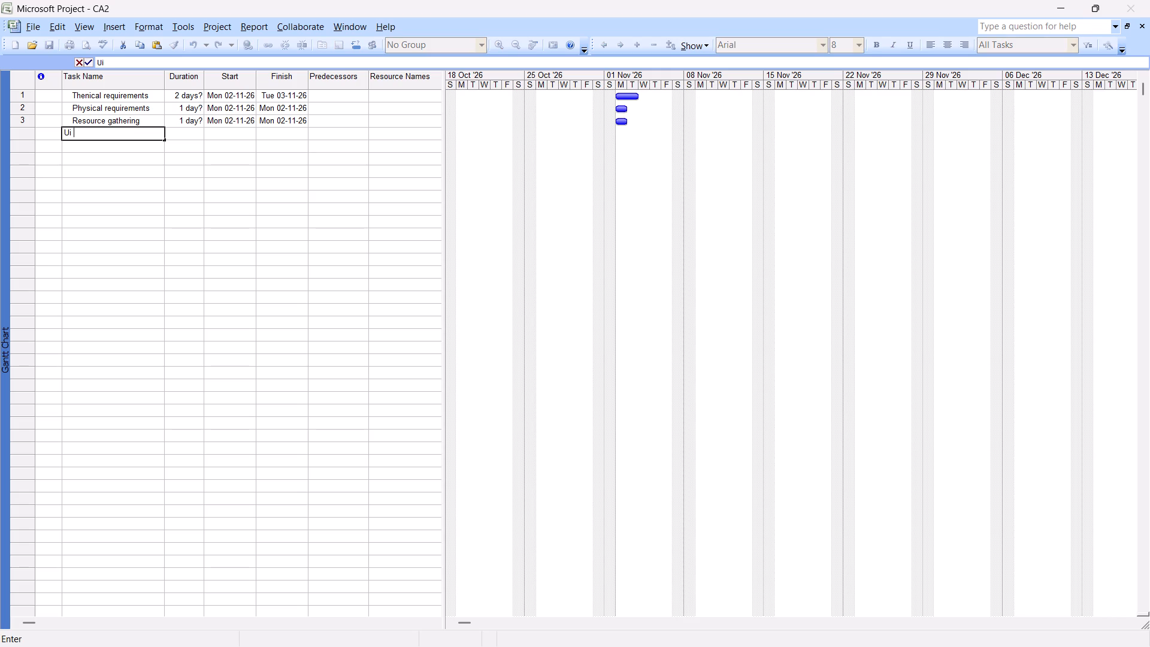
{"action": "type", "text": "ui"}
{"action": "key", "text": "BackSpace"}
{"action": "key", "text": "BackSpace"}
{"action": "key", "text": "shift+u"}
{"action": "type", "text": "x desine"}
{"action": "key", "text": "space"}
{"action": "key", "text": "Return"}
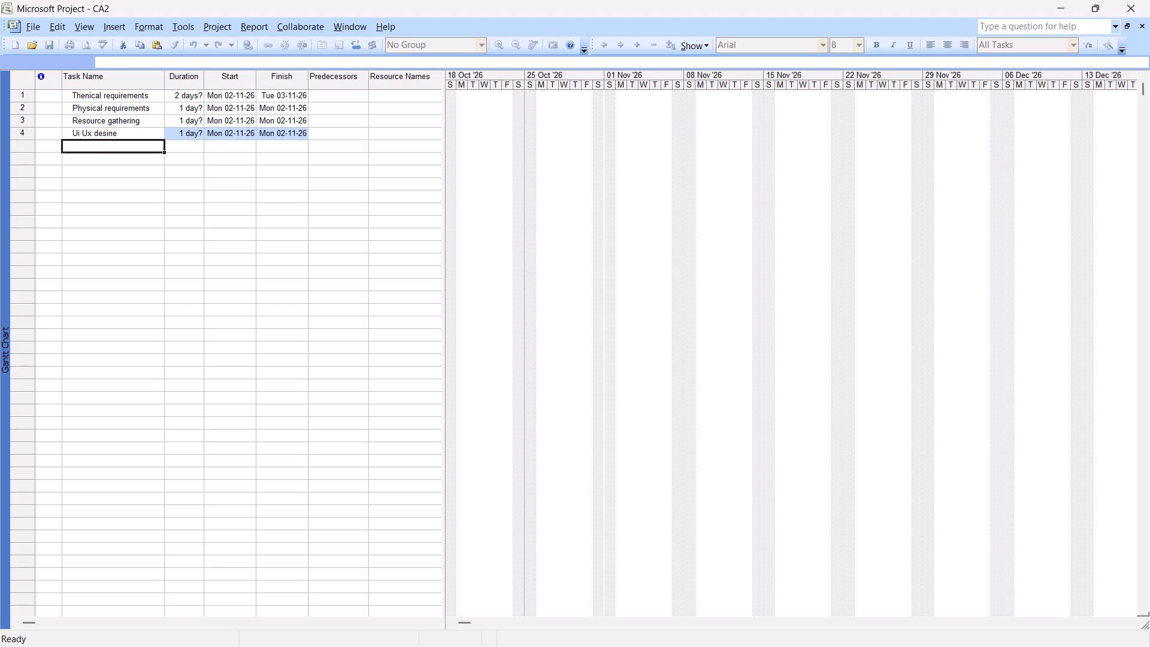
Set the duration of the "Ui Ux desine" task to 4 days and mark it as estimated.
{"action": "left_click", "coordinate": [180, 147]}
{"action": "left_click", "coordinate": [181, 132]}
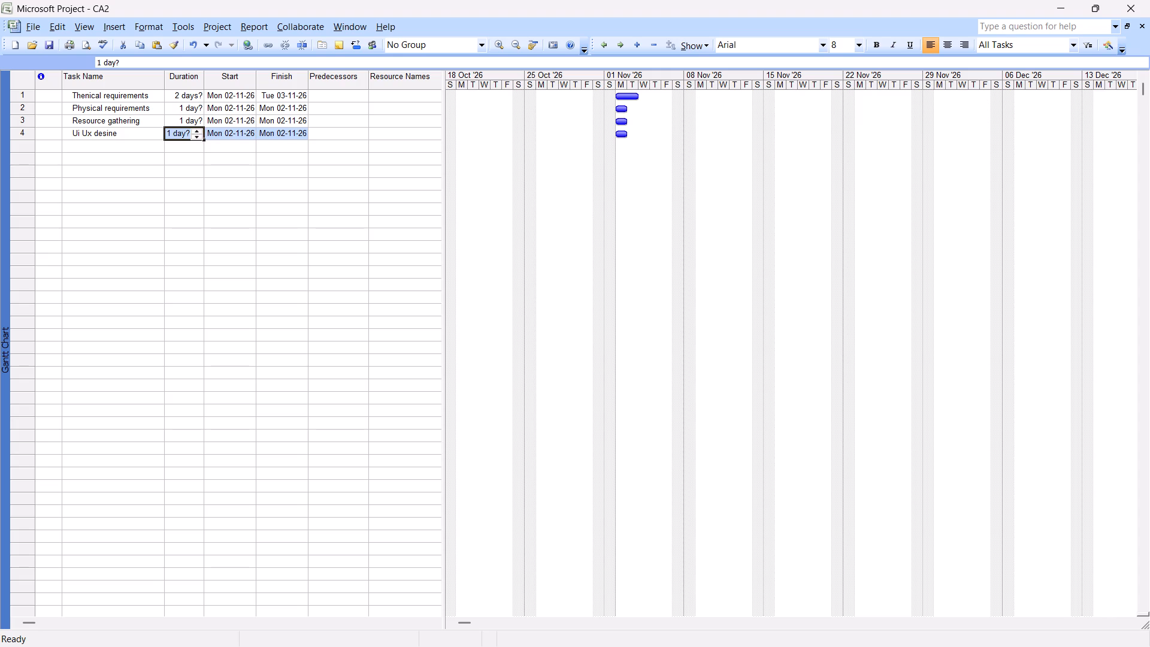
{"action": "double_click", "coordinate": [181, 132]}
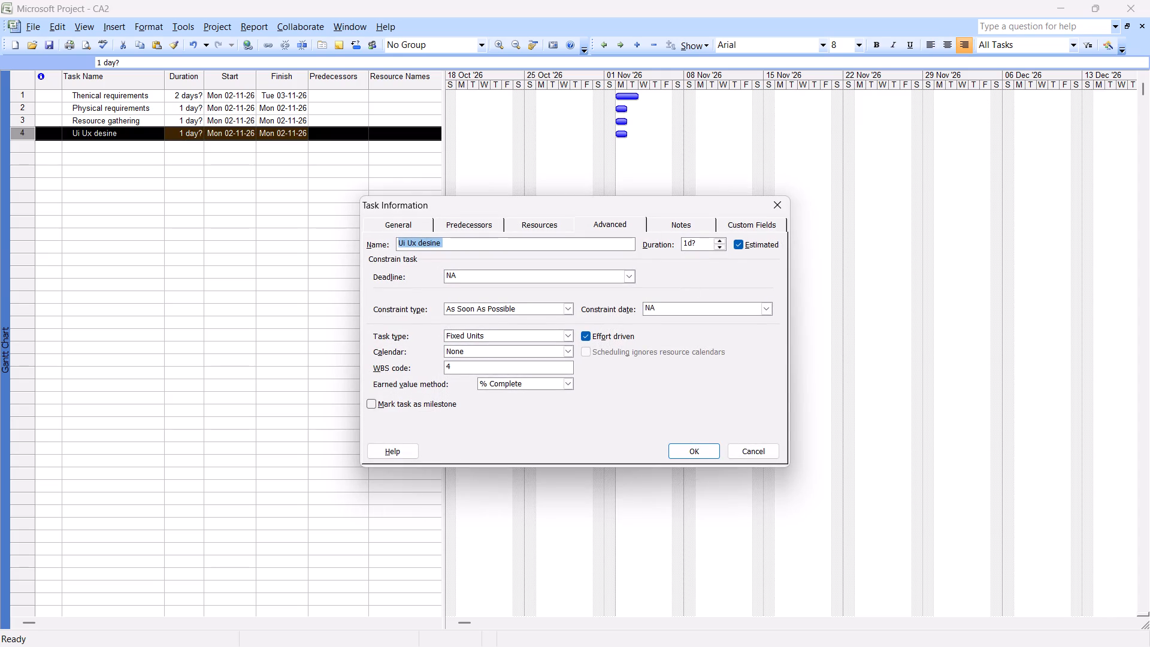
{"action": "left_click", "coordinate": [686, 244]}
{"action": "key", "text": "BackSpace"}
{"action": "key", "text": "Clear"}
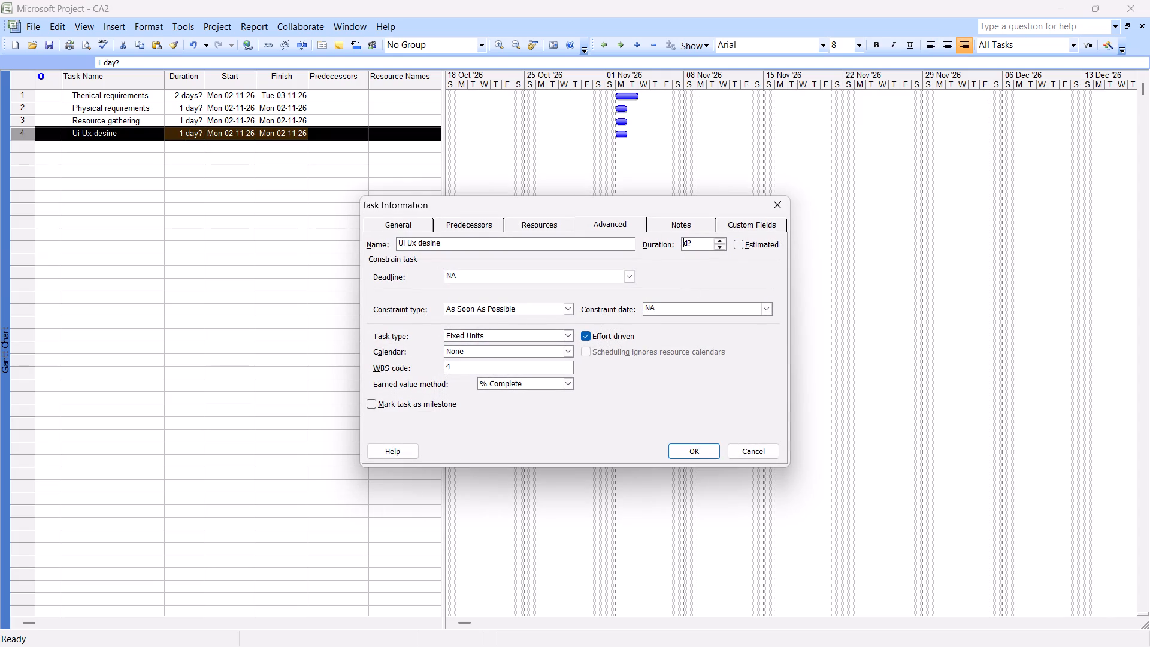
{"action": "left_click", "coordinate": [739, 241]}
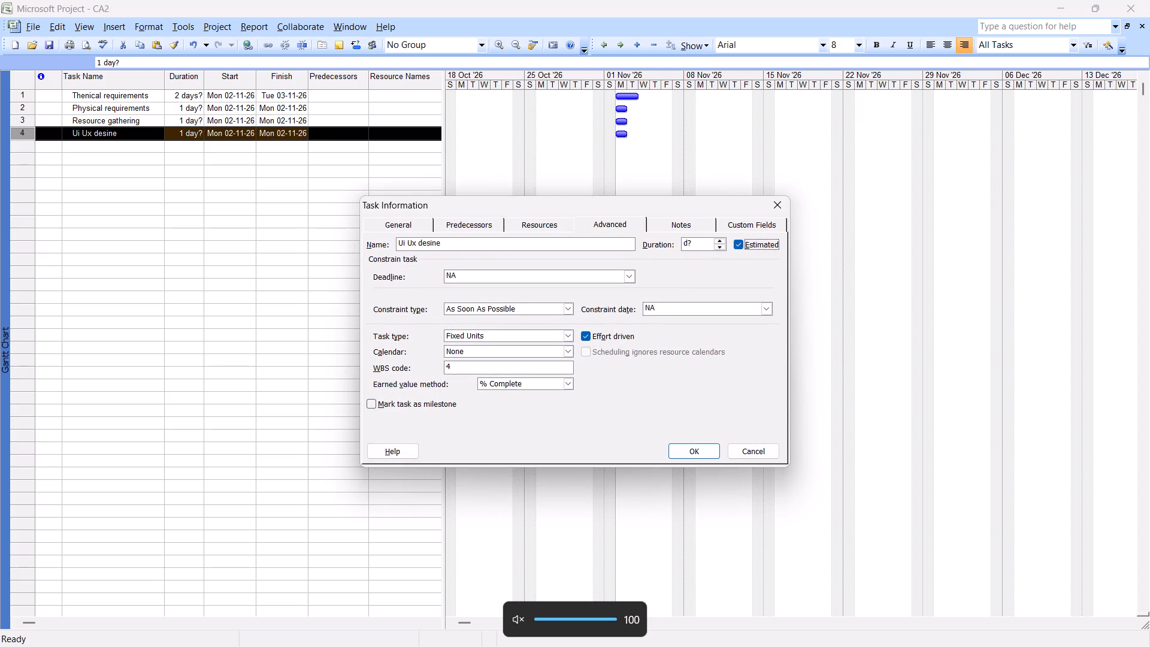
{"action": "left_click", "coordinate": [681, 244]}
{"action": "left_click", "coordinate": [683, 244]}
{"action": "key", "text": "Clear"}
{"action": "key", "text": "Clear"}
{"action": "triple_click", "coordinate": [716, 240]}
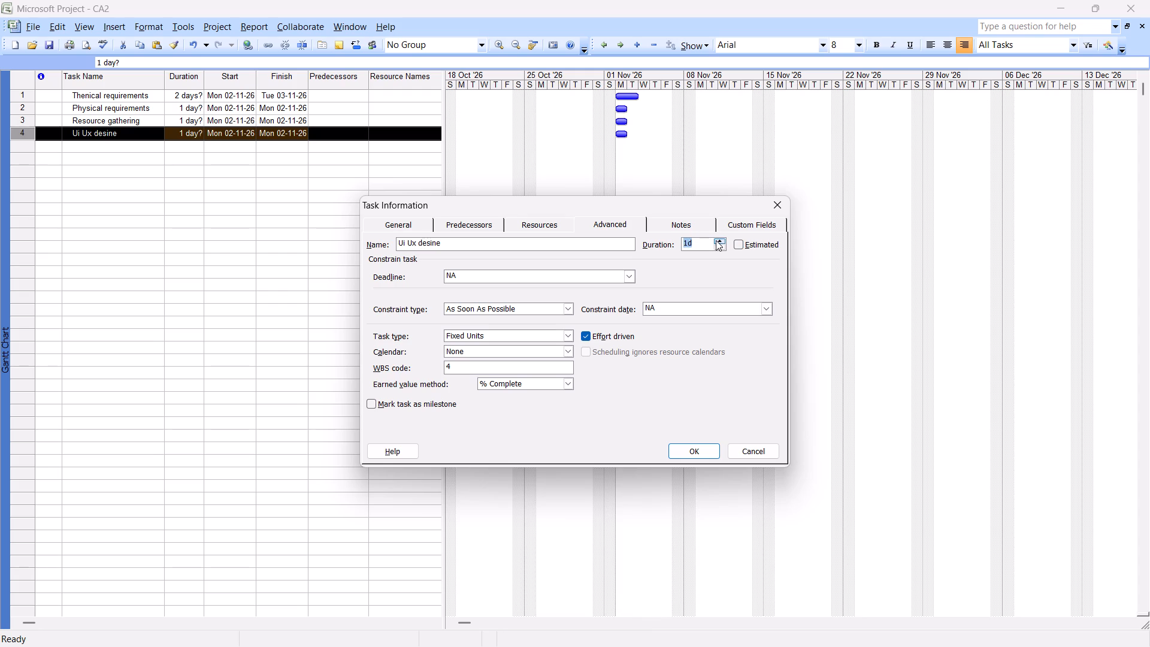
{"action": "double_click", "coordinate": [716, 240]}
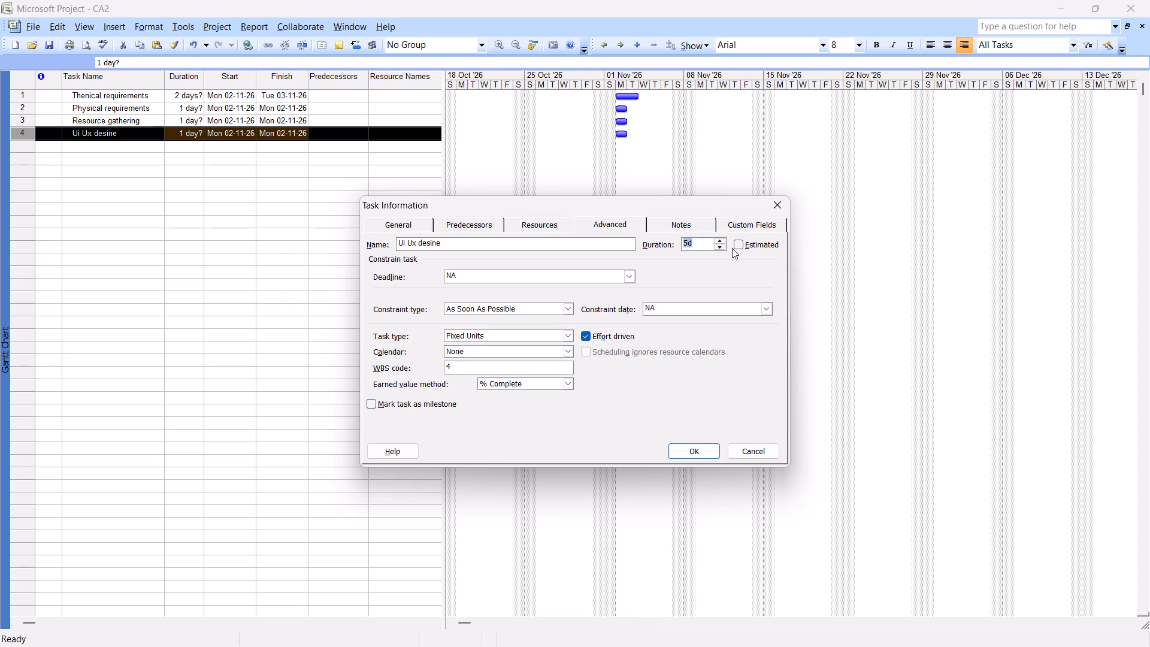
{"action": "left_click", "coordinate": [723, 248]}
{"action": "left_click", "coordinate": [740, 244]}
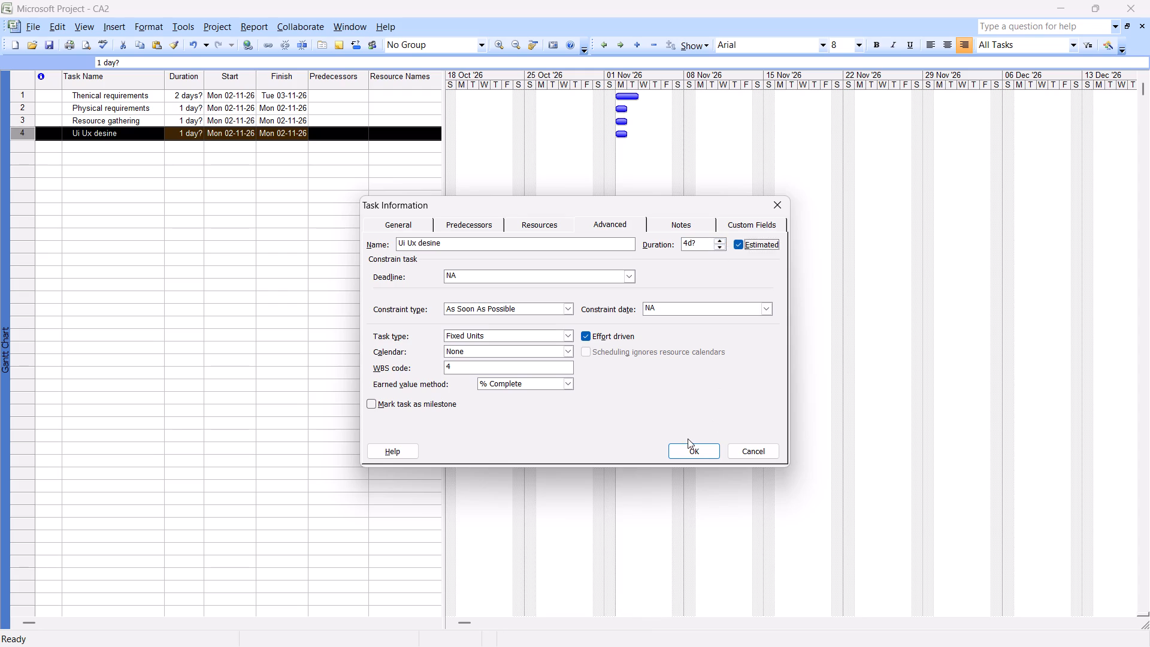
{"action": "left_click", "coordinate": [688, 445]}
Enter the task name "data base schema" in the empty fifth row of the task table.
{"action": "double_click", "coordinate": [86, 146]}
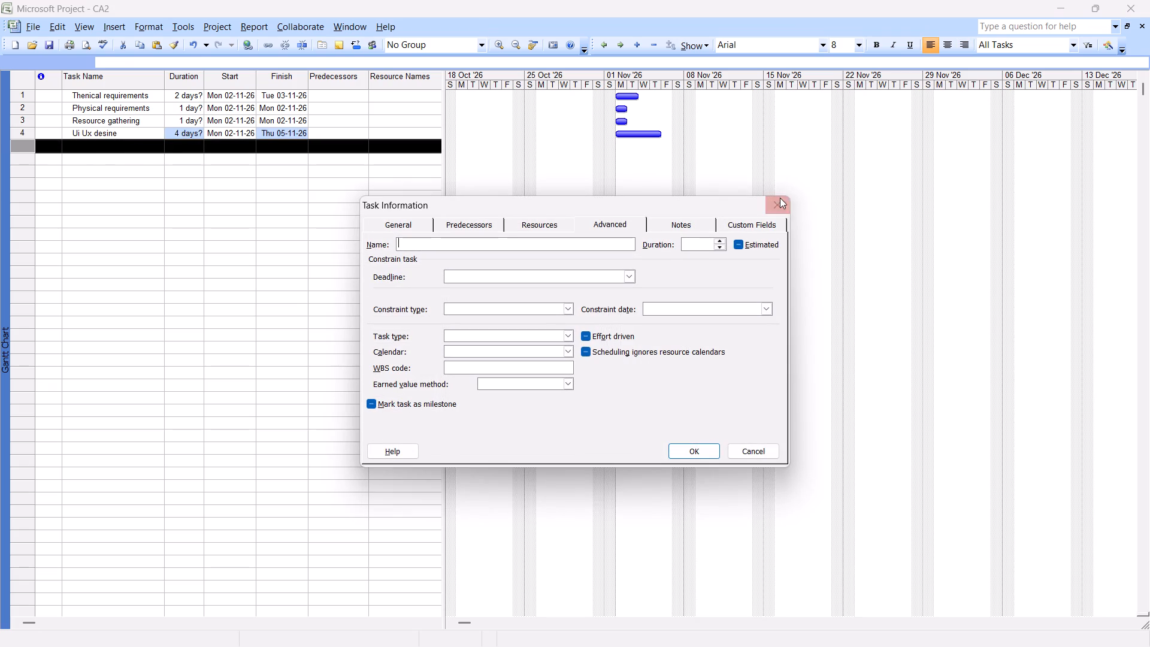
{"action": "left_click", "coordinate": [780, 202]}
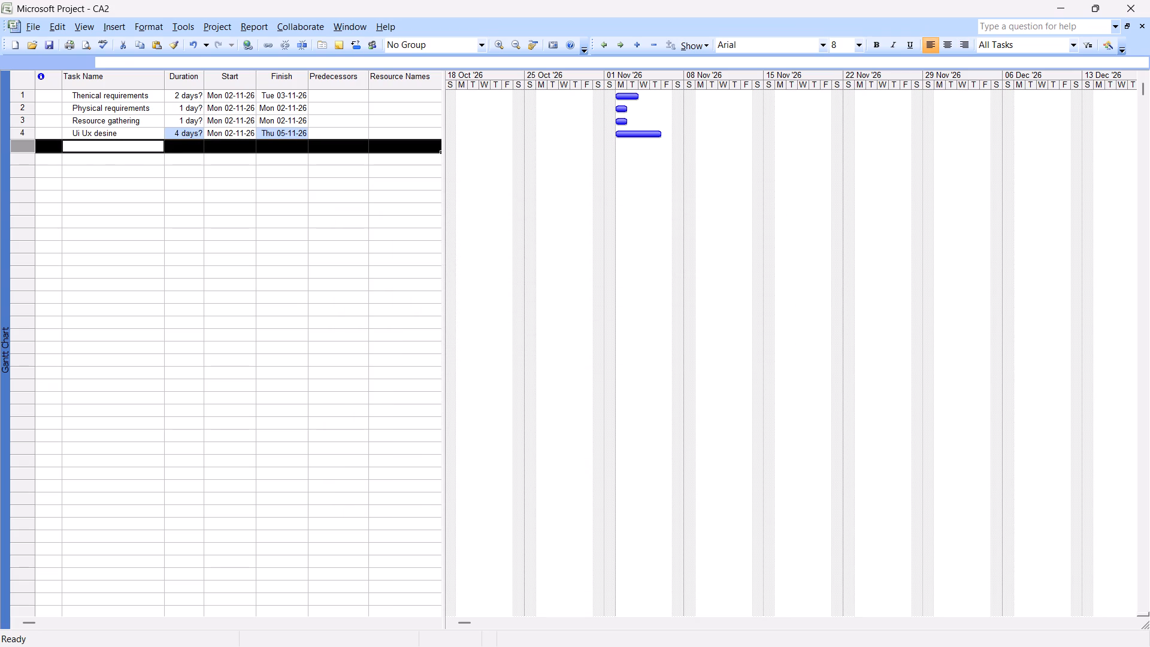
{"action": "left_click", "coordinate": [133, 150]}
{"action": "left_click", "coordinate": [133, 150]}
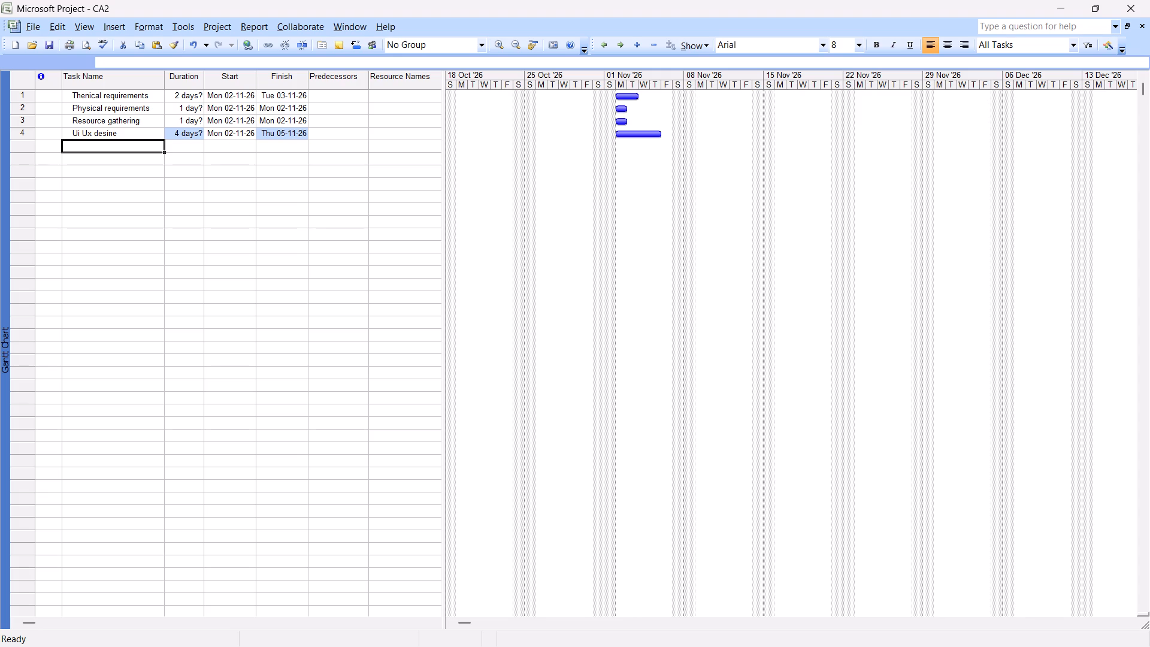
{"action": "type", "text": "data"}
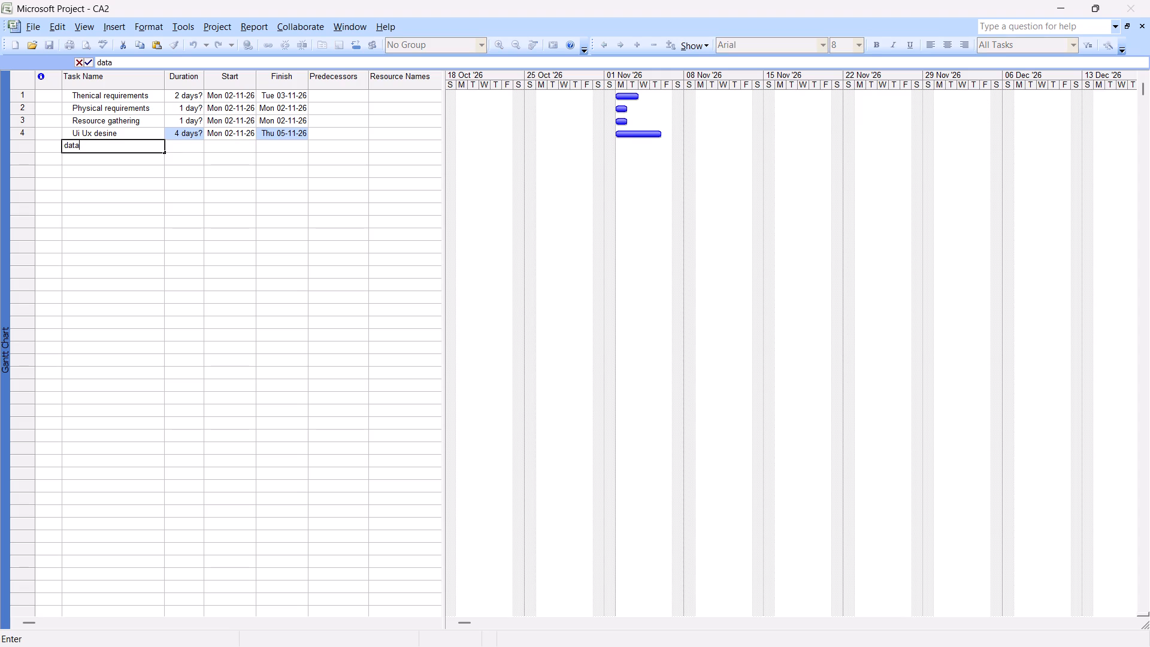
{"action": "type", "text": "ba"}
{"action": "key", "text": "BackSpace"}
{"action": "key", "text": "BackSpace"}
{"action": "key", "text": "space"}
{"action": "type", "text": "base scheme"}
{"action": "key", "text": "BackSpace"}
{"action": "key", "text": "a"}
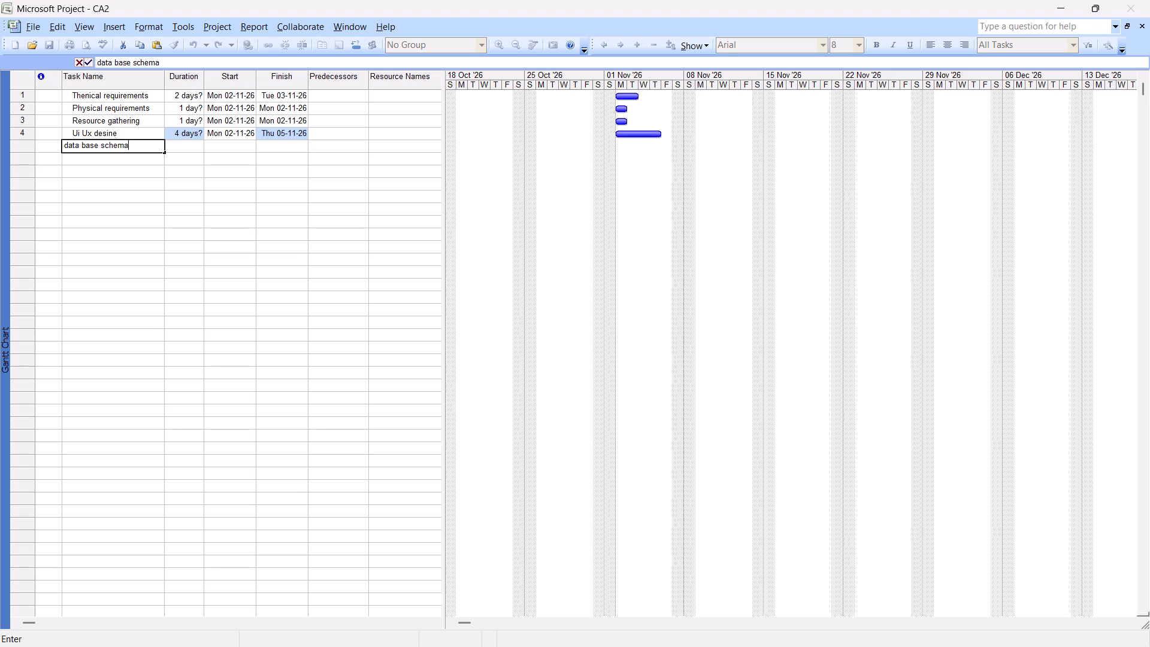
Set the duration of the "data base schema" task to 5 days, keeping it estimated.
{"action": "left_click", "coordinate": [174, 144]}
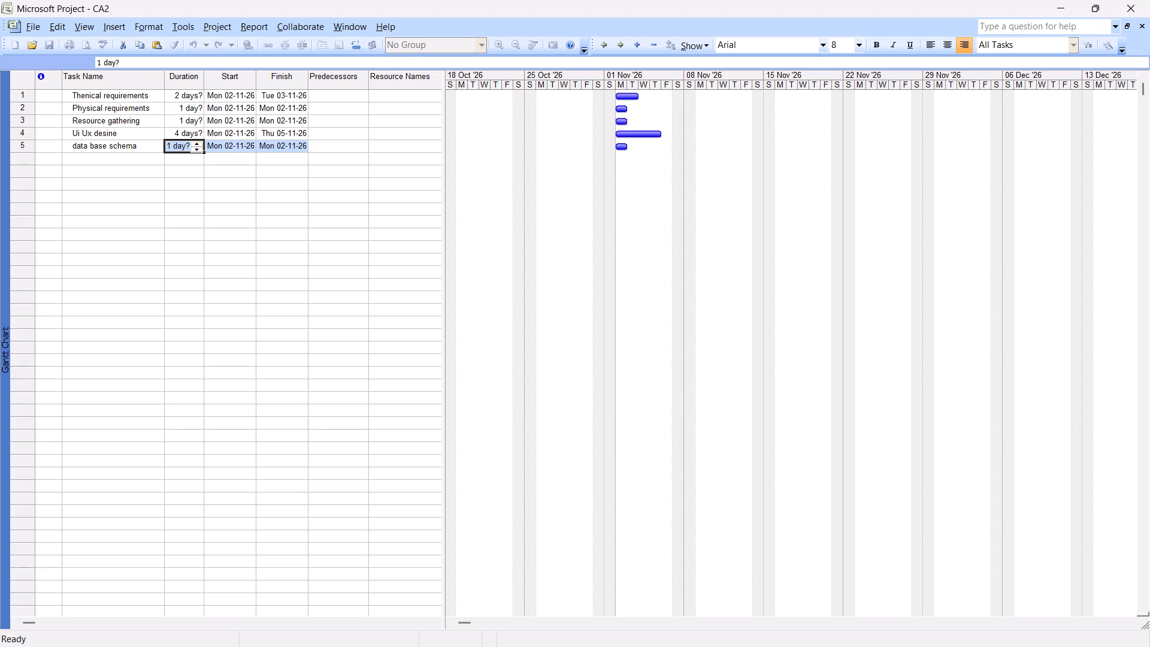
{"action": "left_click", "coordinate": [170, 146]}
{"action": "left_click", "coordinate": [170, 143]}
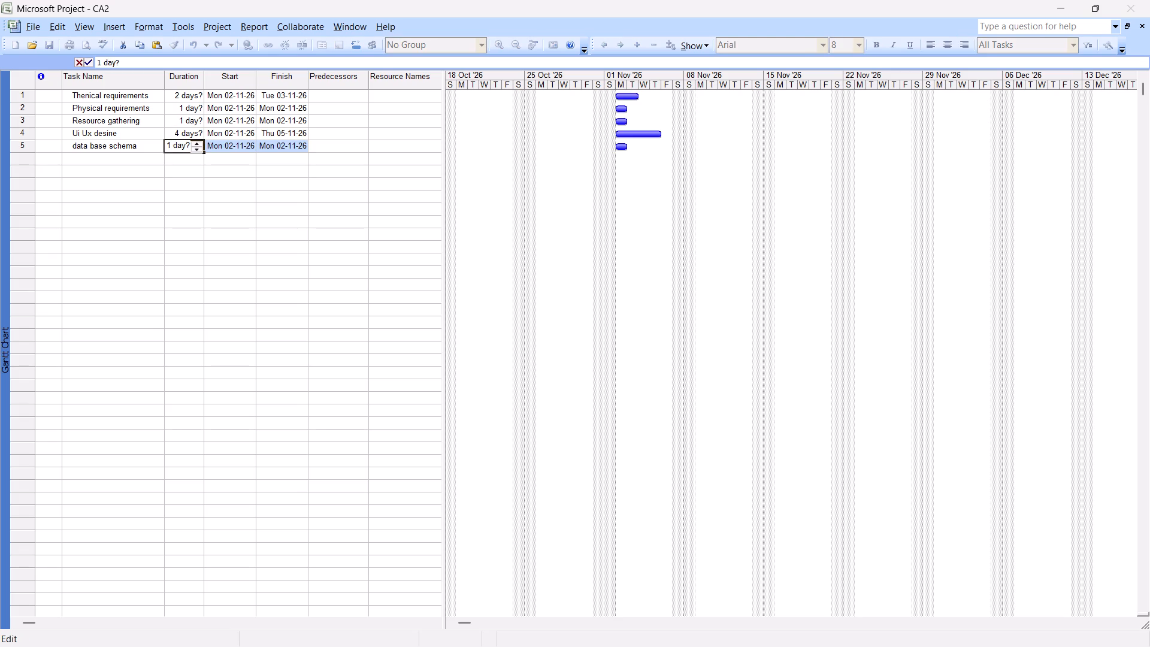
{"action": "key", "text": "BackSpace"}
{"action": "key", "text": "Clear"}
{"action": "key", "text": "Down"}
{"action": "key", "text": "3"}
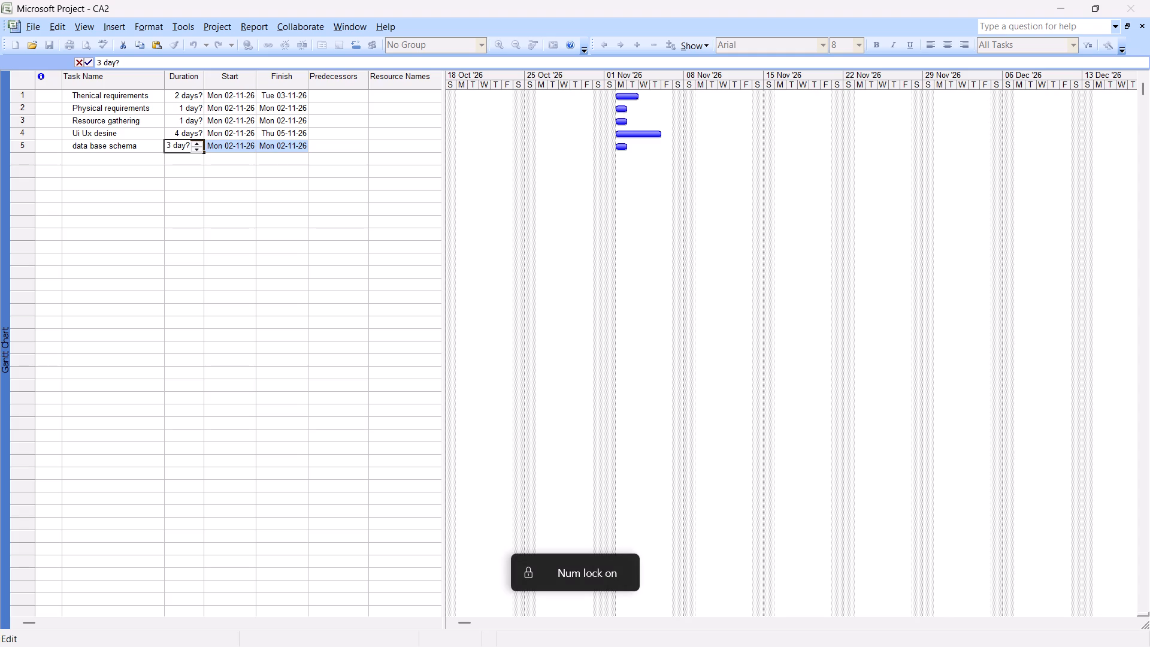
{"action": "key", "text": "BackSpace"}
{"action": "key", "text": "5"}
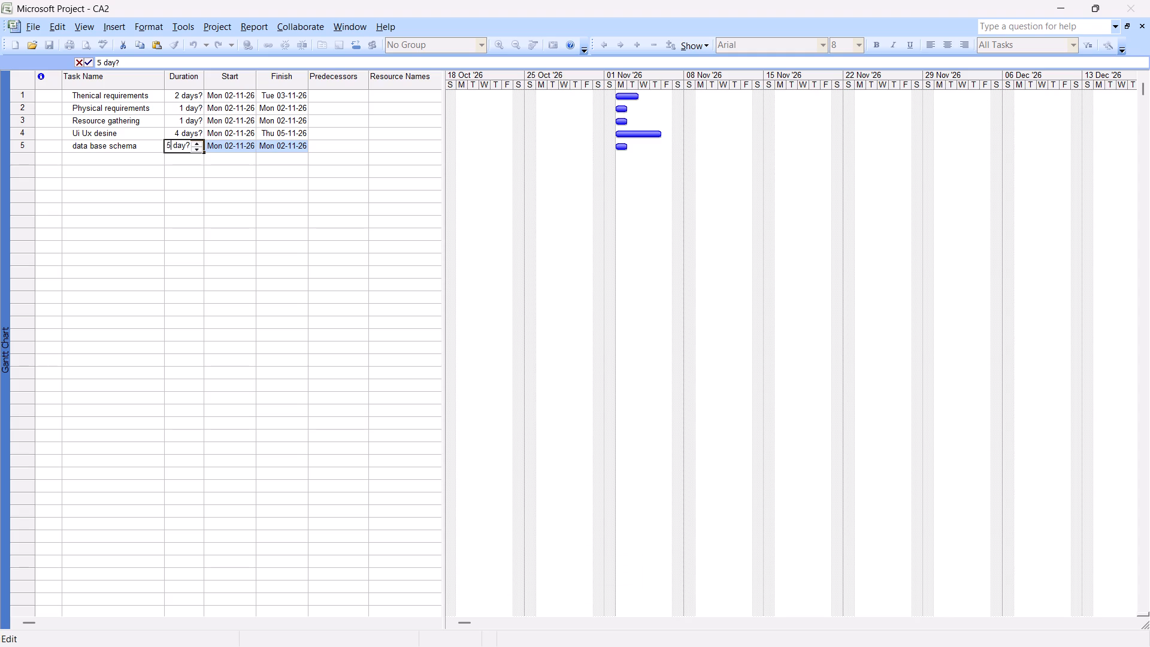
{"action": "key", "text": "Return"}
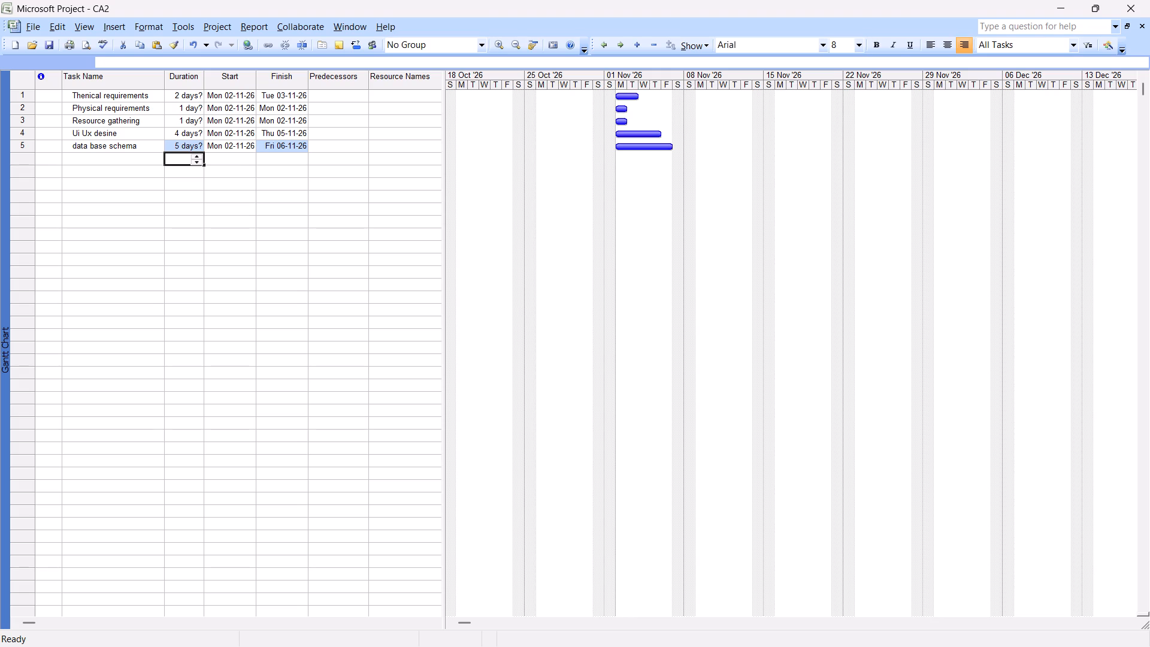
Open the task information for the empty sixth row and enter the name "Backend infra desining".
{"action": "left_click", "coordinate": [143, 161]}
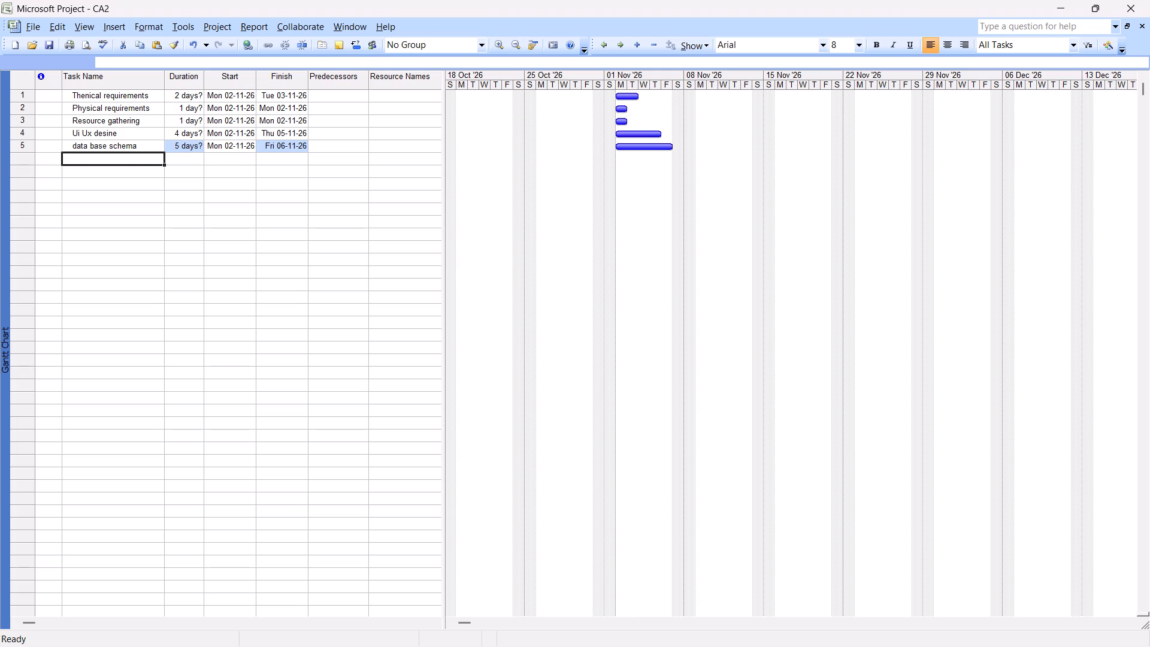
{"action": "double_click", "coordinate": [143, 161]}
{"action": "left_click", "coordinate": [471, 246]}
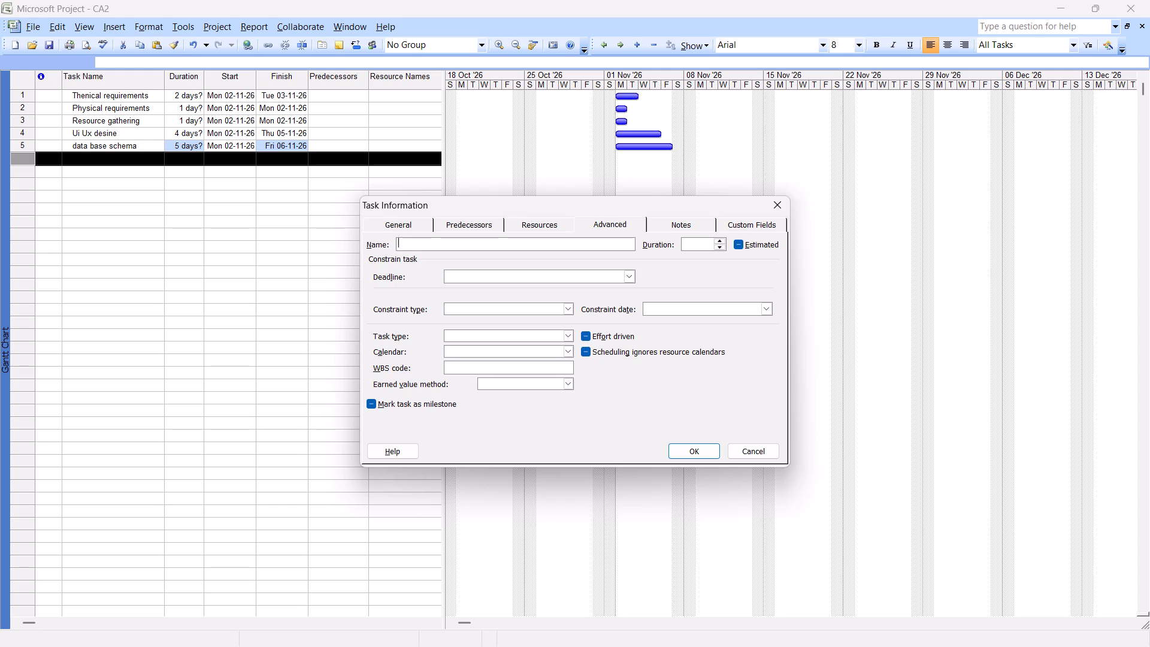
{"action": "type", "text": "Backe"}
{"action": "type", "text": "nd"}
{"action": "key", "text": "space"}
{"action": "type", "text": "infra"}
{"action": "left_click", "coordinate": [689, 247]}
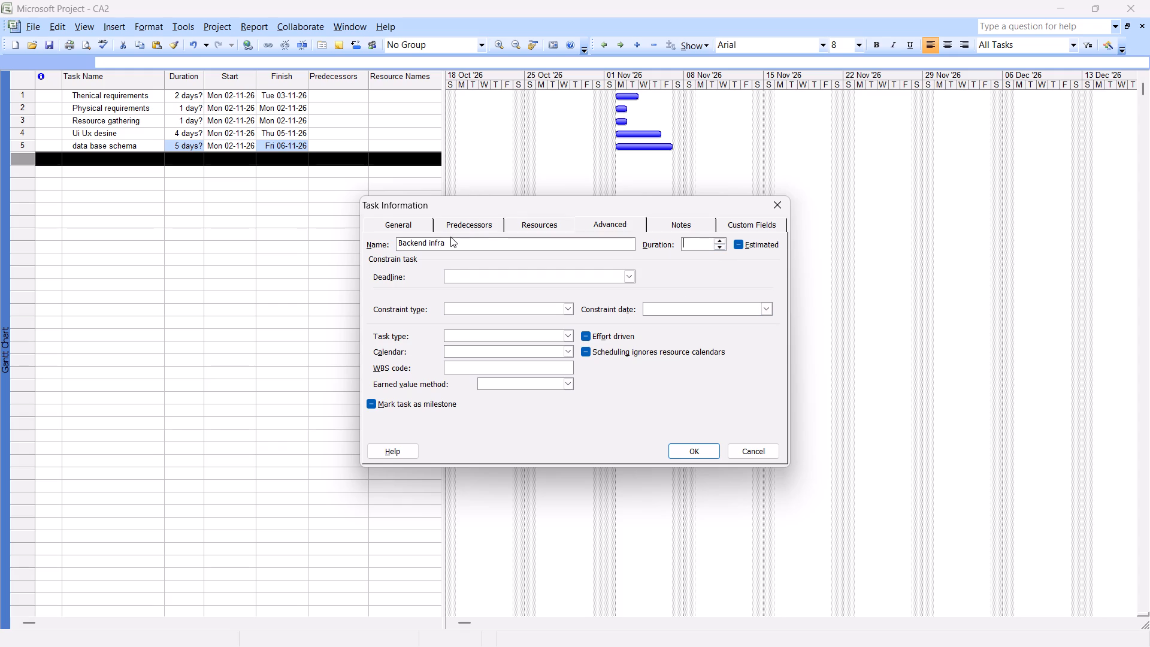
{"action": "left_click", "coordinate": [450, 242]}
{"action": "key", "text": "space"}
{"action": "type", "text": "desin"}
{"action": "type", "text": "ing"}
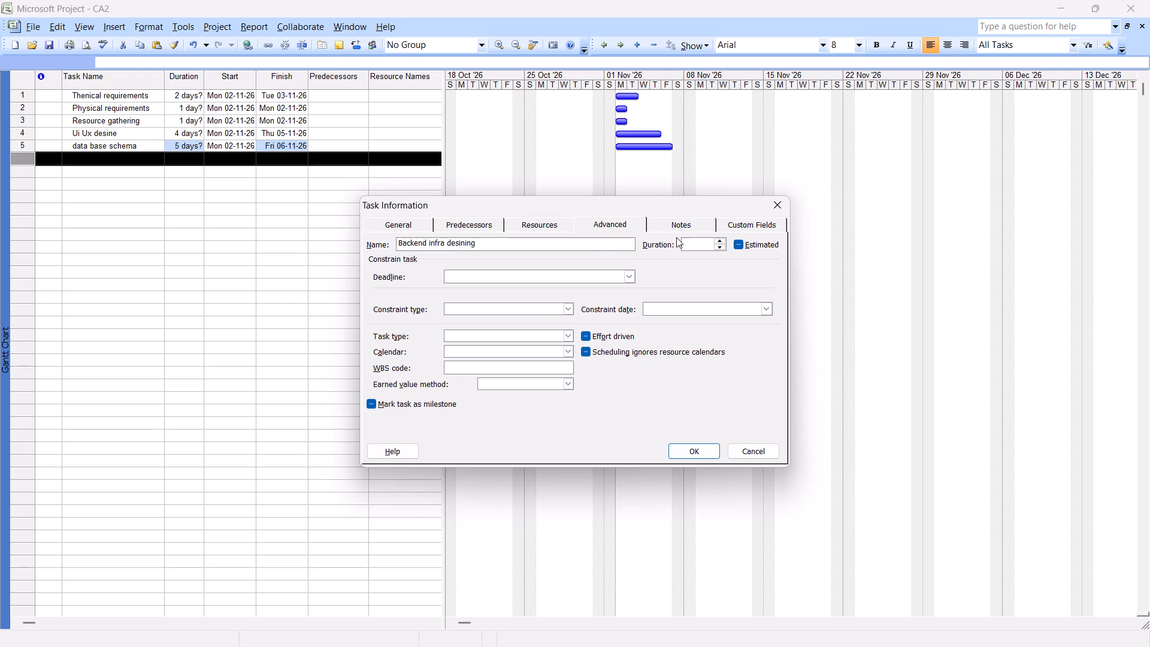
Set the duration of the "Backend infra desining" task to 4d and mark it as estimated.
{"action": "left_click", "coordinate": [687, 244]}
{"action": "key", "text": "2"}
{"action": "key", "text": "BackSpace"}
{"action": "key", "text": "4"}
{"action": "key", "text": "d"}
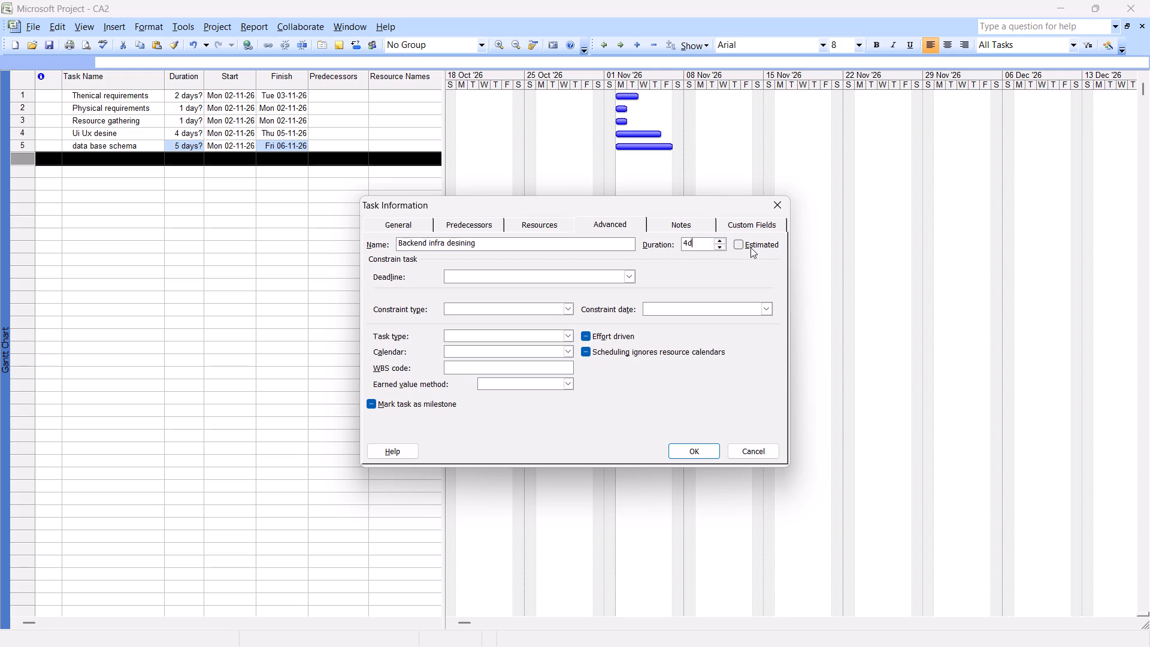
{"action": "left_click", "coordinate": [739, 247]}
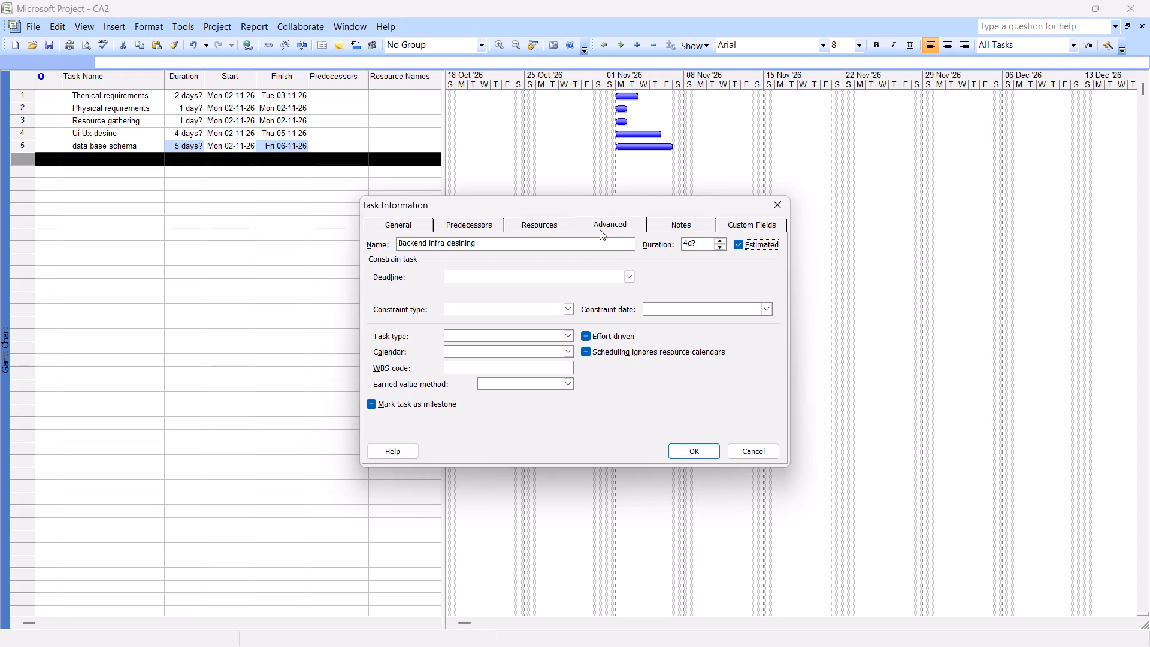
Check the advanced, resource, predecessor and general details of the "Backend infra desining" task and save the task.
{"action": "left_click", "coordinate": [600, 229]}
{"action": "left_click", "coordinate": [543, 228]}
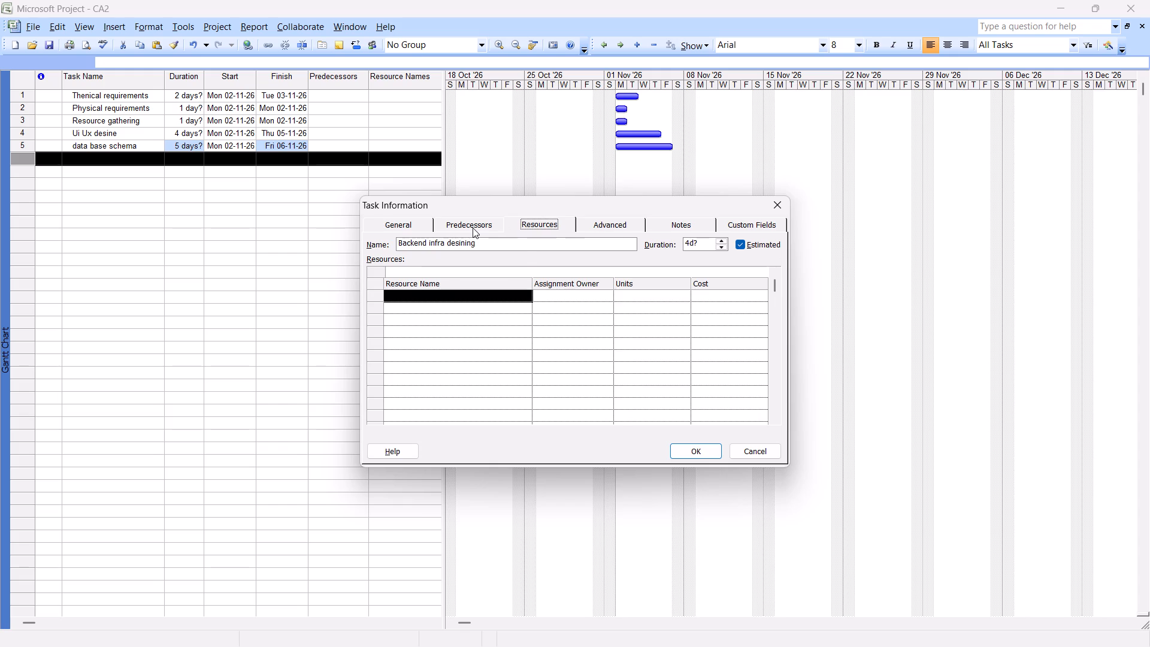
{"action": "left_click", "coordinate": [471, 228]}
{"action": "left_click", "coordinate": [402, 231]}
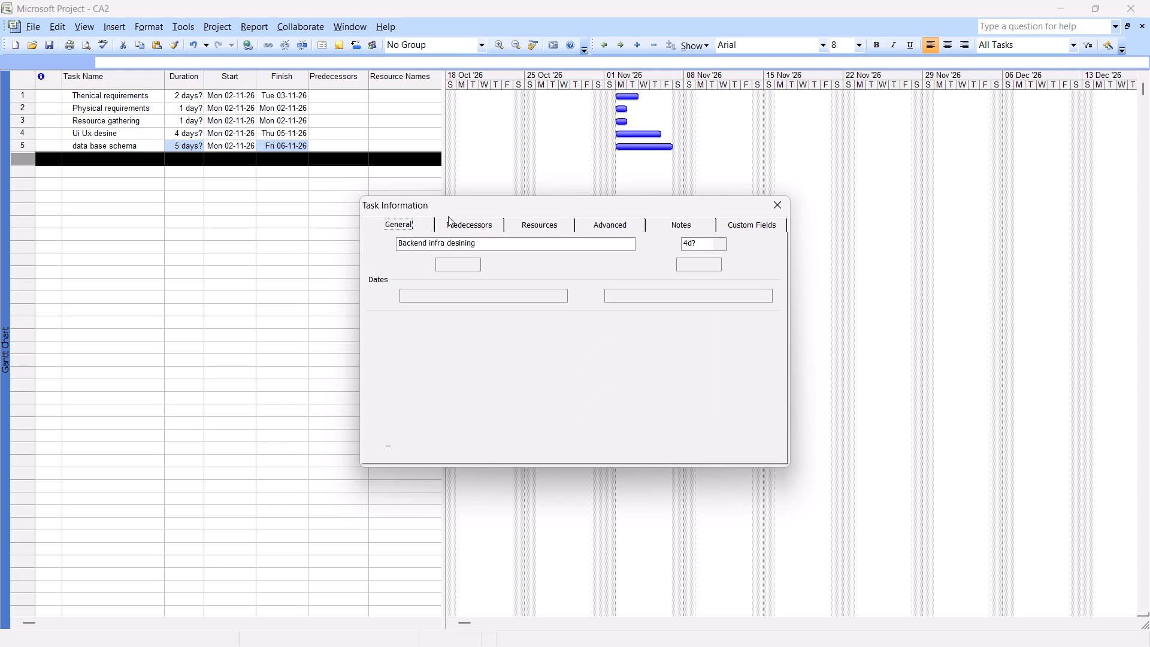
{"action": "left_click", "coordinate": [456, 219]}
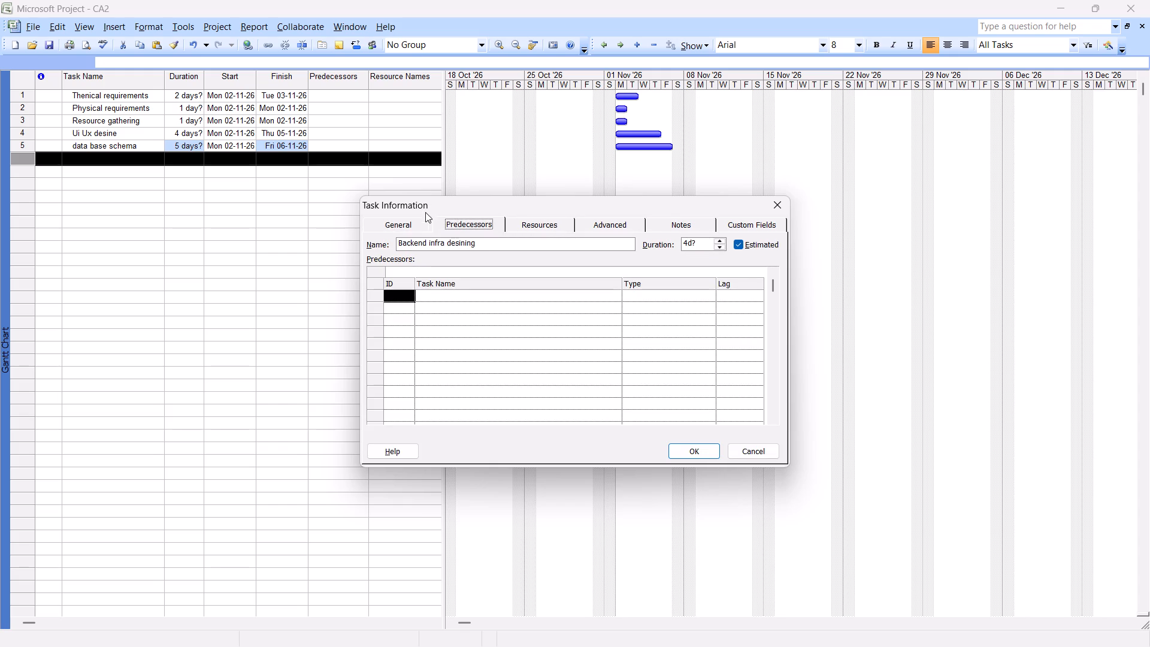
{"action": "left_click", "coordinate": [409, 228]}
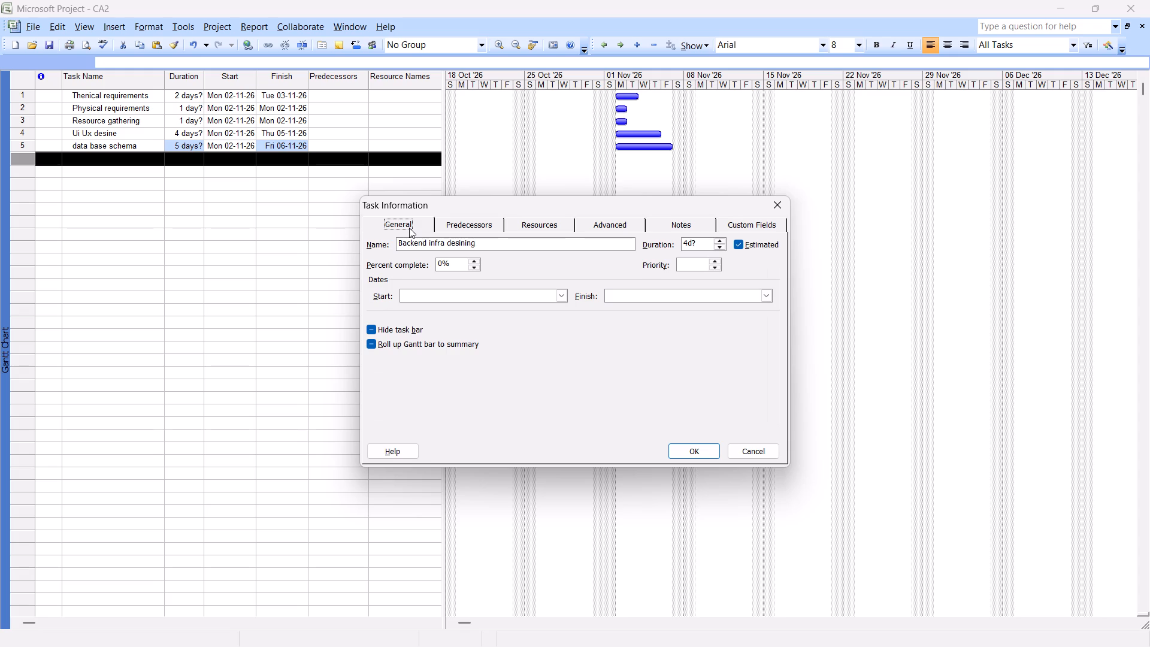
{"action": "left_click", "coordinate": [559, 298]}
{"action": "left_click", "coordinate": [559, 298]}
{"action": "left_click", "coordinate": [695, 450]}
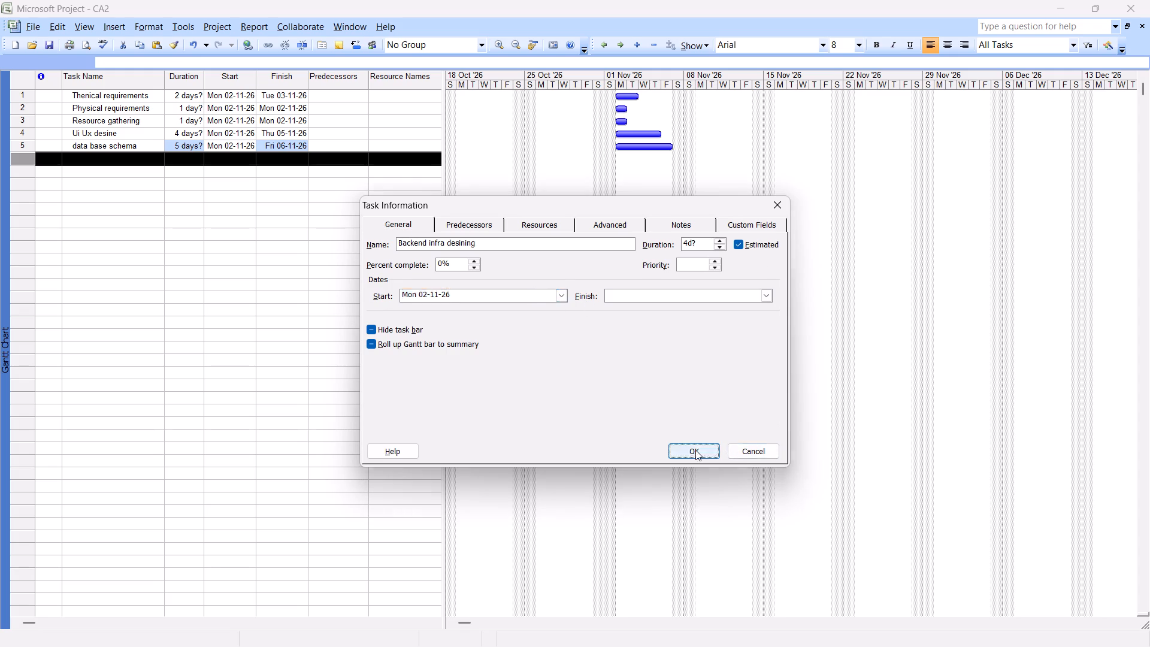
Open the task information for the empty seventh row and enter the name "Parking area timing analysis".
{"action": "double_click", "coordinate": [117, 173]}
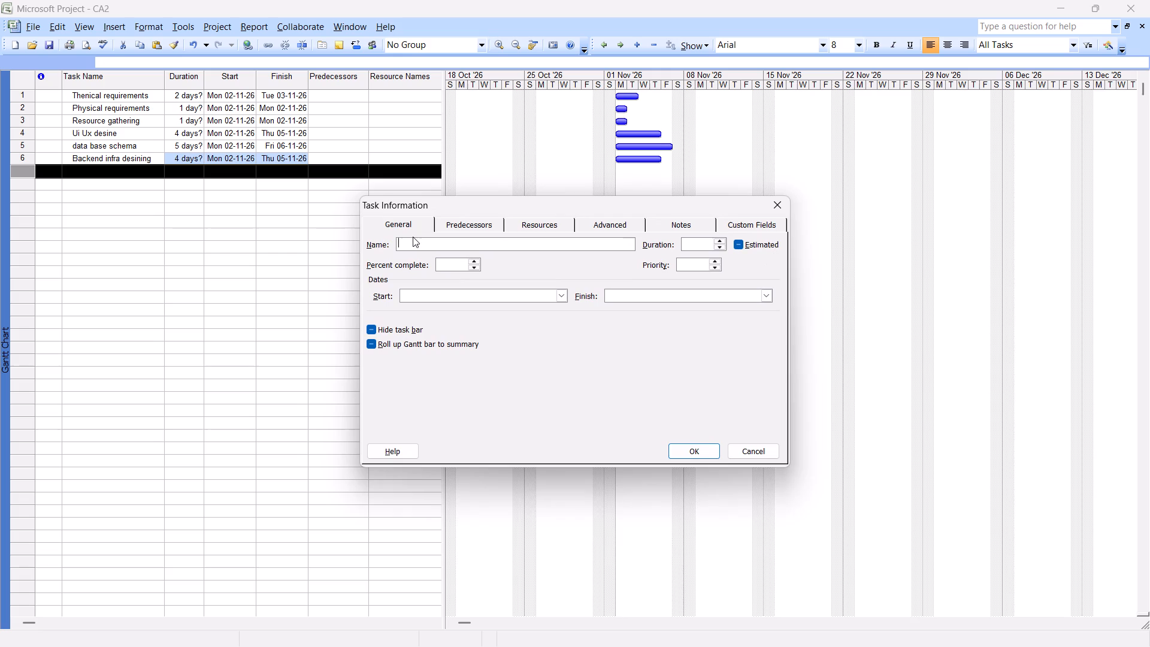
{"action": "left_click", "coordinate": [413, 244]}
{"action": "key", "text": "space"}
{"action": "key", "text": "BackSpace"}
{"action": "key", "text": "BackSpace"}
{"action": "key", "text": "BackSpace"}
{"action": "key", "text": "BackSpace"}
{"action": "key", "text": "BackSpace"}
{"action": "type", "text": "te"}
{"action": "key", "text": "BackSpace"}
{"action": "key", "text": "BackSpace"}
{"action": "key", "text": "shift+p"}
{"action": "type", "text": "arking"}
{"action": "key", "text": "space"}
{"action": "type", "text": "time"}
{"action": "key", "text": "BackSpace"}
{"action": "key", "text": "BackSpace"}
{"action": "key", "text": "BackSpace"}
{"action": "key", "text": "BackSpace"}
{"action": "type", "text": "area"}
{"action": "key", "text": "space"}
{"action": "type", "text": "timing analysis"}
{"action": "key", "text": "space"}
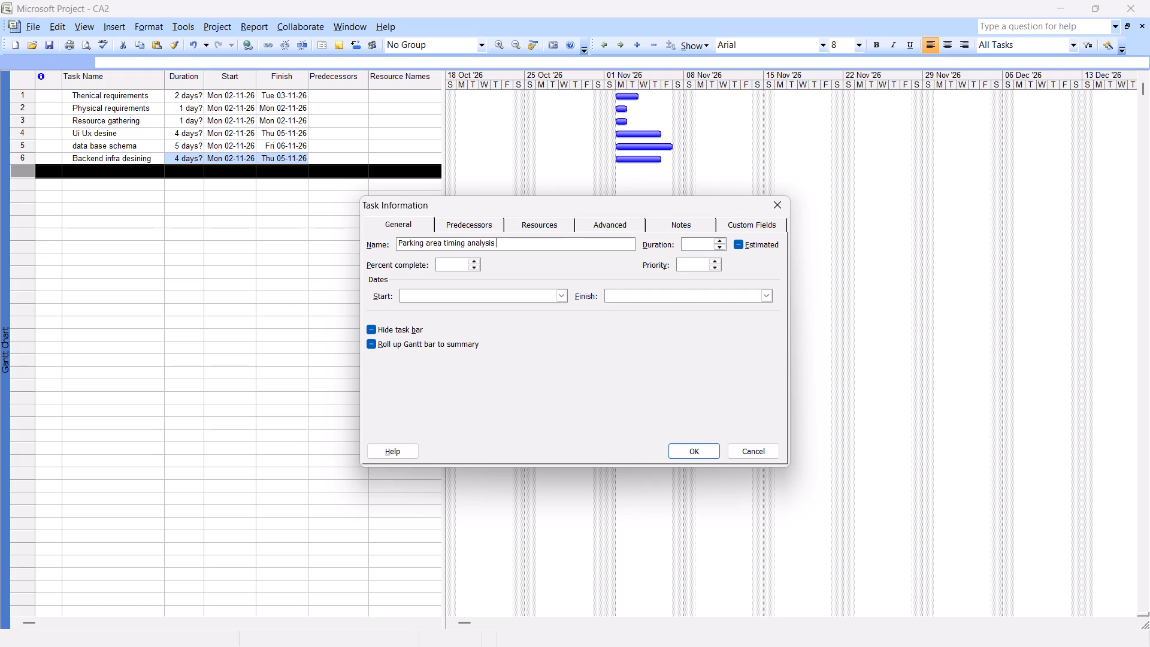
Set the duration of the "Parking area timing analysis" task to 1 day and save the task.
{"action": "left_click", "coordinate": [694, 242]}
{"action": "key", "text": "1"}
{"action": "key", "text": "Return"}
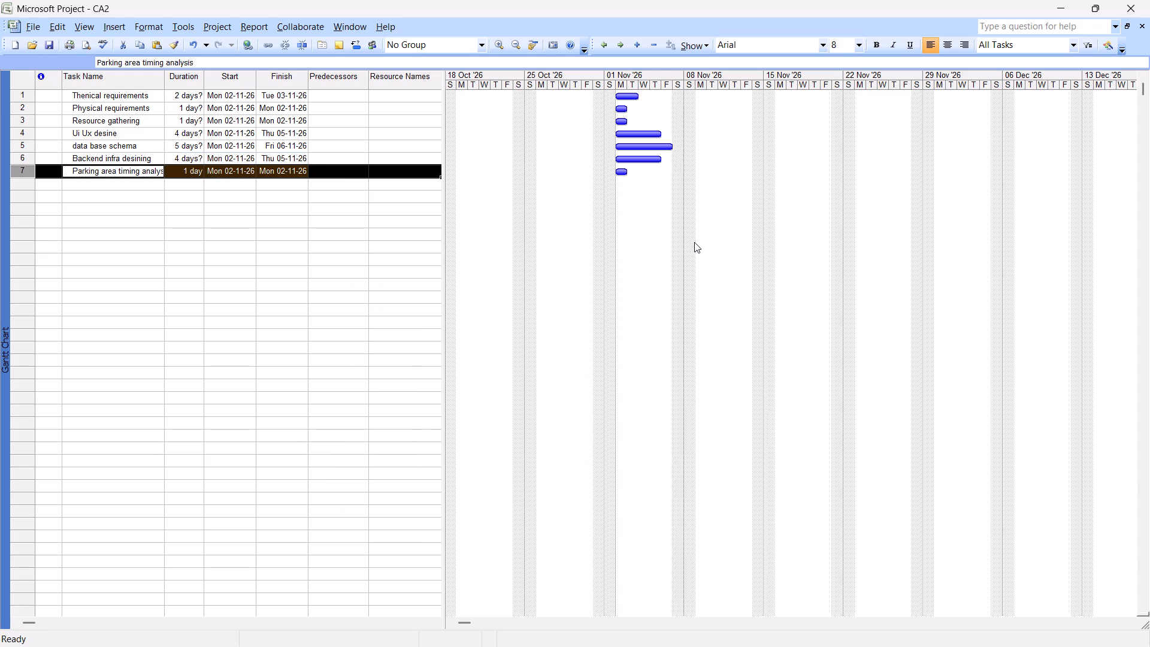
Open the task information for the empty eighth row and enter the name "System load handling plan".
{"action": "double_click", "coordinate": [125, 188]}
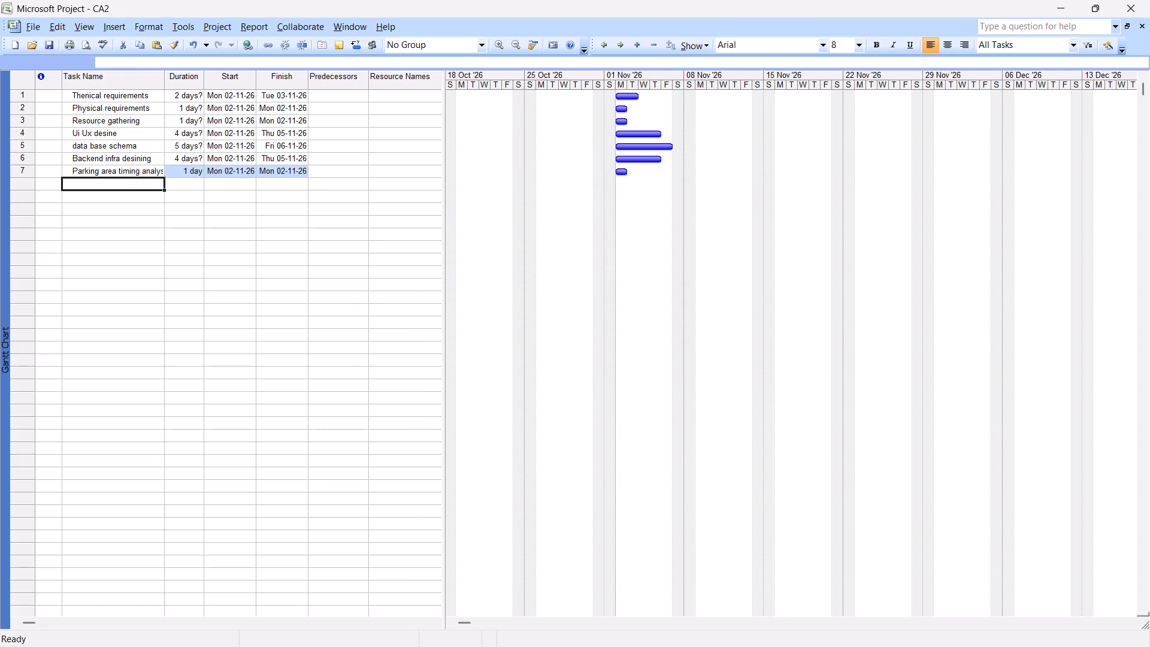
{"action": "left_click", "coordinate": [459, 232]}
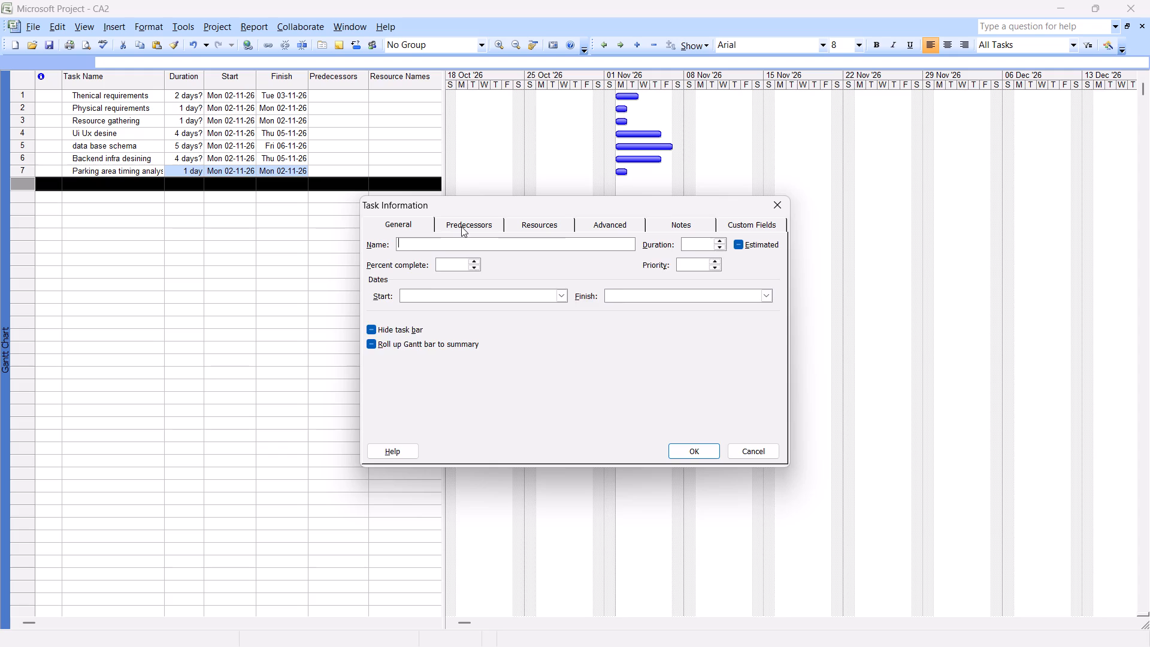
{"action": "left_click", "coordinate": [462, 226]}
{"action": "left_click", "coordinate": [626, 226]}
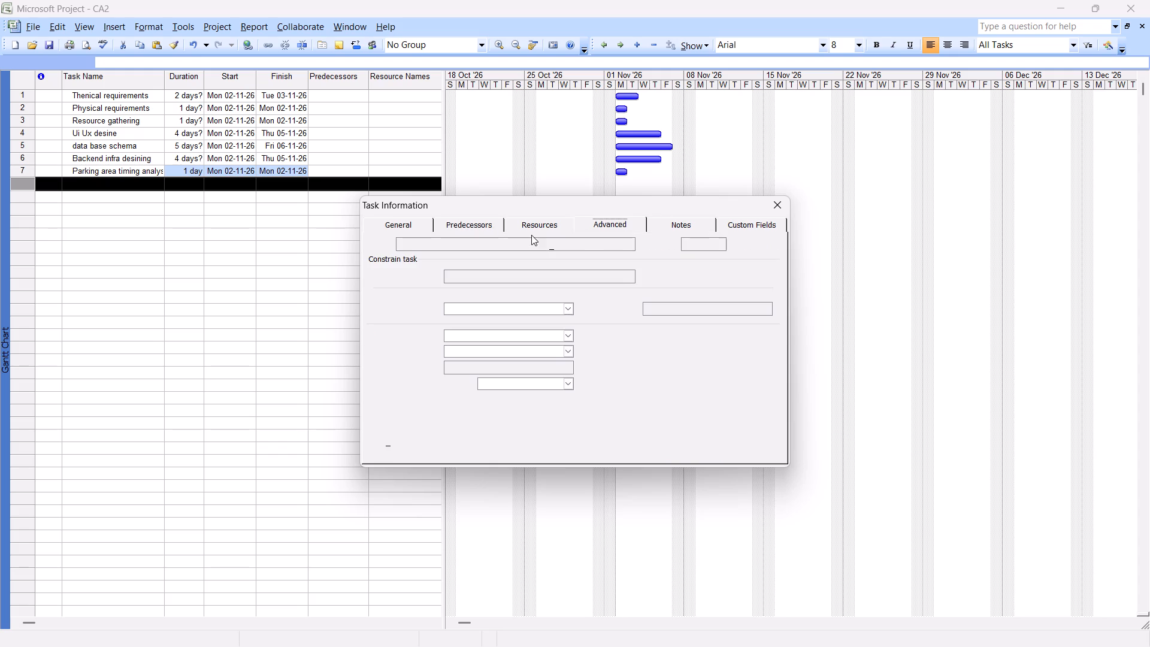
{"action": "left_click", "coordinate": [528, 241]}
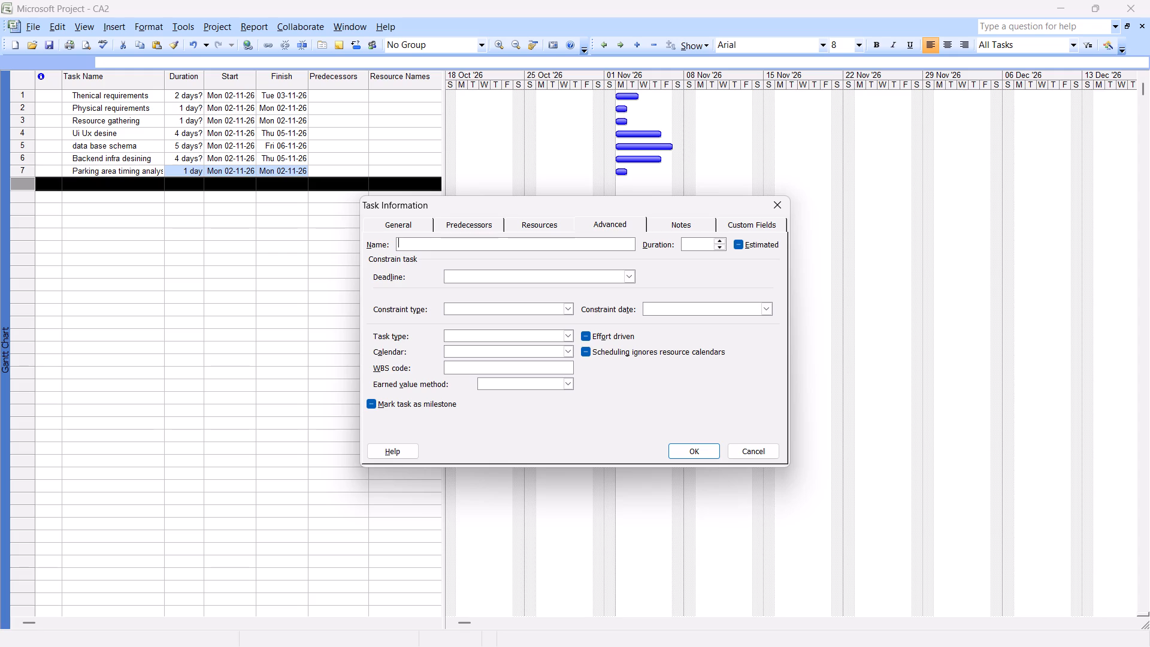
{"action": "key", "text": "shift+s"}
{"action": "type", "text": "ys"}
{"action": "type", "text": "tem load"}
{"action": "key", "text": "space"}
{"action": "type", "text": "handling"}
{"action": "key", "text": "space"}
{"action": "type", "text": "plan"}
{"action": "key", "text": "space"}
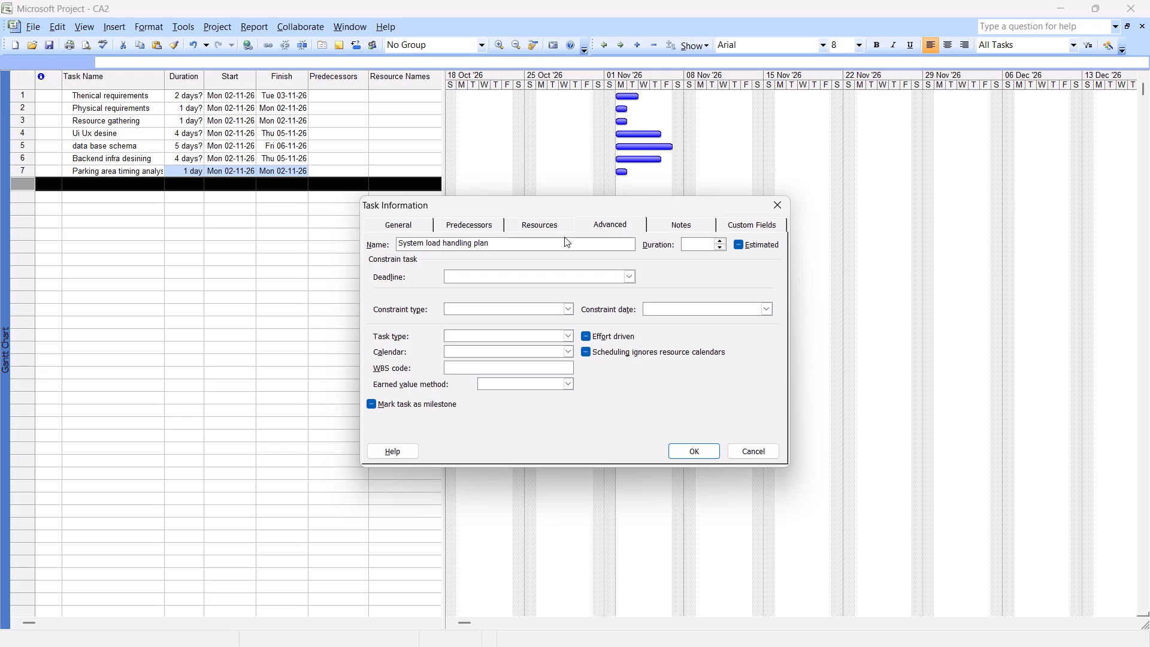
Set the duration of the "System load handling plan" task to 3 days, mark it as estimated and save the task.
{"action": "left_click", "coordinate": [700, 240]}
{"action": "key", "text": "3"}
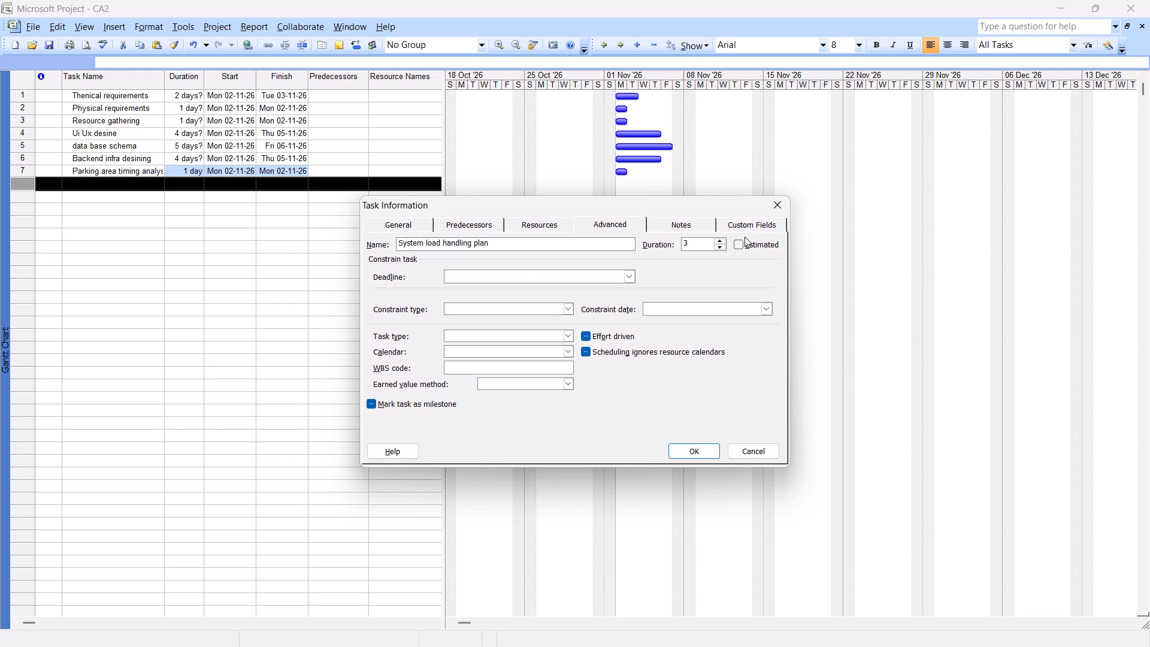
{"action": "left_click", "coordinate": [735, 245]}
{"action": "left_click", "coordinate": [701, 448]}
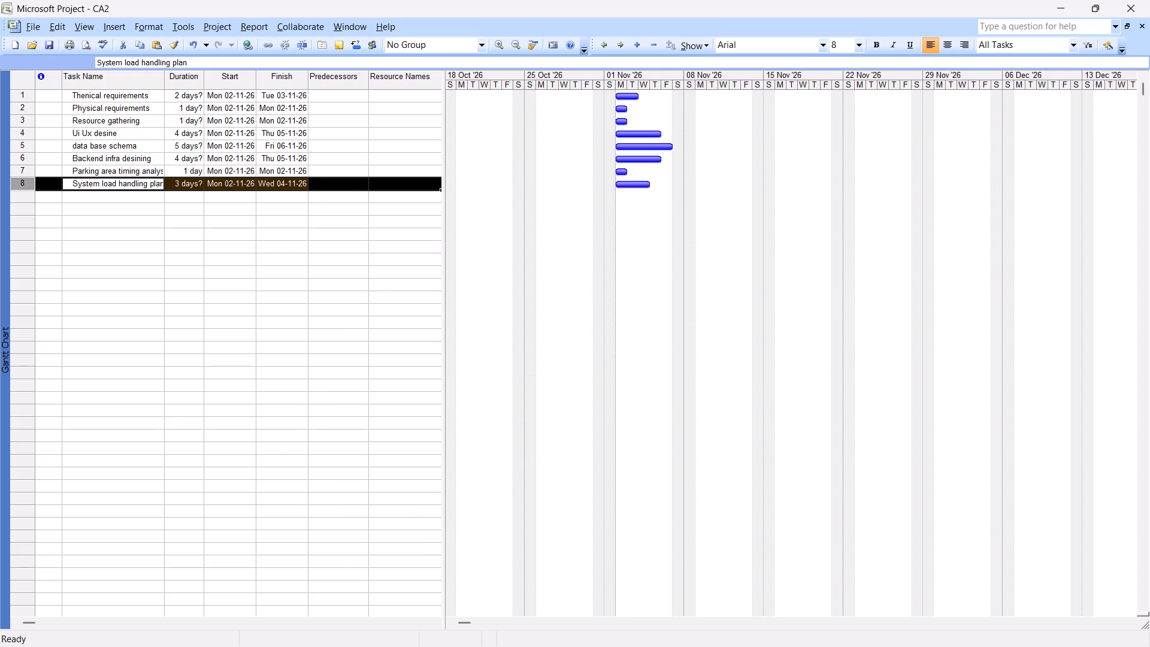
Enter the task name "Frontend Desine" in the empty ninth row of the task table.
{"action": "left_click", "coordinate": [96, 196]}
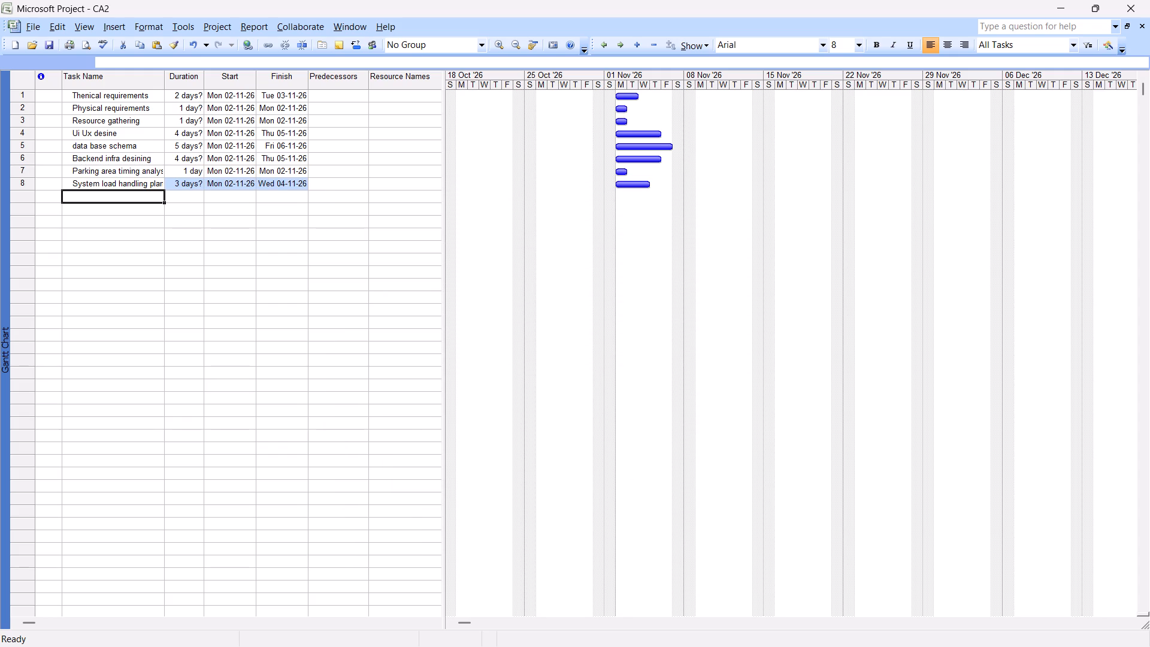
{"action": "left_click", "coordinate": [96, 196]}
{"action": "left_click", "coordinate": [96, 196]}
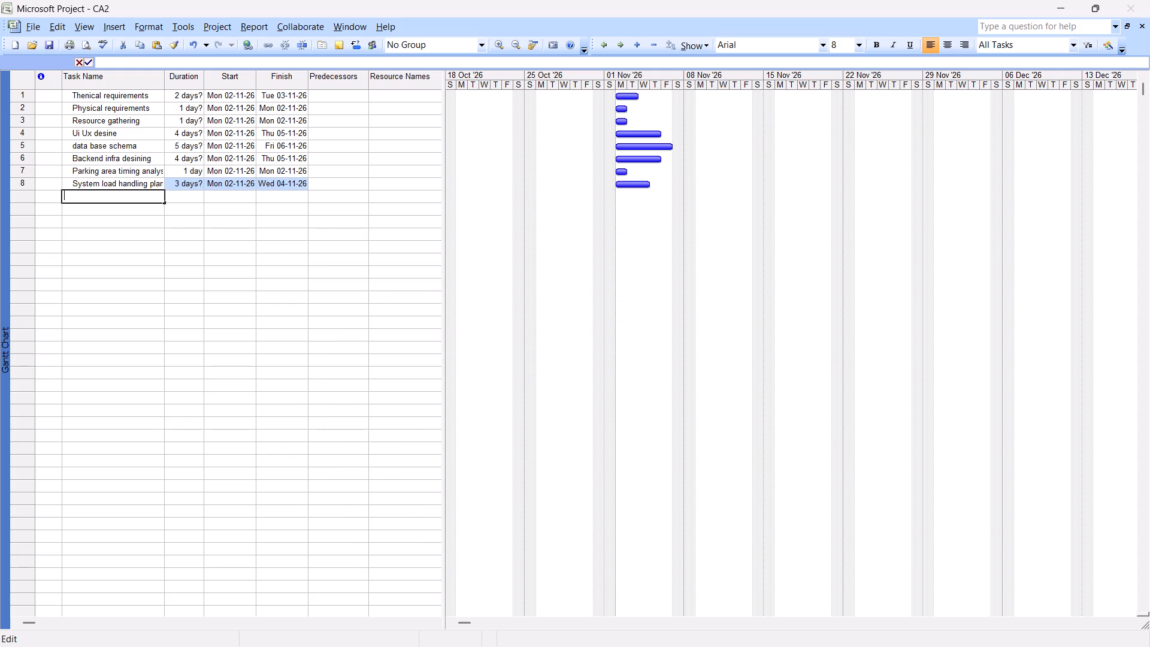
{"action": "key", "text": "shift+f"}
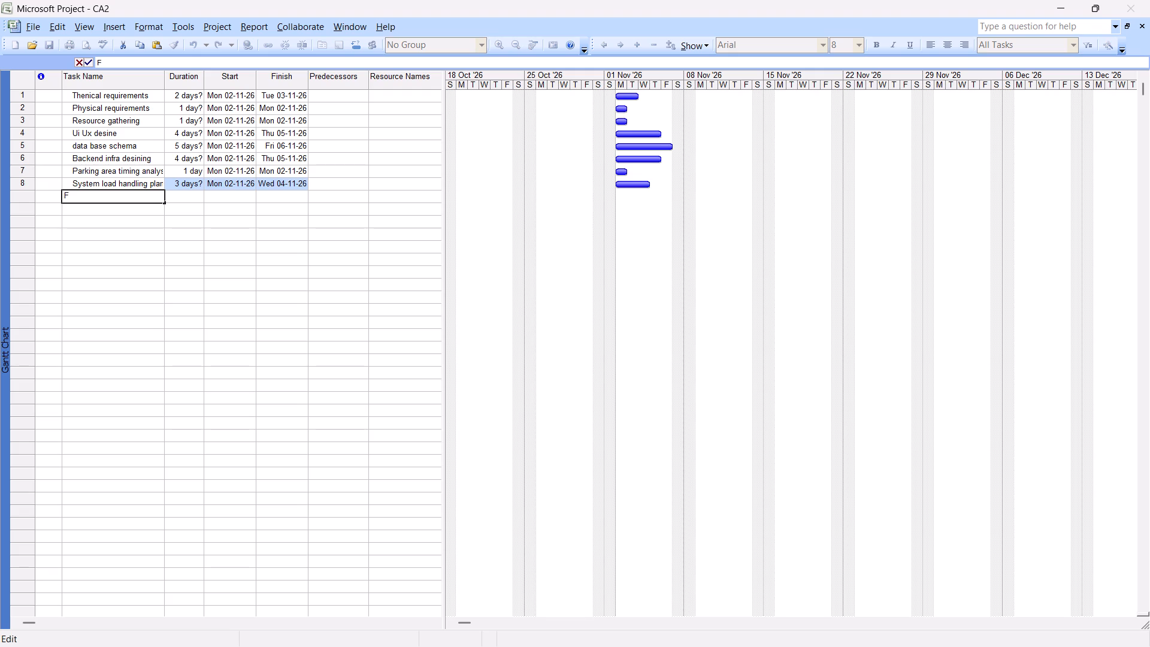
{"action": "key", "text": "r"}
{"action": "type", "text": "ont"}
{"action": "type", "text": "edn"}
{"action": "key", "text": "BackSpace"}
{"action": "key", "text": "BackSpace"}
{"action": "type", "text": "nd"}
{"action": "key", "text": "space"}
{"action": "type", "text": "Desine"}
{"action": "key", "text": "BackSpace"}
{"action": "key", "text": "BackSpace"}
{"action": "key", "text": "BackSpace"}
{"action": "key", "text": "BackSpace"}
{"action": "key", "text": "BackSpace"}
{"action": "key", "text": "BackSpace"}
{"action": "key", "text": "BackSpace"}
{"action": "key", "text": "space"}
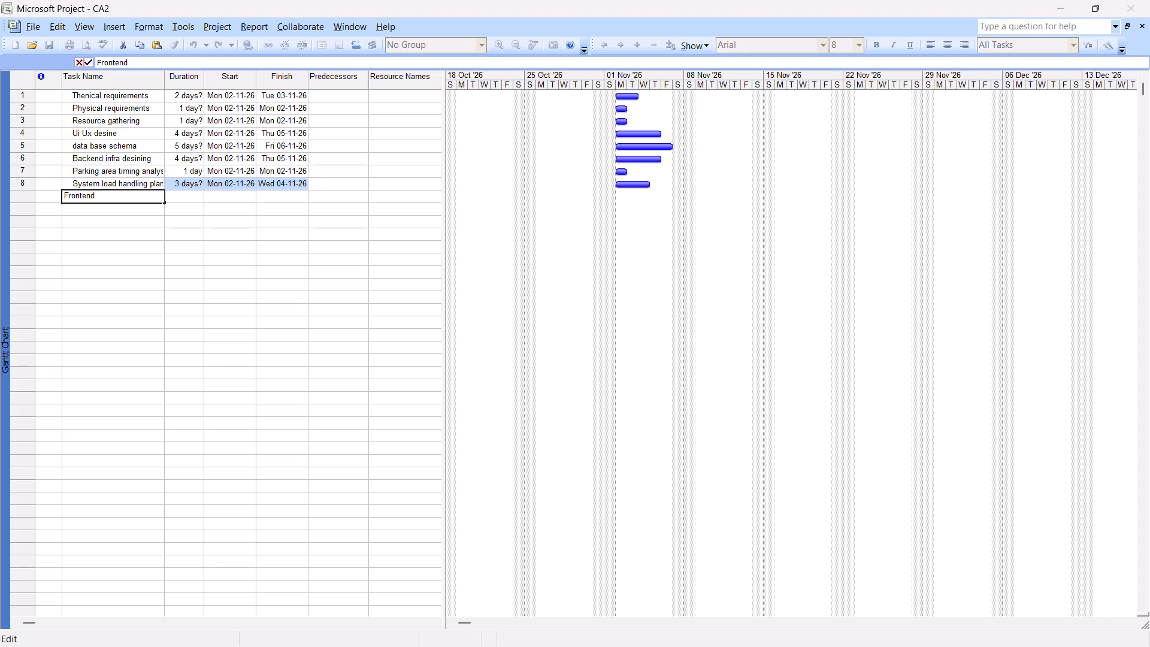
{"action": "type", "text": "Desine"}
Set the duration of the "Frontend Desine" task to an estimated 2 days.
{"action": "left_click", "coordinate": [175, 198]}
{"action": "left_click", "coordinate": [171, 198]}
{"action": "key", "text": "BackSpace"}
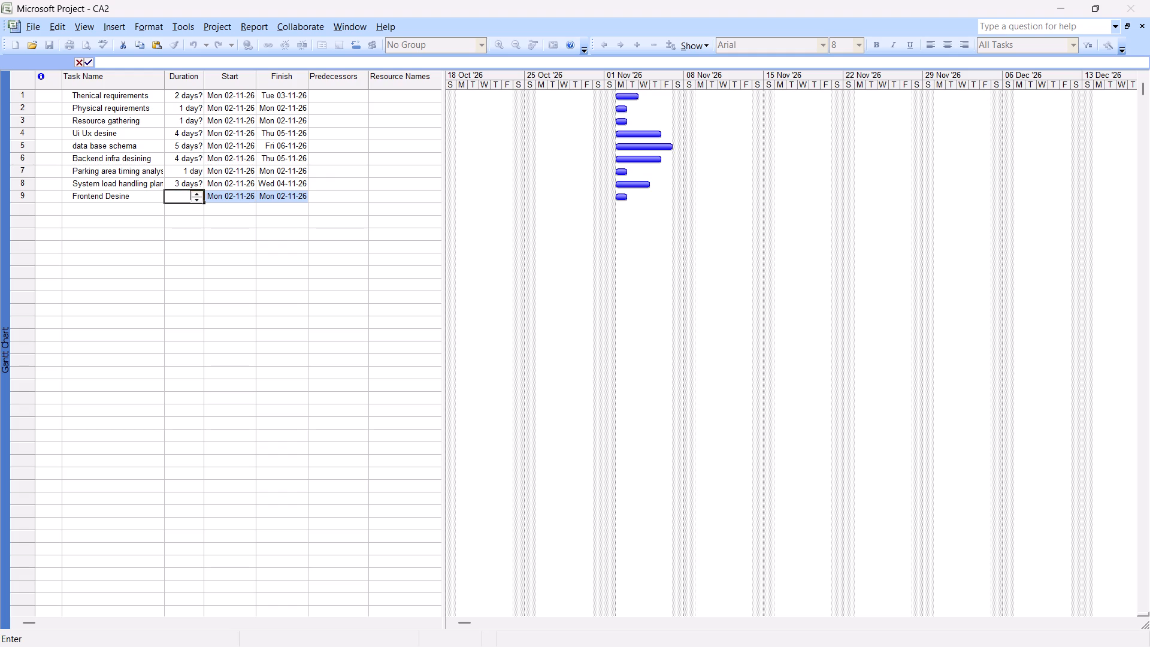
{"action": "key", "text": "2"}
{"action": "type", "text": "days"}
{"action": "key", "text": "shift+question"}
{"action": "left_click", "coordinate": [72, 214]}
{"action": "left_click", "coordinate": [79, 212]}
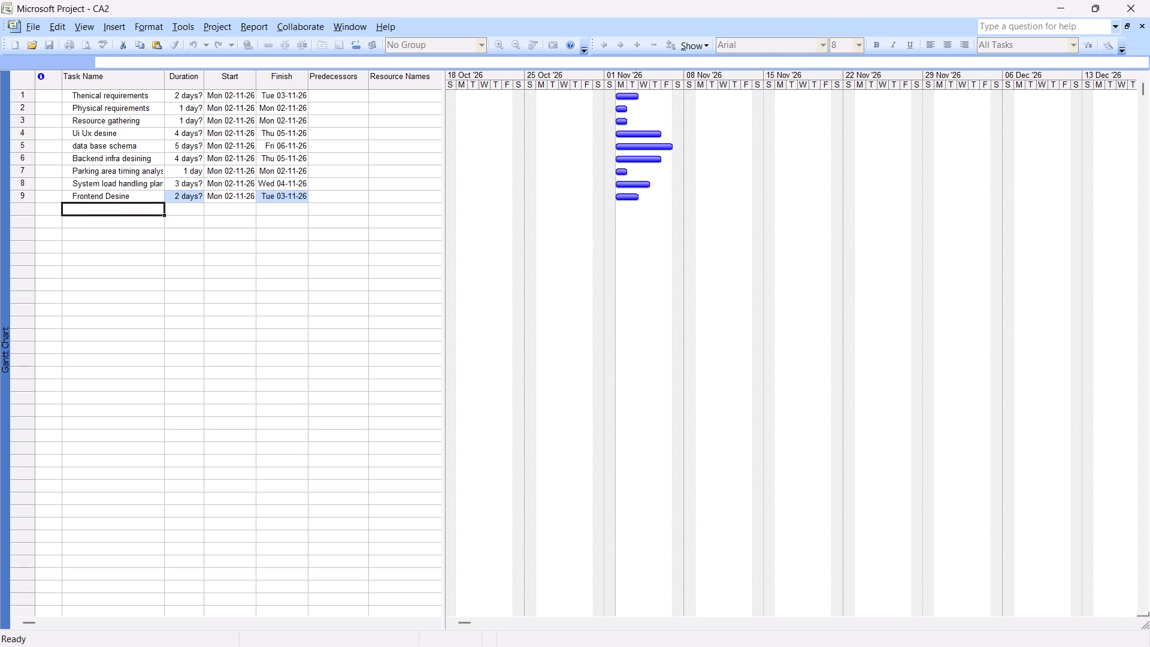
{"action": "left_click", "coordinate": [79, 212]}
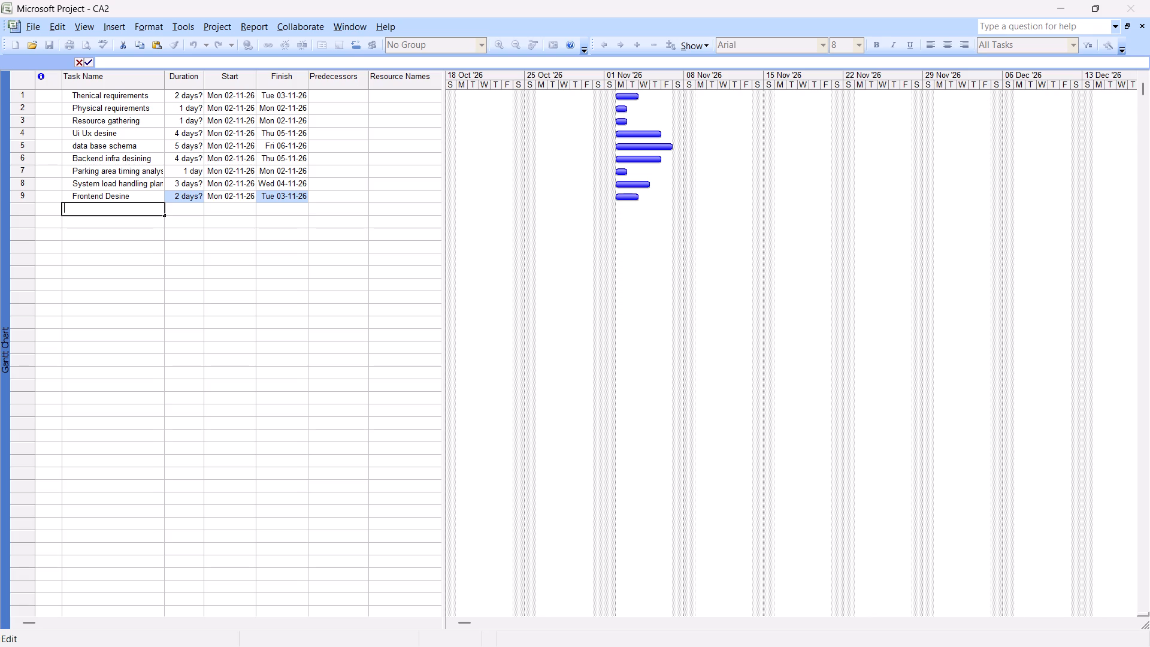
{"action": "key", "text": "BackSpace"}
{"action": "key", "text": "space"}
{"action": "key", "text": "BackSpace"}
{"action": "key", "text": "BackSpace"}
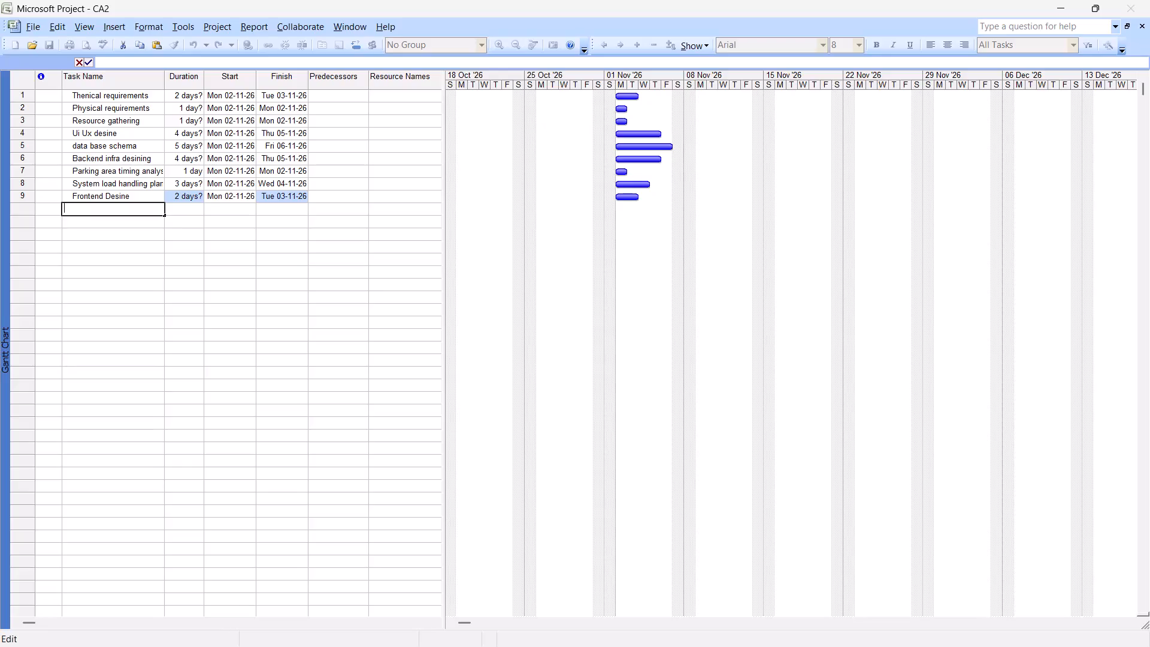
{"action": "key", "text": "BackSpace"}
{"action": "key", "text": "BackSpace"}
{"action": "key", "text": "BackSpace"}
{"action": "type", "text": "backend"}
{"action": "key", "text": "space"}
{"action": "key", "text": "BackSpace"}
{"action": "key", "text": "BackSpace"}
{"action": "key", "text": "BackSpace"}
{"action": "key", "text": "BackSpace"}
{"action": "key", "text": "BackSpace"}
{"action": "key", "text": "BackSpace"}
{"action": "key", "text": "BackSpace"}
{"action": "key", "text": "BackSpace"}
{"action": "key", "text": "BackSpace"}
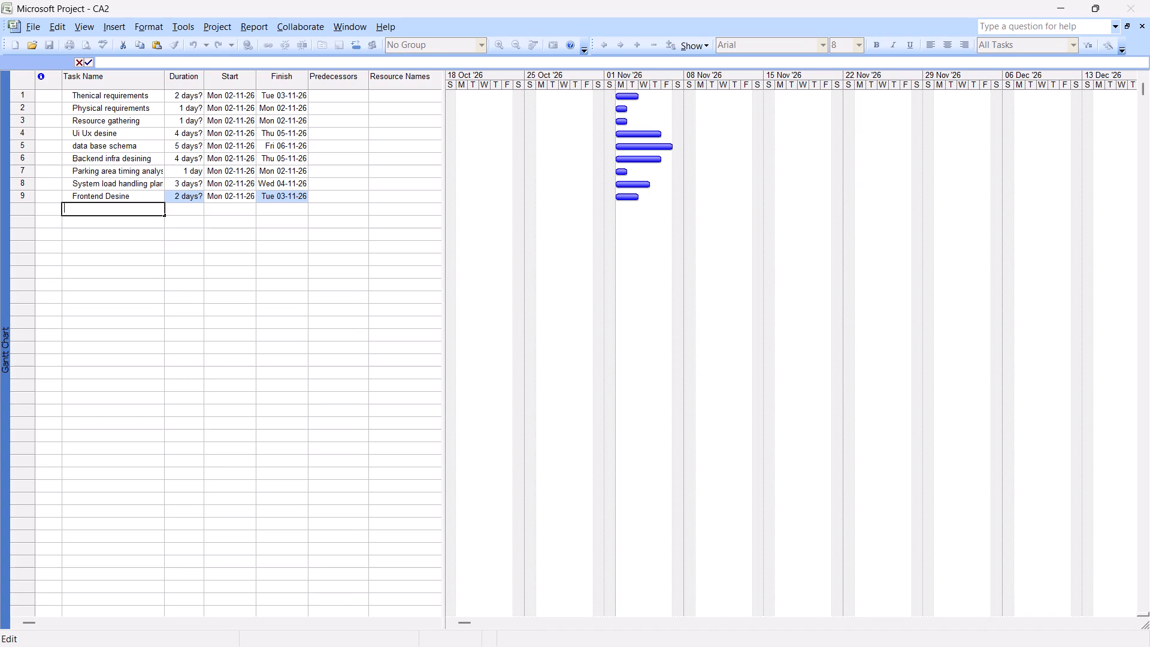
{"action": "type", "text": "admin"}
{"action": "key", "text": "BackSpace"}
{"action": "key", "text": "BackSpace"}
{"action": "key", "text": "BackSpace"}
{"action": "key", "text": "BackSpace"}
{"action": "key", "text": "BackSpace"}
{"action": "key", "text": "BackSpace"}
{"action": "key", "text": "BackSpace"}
Enter the task name "Parking administration module" in the empty tenth row of the task table.
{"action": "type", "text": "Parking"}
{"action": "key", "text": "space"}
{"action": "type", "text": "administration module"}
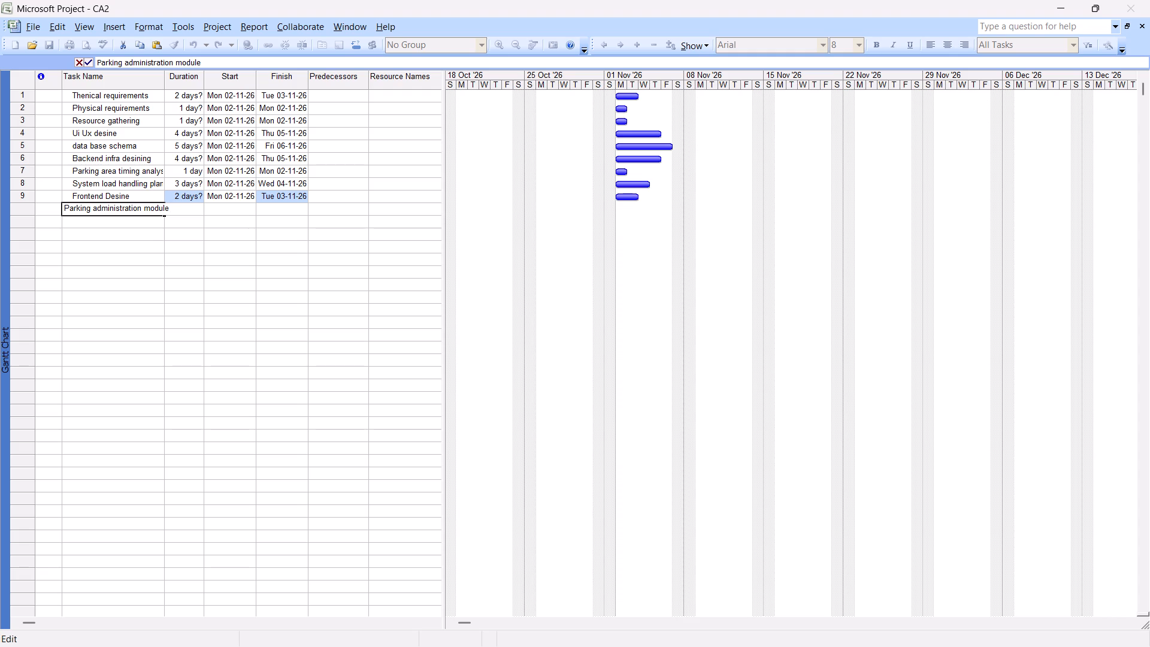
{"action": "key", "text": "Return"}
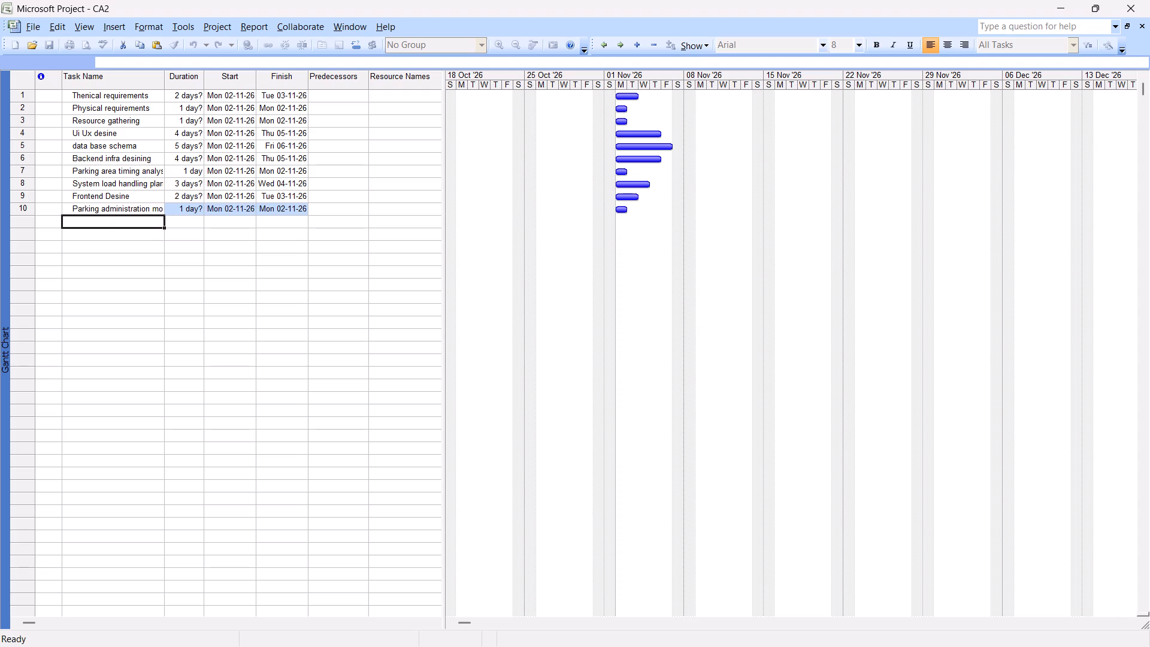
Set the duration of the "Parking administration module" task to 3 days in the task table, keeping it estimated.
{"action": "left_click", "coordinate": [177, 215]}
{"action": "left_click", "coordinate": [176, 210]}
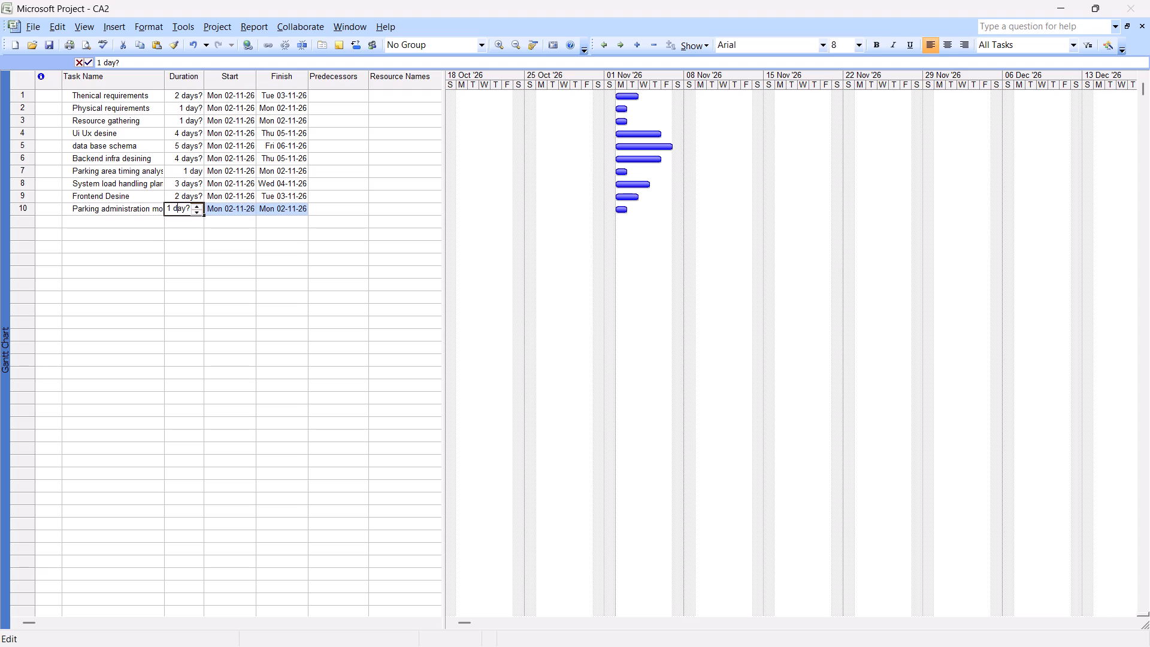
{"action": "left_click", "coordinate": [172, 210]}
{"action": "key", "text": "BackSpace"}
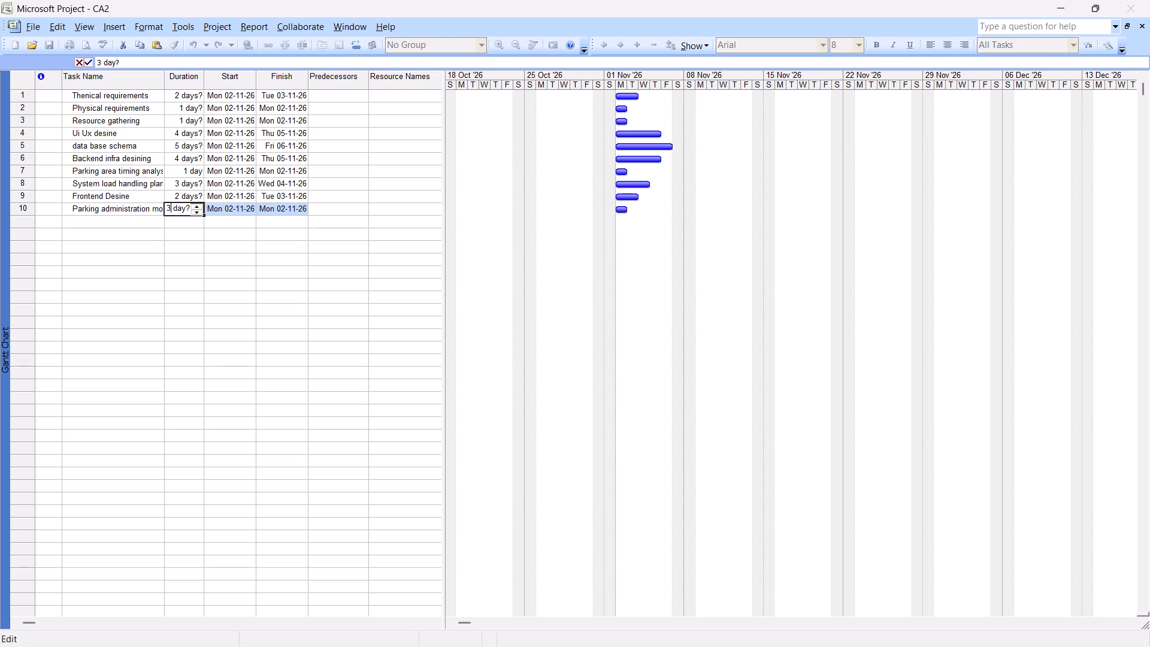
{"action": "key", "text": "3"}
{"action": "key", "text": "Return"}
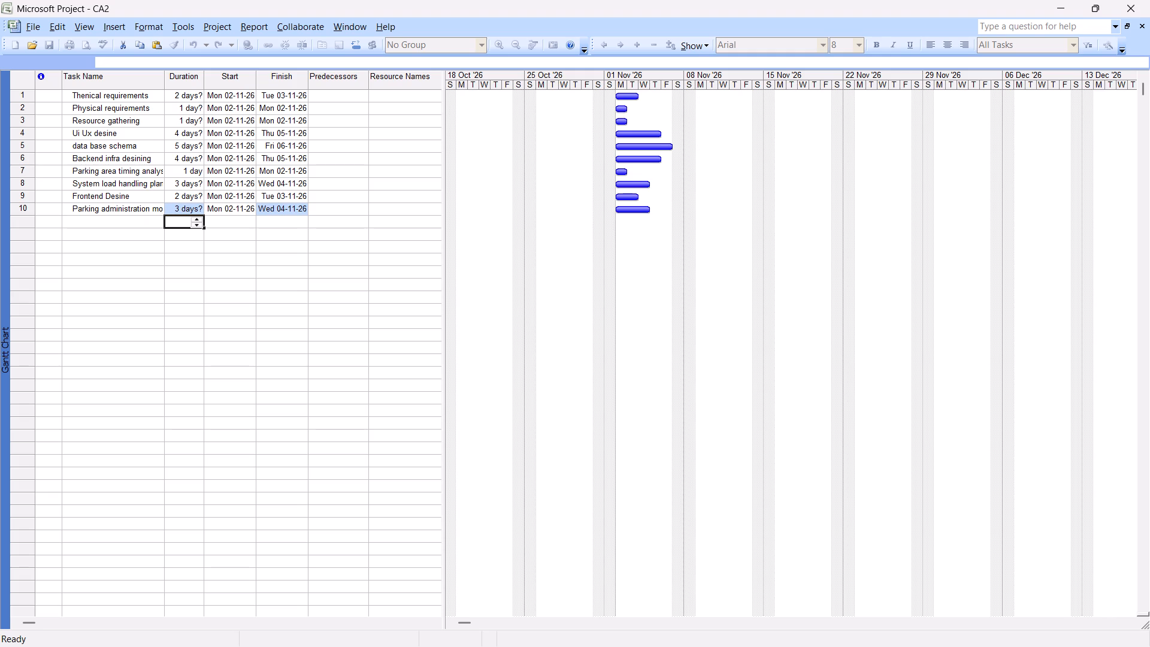
Open the task information for the empty eleventh row and enter the name "Parking candidate module".
{"action": "left_click", "coordinate": [127, 225]}
{"action": "double_click", "coordinate": [127, 225]}
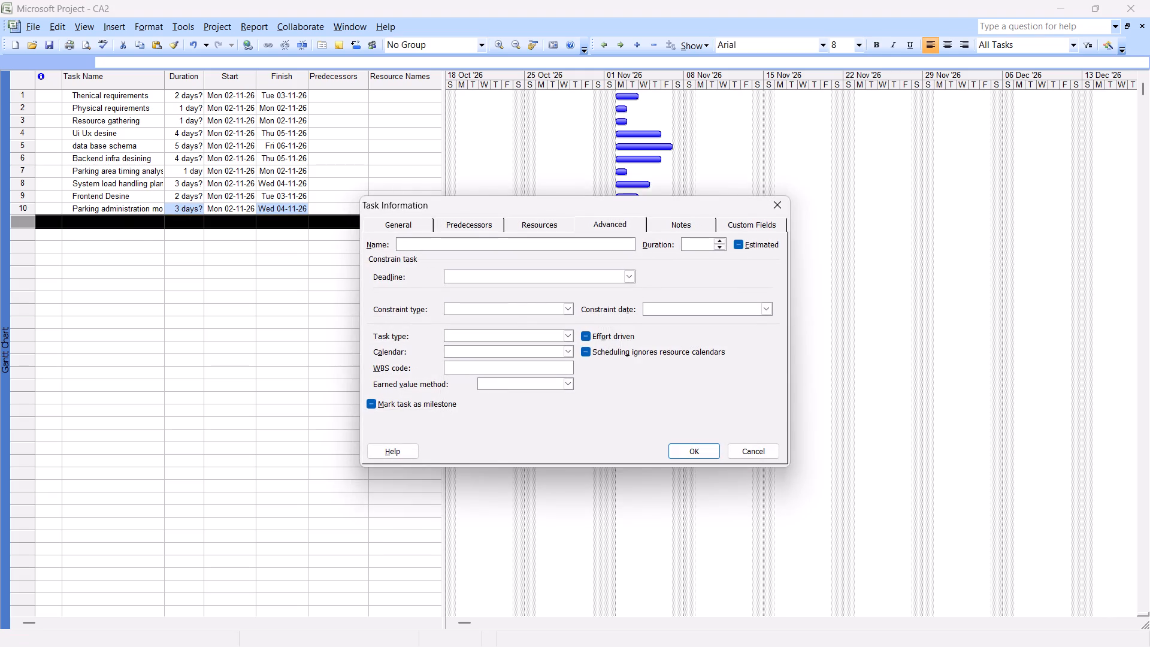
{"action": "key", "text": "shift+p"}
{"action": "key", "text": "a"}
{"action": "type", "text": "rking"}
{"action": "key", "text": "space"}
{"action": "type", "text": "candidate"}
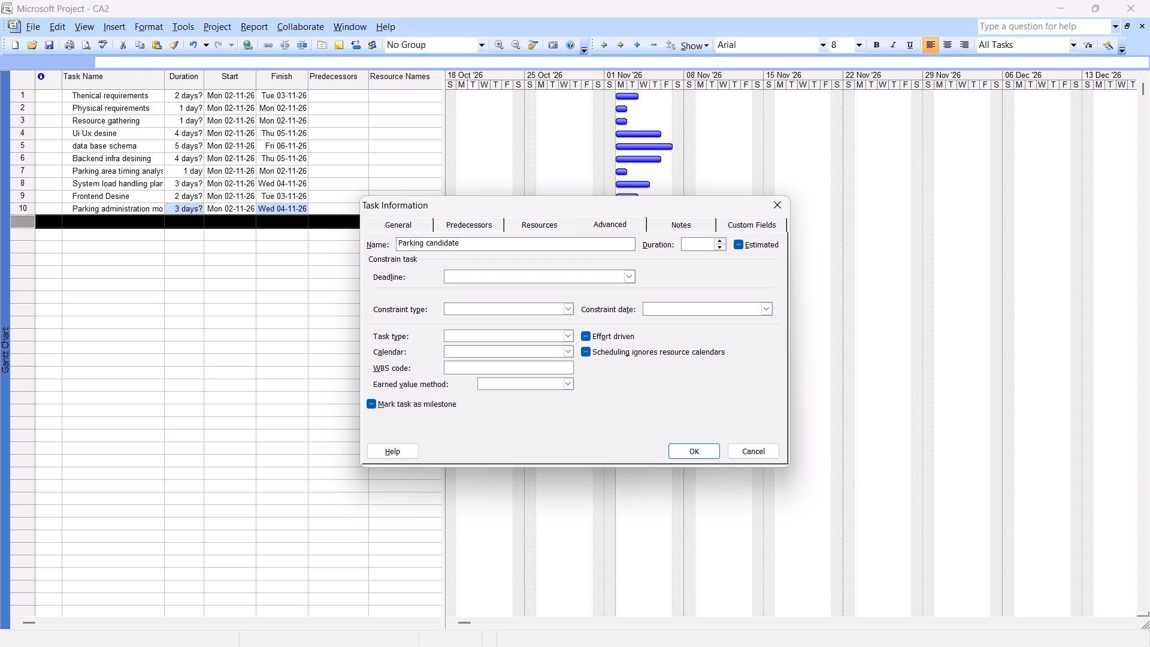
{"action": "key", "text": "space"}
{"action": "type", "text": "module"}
Set the duration of the "Parking candidate module" task to 5 days, mark it as estimated and save the task.
{"action": "left_click", "coordinate": [700, 240]}
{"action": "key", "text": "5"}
{"action": "left_click", "coordinate": [734, 242]}
{"action": "left_click", "coordinate": [685, 449]}
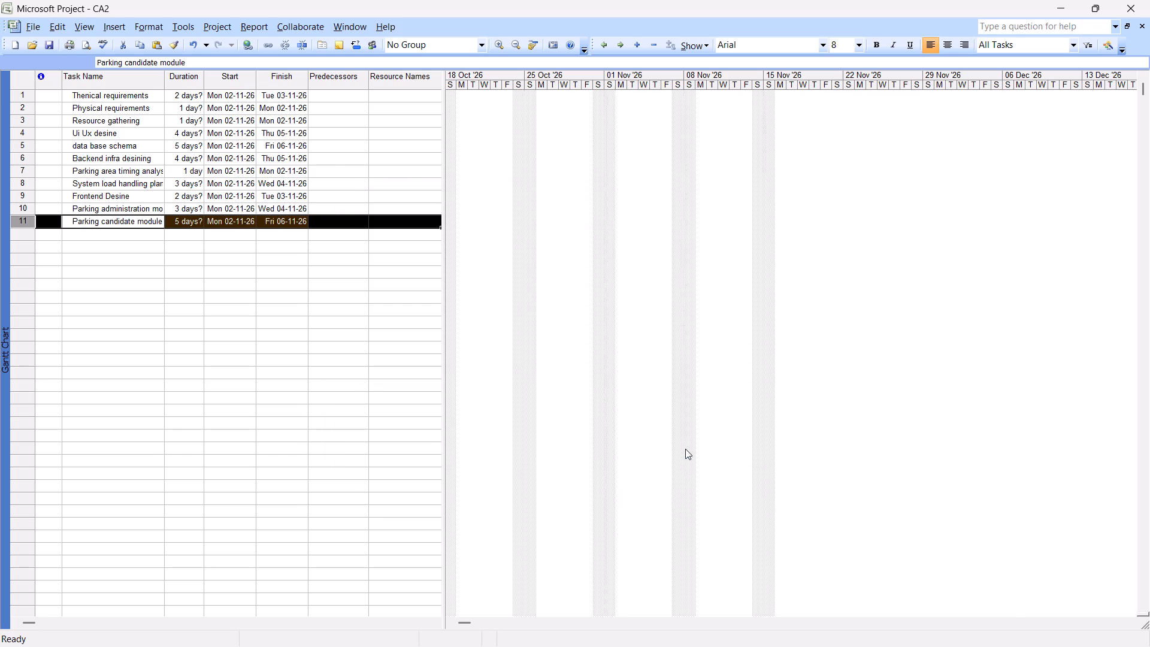
Open the task information for "Parking administration module", set its duration to 4 days and save the task.
{"action": "left_click", "coordinate": [170, 210]}
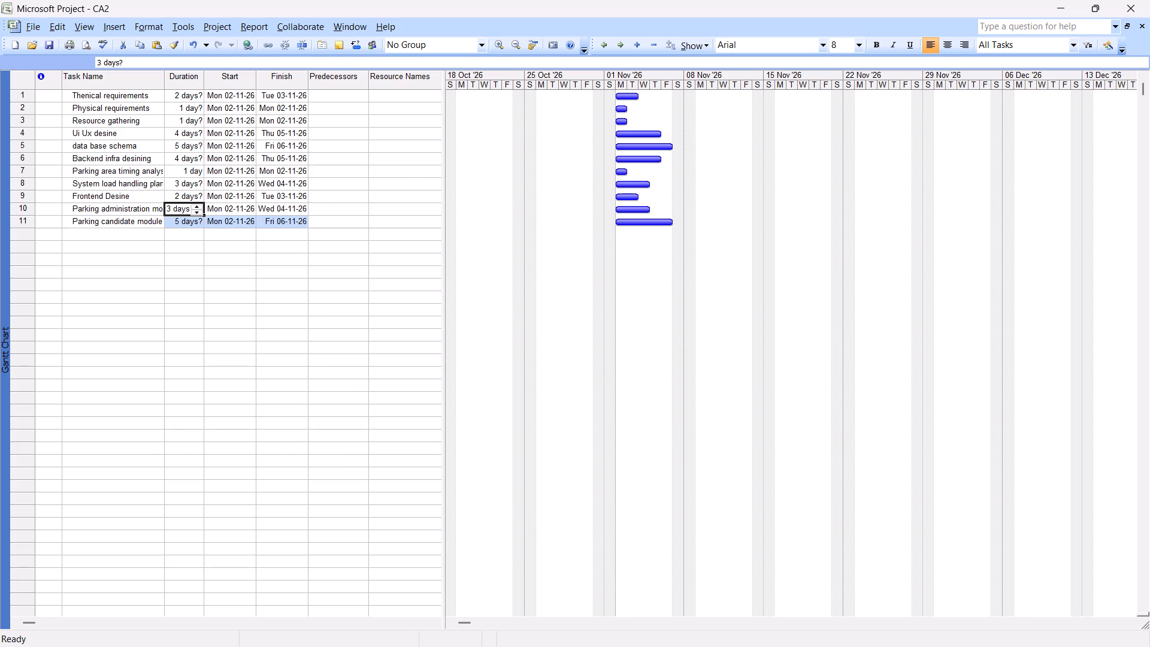
{"action": "double_click", "coordinate": [170, 210]}
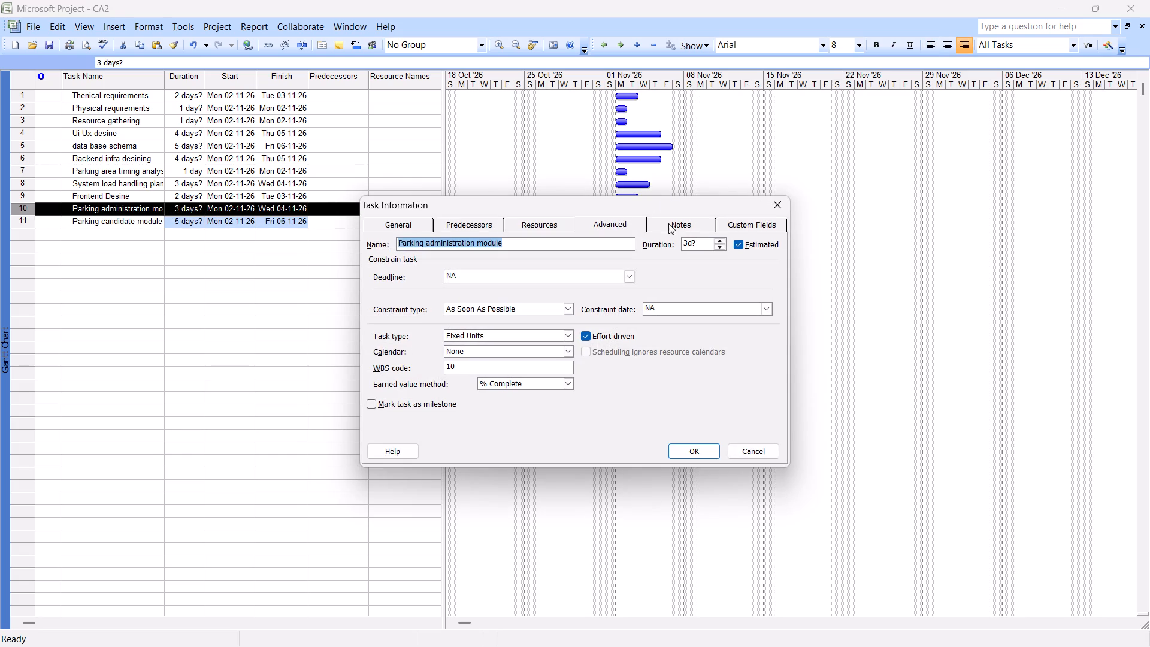
{"action": "left_click", "coordinate": [688, 241]}
{"action": "key", "text": "BackSpace"}
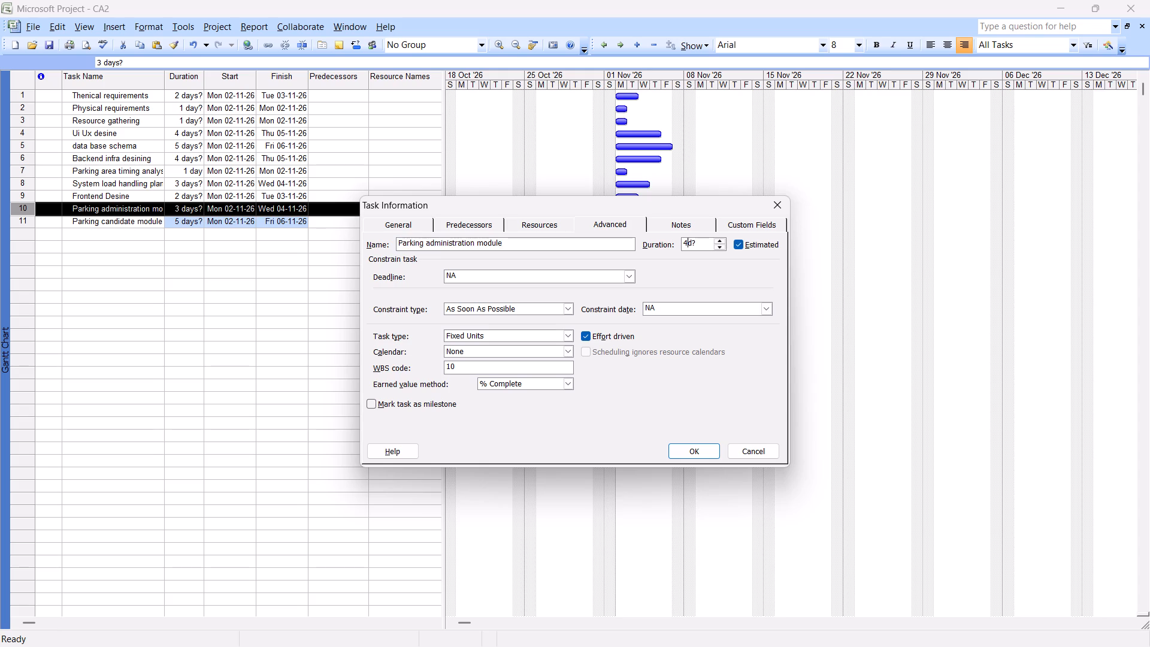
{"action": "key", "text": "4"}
{"action": "key", "text": "Return"}
Open the task information for the empty twelfth row and enter the name "Parking organizer module".
{"action": "left_click", "coordinate": [95, 243]}
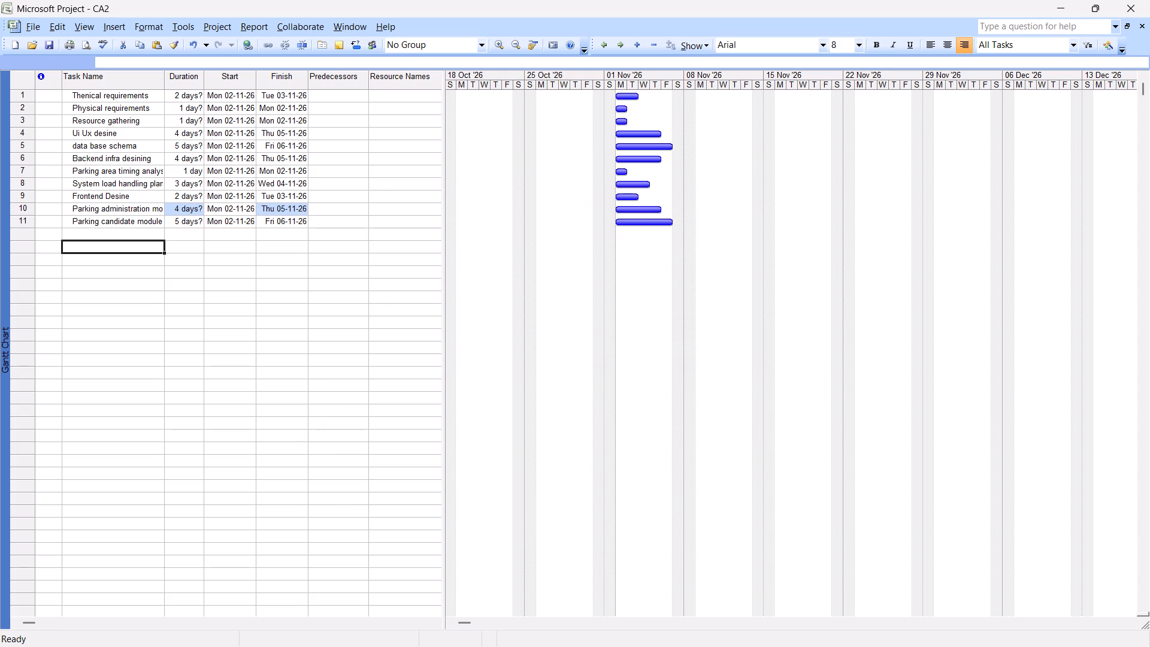
{"action": "left_click", "coordinate": [103, 235]}
{"action": "left_click", "coordinate": [103, 235]}
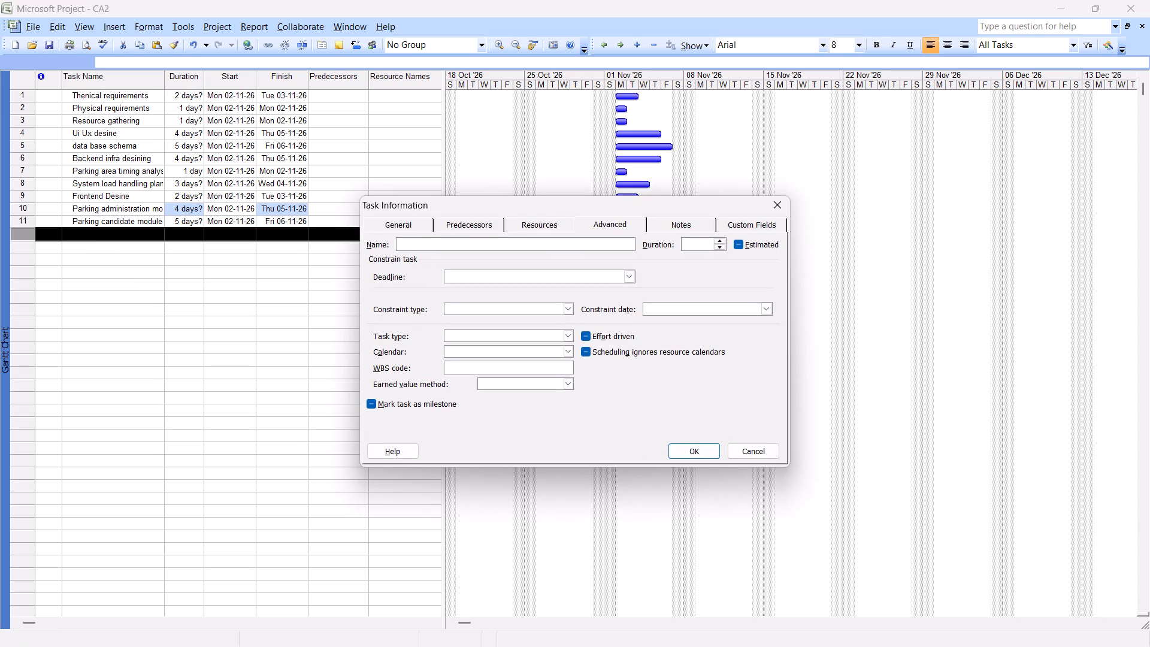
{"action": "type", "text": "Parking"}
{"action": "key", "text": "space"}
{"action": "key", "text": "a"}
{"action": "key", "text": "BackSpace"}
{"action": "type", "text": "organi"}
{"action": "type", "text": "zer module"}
Set the duration of the "Parking organizer module" task to 5 days, mark it as estimated and save the task.
{"action": "left_click", "coordinate": [695, 242]}
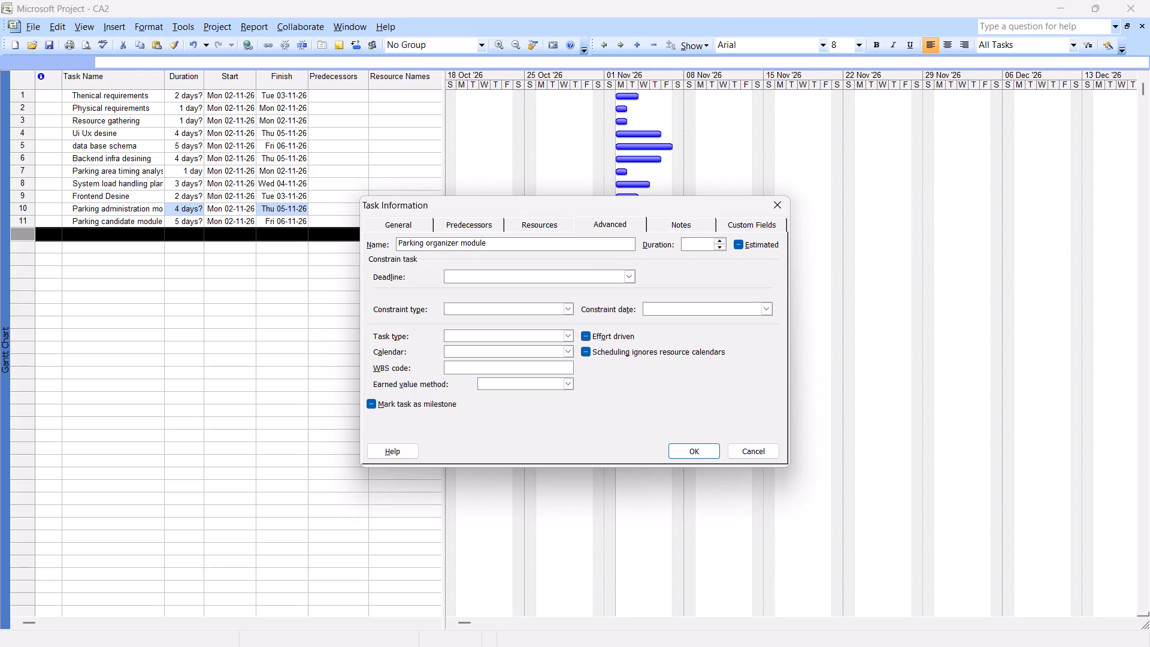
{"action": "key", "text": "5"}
{"action": "key", "text": "shift+question"}
{"action": "left_click", "coordinate": [705, 452]}
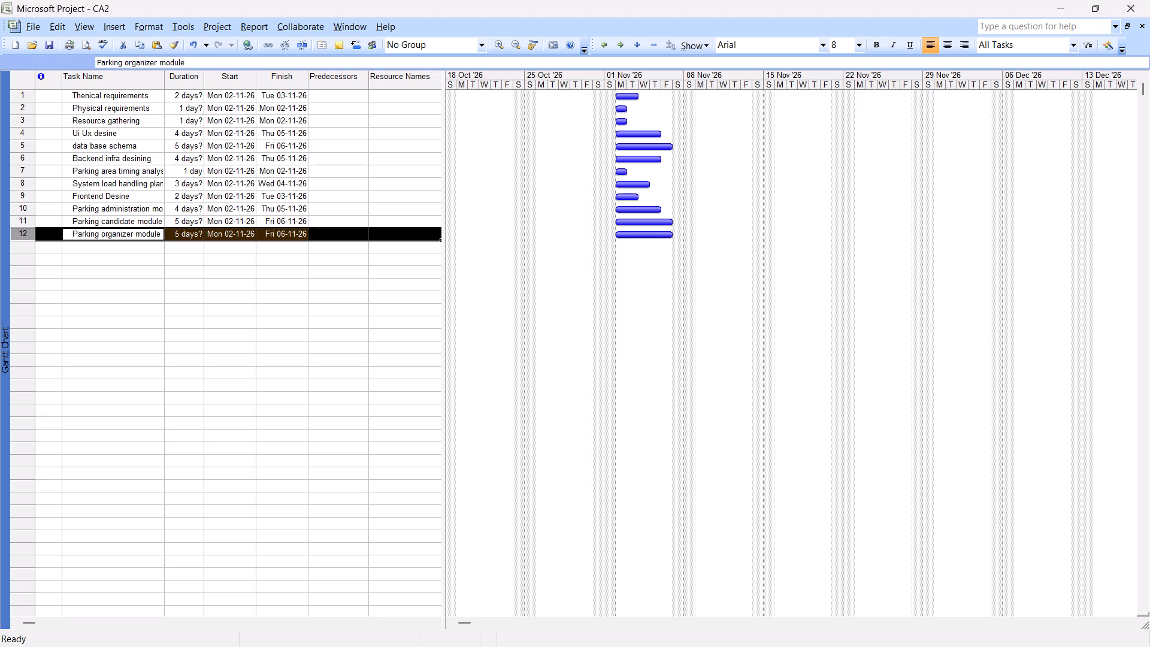
Mark the duration of the parking area timing task in row 7 as estimated.
{"action": "left_click", "coordinate": [193, 176]}
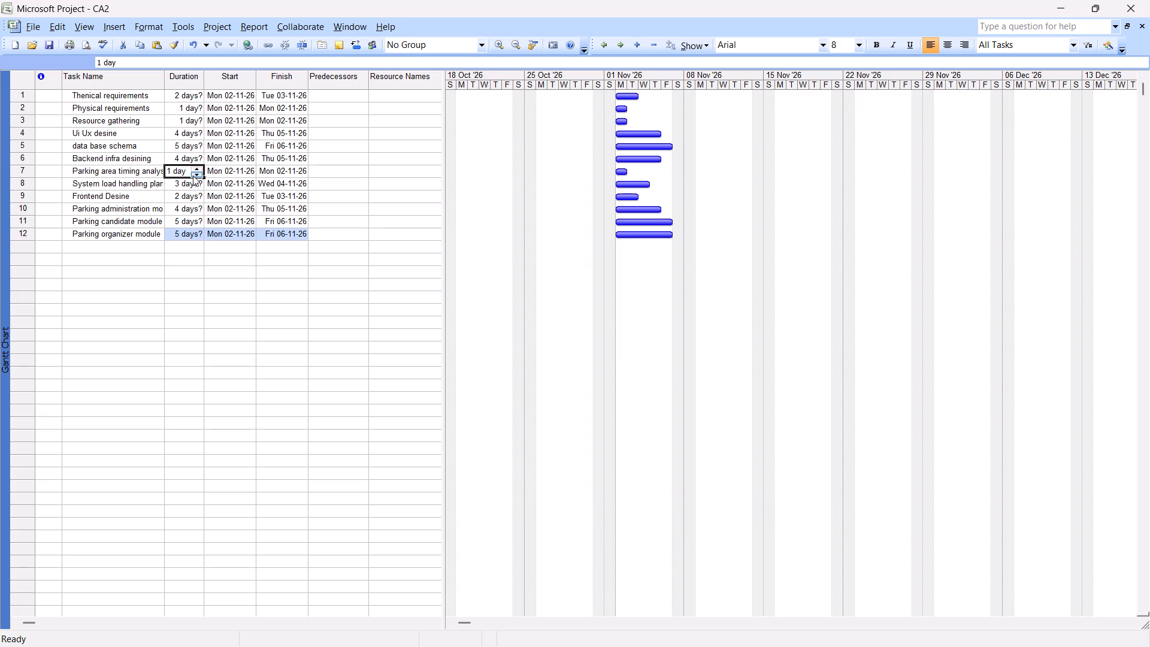
{"action": "left_click", "coordinate": [186, 173]}
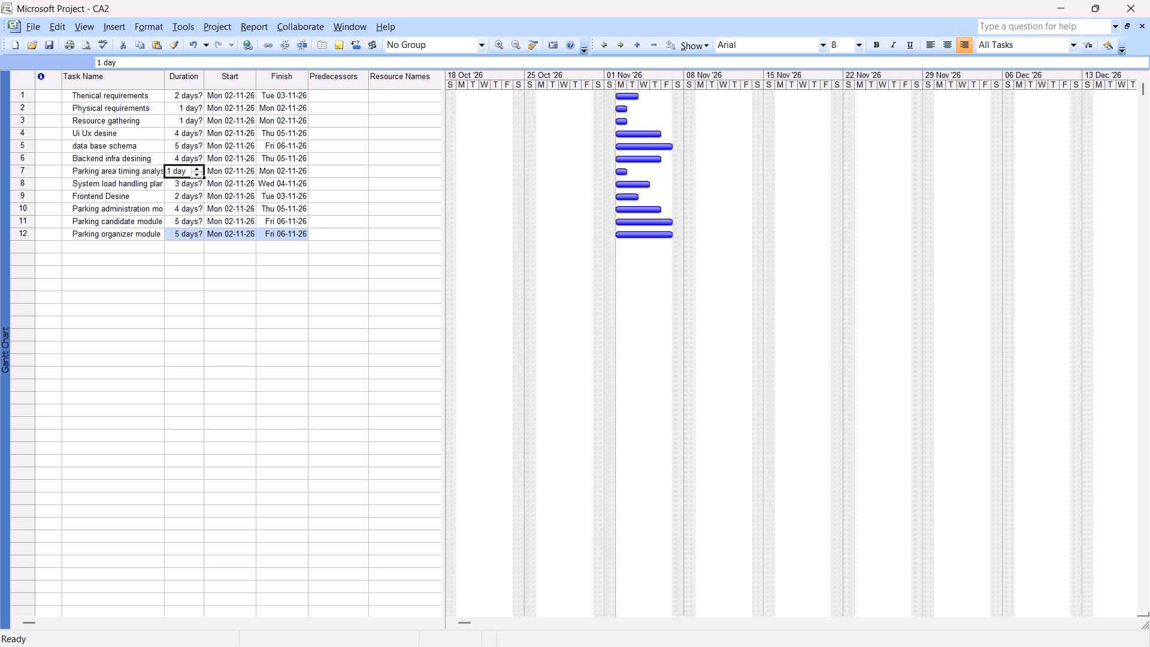
{"action": "key", "text": "shift+question"}
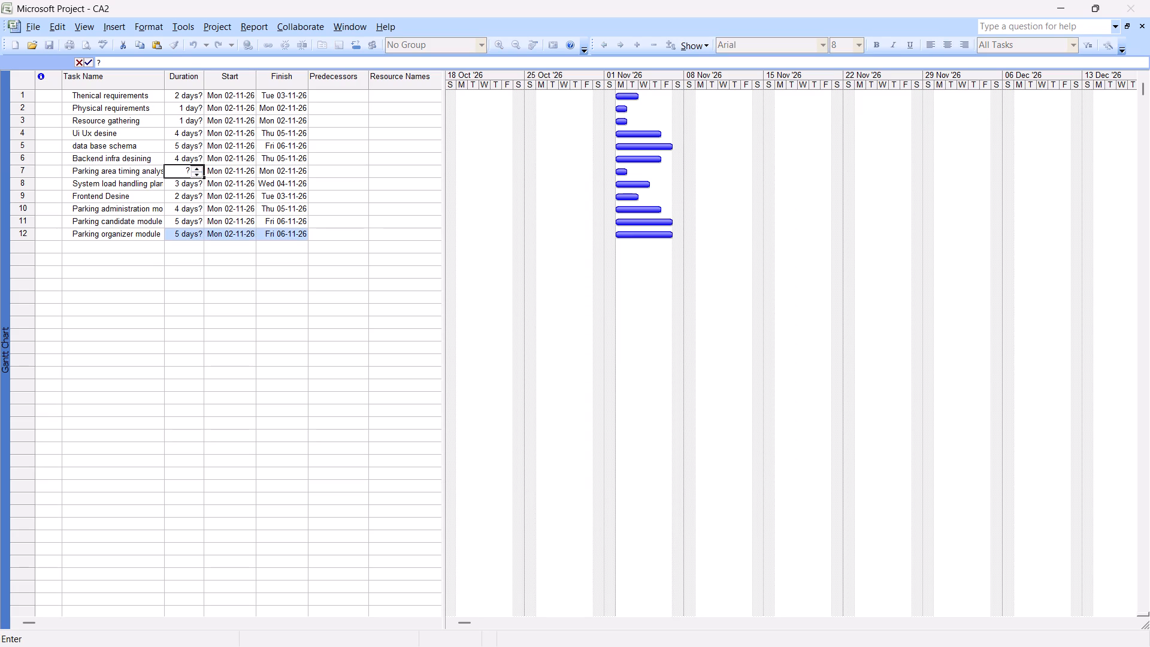
{"action": "key", "text": "Left"}
Start a blank task entry in the empty thirteenth row.
{"action": "left_click", "coordinate": [121, 248]}
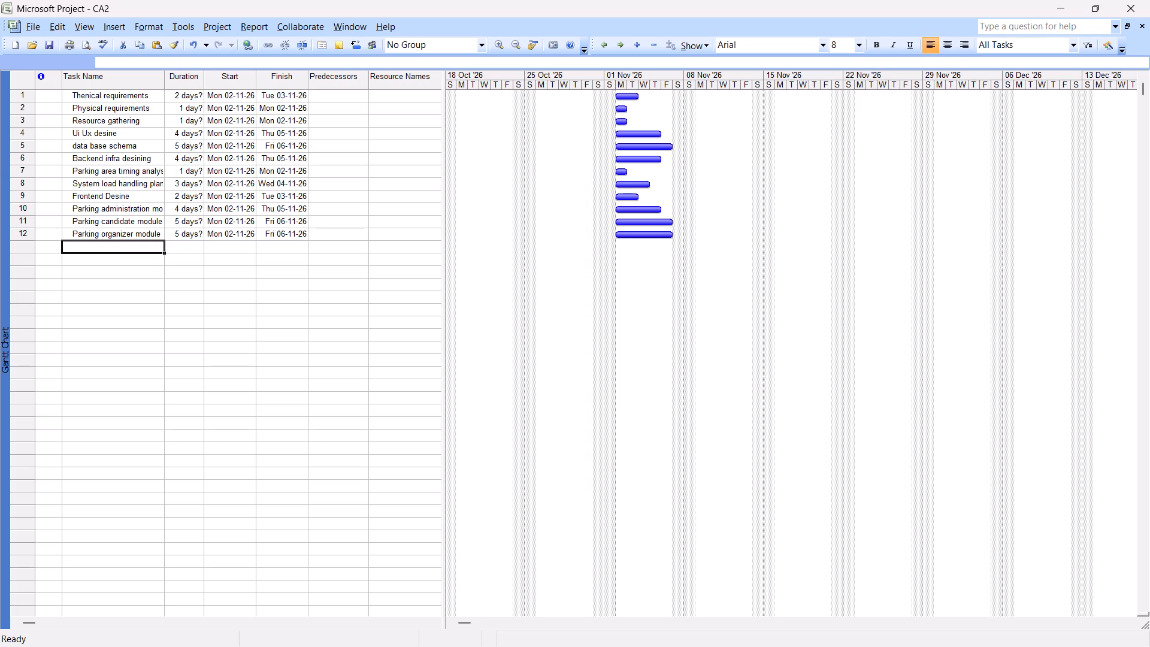
{"action": "left_click", "coordinate": [121, 248]}
{"action": "left_click", "coordinate": [121, 248]}
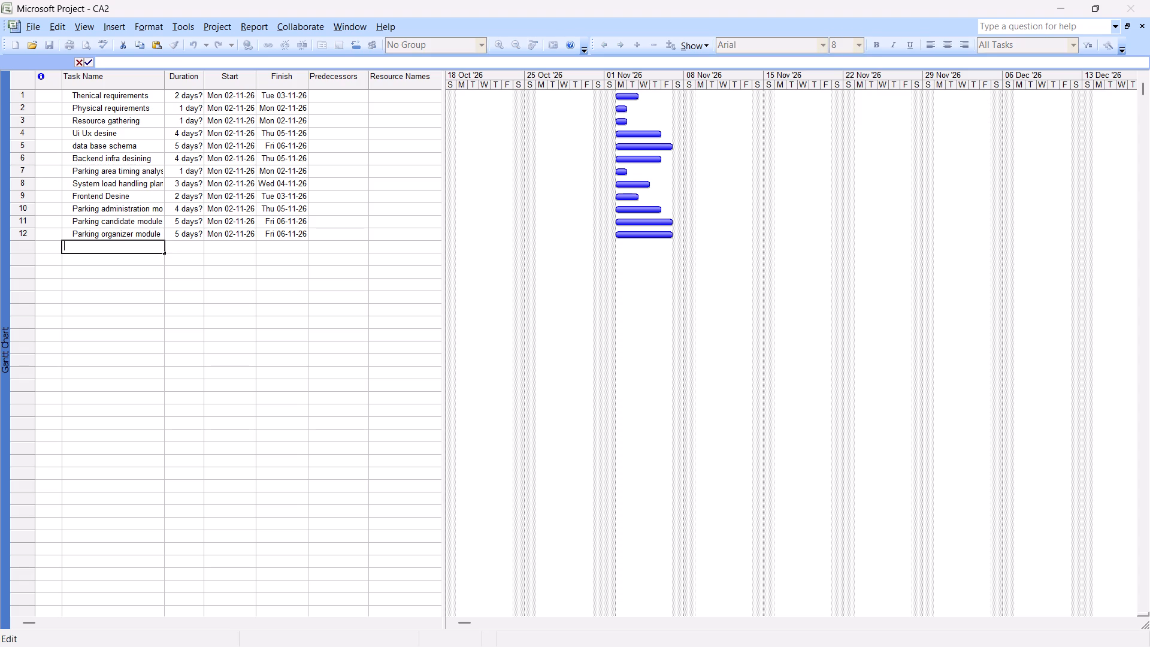
Open the task information for "Parking administration module", rename it "Parking administration module backend" and save the task.
{"action": "left_click", "coordinate": [140, 212]}
{"action": "double_click", "coordinate": [140, 212]}
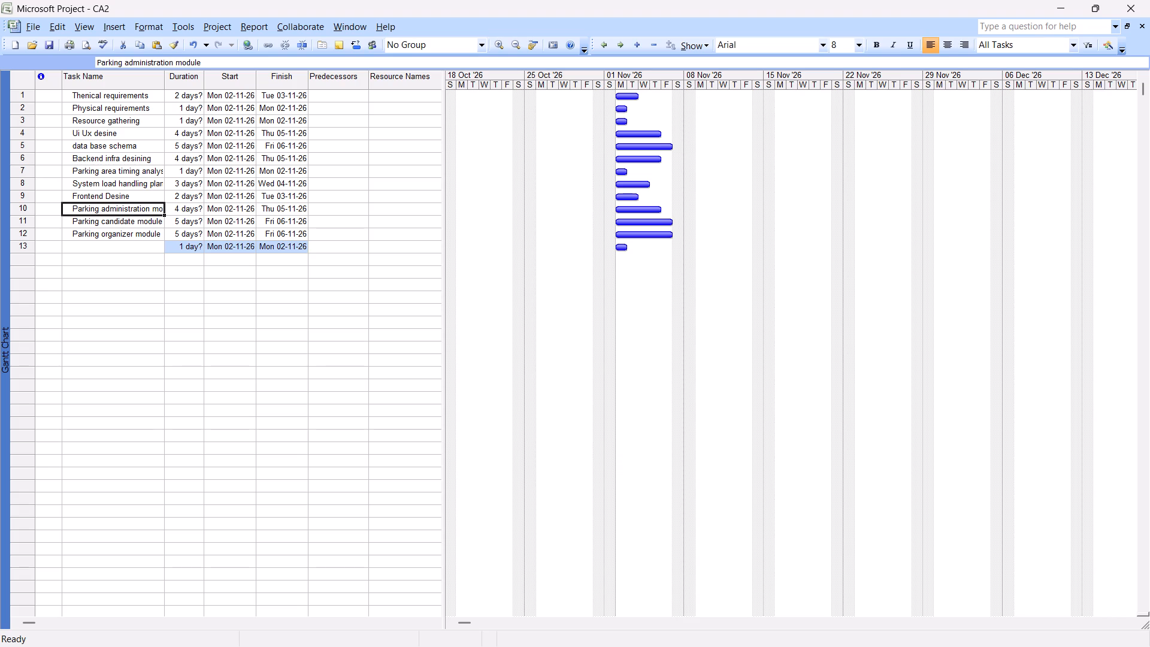
{"action": "left_click", "coordinate": [529, 248]}
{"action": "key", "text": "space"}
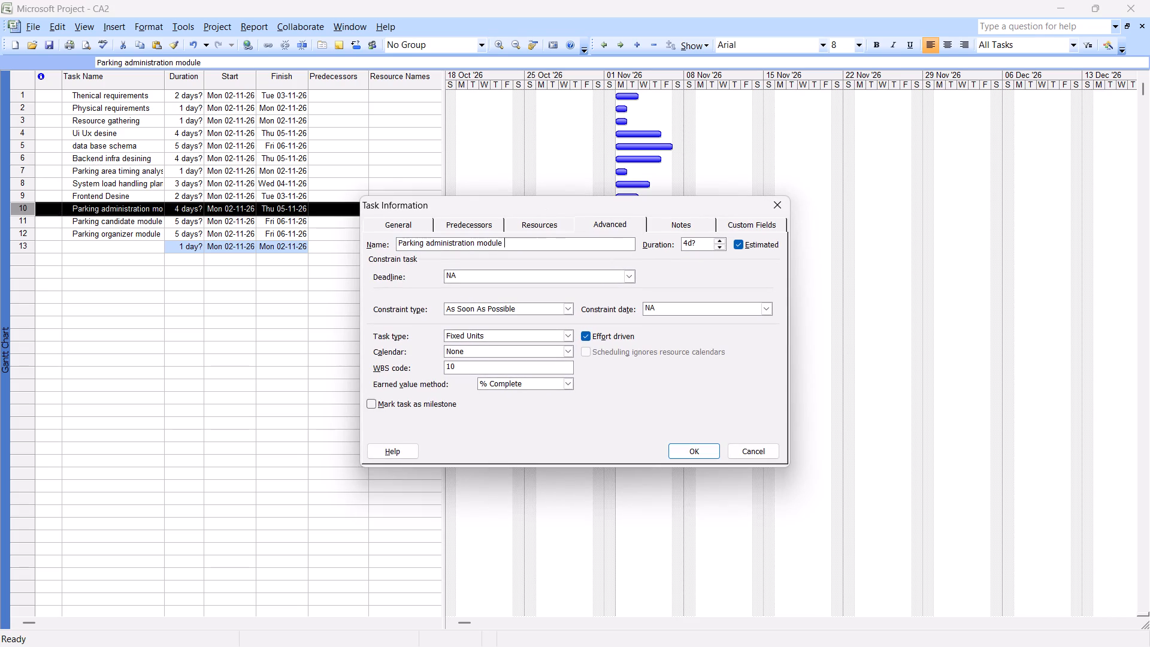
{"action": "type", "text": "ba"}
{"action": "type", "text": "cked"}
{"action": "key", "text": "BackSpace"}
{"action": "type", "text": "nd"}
{"action": "left_click", "coordinate": [682, 449]}
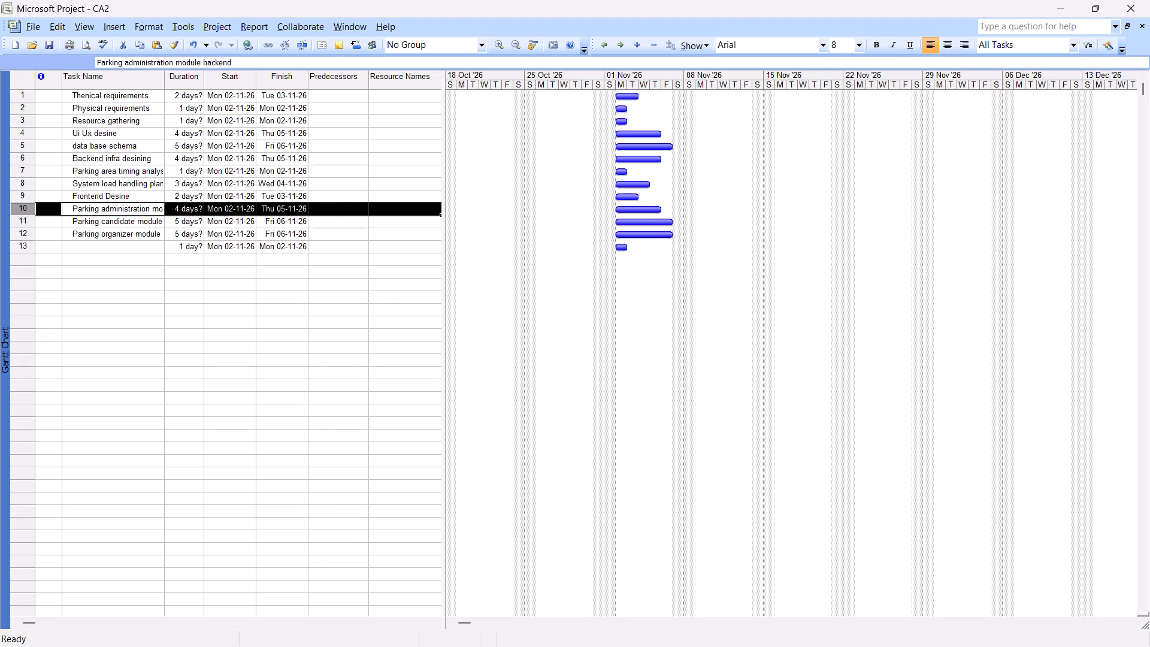
Open the task information for the blank thirteenth task, name it "Frontend implementation for admin" and save the task.
{"action": "left_click", "coordinate": [81, 249]}
{"action": "double_click", "coordinate": [107, 251]}
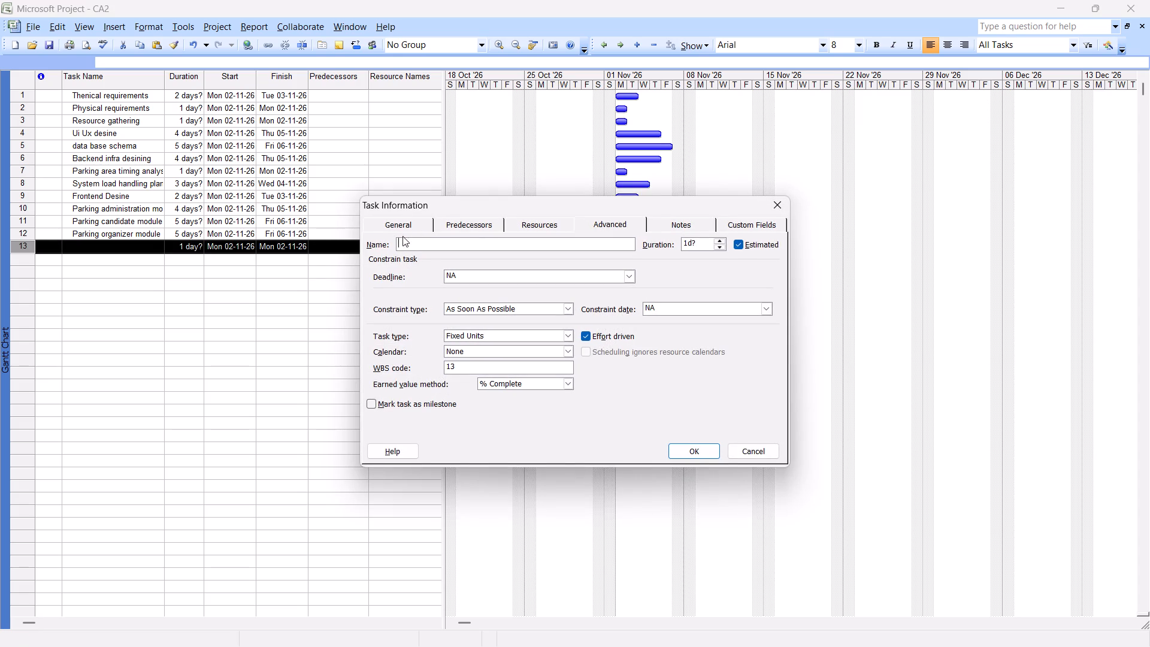
{"action": "left_click", "coordinate": [406, 240]}
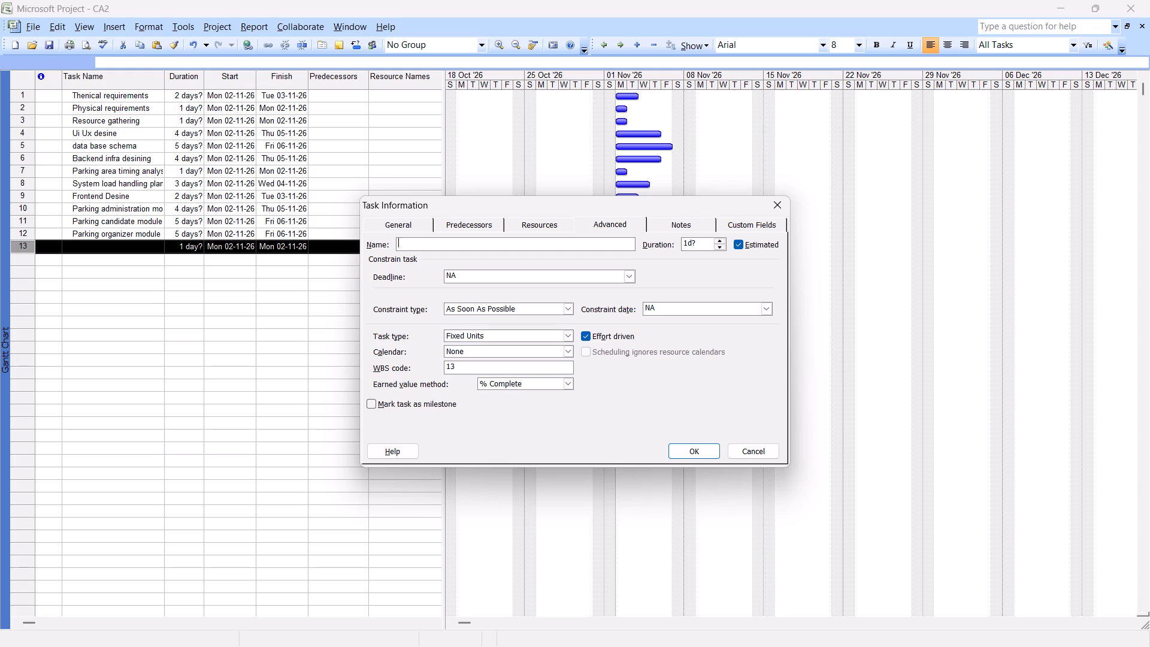
{"action": "left_click", "coordinate": [406, 244]}
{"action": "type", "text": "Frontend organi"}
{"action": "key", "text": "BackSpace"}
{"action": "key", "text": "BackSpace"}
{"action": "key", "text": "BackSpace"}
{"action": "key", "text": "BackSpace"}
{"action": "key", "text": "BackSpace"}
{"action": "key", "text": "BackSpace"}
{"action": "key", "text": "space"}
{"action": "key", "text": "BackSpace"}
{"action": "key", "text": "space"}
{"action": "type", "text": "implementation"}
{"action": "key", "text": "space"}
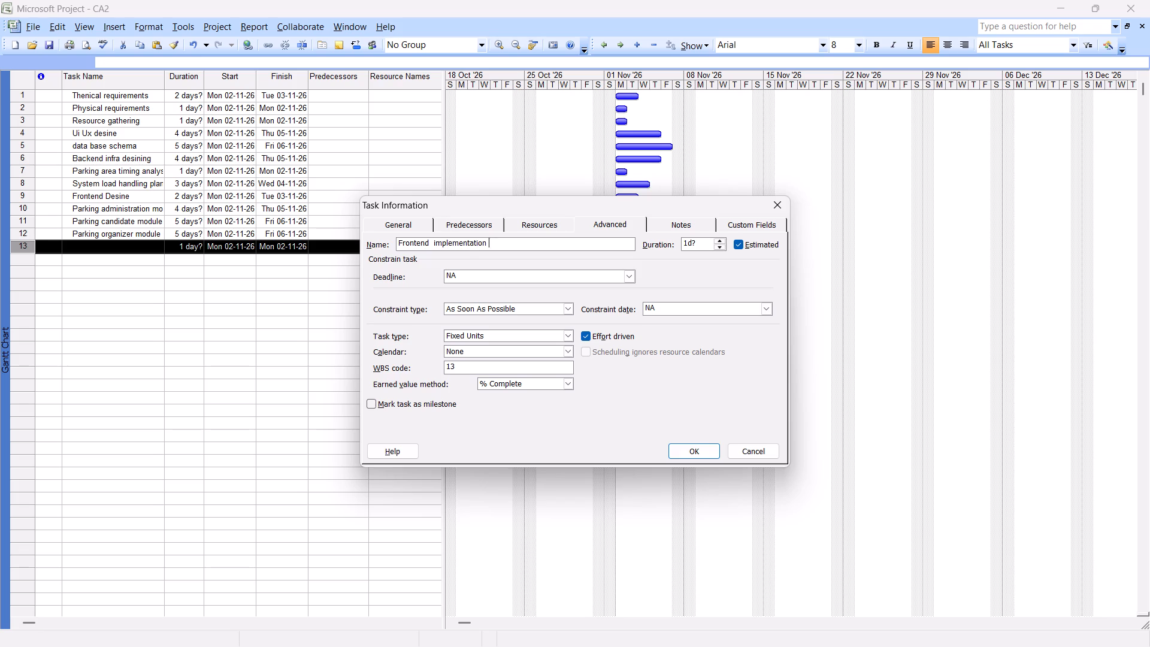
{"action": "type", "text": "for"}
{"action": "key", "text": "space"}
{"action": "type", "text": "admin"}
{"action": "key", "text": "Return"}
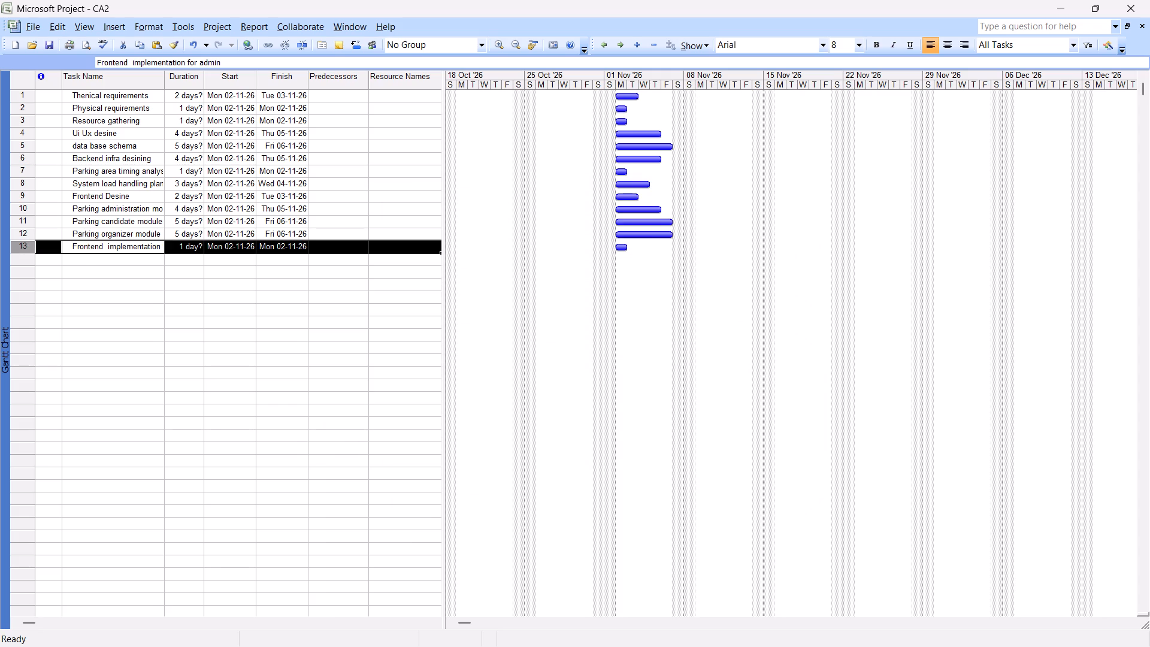
Set the duration of the "Frontend implementation for admin" task to 3 days, keeping it estimated.
{"action": "left_click", "coordinate": [186, 250]}
{"action": "left_click", "coordinate": [174, 249]}
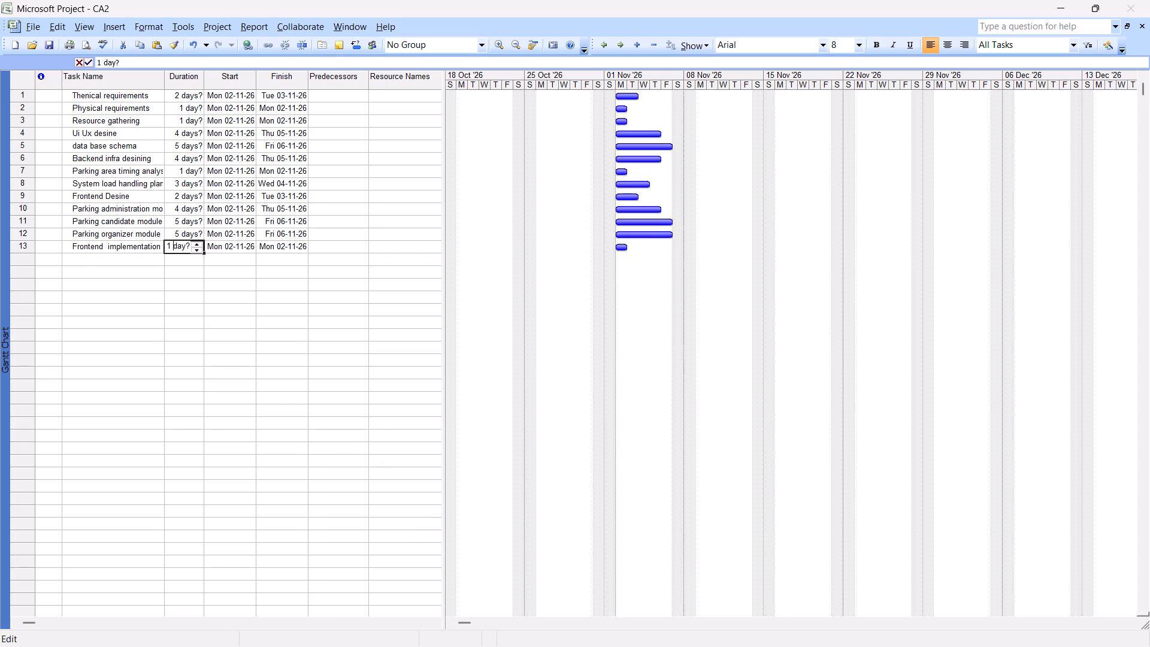
{"action": "key", "text": "equal"}
{"action": "key", "text": "BackSpace"}
{"action": "key", "text": "BackSpace"}
{"action": "key", "text": "BackSpace"}
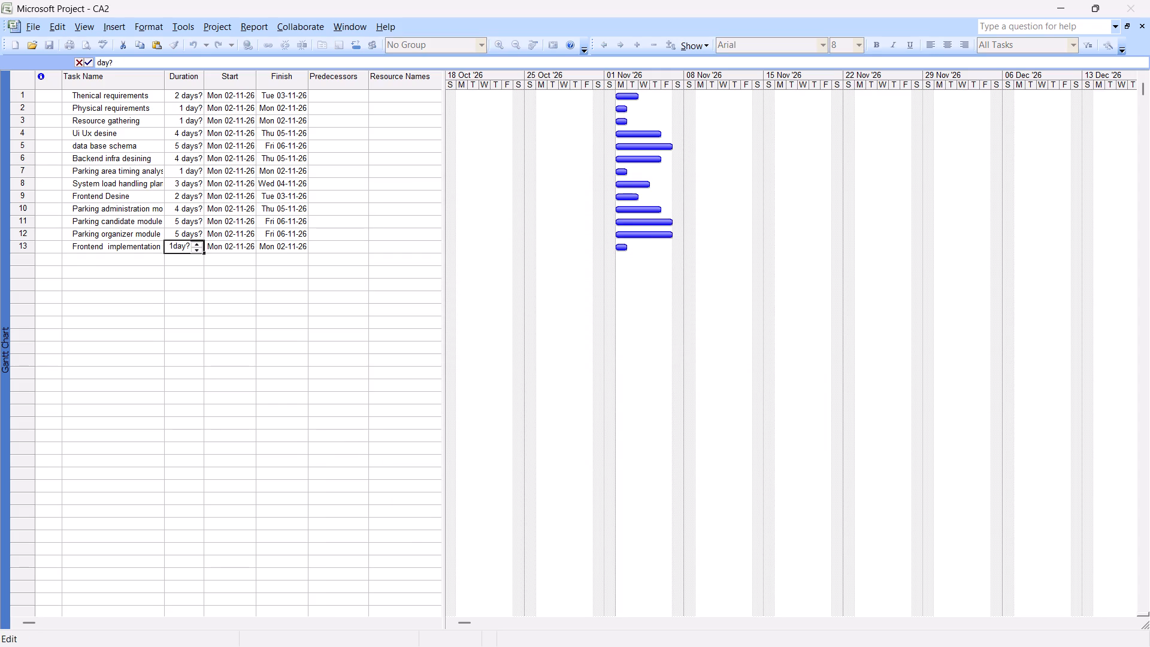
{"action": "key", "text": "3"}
{"action": "key", "text": "Return"}
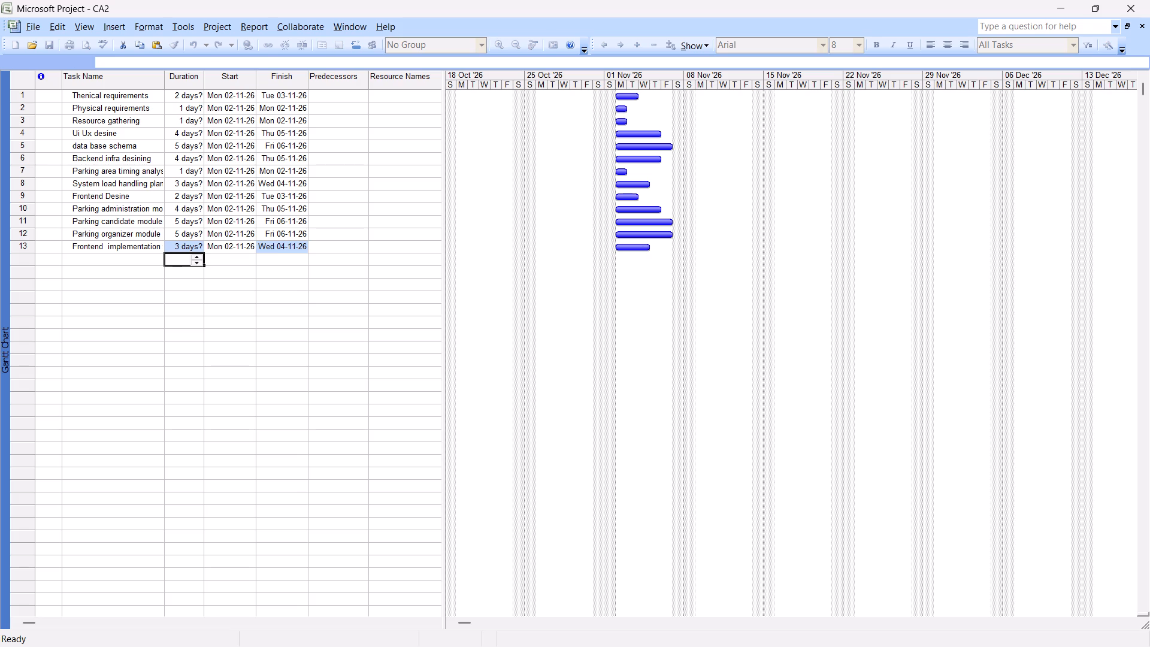
Open the task information for the empty fourteenth row and enter the name "Fronend implemenation for coustomer".
{"action": "left_click", "coordinate": [129, 260]}
{"action": "double_click", "coordinate": [129, 260]}
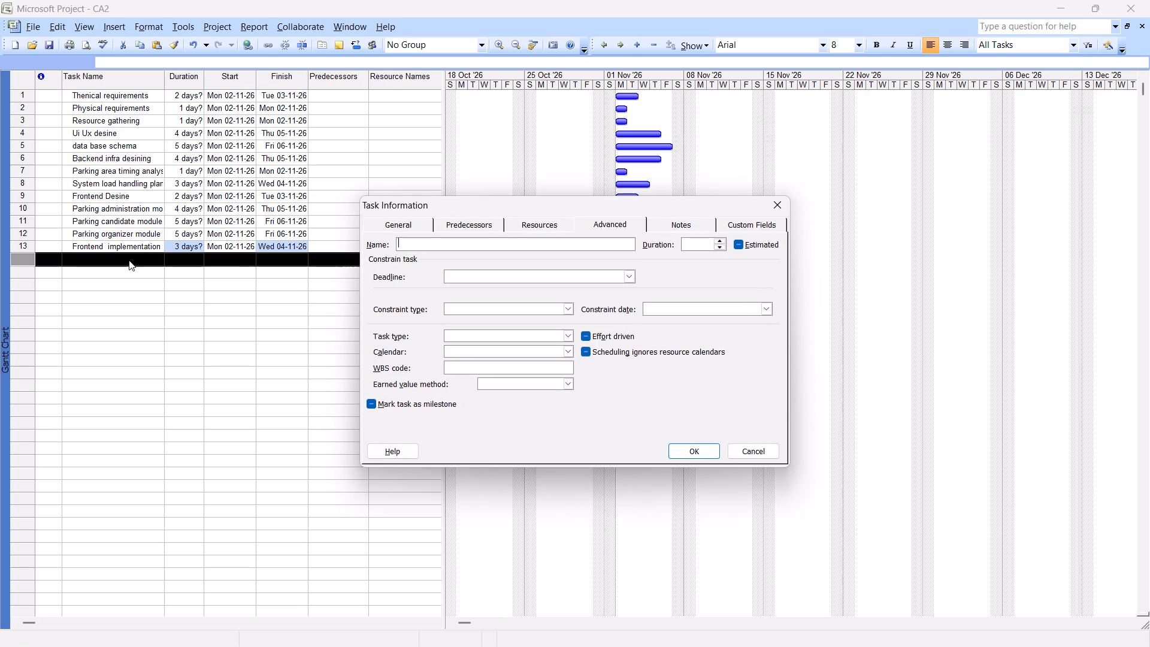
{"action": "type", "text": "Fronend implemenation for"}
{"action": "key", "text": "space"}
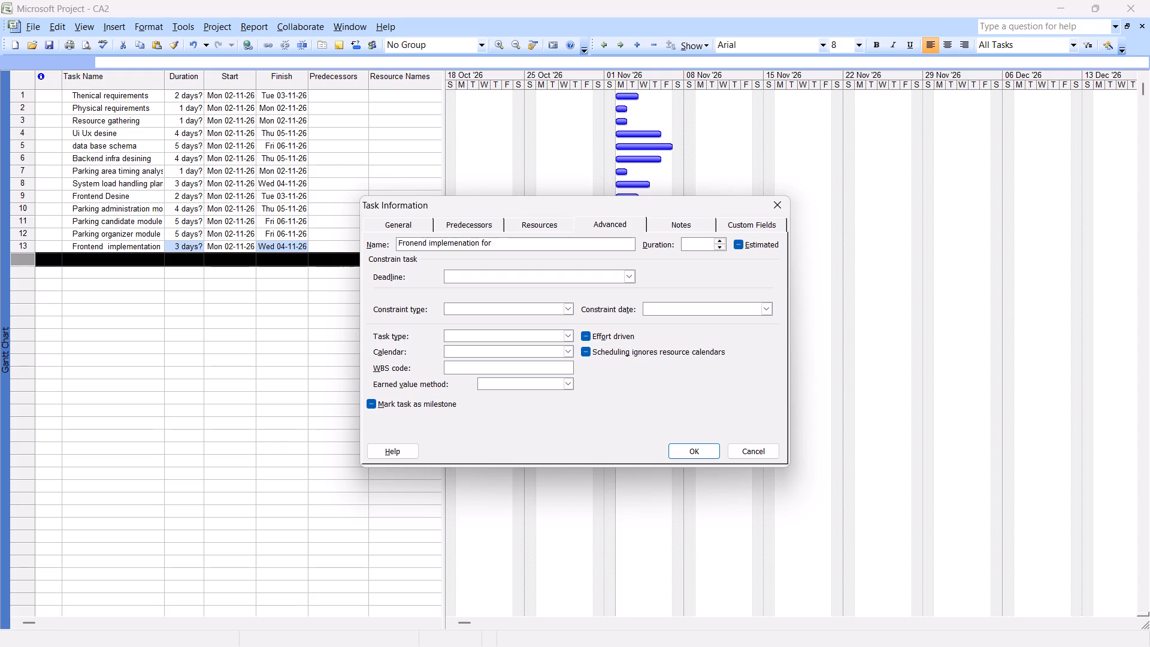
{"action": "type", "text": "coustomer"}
Set the duration of the "Fronend implemenation for coustomer" task to 2 days, mark it as estimated and save the task.
{"action": "left_click", "coordinate": [694, 237]}
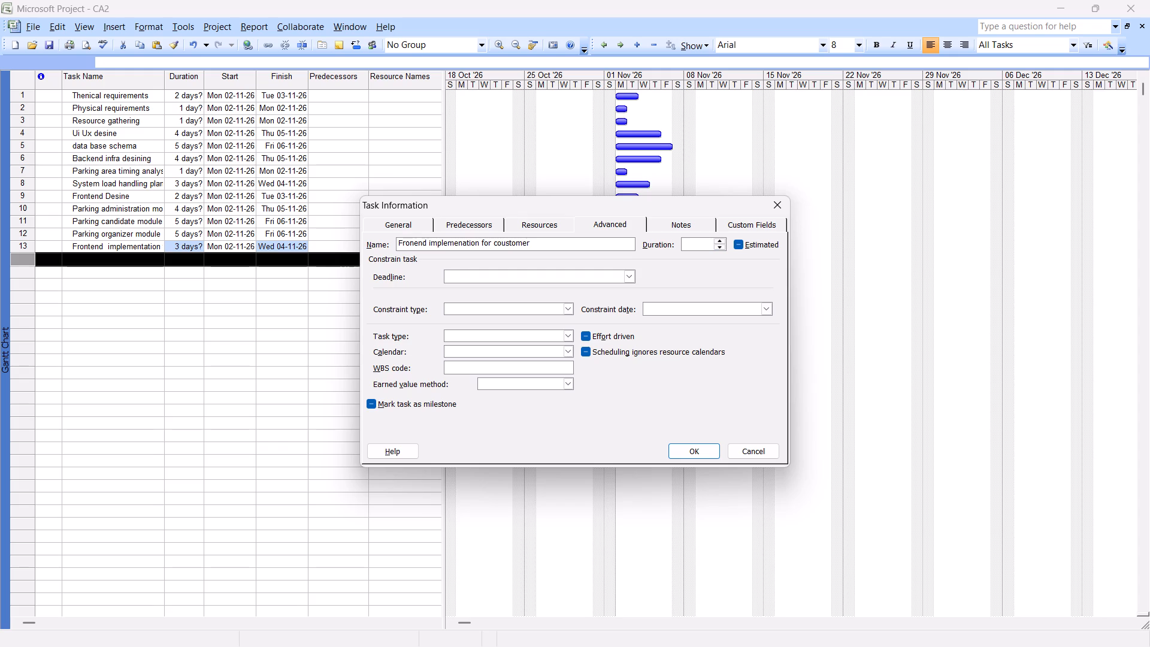
{"action": "left_click", "coordinate": [694, 247]}
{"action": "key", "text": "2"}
{"action": "left_click", "coordinate": [739, 249]}
{"action": "left_click", "coordinate": [703, 447]}
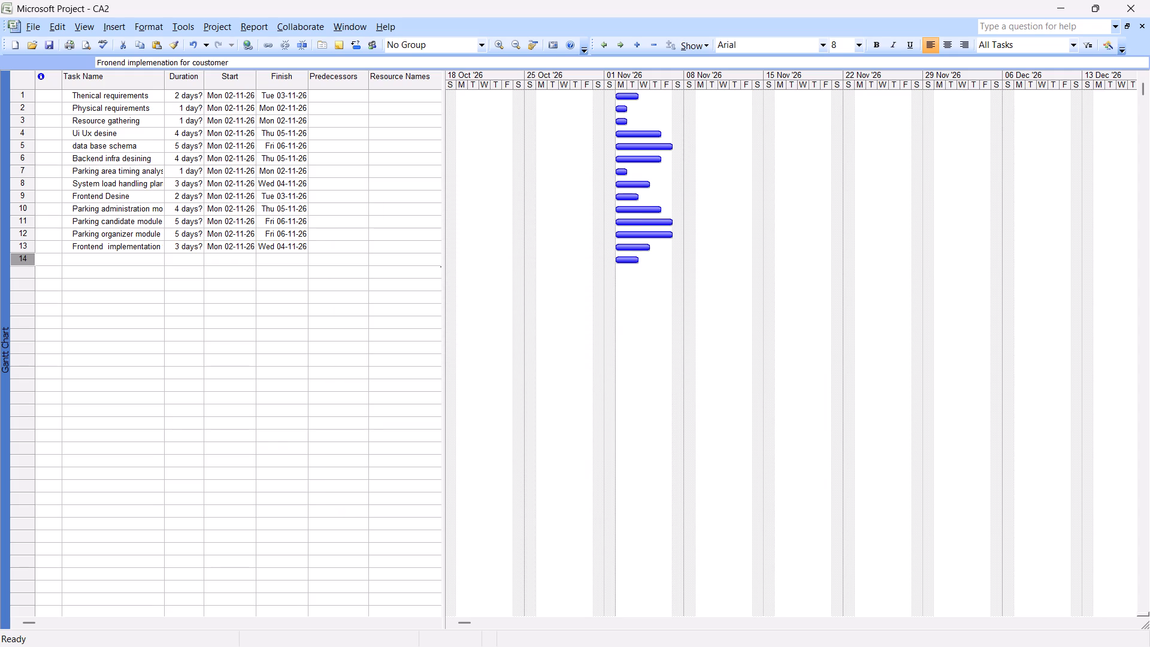
Open the task information for the empty fifteenth row and enter the name "Frontend Implementation for organizer".
{"action": "left_click", "coordinate": [77, 275]}
{"action": "double_click", "coordinate": [77, 275]}
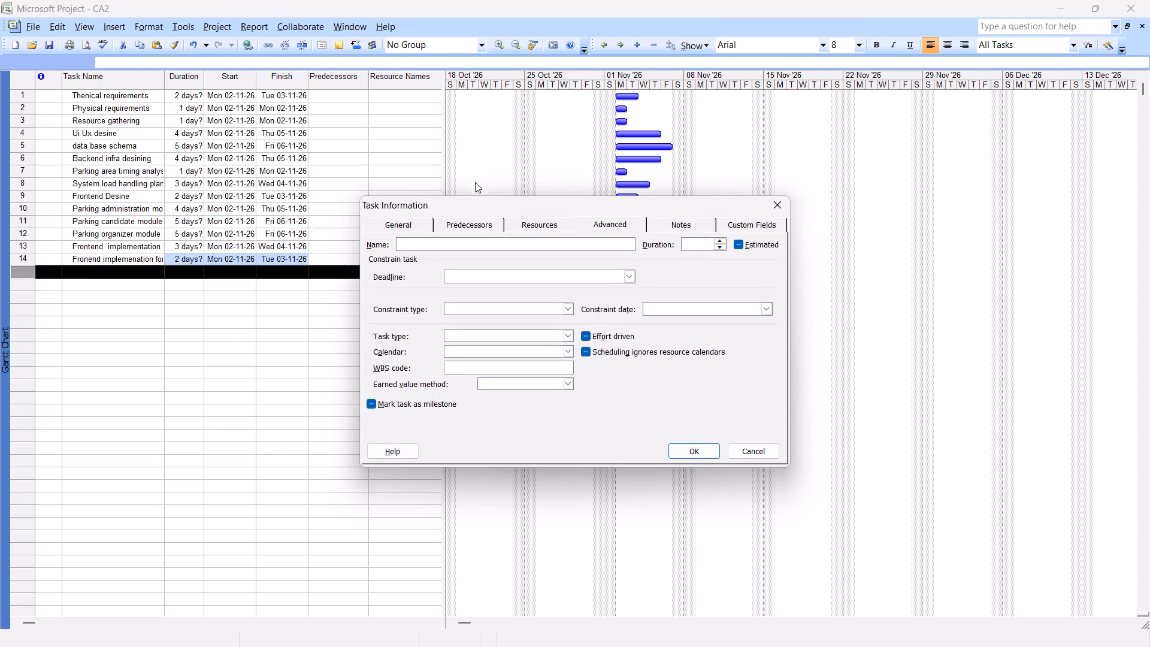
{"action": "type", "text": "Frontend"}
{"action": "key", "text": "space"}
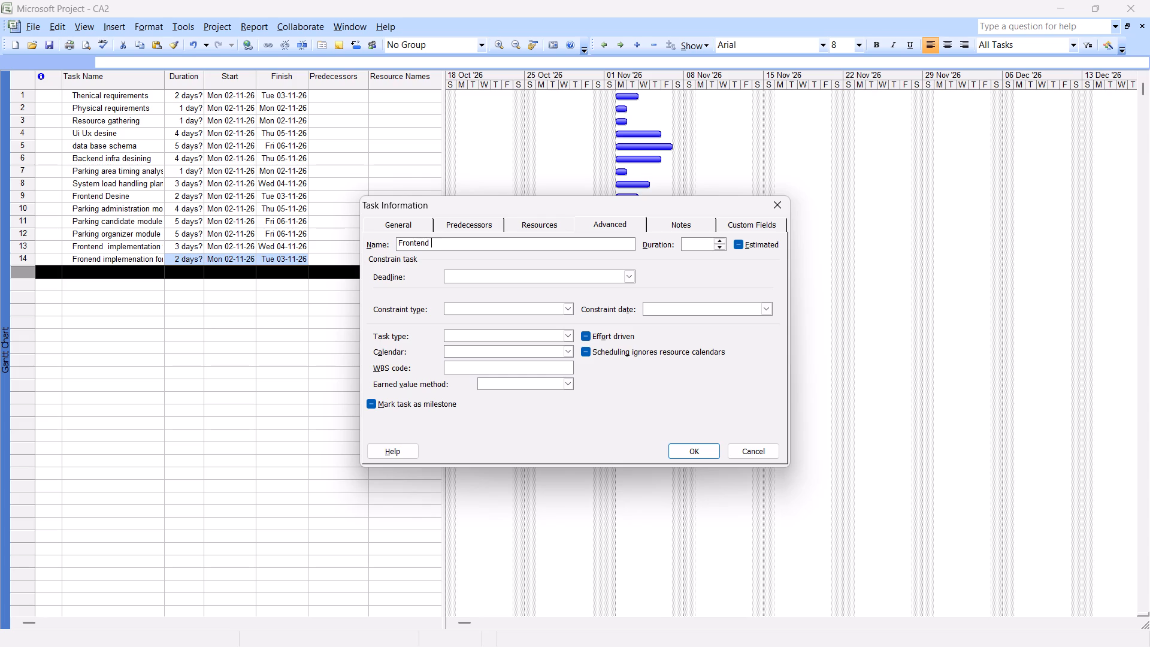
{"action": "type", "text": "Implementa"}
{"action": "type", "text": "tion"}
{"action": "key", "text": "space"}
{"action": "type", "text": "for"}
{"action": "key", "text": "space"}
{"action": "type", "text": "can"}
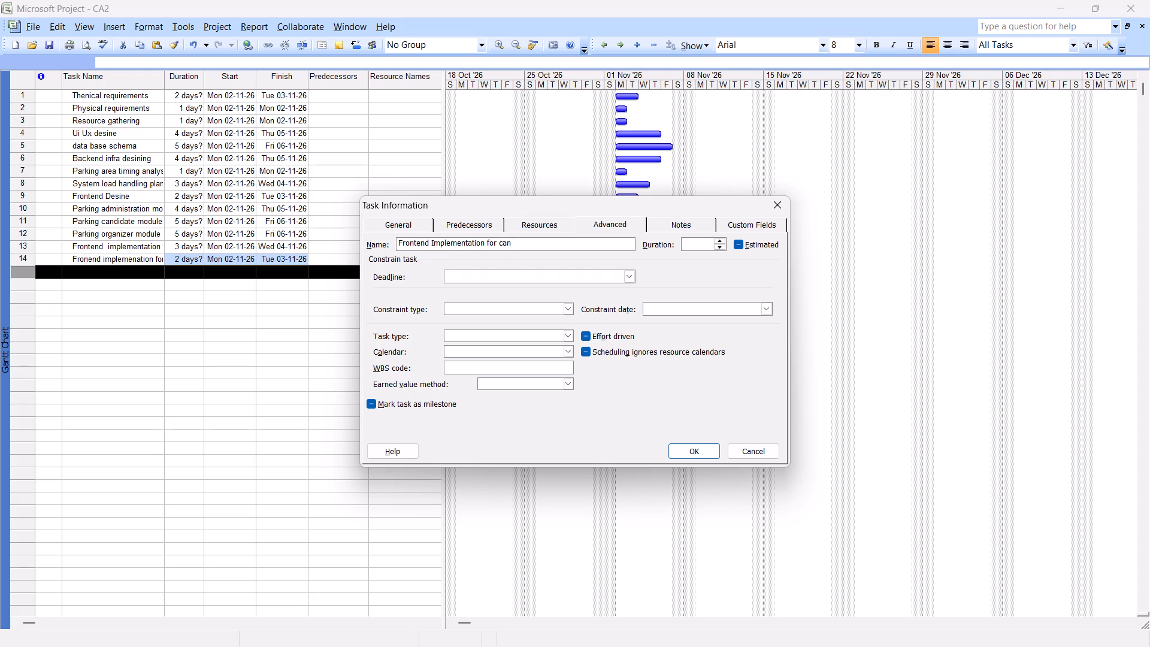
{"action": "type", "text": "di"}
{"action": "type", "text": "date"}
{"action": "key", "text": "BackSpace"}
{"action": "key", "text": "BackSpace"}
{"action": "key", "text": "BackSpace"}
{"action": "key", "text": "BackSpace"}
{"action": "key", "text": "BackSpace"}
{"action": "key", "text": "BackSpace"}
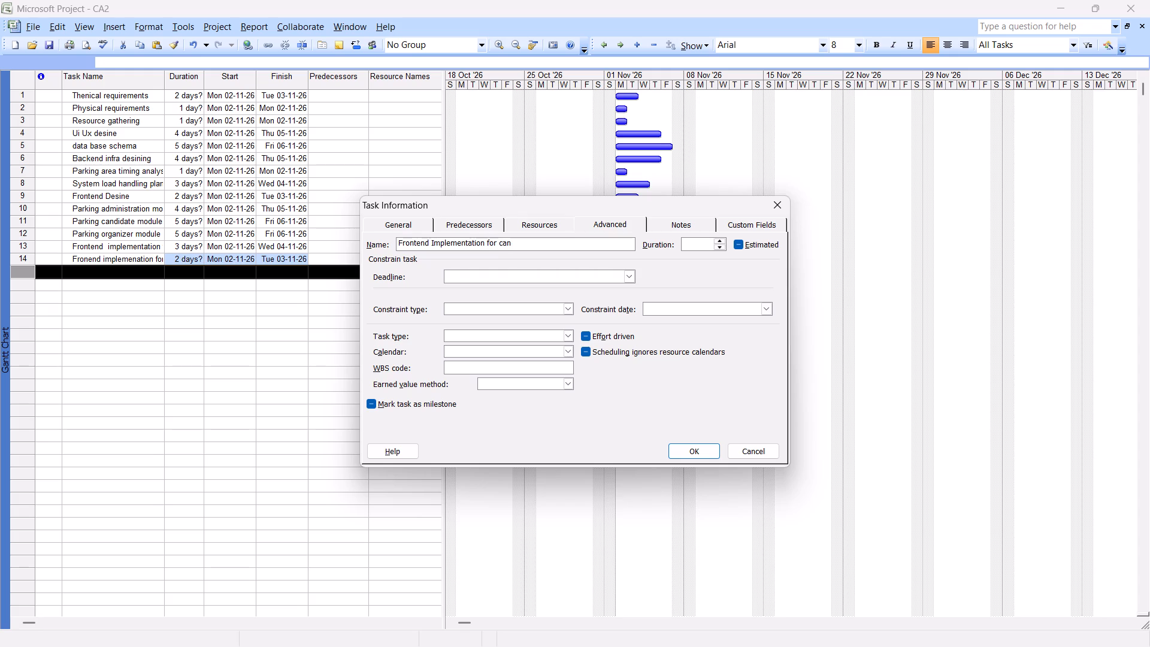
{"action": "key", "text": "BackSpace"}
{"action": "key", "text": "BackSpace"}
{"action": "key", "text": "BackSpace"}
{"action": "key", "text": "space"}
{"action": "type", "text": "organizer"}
Set the duration of the "Frontend Implementation for organizer" task to 3 days, mark it as estimated and save the task.
{"action": "left_click", "coordinate": [687, 247]}
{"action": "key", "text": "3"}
{"action": "left_click", "coordinate": [741, 244]}
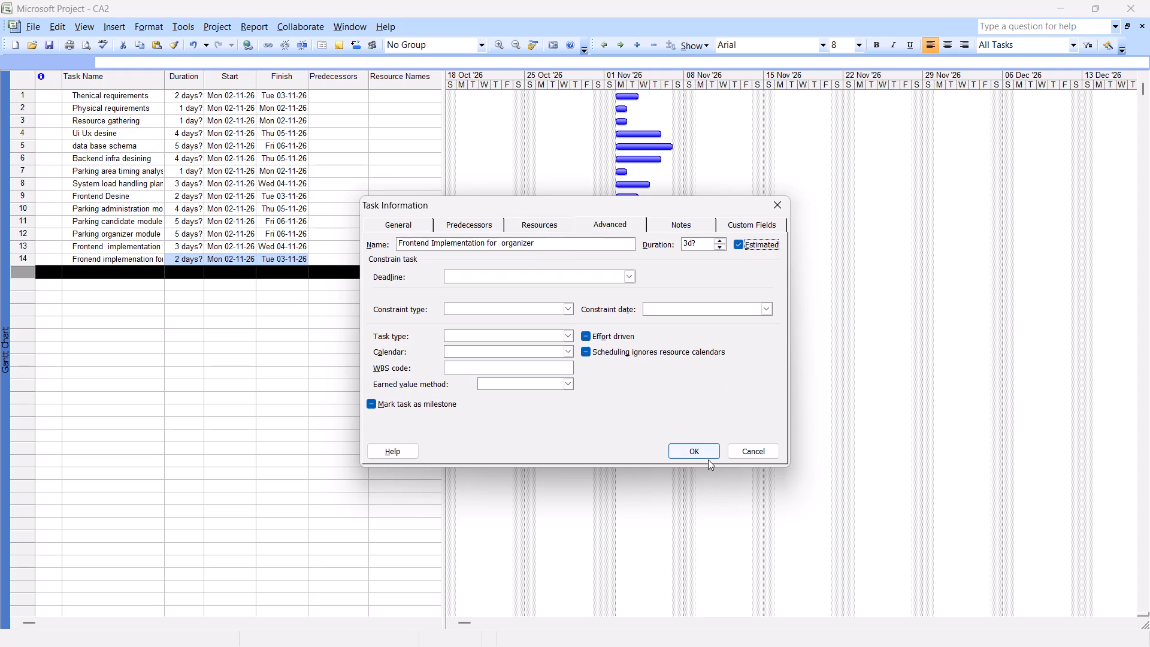
{"action": "left_click", "coordinate": [708, 459]}
{"action": "left_click", "coordinate": [696, 445]}
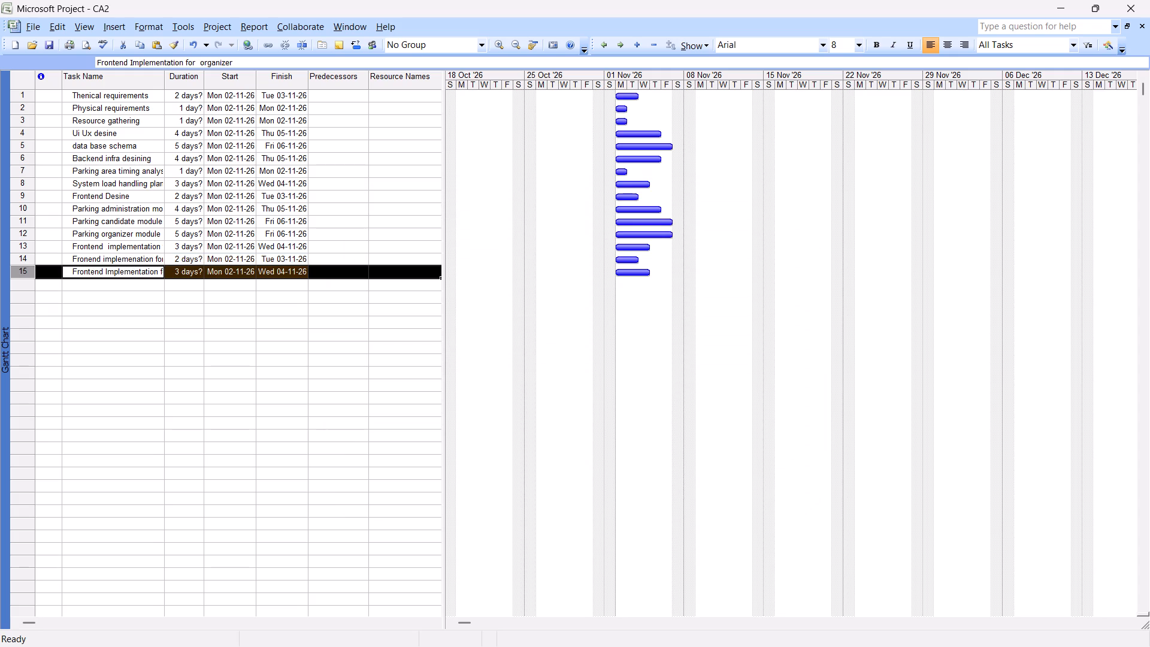
Add a sixteenth task named "integration of modules" with an estimated duration of 4 days.
{"action": "double_click", "coordinate": [140, 289]}
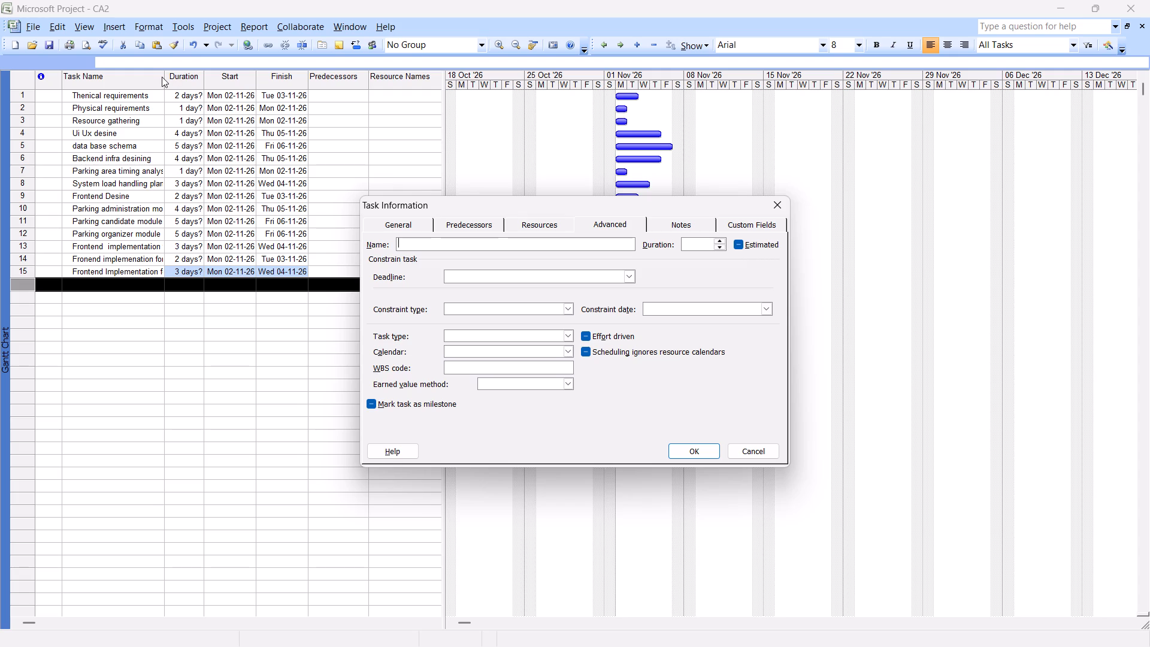
{"action": "left_click", "coordinate": [452, 252]}
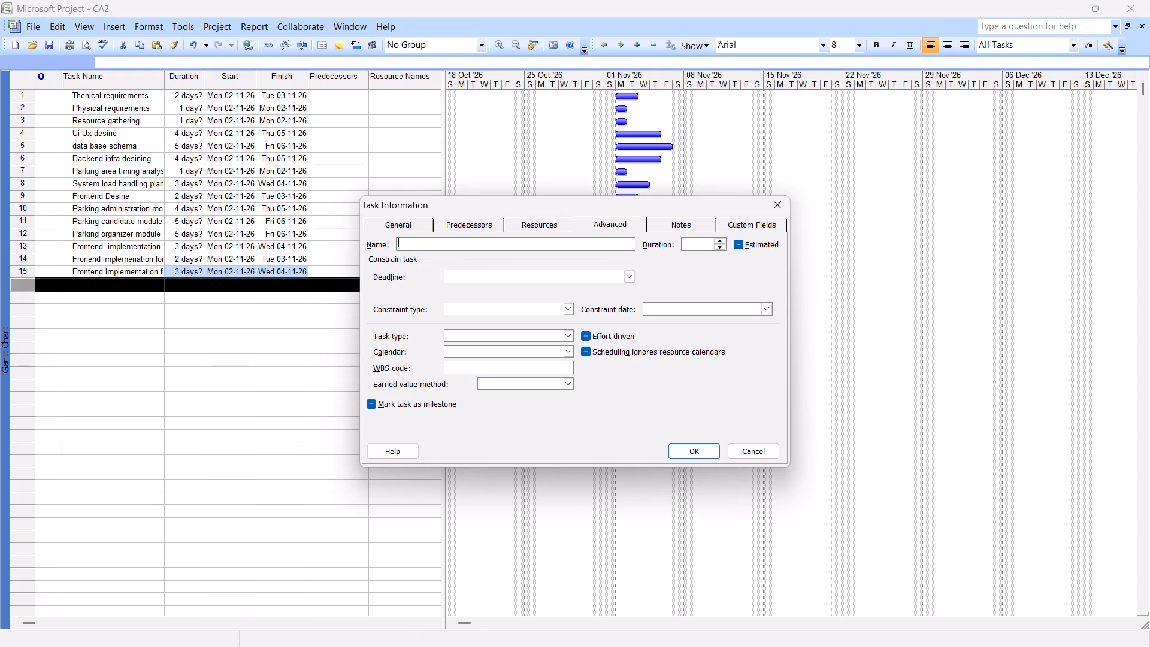
{"action": "left_click", "coordinate": [458, 246]}
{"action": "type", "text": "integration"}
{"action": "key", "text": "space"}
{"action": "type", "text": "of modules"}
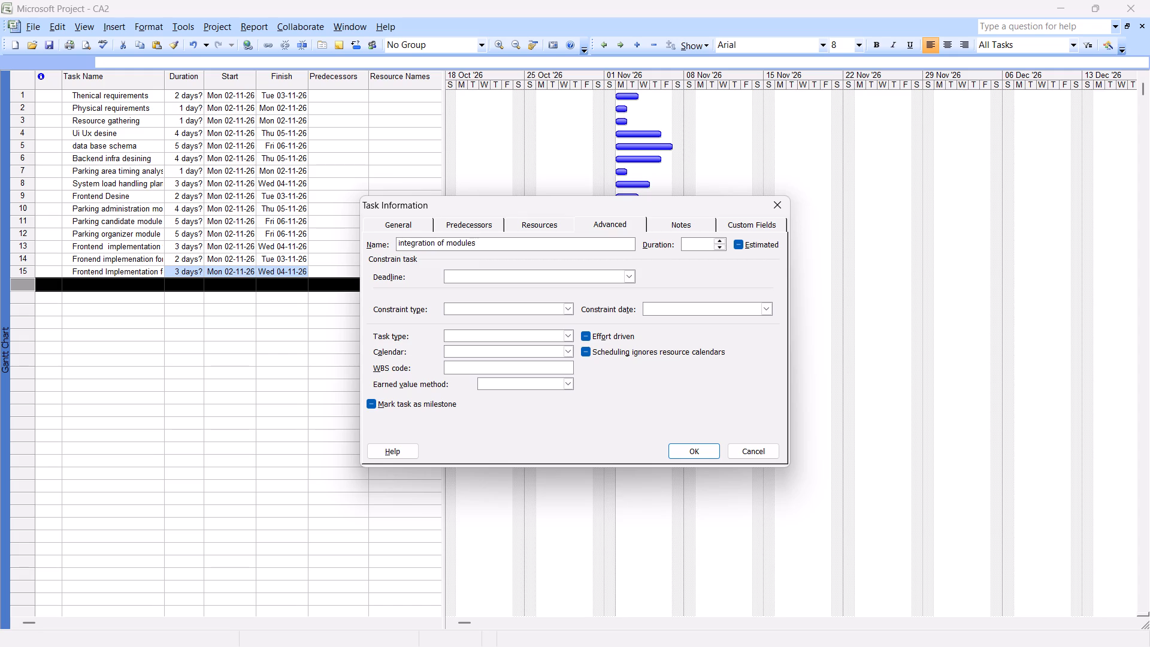
{"action": "left_click", "coordinate": [691, 240]}
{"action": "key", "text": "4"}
{"action": "left_click", "coordinate": [744, 242]}
{"action": "left_click", "coordinate": [699, 456]}
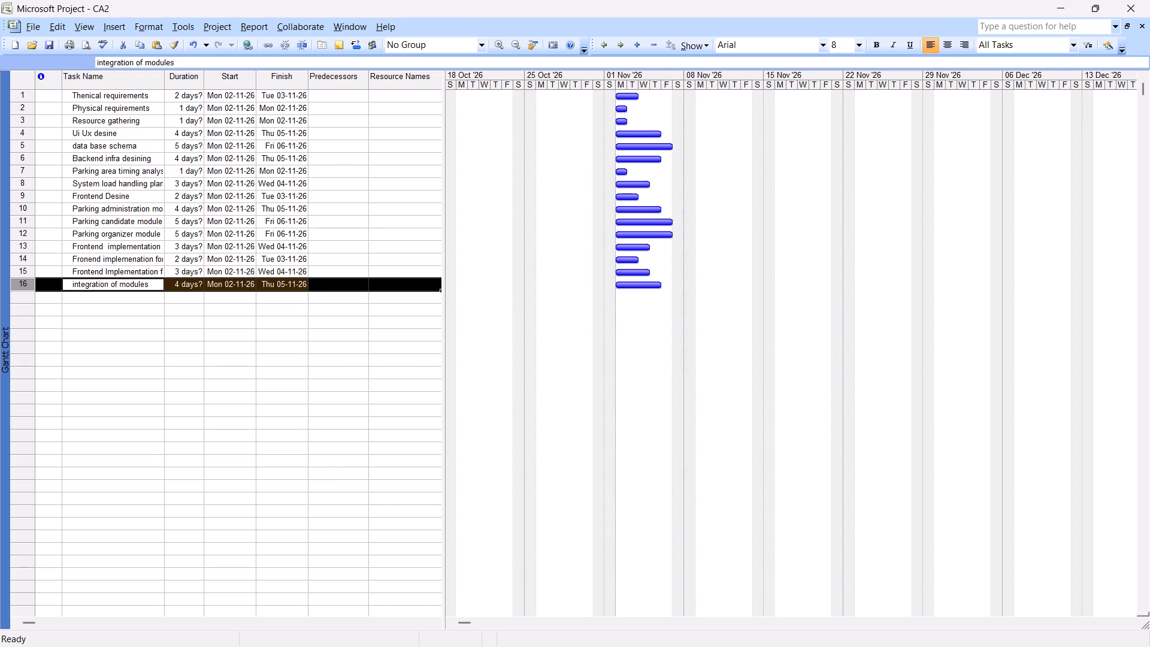
Open the empty task name cell in the seventeenth row for editing.
{"action": "left_click", "coordinate": [78, 306]}
{"action": "left_click", "coordinate": [82, 305]}
{"action": "left_click", "coordinate": [93, 300]}
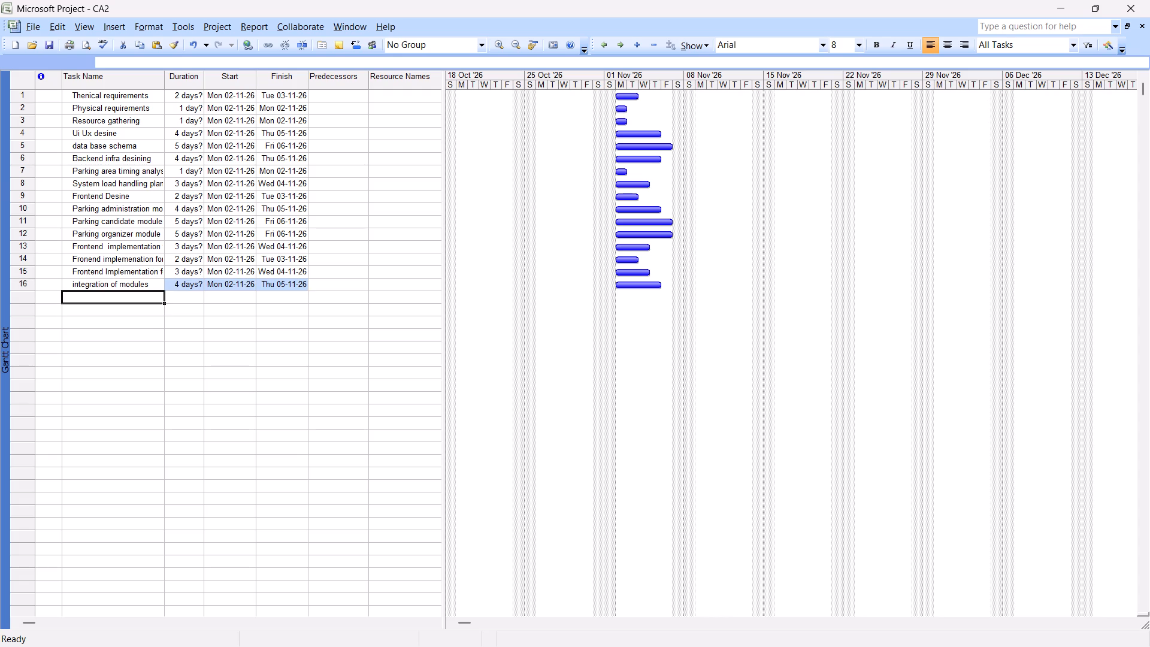
{"action": "left_click", "coordinate": [93, 300]}
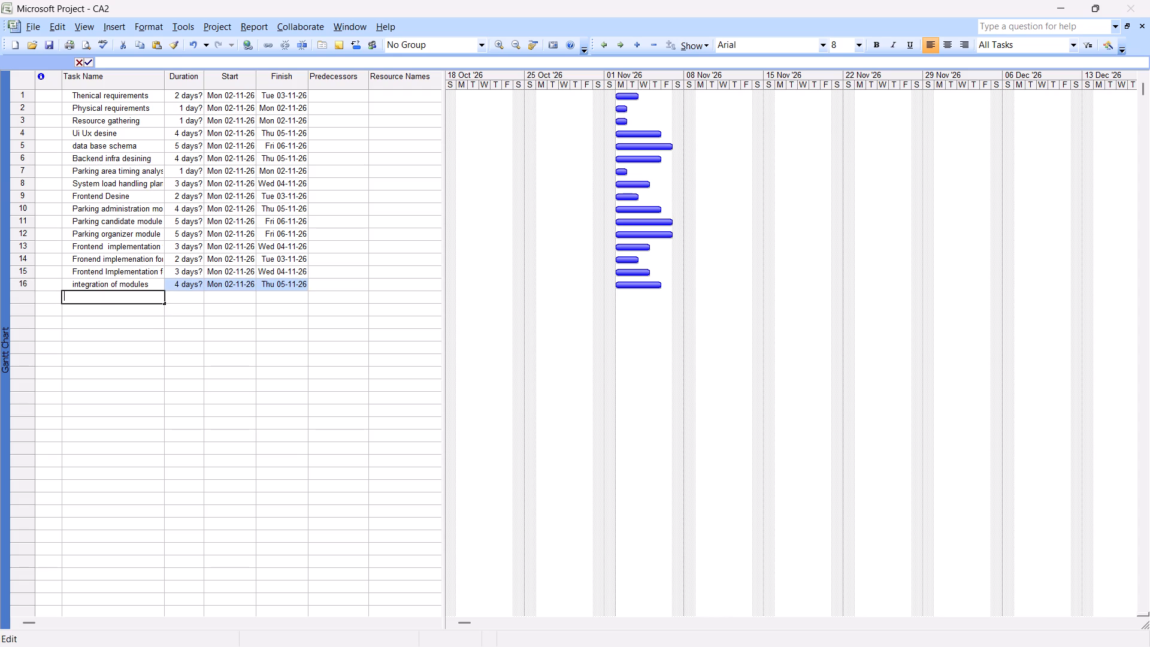
{"action": "left_click", "coordinate": [93, 300]}
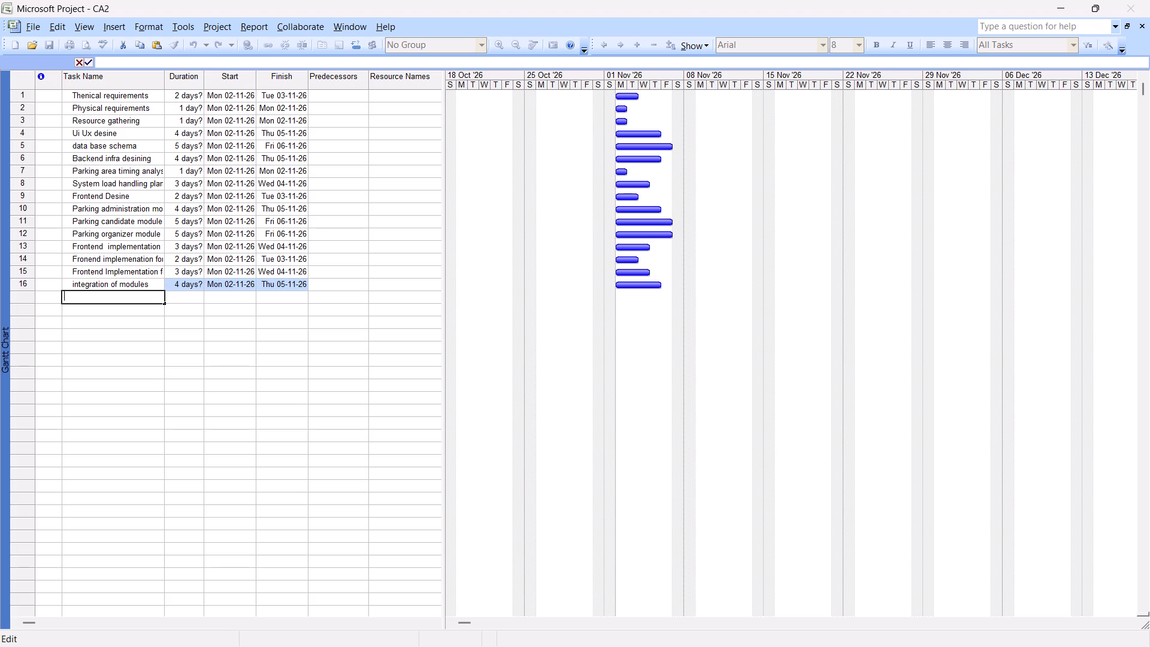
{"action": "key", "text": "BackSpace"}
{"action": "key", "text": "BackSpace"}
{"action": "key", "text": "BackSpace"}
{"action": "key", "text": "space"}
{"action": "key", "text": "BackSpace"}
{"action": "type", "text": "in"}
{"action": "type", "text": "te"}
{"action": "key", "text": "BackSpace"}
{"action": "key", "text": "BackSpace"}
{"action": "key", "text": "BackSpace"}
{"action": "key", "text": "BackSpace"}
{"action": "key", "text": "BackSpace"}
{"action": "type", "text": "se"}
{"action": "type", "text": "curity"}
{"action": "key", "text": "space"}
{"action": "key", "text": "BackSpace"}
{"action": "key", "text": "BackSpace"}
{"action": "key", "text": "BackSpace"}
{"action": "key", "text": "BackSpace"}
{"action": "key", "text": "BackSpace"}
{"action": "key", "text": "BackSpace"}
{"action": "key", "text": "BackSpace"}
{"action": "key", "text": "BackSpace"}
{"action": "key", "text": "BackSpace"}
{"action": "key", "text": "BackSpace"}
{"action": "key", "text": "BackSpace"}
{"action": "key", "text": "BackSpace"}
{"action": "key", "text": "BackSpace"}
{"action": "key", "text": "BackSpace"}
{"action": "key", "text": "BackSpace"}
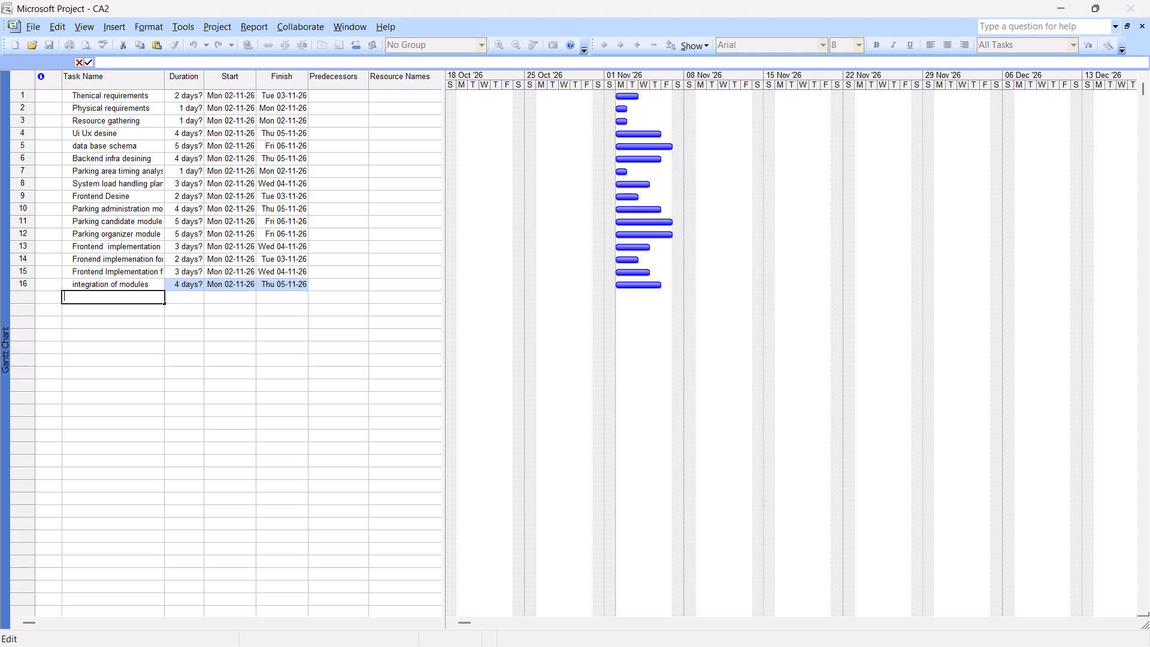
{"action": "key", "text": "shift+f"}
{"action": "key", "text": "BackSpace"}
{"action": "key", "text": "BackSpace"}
Name the seventeenth task "Vernaralabity scanning".
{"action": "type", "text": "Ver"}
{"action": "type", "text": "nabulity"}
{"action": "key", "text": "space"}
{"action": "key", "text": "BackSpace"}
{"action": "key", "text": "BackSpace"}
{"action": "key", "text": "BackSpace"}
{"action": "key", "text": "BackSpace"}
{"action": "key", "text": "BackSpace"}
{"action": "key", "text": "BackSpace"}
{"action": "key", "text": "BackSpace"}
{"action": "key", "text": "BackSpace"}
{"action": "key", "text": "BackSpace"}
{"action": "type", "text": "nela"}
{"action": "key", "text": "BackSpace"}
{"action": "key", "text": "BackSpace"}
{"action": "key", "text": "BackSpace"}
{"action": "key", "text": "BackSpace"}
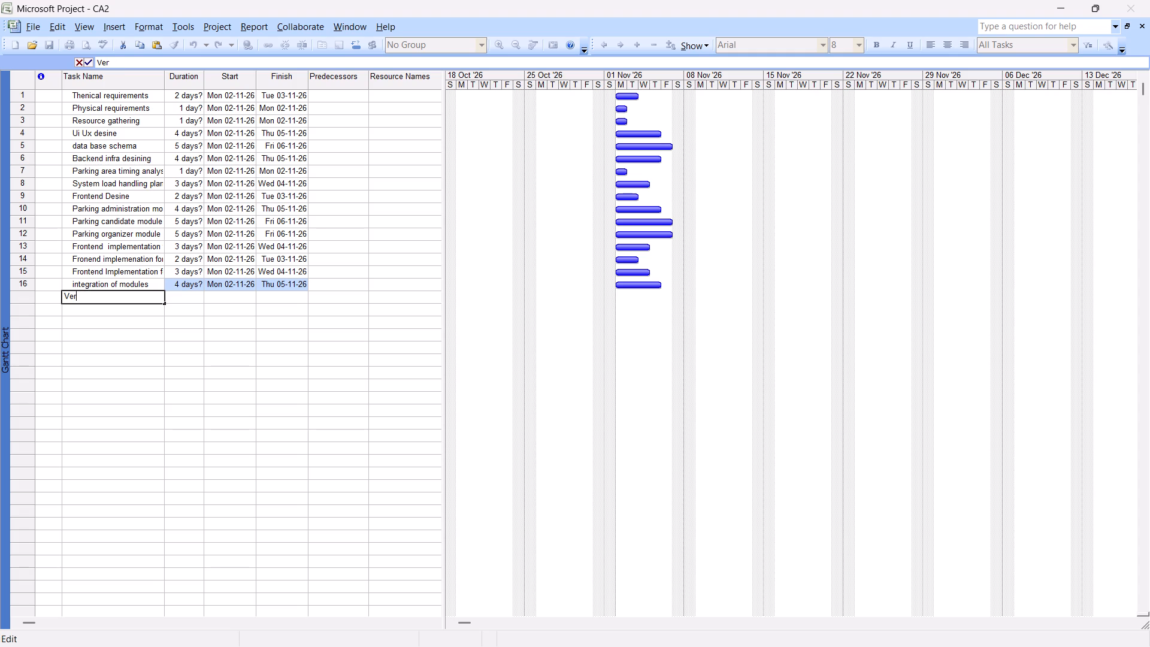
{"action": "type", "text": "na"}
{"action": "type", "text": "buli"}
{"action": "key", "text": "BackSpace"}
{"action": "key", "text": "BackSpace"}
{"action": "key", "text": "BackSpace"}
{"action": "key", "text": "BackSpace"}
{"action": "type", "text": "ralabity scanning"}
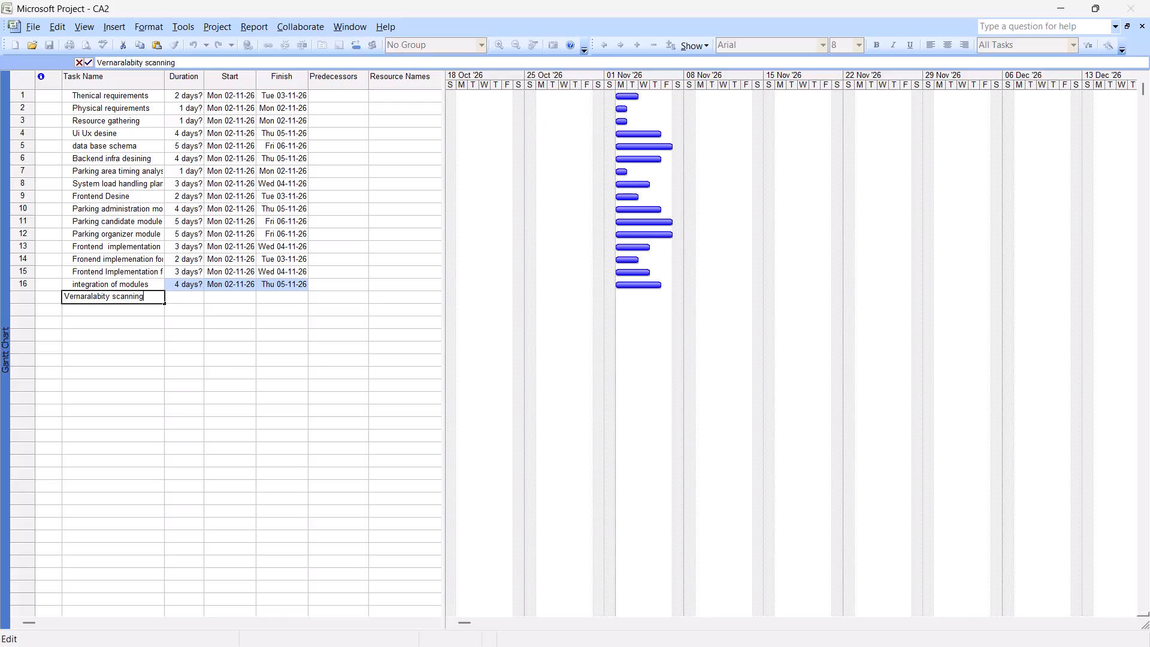
{"action": "left_click", "coordinate": [185, 293]}
Set the estimated duration of the "Vernaralabity scanning" task to 2 days.
{"action": "left_click", "coordinate": [168, 302]}
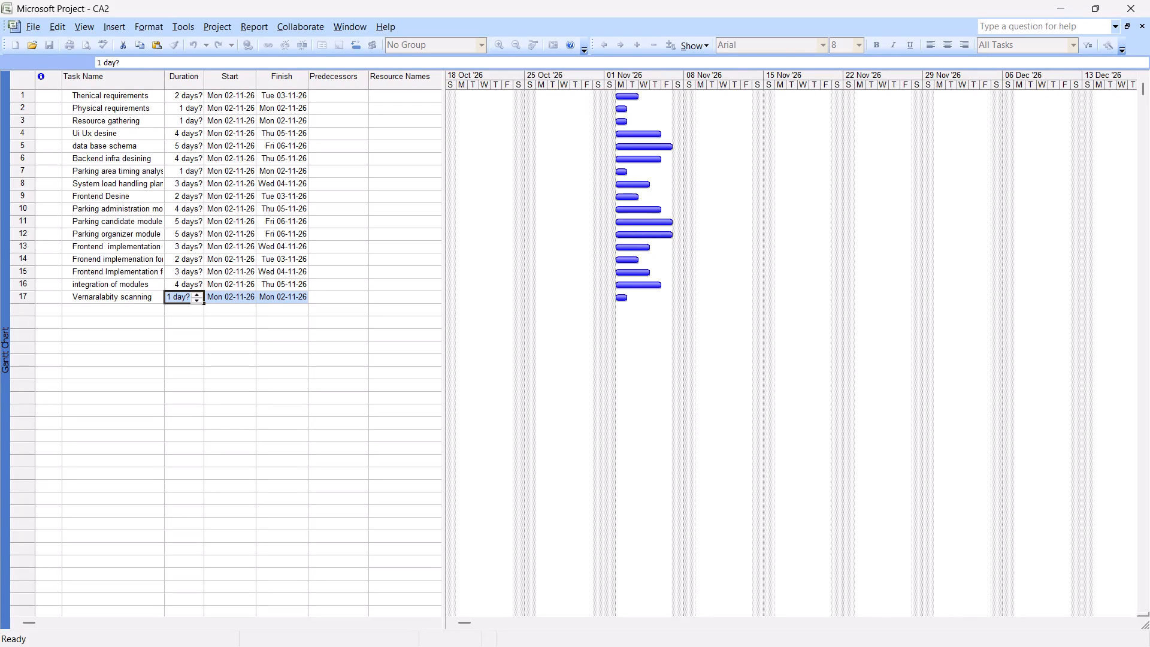
{"action": "left_click", "coordinate": [173, 298]}
{"action": "left_click", "coordinate": [171, 295]}
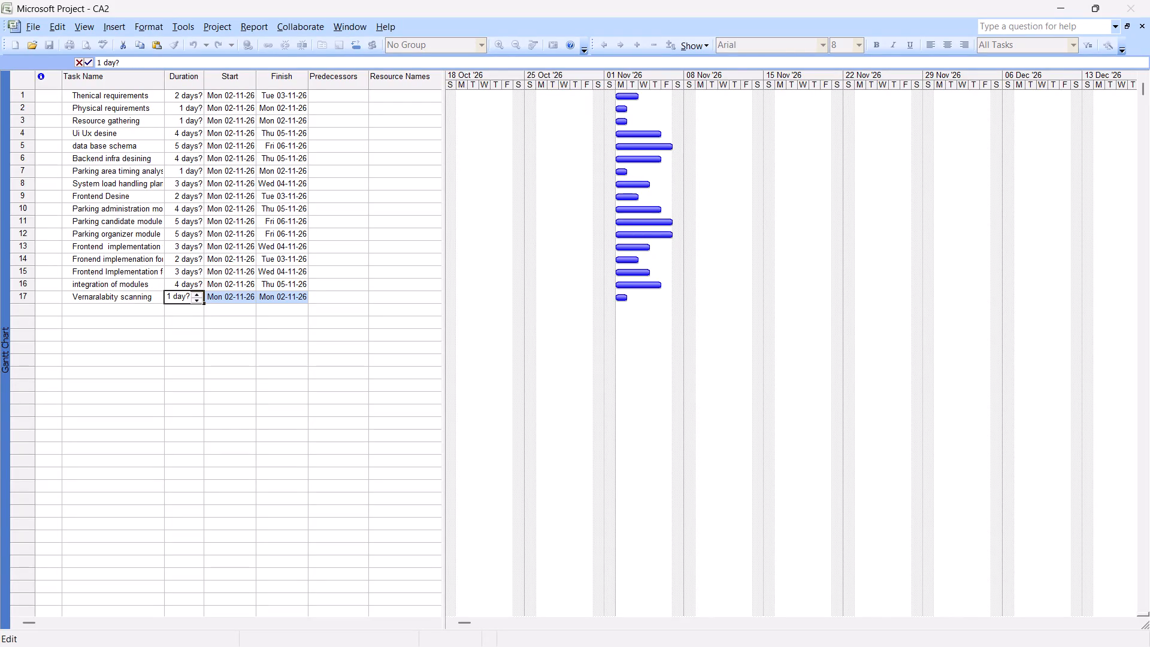
{"action": "key", "text": "BackSpace"}
{"action": "left_click", "coordinate": [171, 295]}
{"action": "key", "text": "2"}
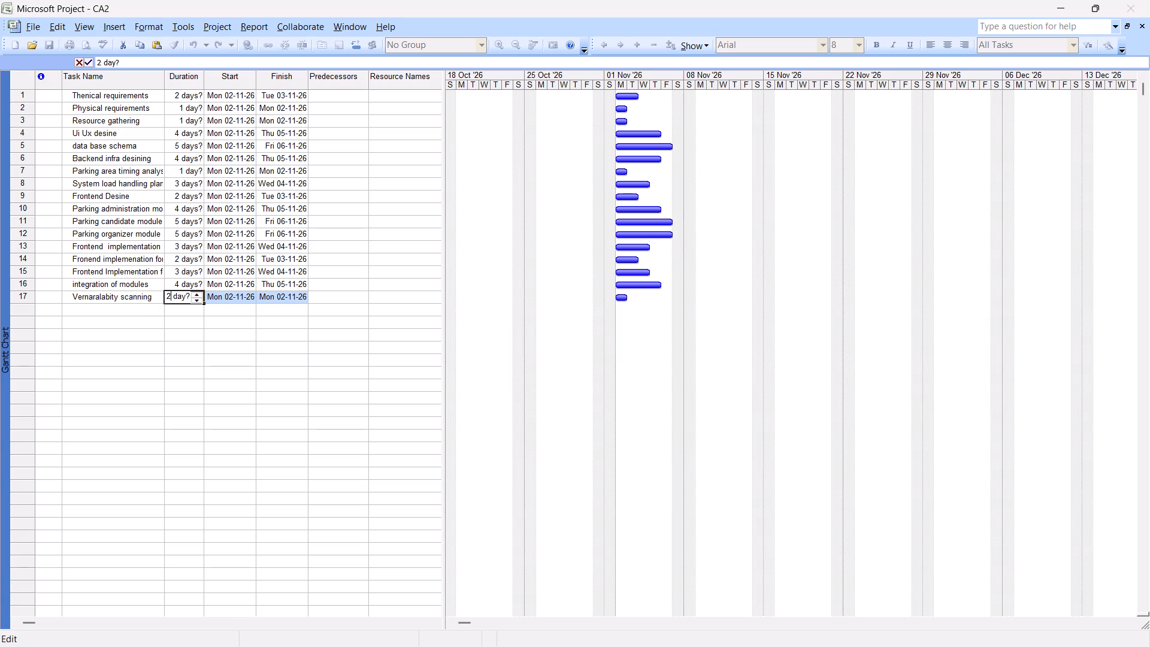
{"action": "key", "text": "Return"}
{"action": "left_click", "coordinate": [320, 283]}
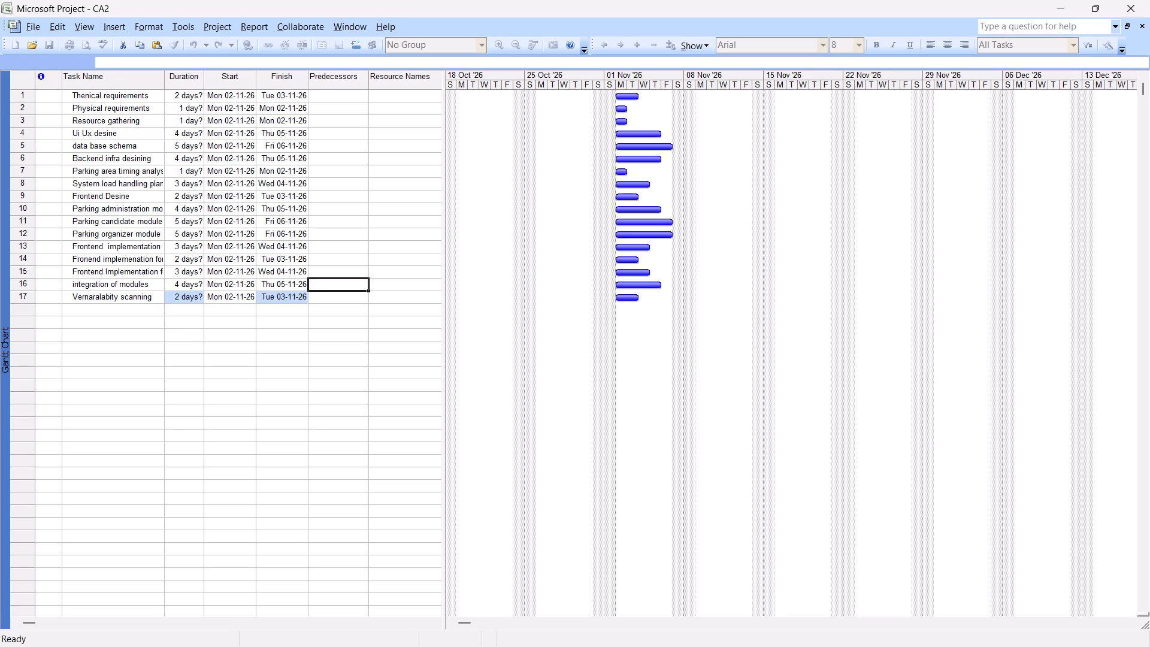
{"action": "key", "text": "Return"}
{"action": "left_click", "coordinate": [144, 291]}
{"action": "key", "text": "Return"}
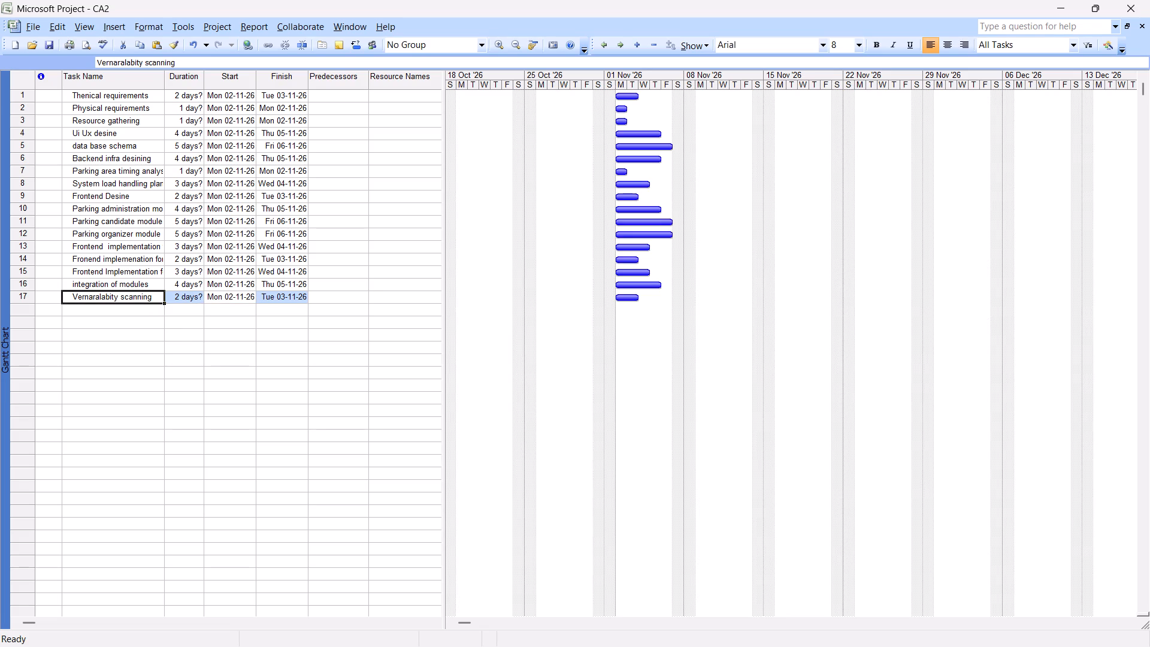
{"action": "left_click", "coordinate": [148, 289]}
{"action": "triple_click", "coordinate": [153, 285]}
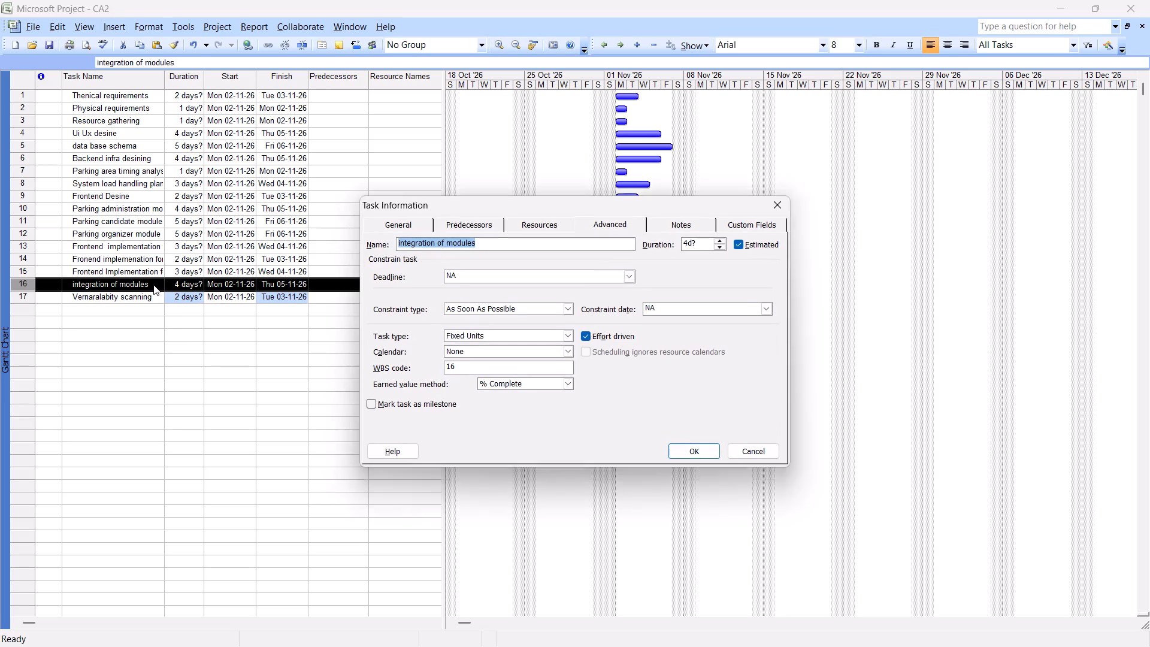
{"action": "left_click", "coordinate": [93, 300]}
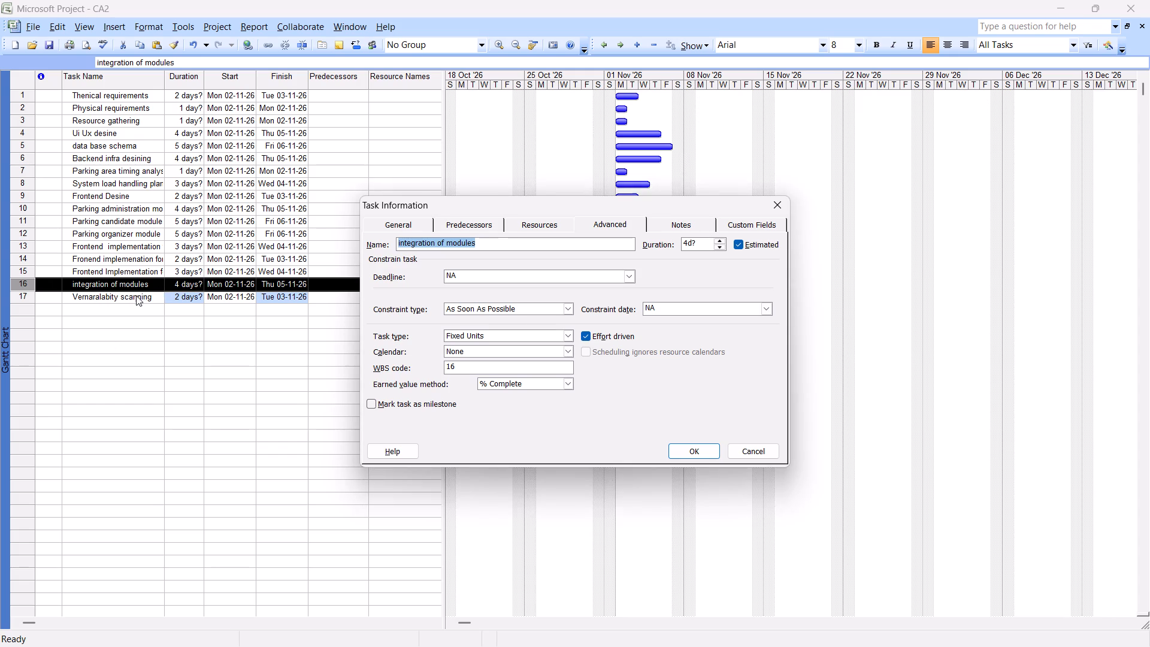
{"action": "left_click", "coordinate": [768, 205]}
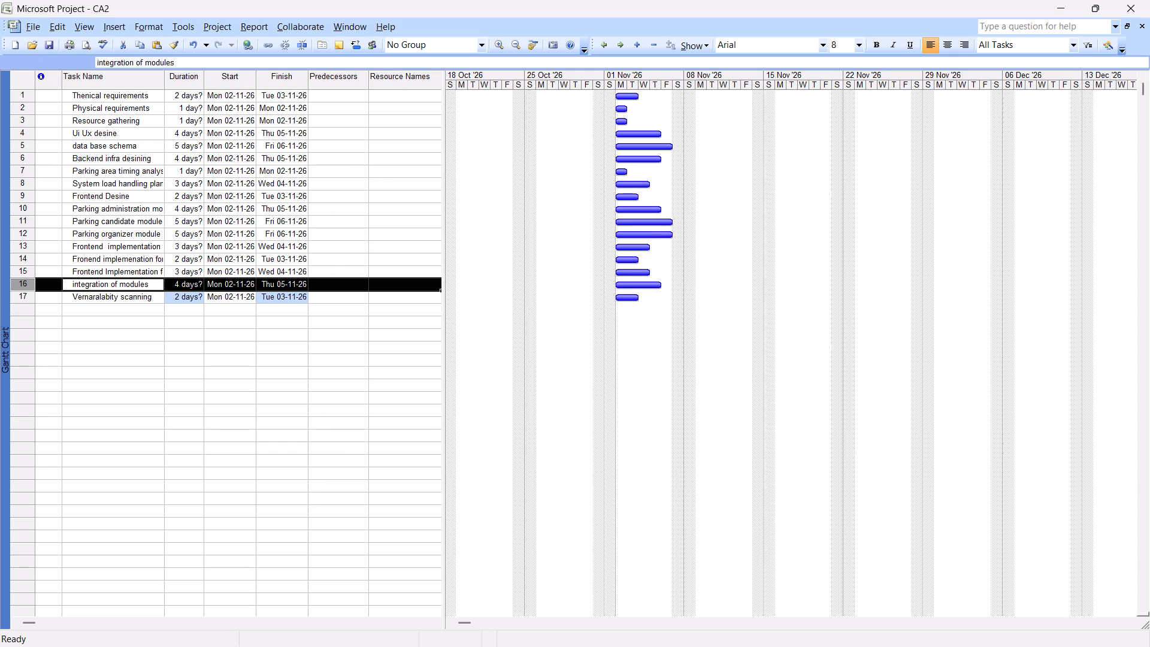
Rename the seventeenth task as "payment Schema for backend" in its task information and save it.
{"action": "left_click", "coordinate": [104, 298]}
{"action": "double_click", "coordinate": [104, 298]}
{"action": "key", "text": "BackSpace"}
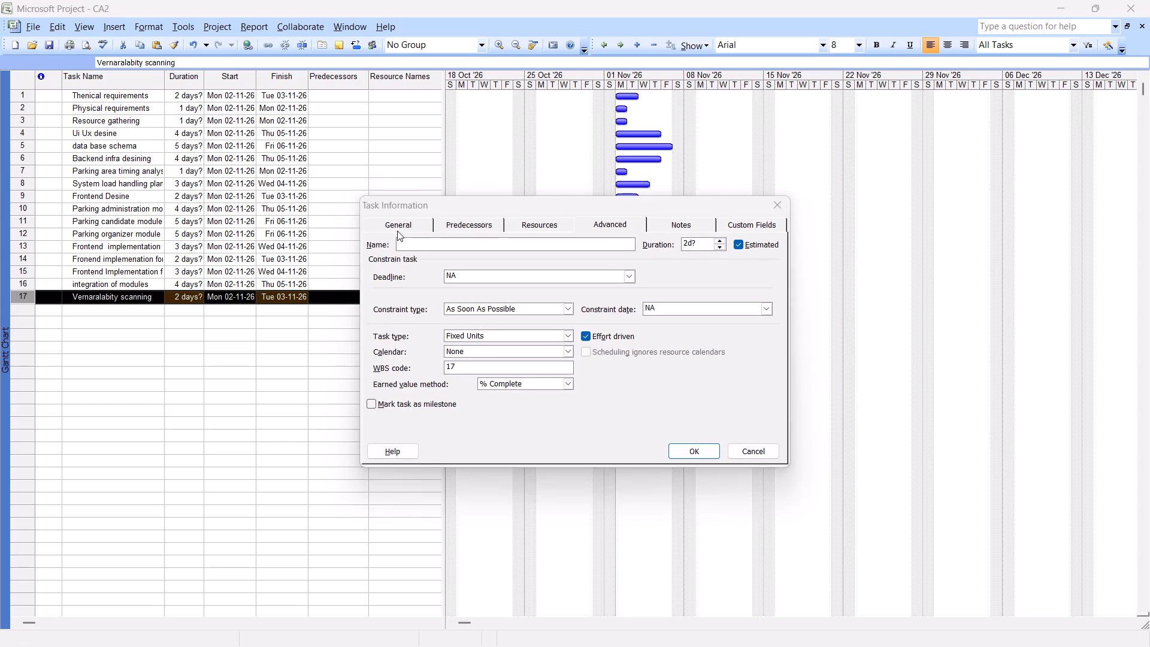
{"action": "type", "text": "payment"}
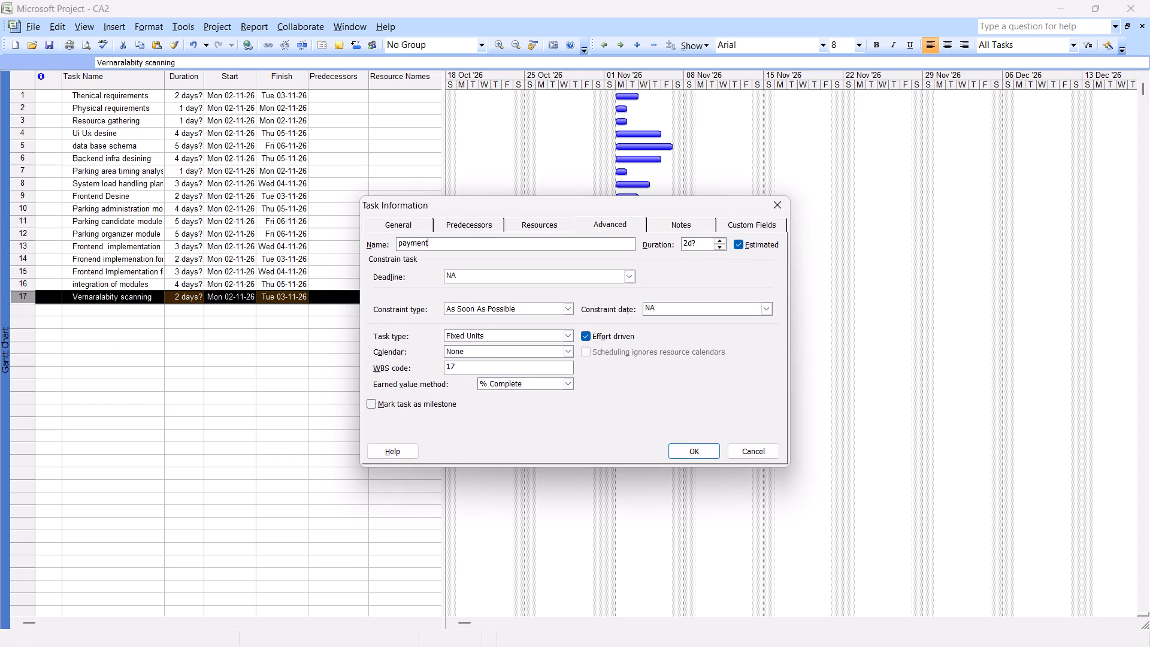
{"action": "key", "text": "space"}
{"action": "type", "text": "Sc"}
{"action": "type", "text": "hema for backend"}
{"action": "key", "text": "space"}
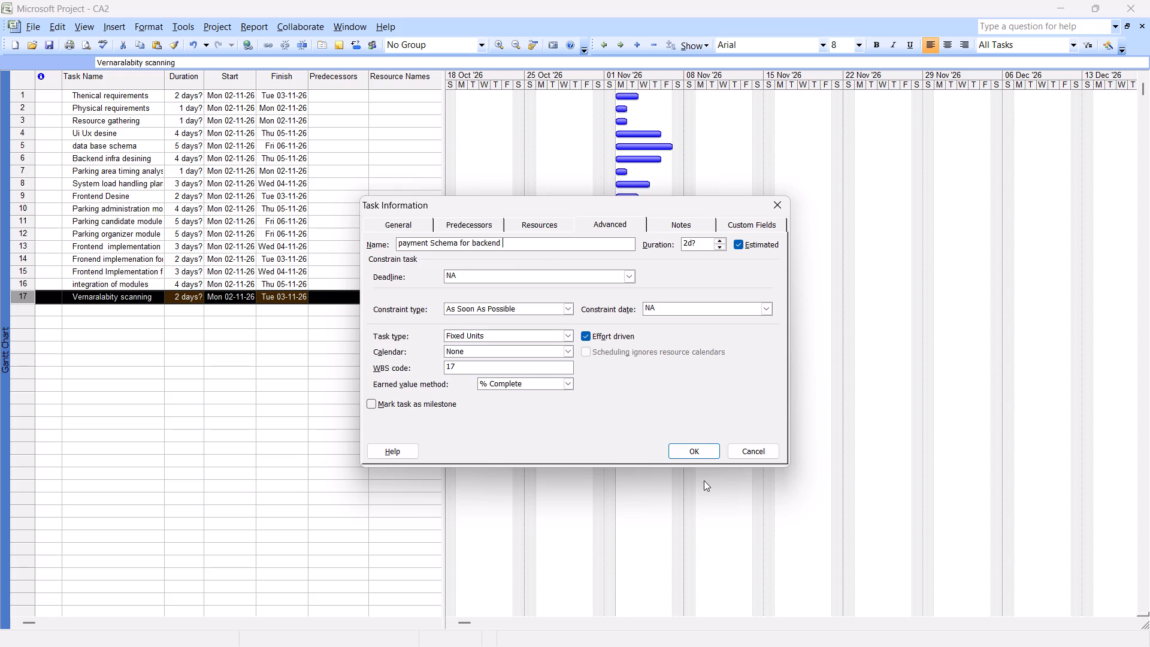
{"action": "left_click", "coordinate": [693, 446]}
{"action": "left_click", "coordinate": [95, 316]}
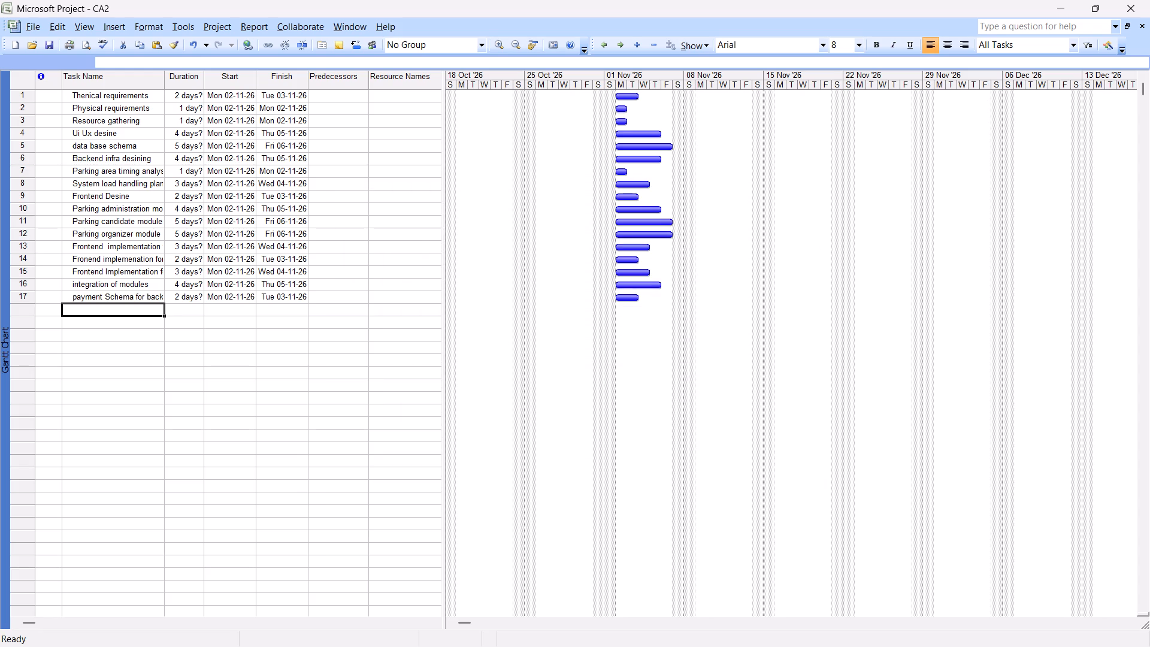
Replace "backend" with "database" in the seventeenth task's name so it reads "payment Schema for database", and save it.
{"action": "left_click", "coordinate": [136, 295]}
{"action": "double_click", "coordinate": [136, 295]}
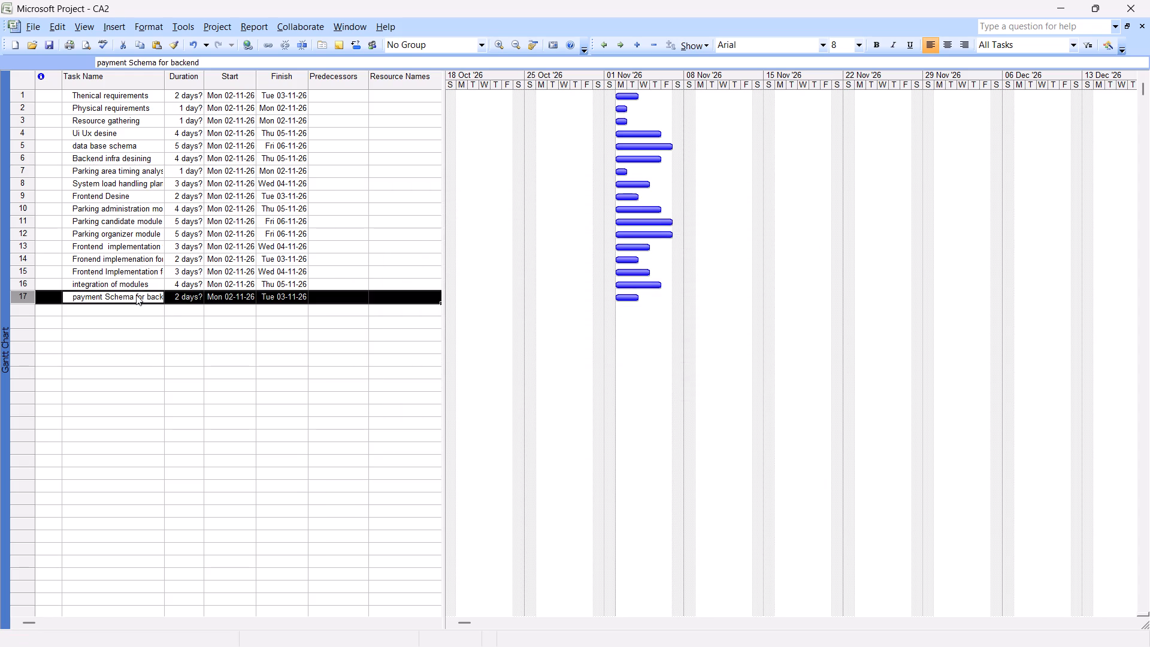
{"action": "left_click", "coordinate": [519, 241]}
{"action": "key", "text": "BackSpace"}
{"action": "key", "text": "BackSpace"}
{"action": "key", "text": "BackSpace"}
{"action": "key", "text": "BackSpace"}
{"action": "key", "text": "BackSpace"}
{"action": "key", "text": "BackSpace"}
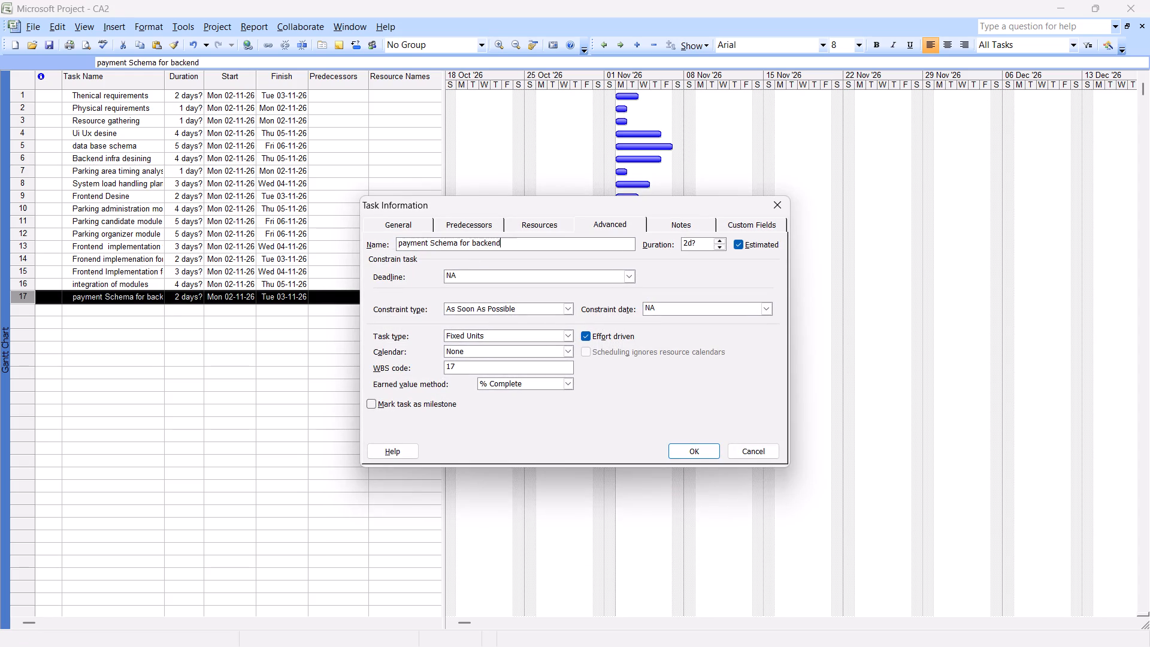
{"action": "key", "text": "BackSpace"}
{"action": "key", "text": "BackSpace"}
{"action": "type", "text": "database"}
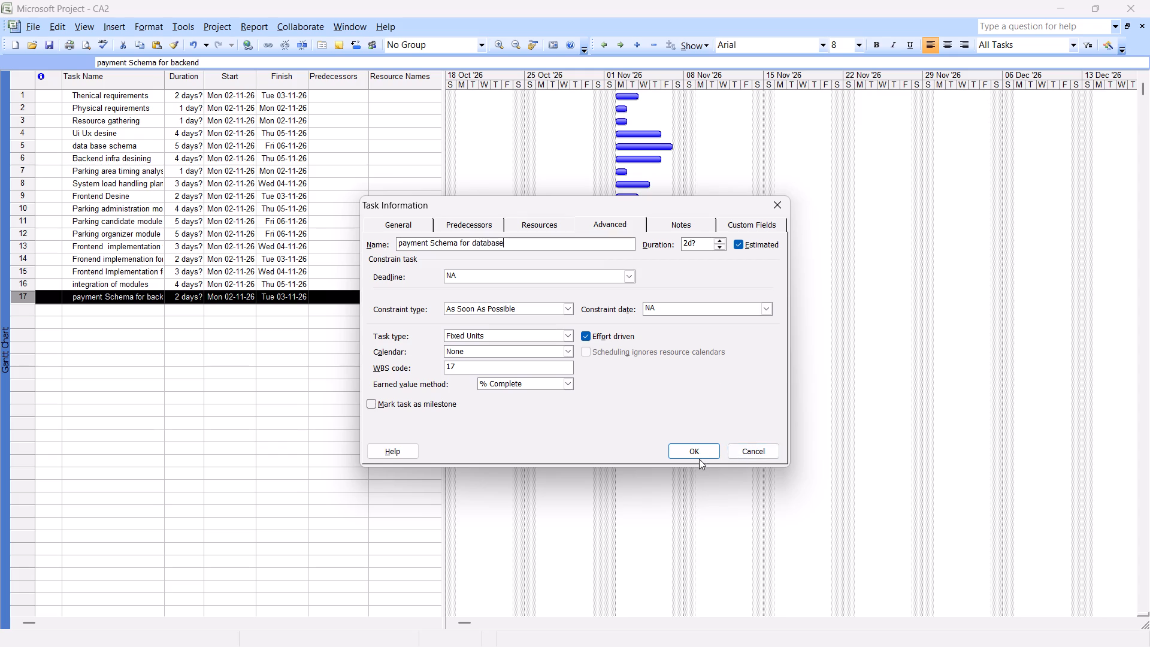
{"action": "left_click", "coordinate": [699, 459]}
Open the task information for the empty eighteenth row and enter the name "payment module".
{"action": "left_click", "coordinate": [124, 317]}
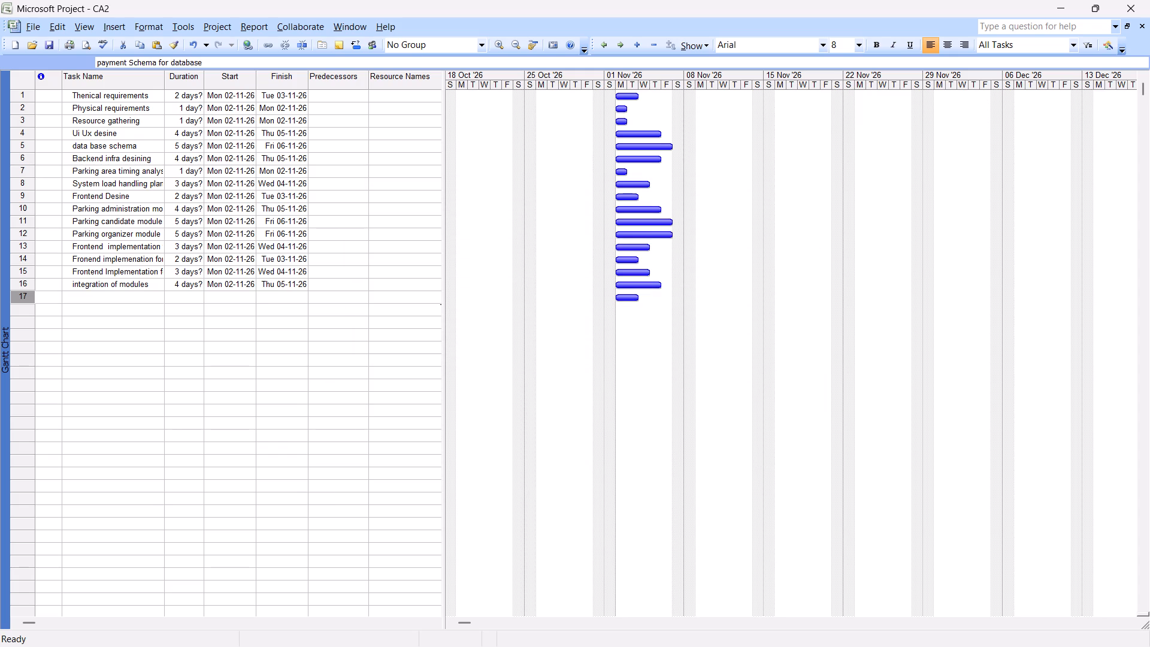
{"action": "left_click", "coordinate": [133, 307]}
{"action": "double_click", "coordinate": [133, 307]}
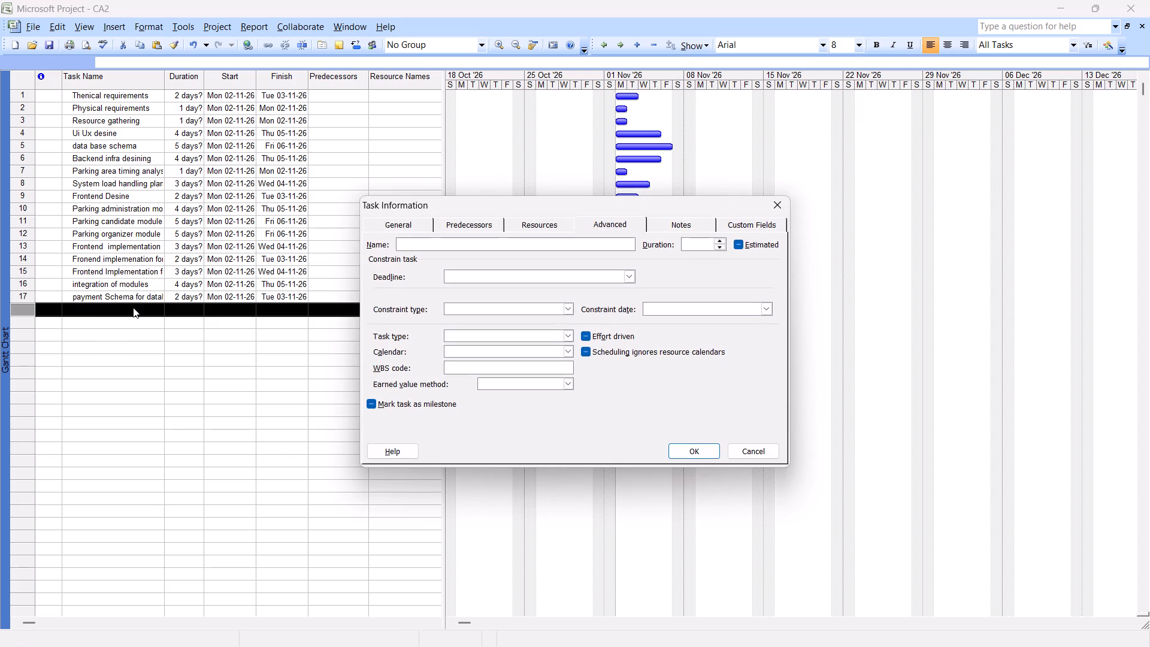
{"action": "left_click", "coordinate": [495, 243]}
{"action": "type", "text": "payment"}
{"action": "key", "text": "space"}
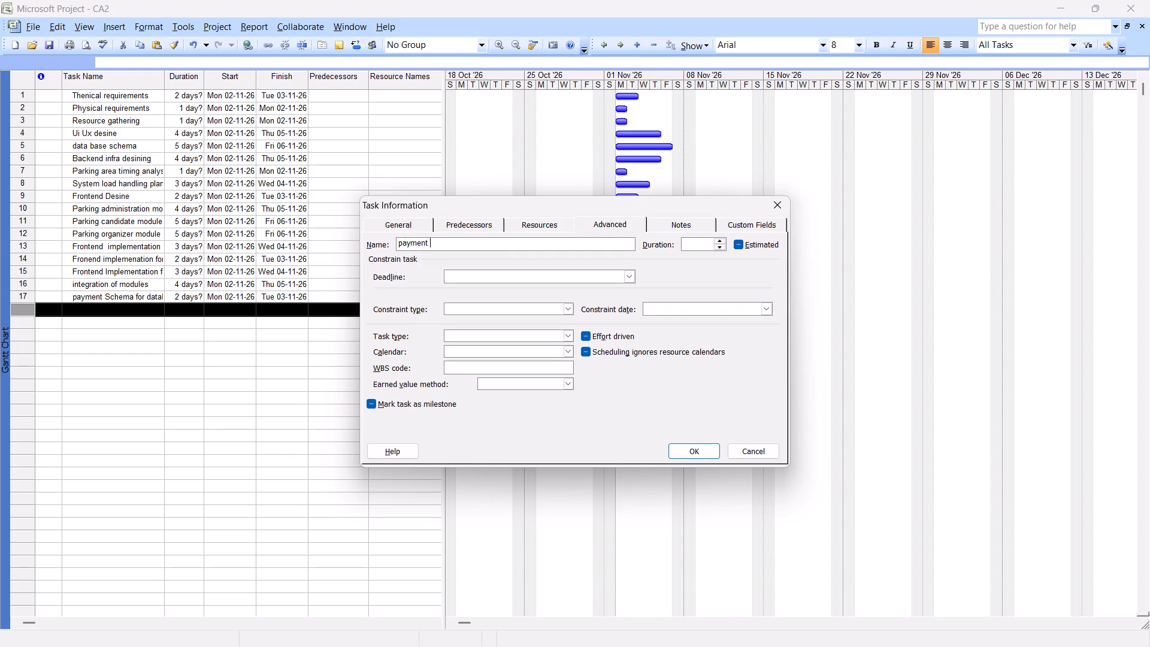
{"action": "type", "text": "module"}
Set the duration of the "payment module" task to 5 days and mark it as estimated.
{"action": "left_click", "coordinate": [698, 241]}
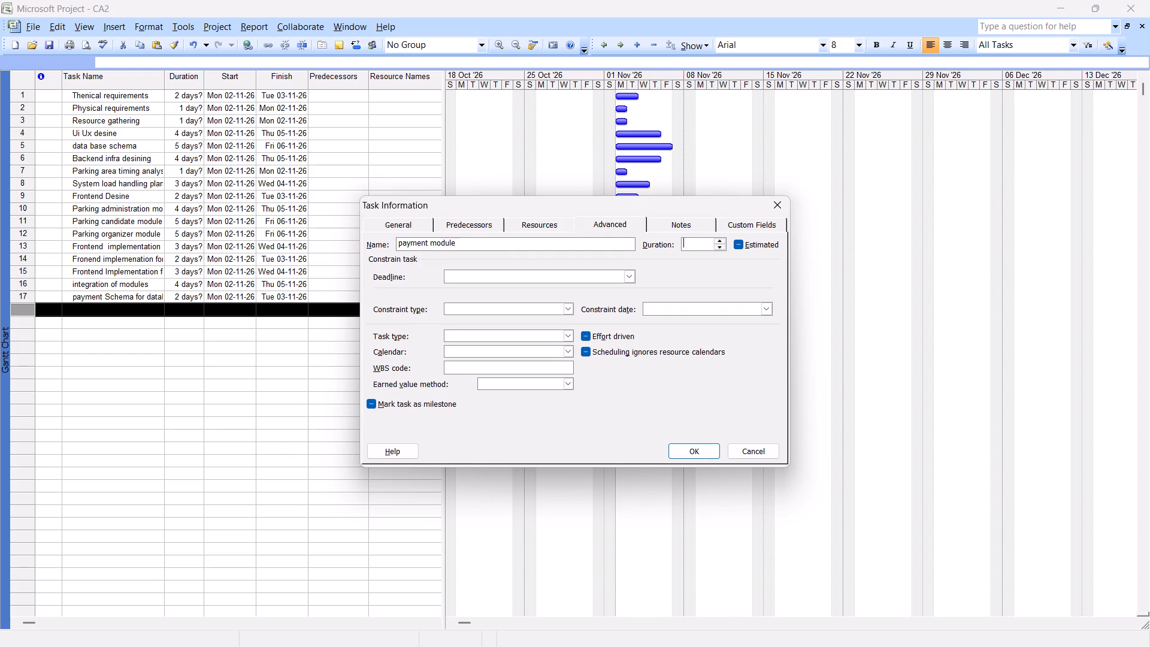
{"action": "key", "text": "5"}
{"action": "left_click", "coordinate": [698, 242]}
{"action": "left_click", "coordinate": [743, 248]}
Set the duration of the "payment module" task to 3 days, keep it marked as estimated, and save the task.
{"action": "left_click", "coordinate": [683, 244]}
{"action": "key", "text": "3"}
{"action": "left_click", "coordinate": [739, 250]}
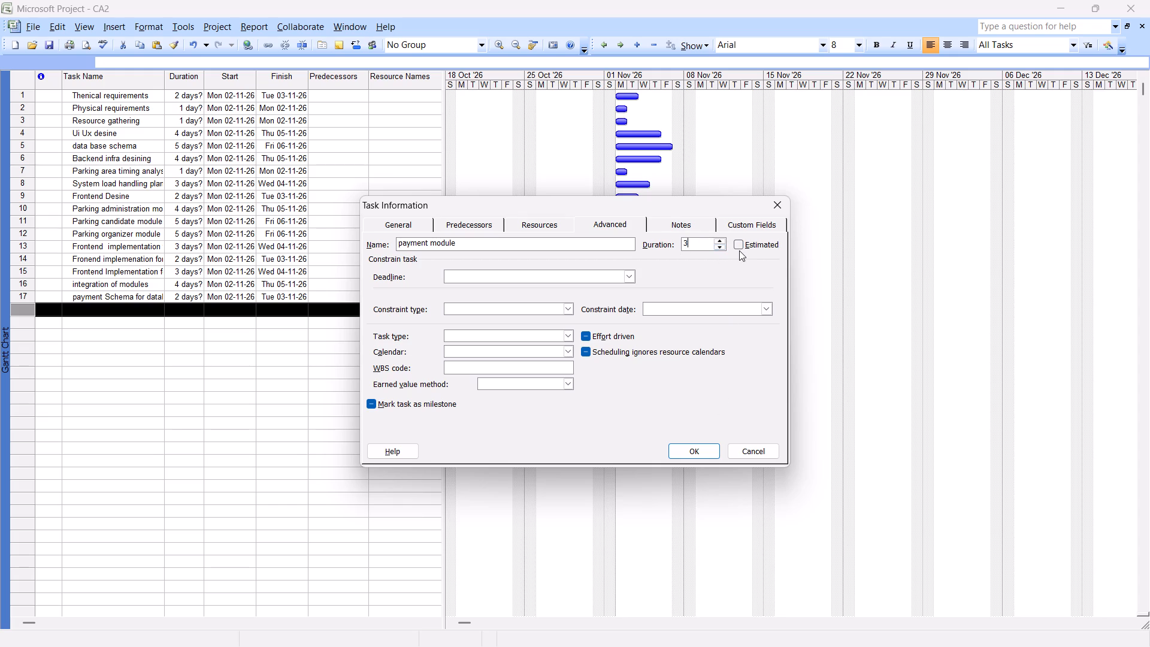
{"action": "left_click", "coordinate": [739, 246]}
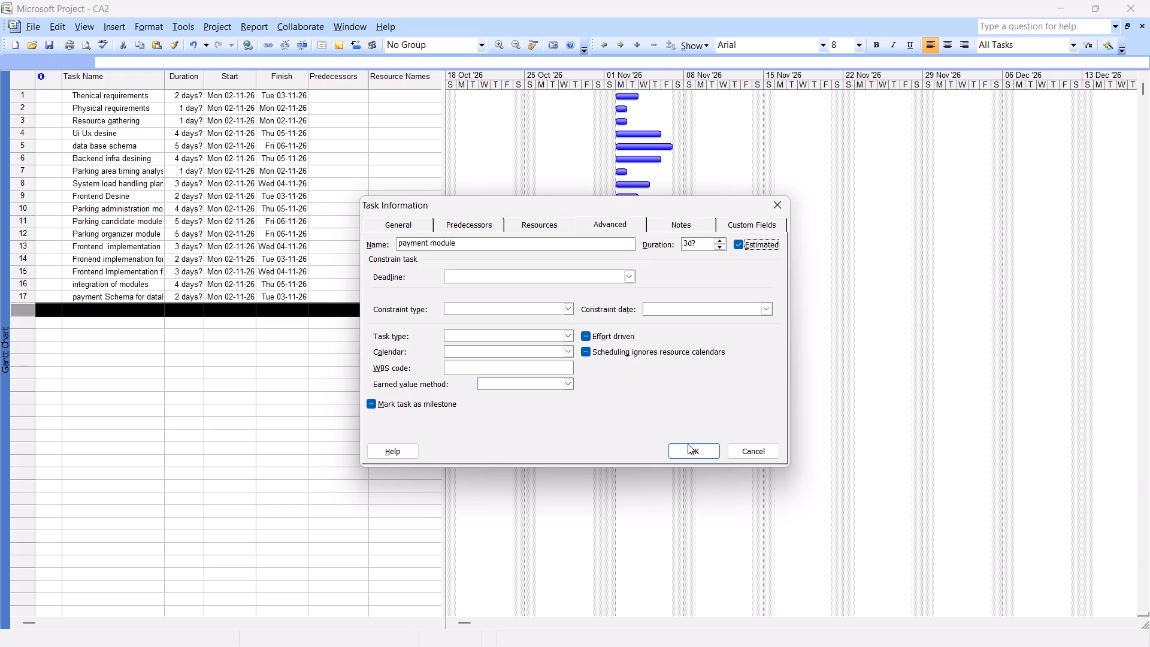
{"action": "left_click", "coordinate": [688, 448]}
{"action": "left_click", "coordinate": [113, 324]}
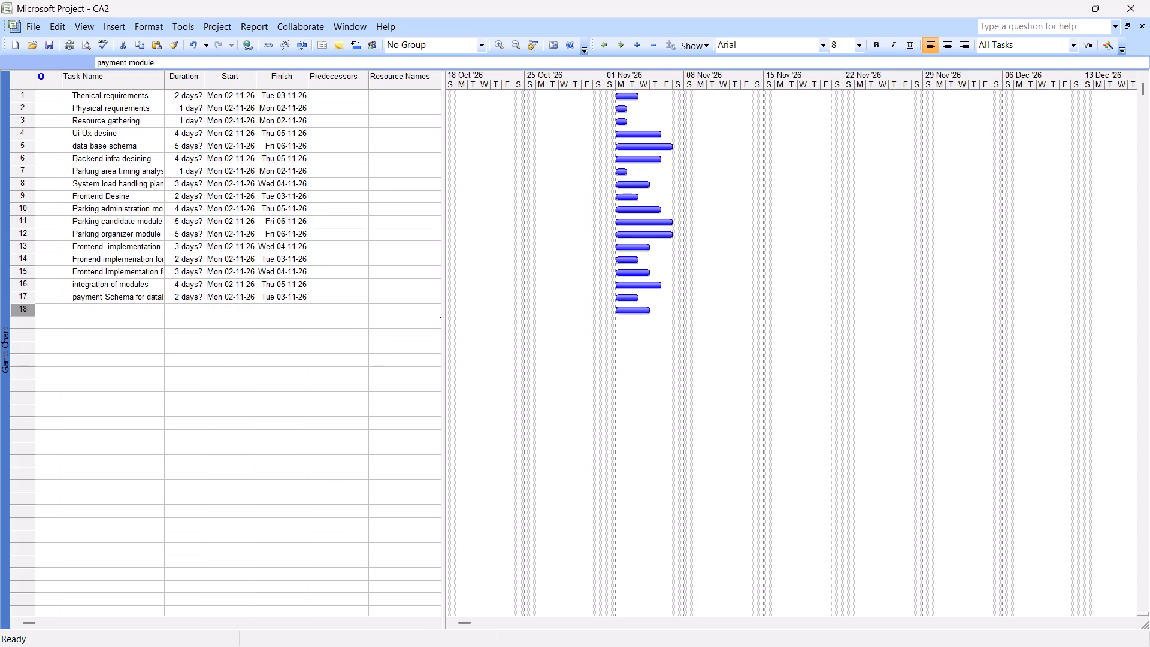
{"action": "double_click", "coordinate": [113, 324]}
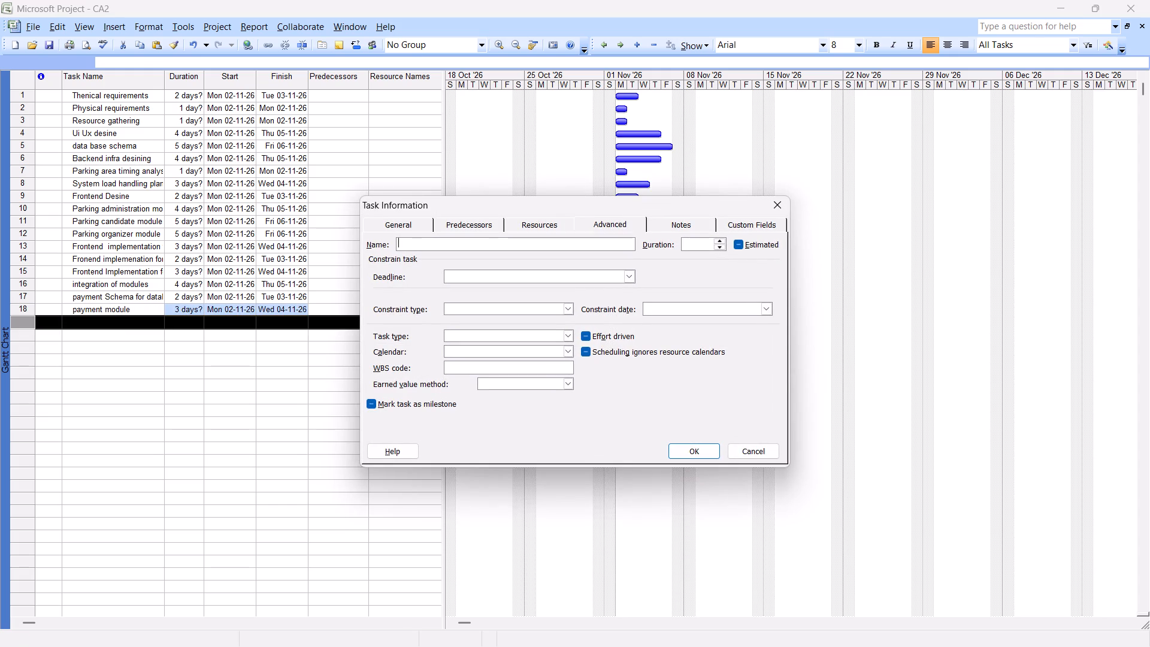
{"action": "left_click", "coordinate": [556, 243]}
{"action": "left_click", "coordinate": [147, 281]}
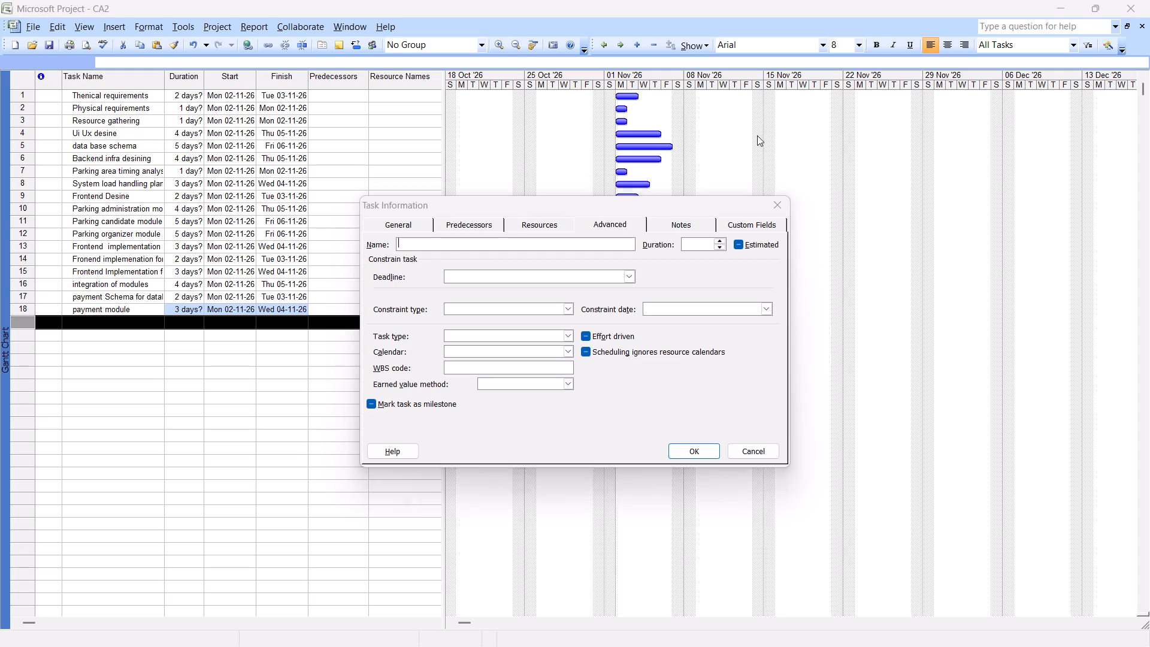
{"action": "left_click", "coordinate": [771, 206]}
Rename the sixteenth task, "integration of modules", as "Frontendend desine for payment" in its task information and save it.
{"action": "double_click", "coordinate": [143, 279]}
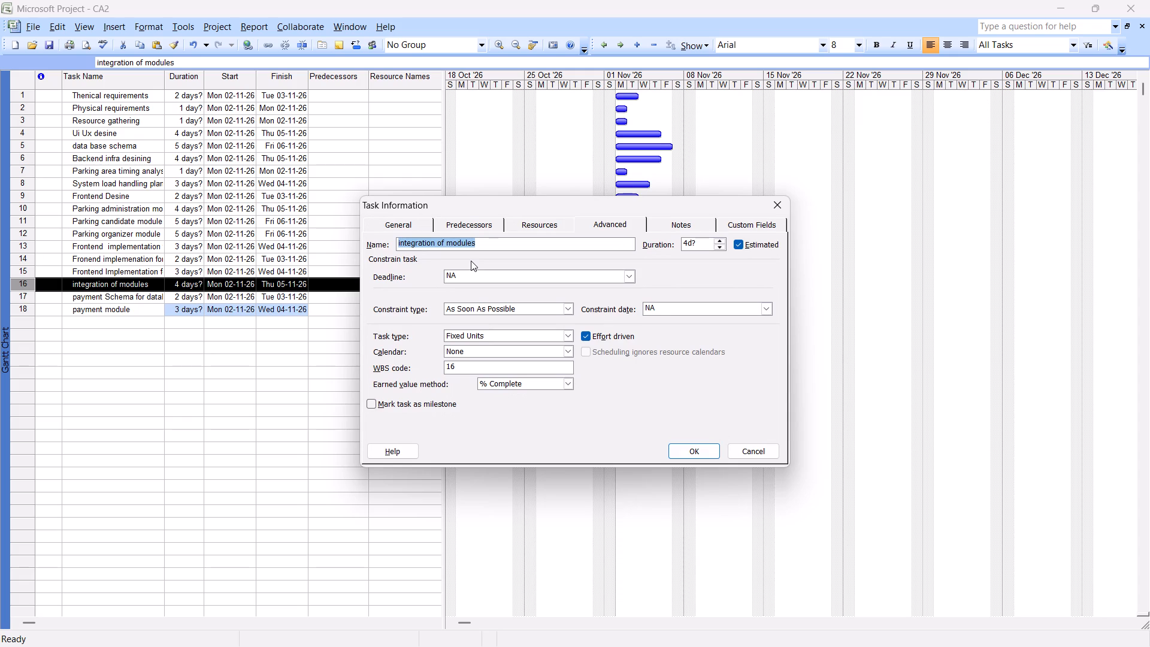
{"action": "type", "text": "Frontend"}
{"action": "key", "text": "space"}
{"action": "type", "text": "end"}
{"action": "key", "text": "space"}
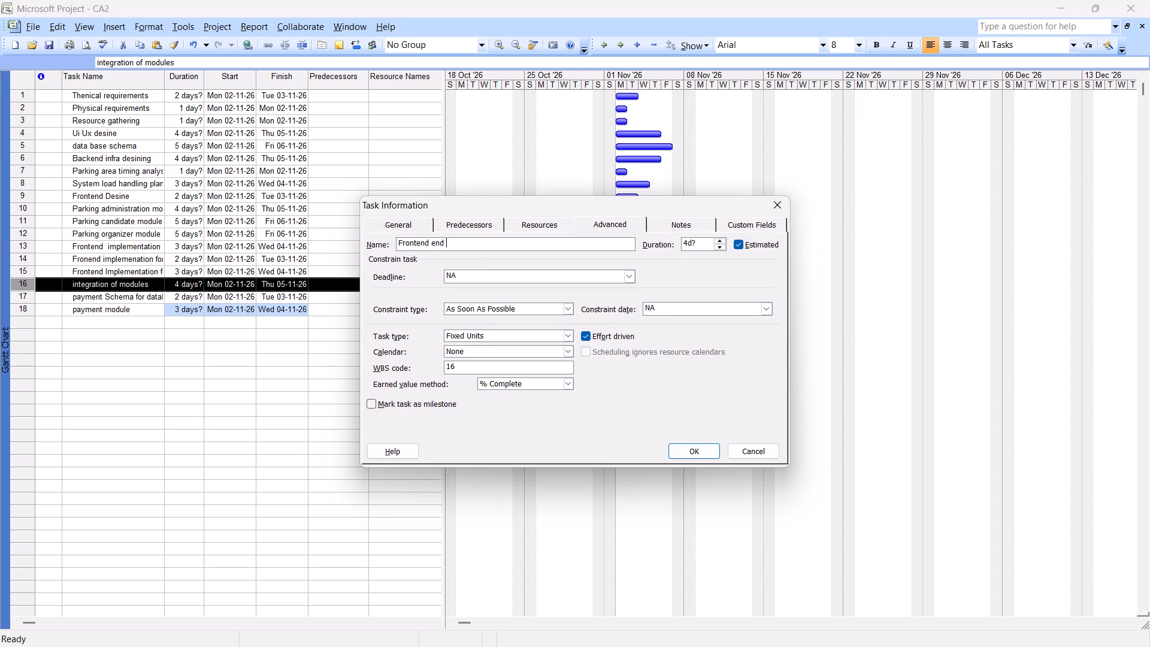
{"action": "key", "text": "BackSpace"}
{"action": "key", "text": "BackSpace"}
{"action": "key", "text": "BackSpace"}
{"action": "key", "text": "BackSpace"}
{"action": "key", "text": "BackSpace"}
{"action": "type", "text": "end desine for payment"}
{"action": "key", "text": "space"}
{"action": "left_click", "coordinate": [694, 453]}
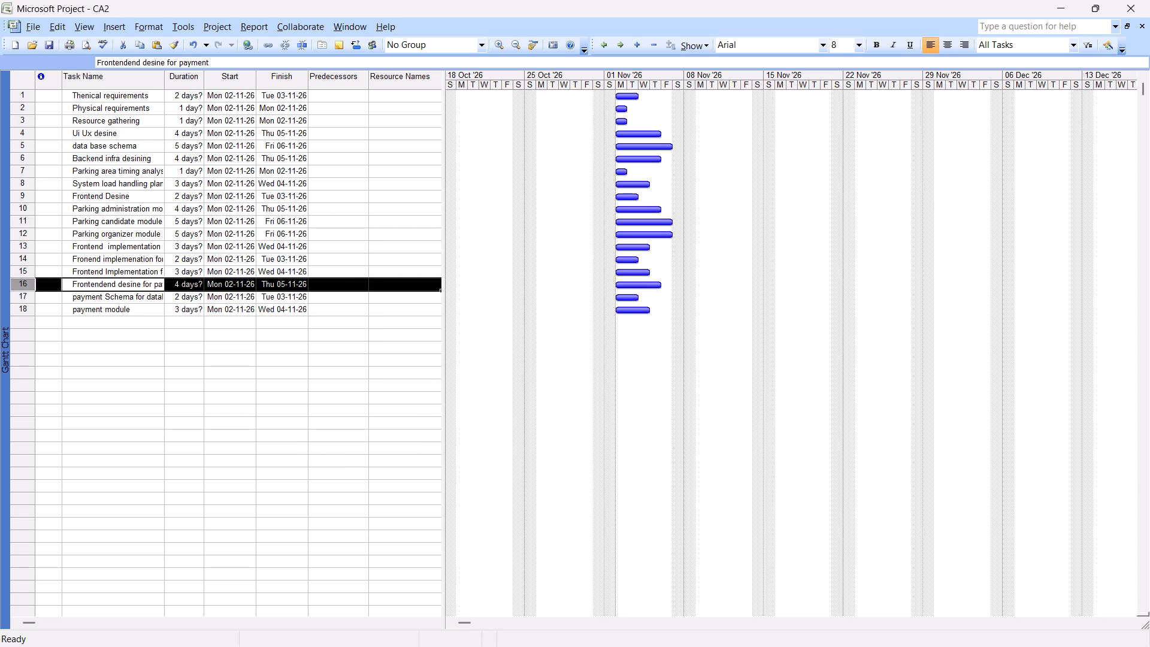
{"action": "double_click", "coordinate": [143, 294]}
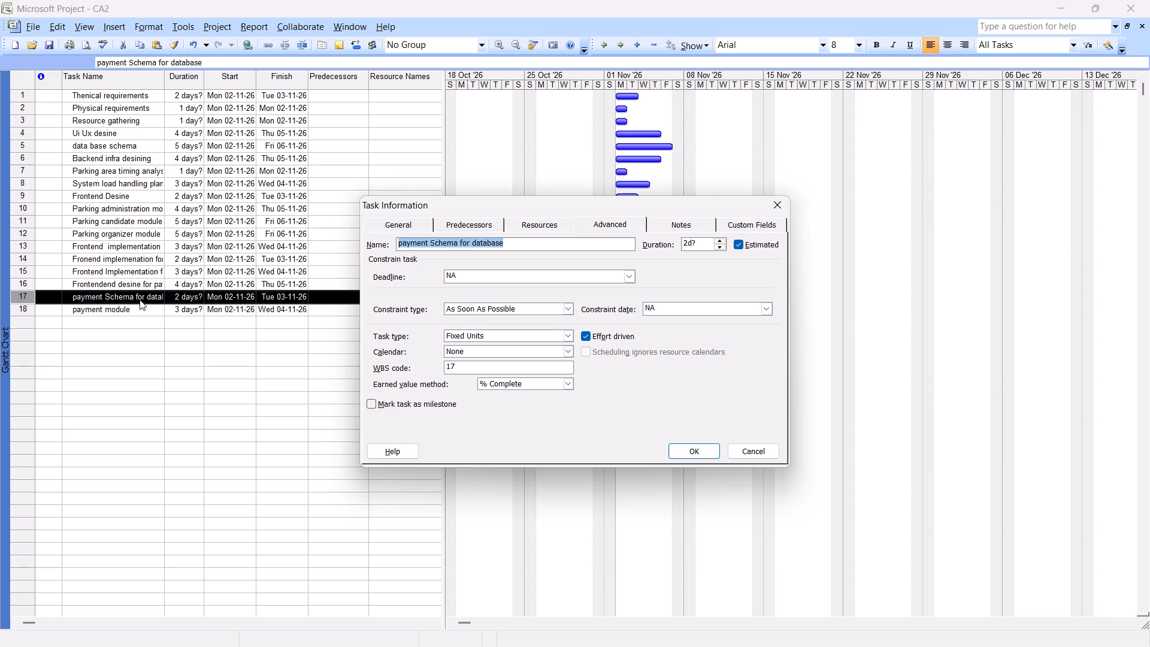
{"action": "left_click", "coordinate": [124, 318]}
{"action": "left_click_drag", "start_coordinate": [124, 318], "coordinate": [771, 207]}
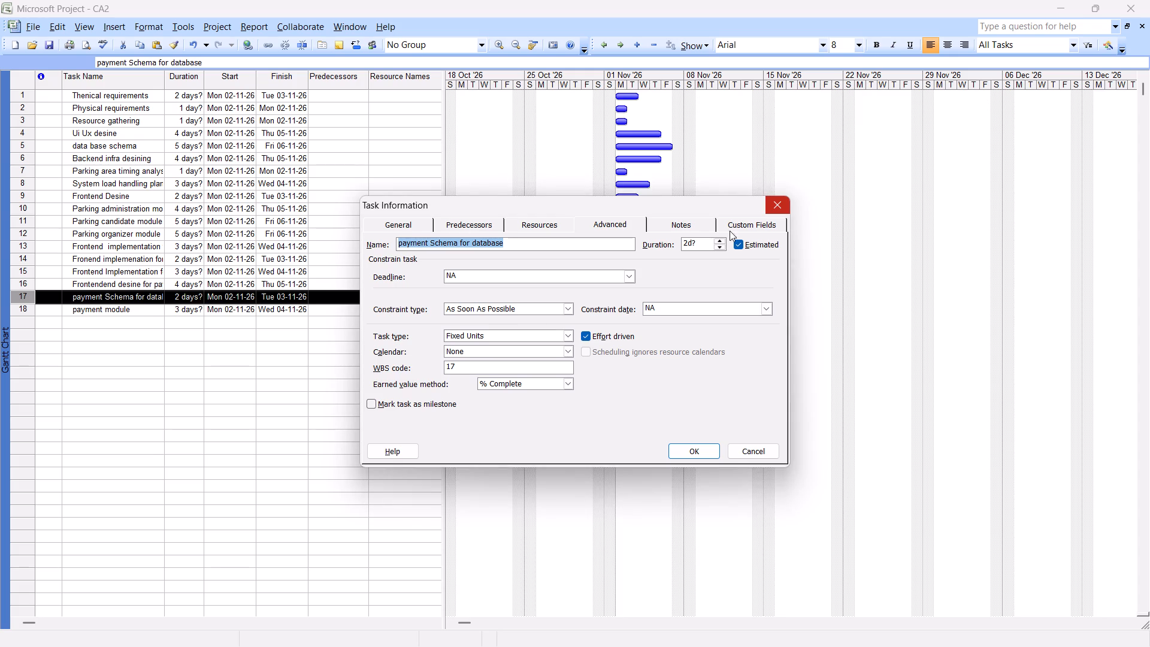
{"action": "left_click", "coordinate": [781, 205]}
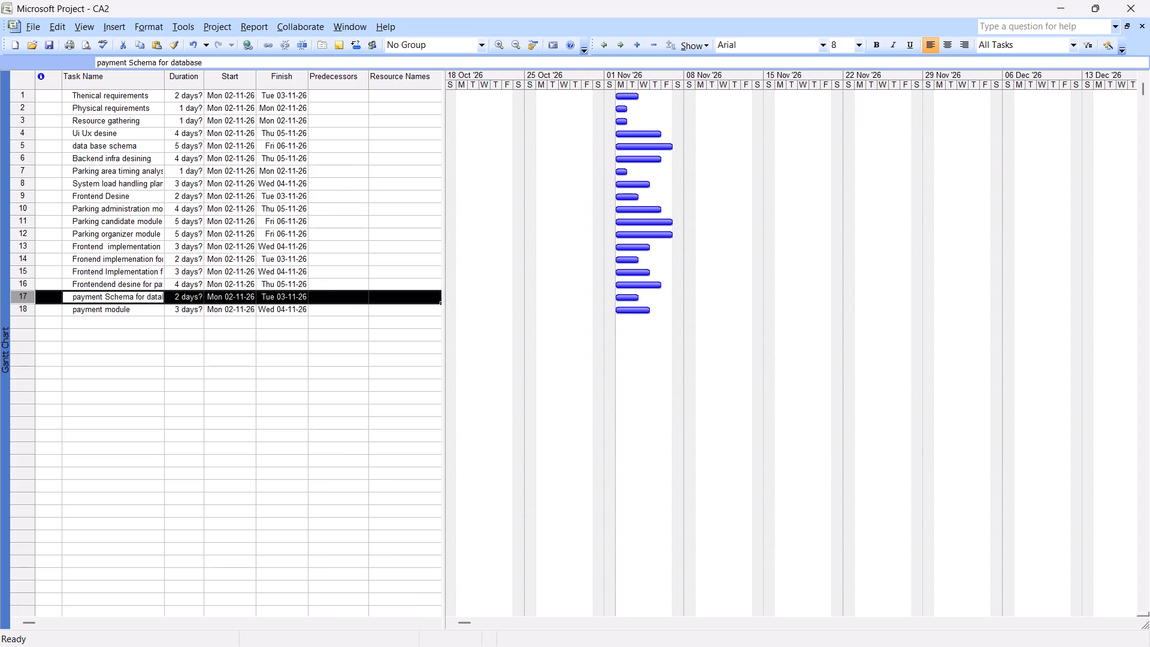
Add a nineteenth task named "Cousomer in and out modules" with an estimated duration of 3 days.
{"action": "double_click", "coordinate": [126, 322]}
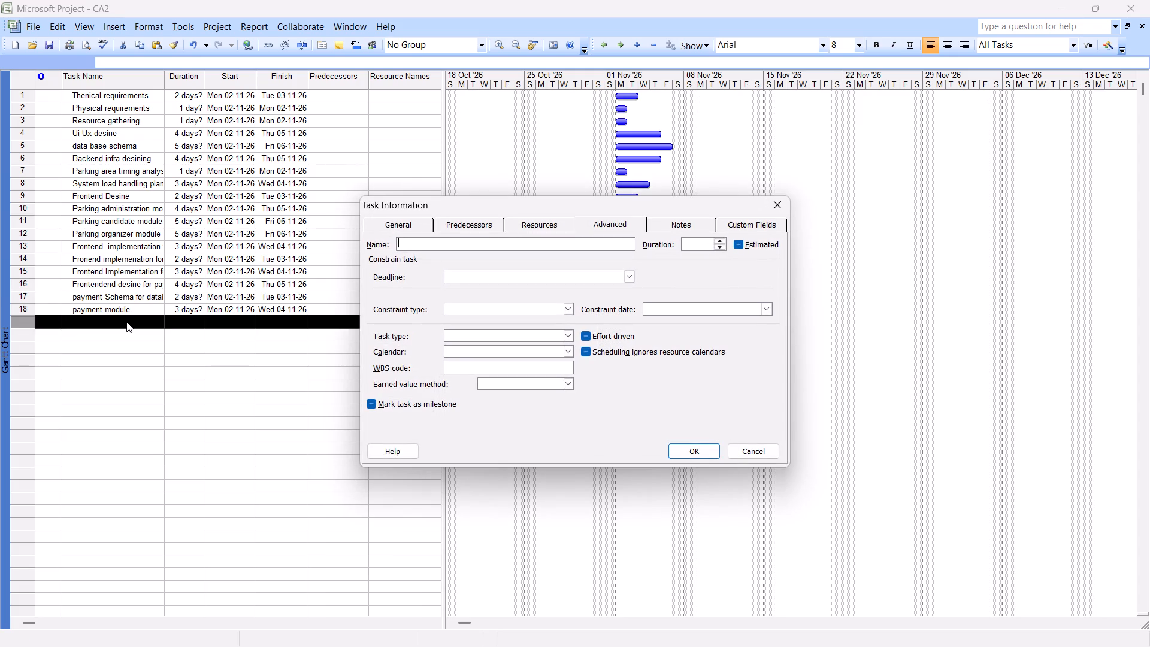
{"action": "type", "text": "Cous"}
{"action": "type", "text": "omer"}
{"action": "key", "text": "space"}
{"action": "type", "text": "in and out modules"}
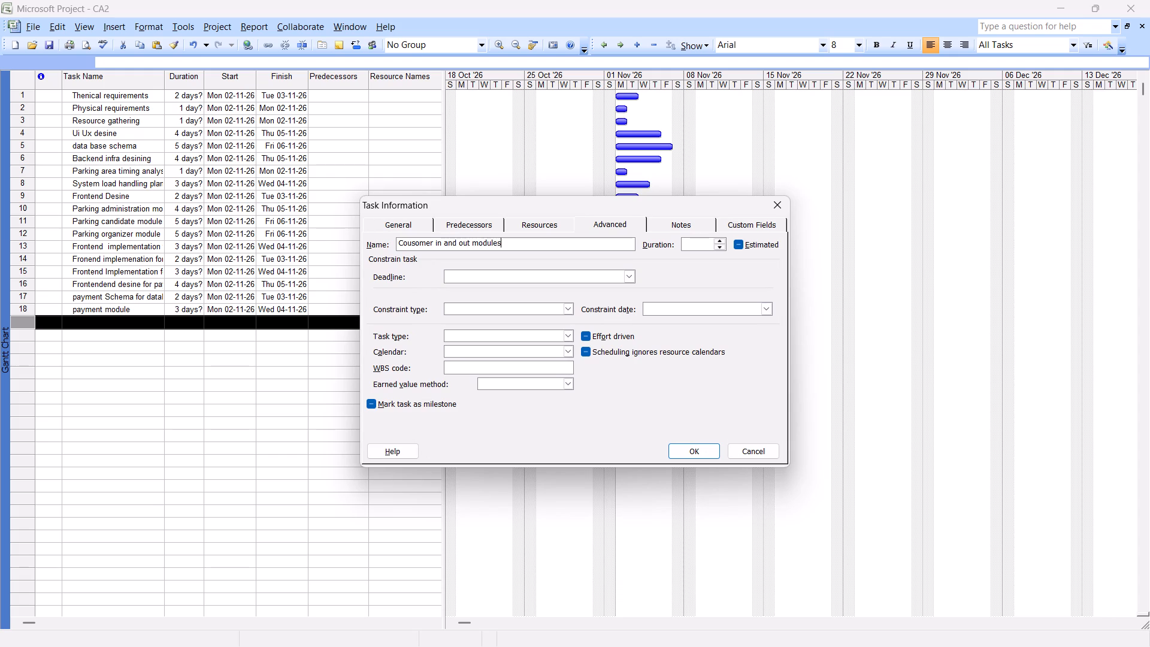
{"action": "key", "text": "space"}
{"action": "left_click", "coordinate": [686, 240]}
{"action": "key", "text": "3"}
{"action": "left_click", "coordinate": [739, 243]}
{"action": "left_click", "coordinate": [706, 444]}
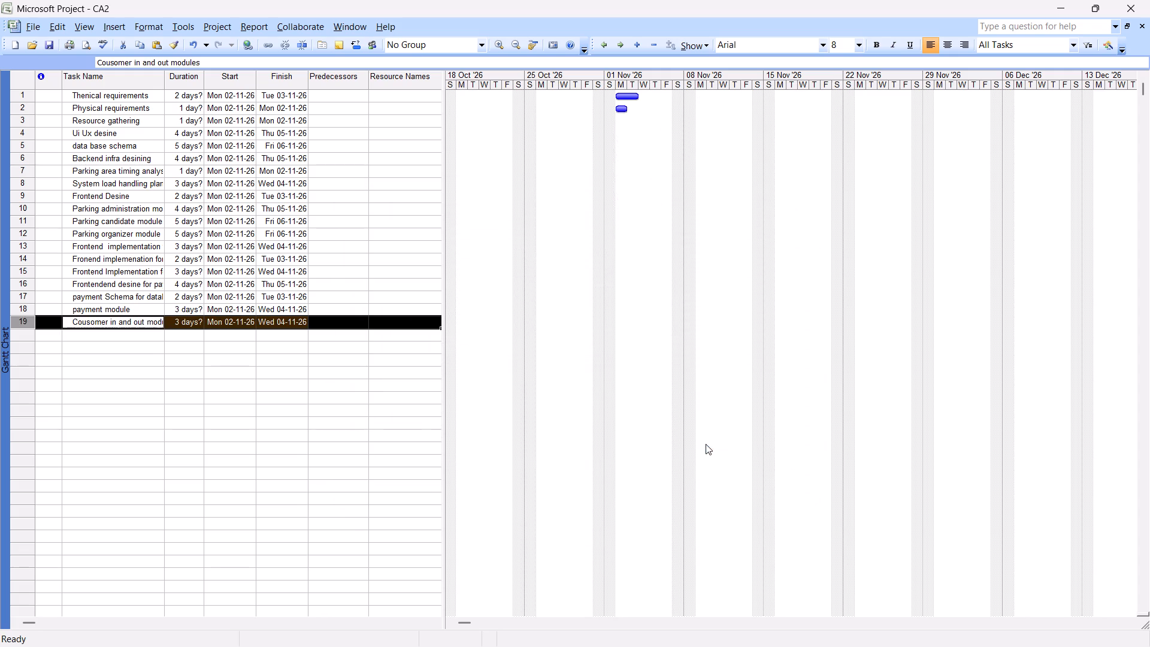
Add a twentieth task named "Api integration of frontend and backend" with a duration of 3 days, not marked as estimated.
{"action": "left_click", "coordinate": [105, 337]}
{"action": "double_click", "coordinate": [105, 337]}
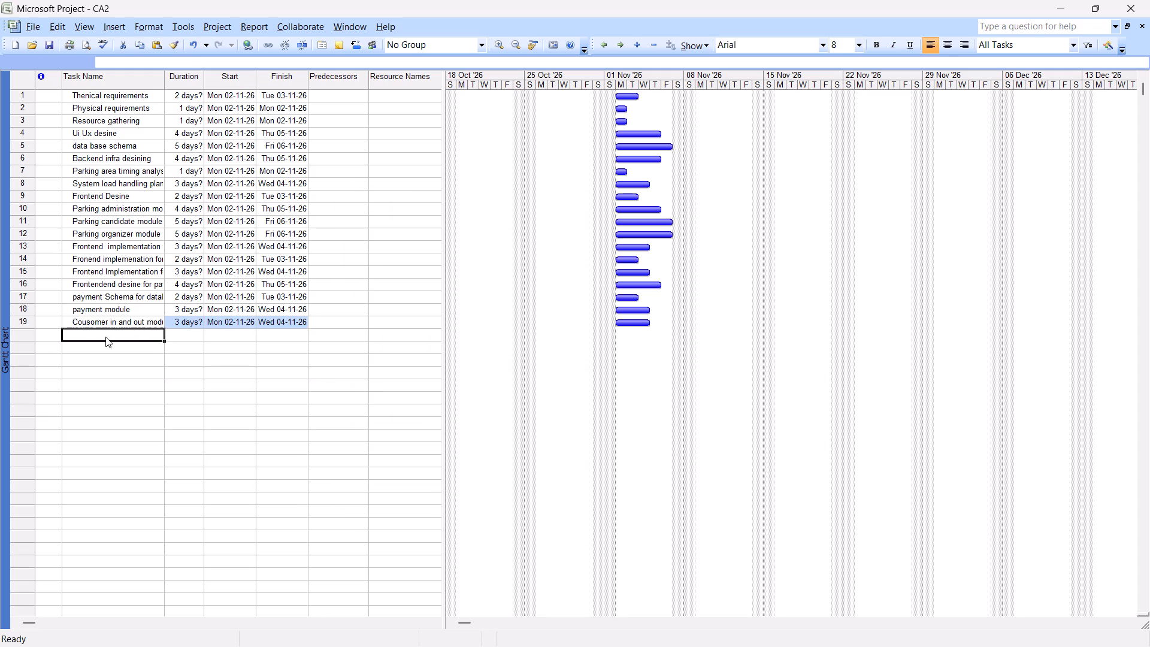
{"action": "left_click", "coordinate": [522, 244]}
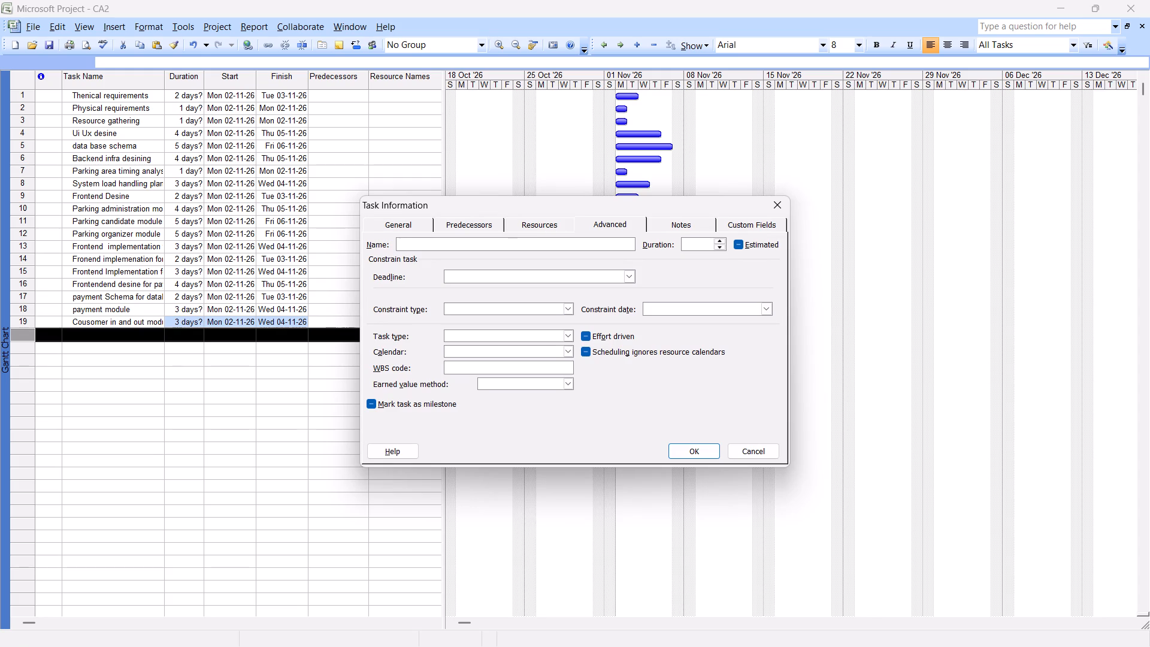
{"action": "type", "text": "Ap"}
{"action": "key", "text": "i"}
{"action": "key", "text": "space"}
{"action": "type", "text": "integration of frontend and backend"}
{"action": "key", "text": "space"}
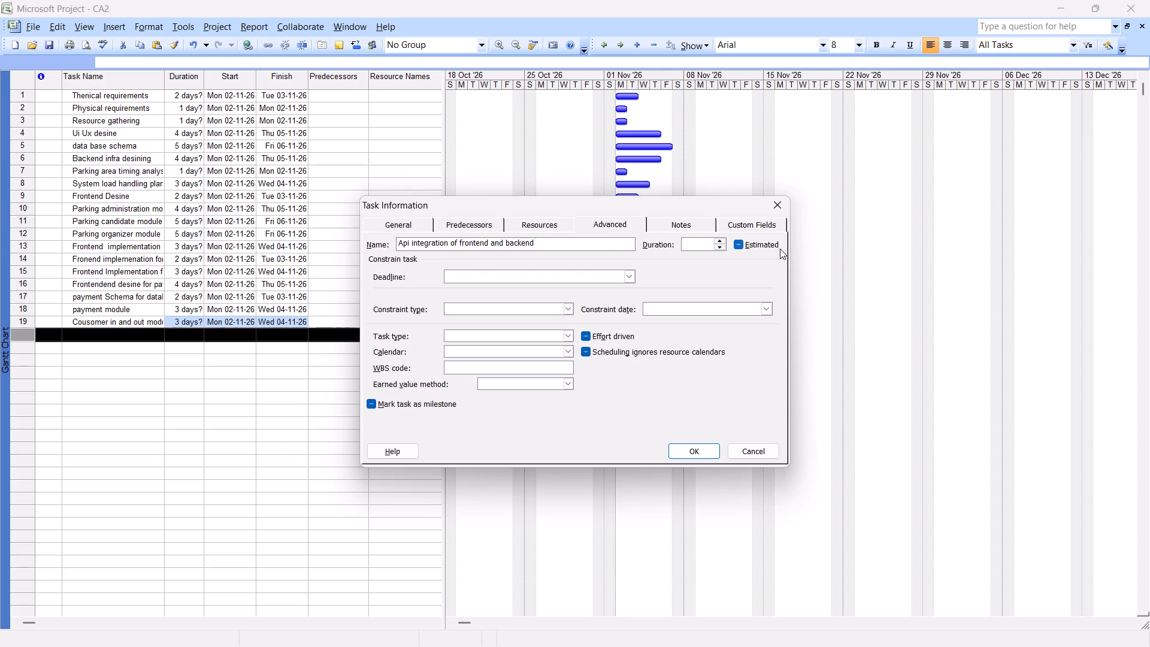
{"action": "left_click", "coordinate": [689, 243]}
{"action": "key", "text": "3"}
{"action": "left_click", "coordinate": [703, 448]}
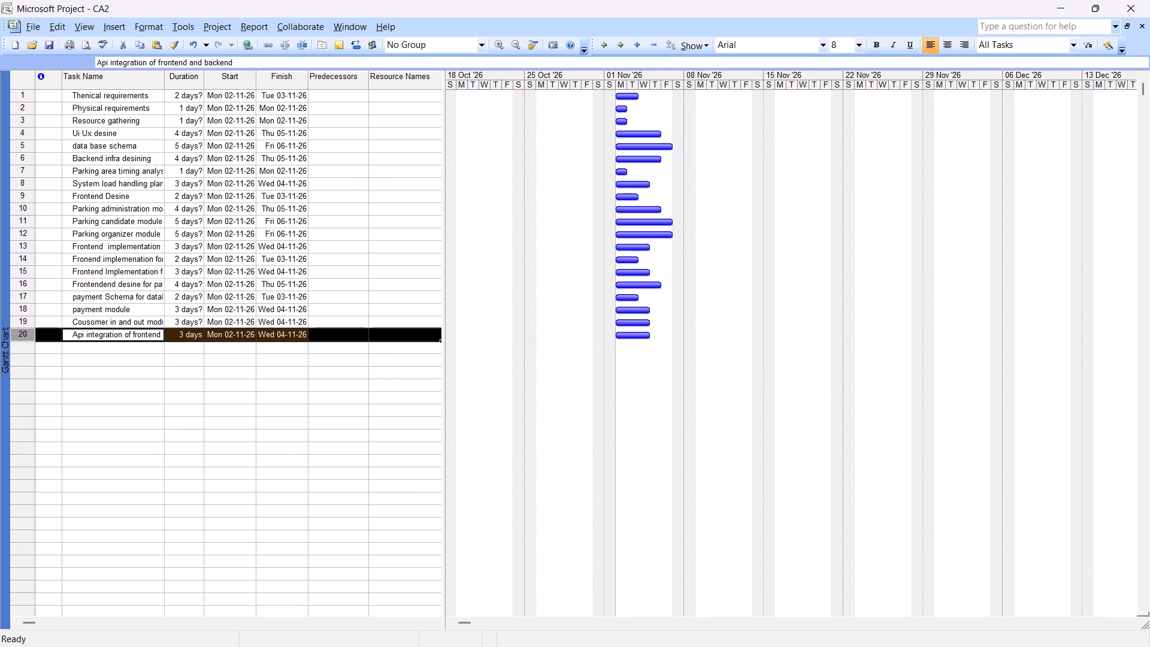
Add a twenty-first task named "Vernelabulity Scanning" with an estimated duration of 3 days.
{"action": "left_click", "coordinate": [143, 350]}
{"action": "double_click", "coordinate": [143, 350]}
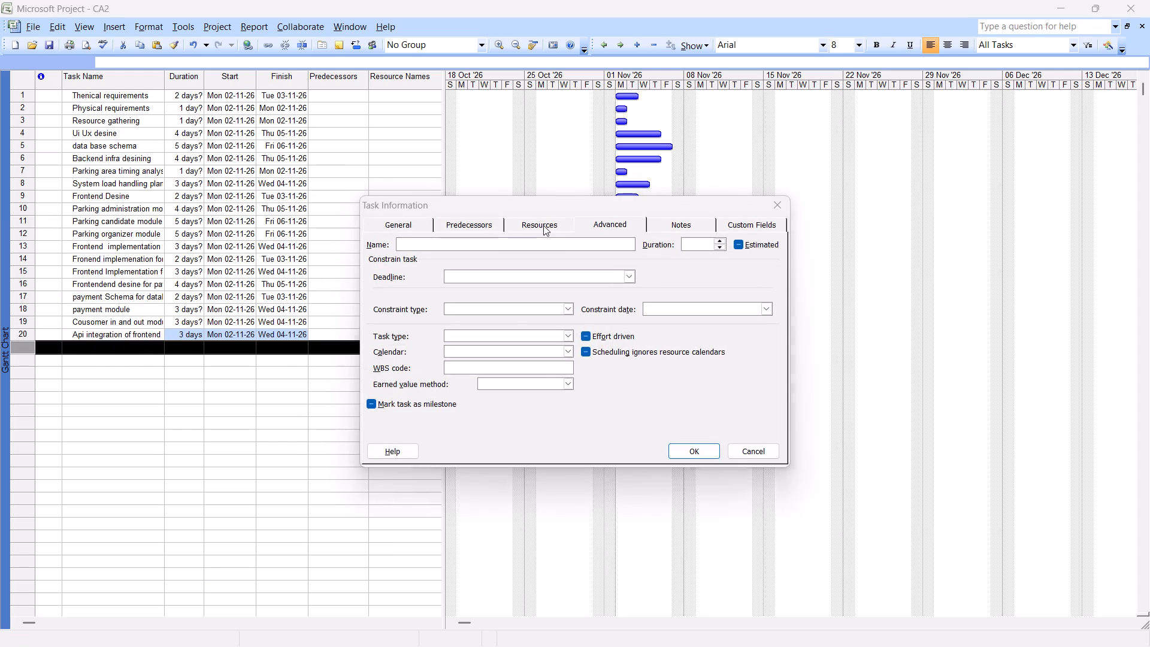
{"action": "left_click", "coordinate": [504, 243]}
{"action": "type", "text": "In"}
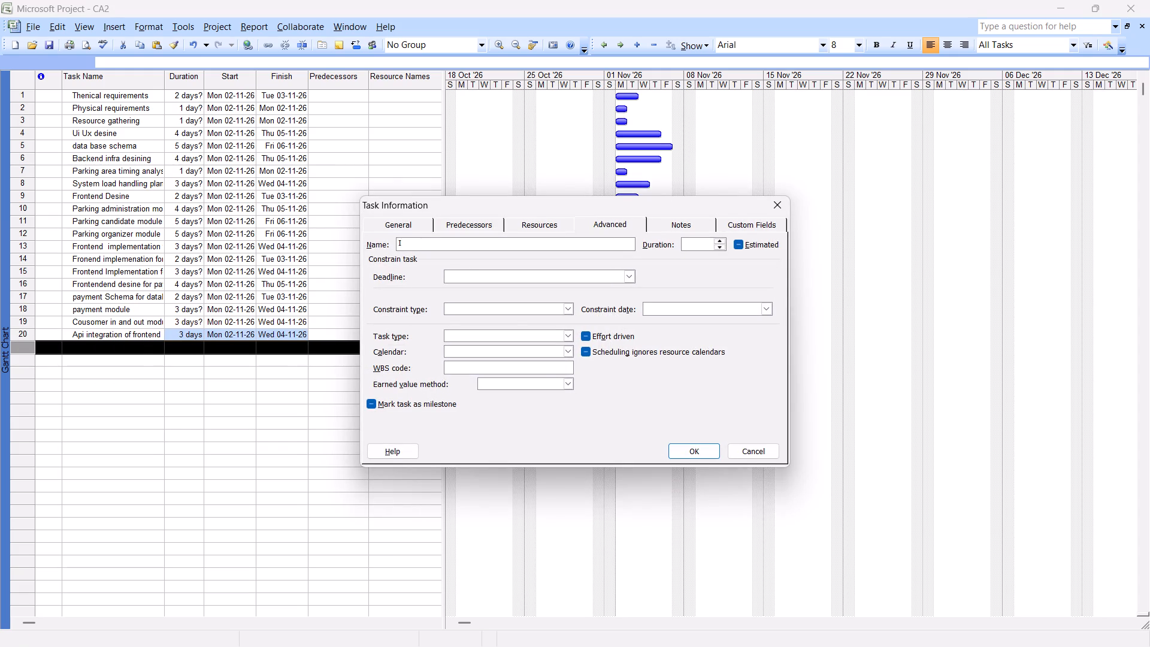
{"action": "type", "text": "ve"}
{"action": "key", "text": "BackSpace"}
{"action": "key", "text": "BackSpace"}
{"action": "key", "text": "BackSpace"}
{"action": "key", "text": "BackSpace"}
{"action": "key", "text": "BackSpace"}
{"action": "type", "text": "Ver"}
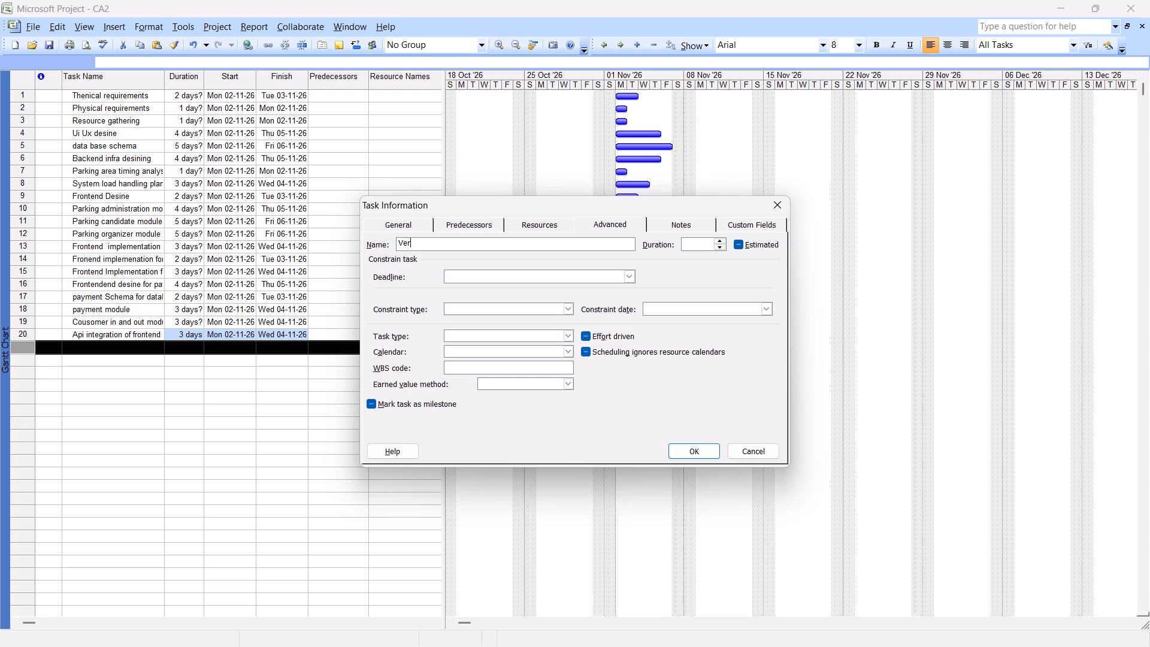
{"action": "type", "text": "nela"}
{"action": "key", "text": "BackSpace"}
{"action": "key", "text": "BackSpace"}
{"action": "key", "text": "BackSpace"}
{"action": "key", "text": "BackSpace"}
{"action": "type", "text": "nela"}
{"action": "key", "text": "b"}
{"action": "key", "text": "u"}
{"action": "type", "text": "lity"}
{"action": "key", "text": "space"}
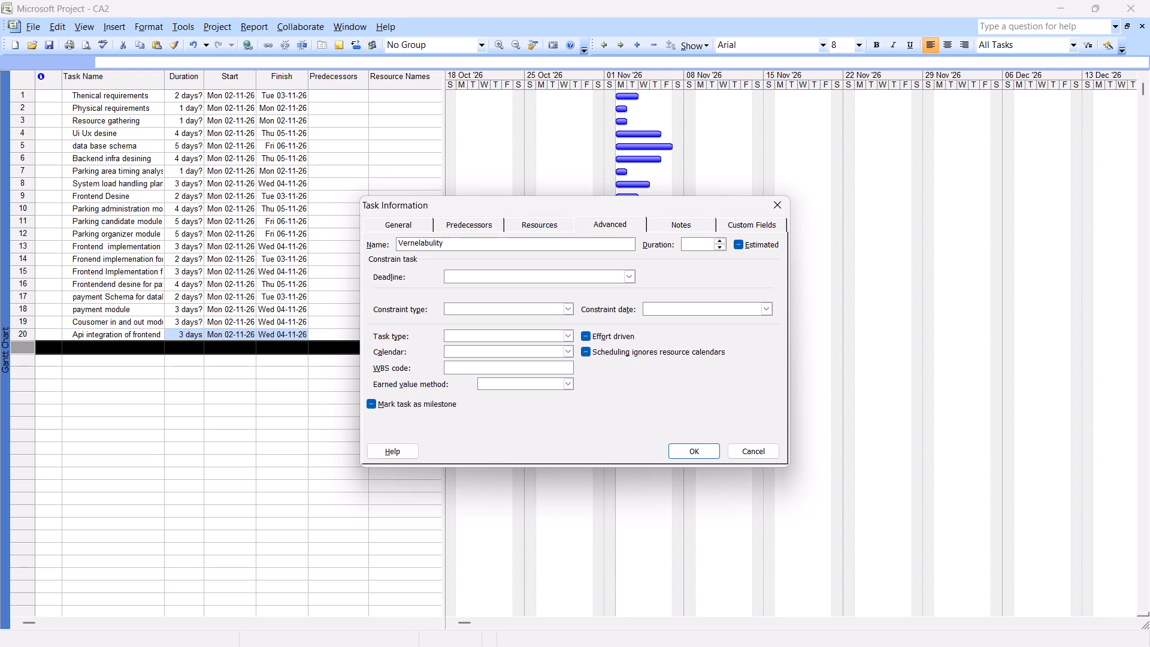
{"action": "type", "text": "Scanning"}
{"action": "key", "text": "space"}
{"action": "left_click", "coordinate": [676, 244]}
{"action": "left_click", "coordinate": [707, 243]}
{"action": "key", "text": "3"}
{"action": "left_click", "coordinate": [737, 249]}
{"action": "left_click", "coordinate": [696, 453]}
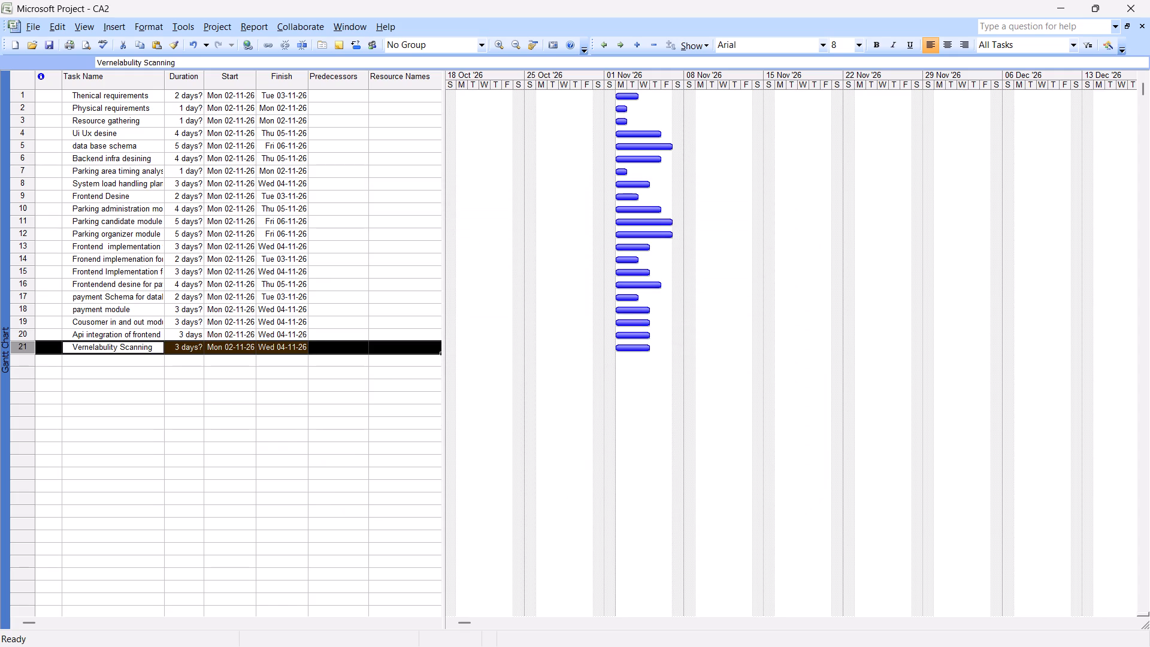
Add a twenty-second task named "Modules Integration" with a duration of 3 days, not marked as estimated.
{"action": "double_click", "coordinate": [107, 363]}
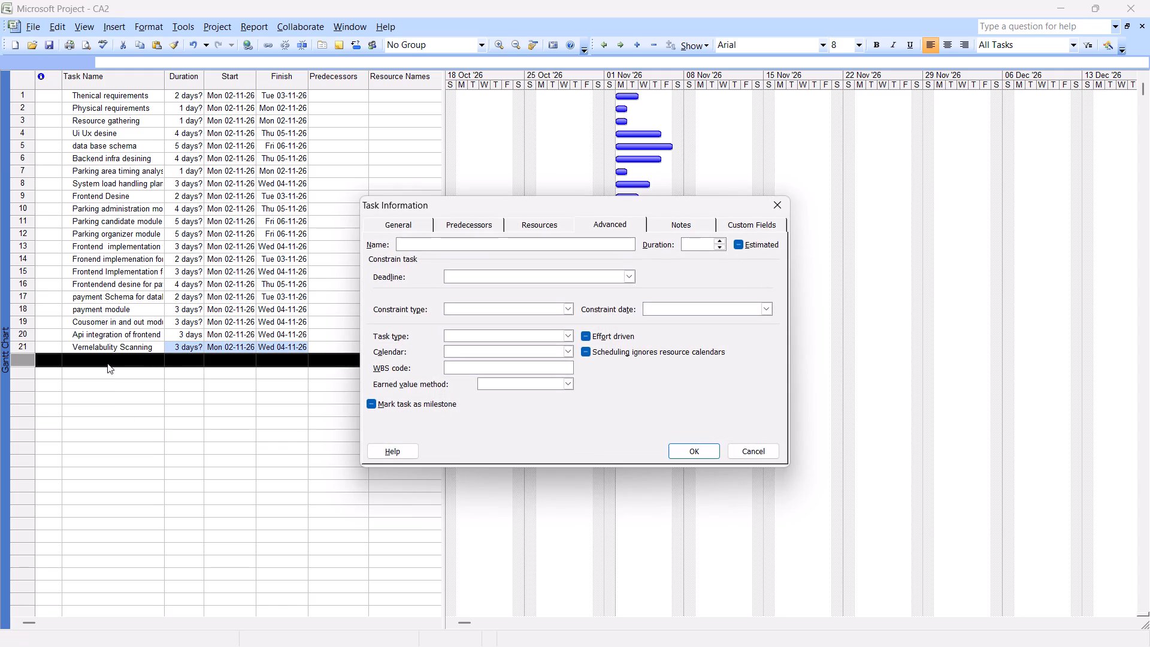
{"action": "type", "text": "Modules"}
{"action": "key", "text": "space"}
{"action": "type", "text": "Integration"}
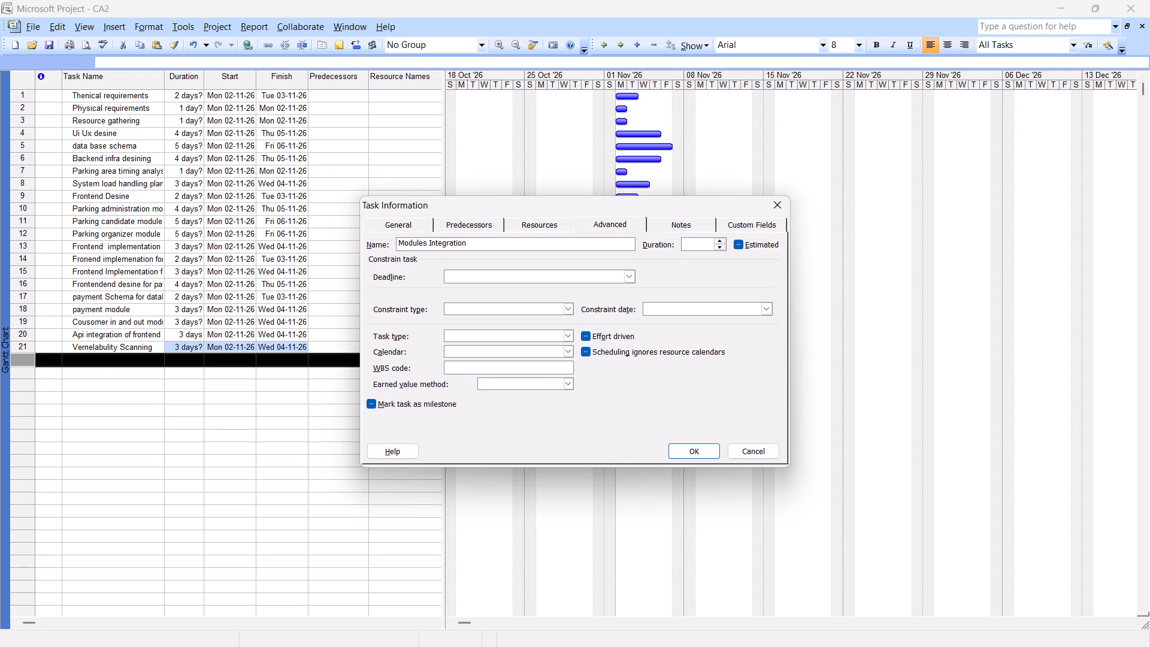
{"action": "left_click", "coordinate": [695, 240]}
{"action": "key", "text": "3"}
{"action": "key", "text": "Return"}
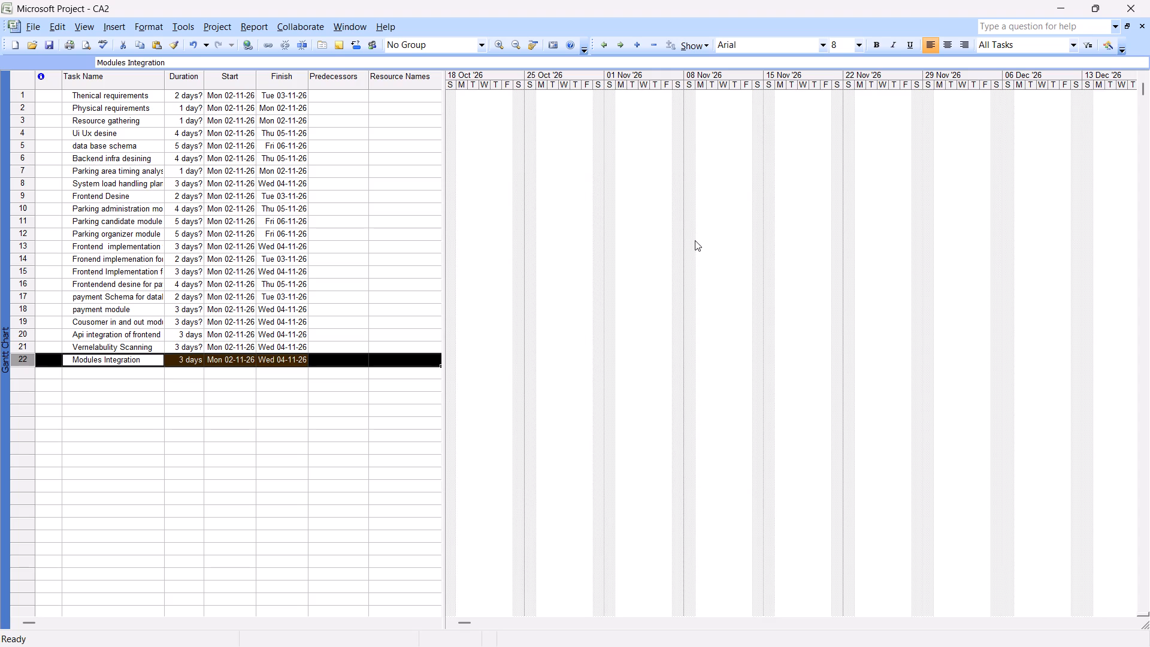
Add a twenty-third task named "CI CD pipeline building" with an estimated duration of 5 days.
{"action": "left_click", "coordinate": [133, 376]}
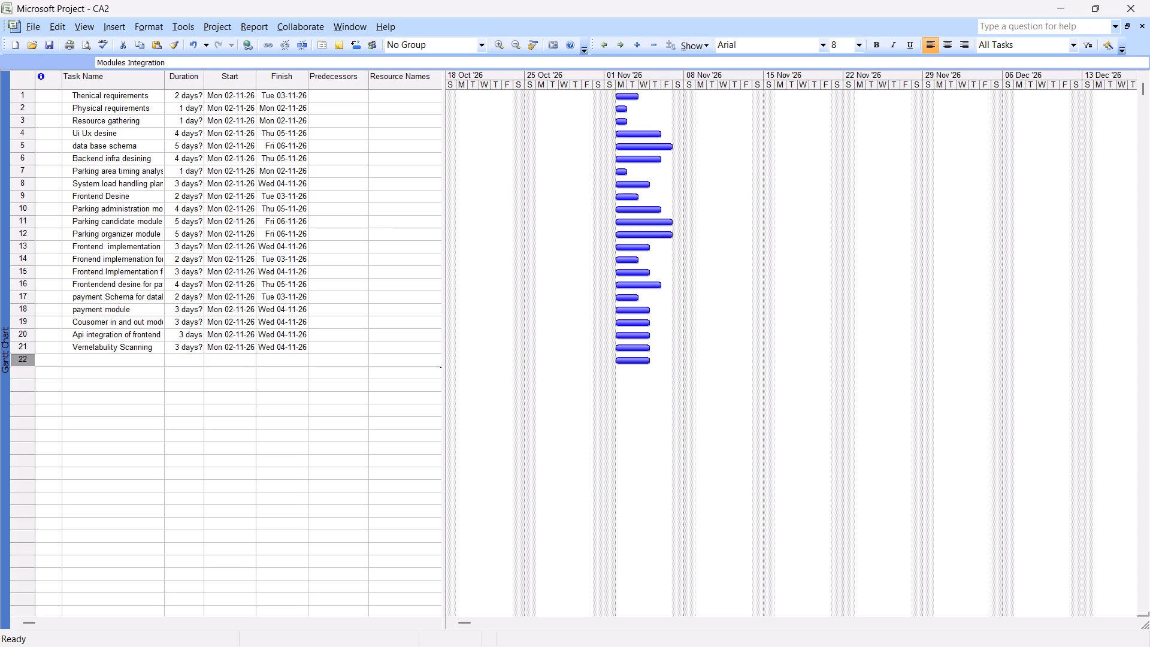
{"action": "double_click", "coordinate": [133, 376]}
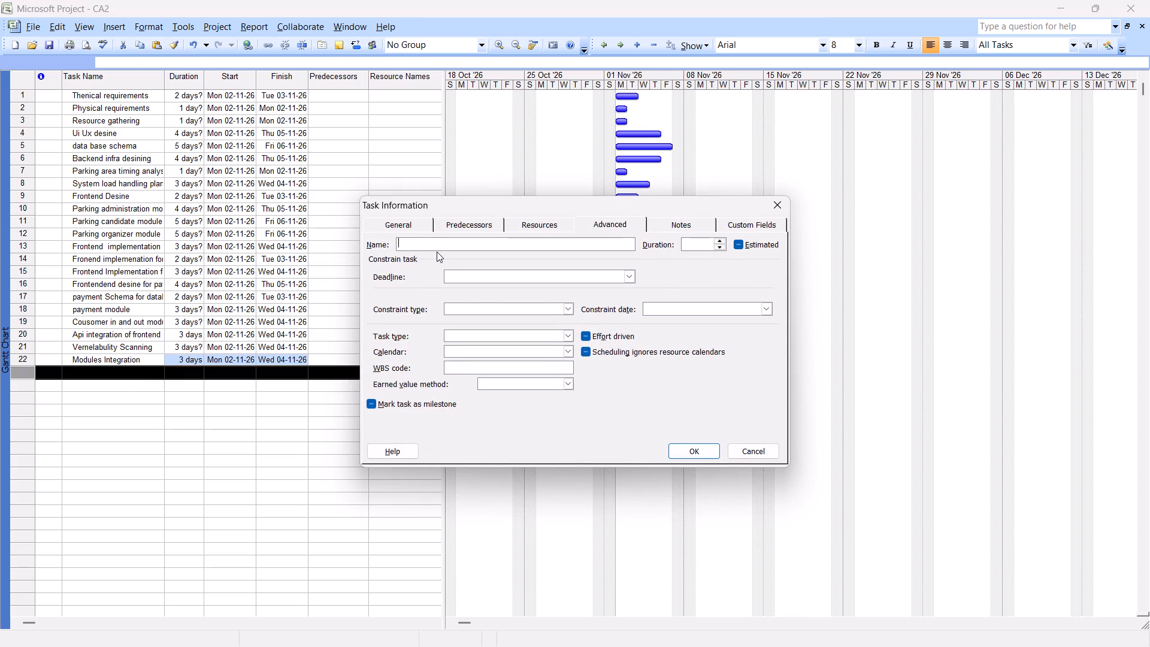
{"action": "left_click", "coordinate": [411, 247]}
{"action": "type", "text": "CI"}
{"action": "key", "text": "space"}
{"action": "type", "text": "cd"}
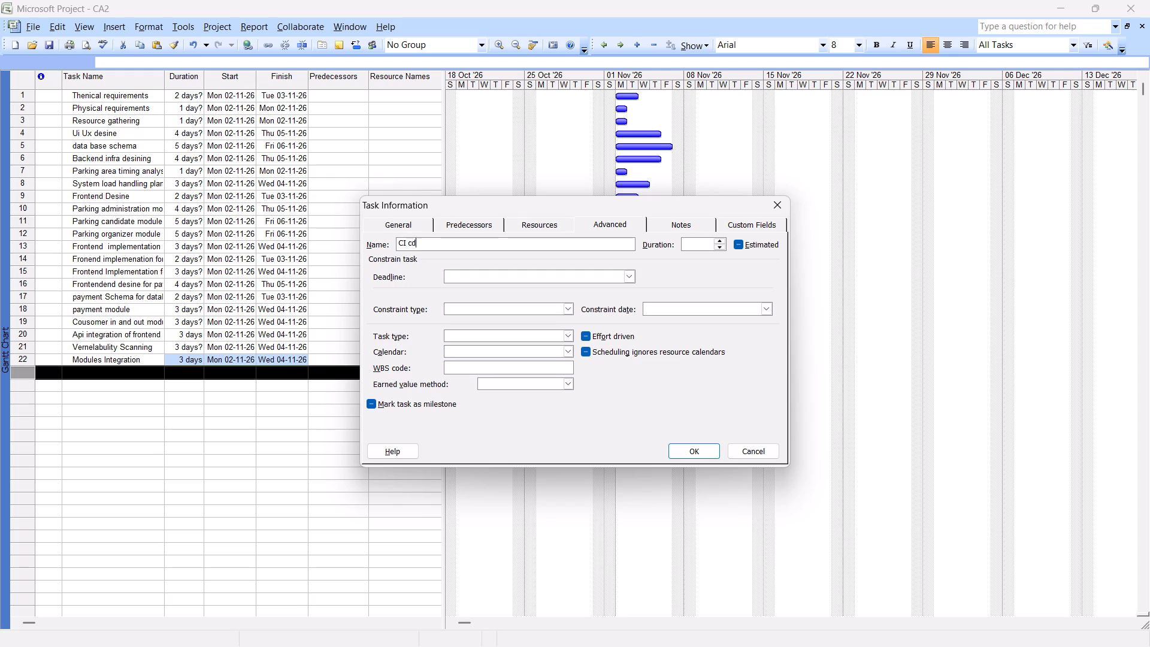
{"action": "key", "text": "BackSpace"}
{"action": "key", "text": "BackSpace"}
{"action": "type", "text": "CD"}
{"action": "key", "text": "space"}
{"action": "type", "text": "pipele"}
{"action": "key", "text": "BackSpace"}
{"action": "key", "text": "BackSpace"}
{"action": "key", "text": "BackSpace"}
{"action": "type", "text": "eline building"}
{"action": "left_click", "coordinate": [701, 244]}
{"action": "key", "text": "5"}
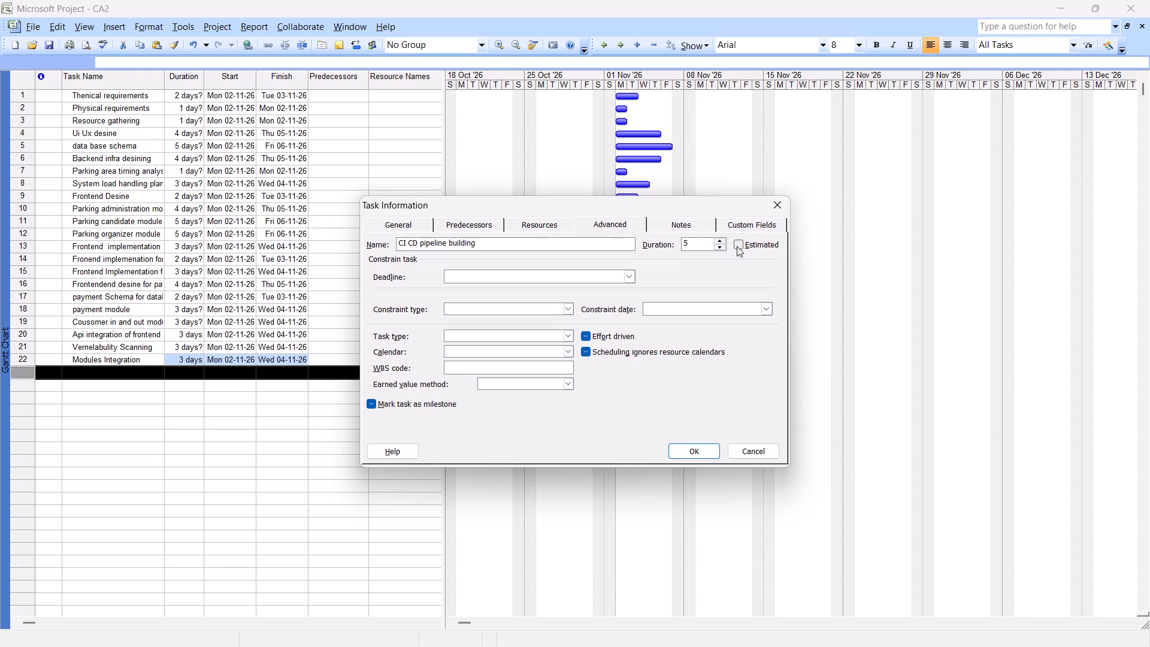
{"action": "left_click", "coordinate": [736, 246]}
{"action": "left_click", "coordinate": [693, 448]}
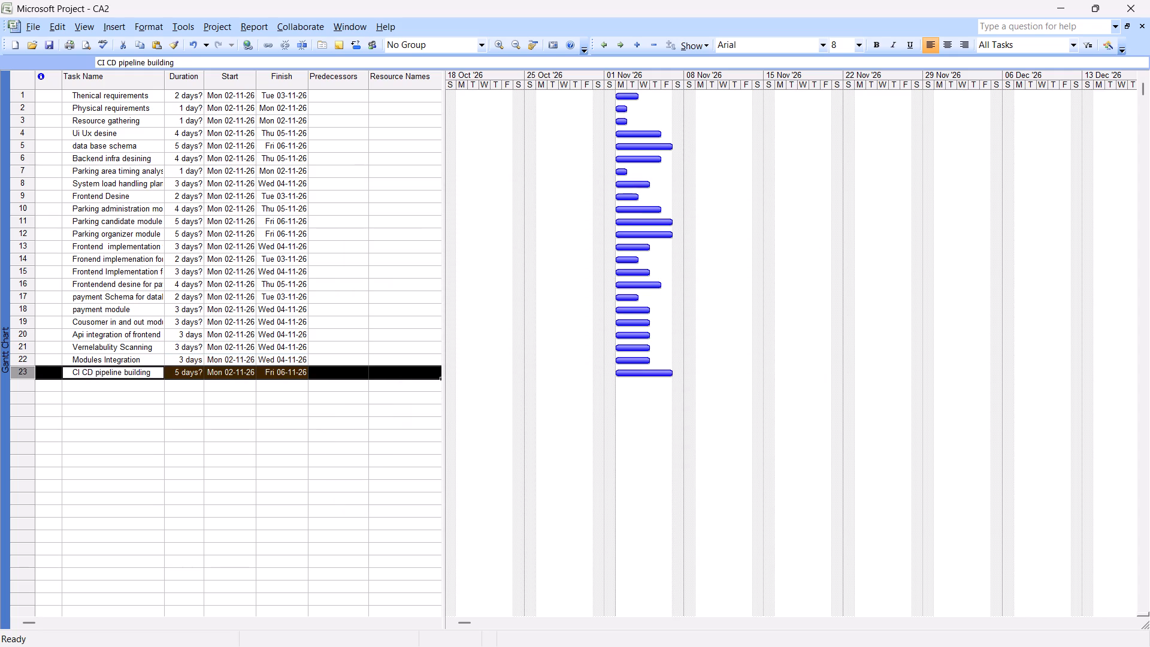
Open the task information for a twenty-fourth task and enter the name "Deployment" with an estimated duration of 5 days.
{"action": "double_click", "coordinate": [90, 387]}
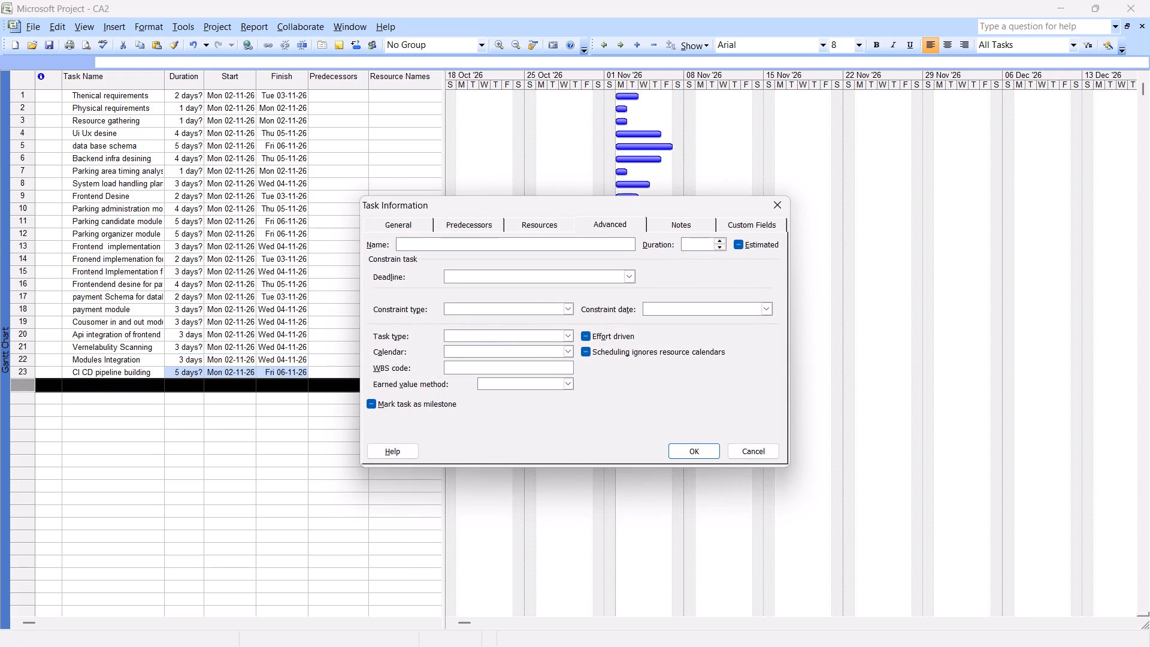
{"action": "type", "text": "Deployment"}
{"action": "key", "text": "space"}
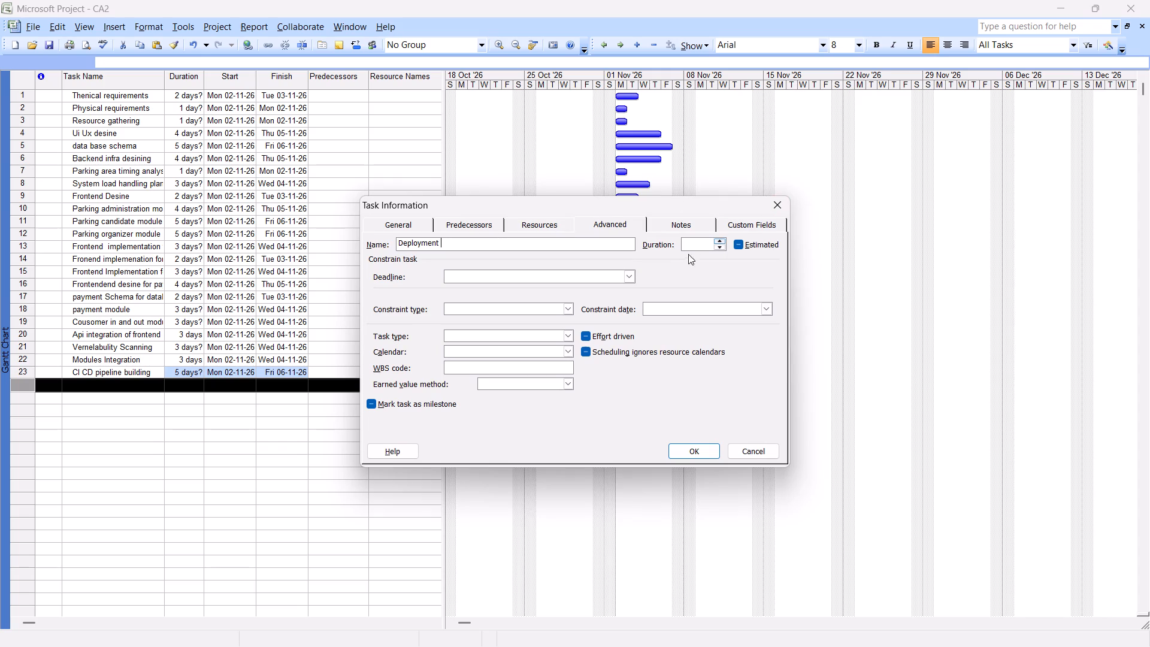
{"action": "left_click", "coordinate": [695, 241]}
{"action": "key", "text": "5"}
{"action": "left_click", "coordinate": [738, 243]}
Change the twenty-fourth task's name to "Testing" and add it with an estimated duration of 4 days.
{"action": "left_click", "coordinate": [447, 244]}
{"action": "key", "text": "ctrl+a"}
{"action": "key", "text": "ctrl+BackSpace"}
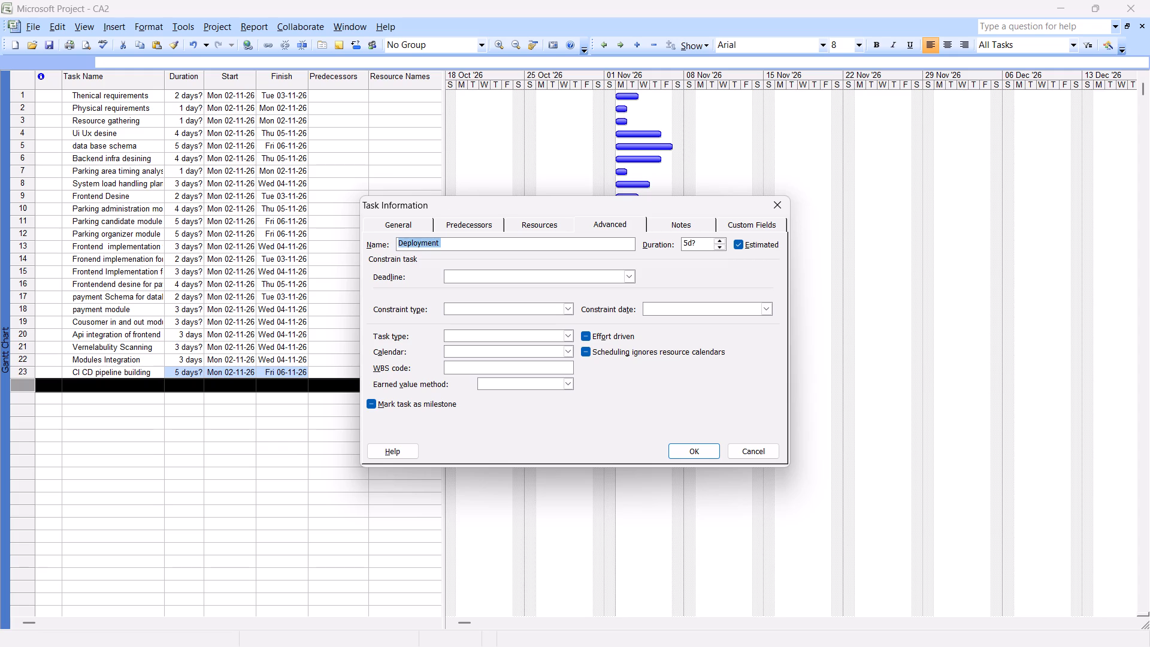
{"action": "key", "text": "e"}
{"action": "key", "text": "BackSpace"}
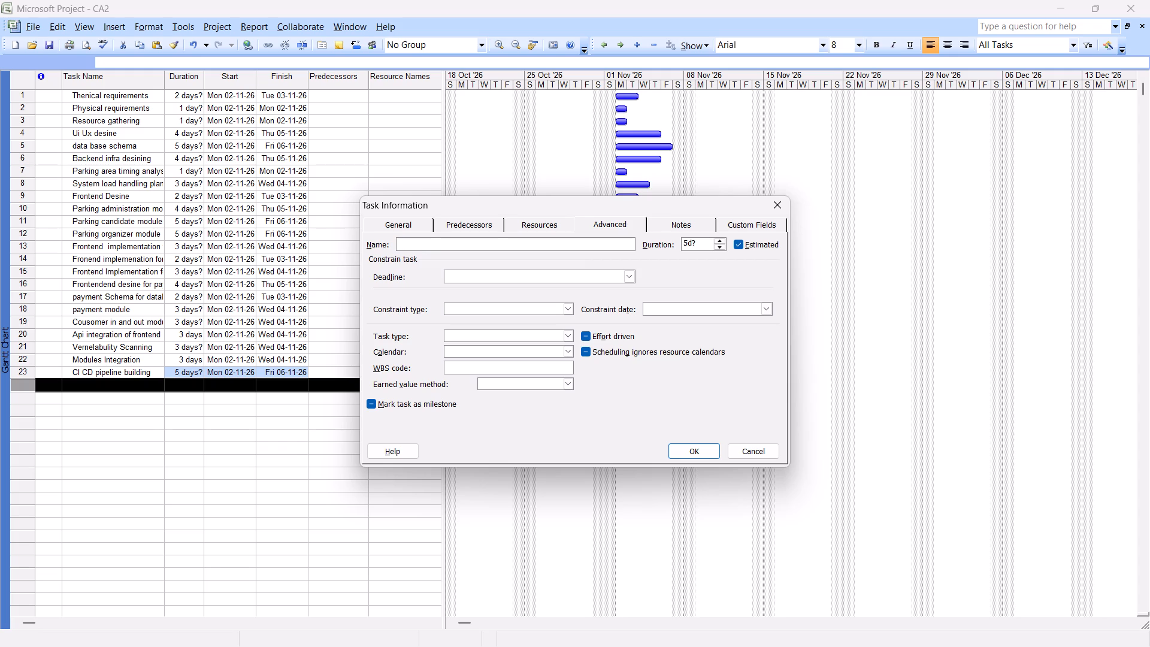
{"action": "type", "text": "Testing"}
{"action": "left_click", "coordinate": [682, 239]}
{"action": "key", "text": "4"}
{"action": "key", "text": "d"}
{"action": "key", "text": "shift+question"}
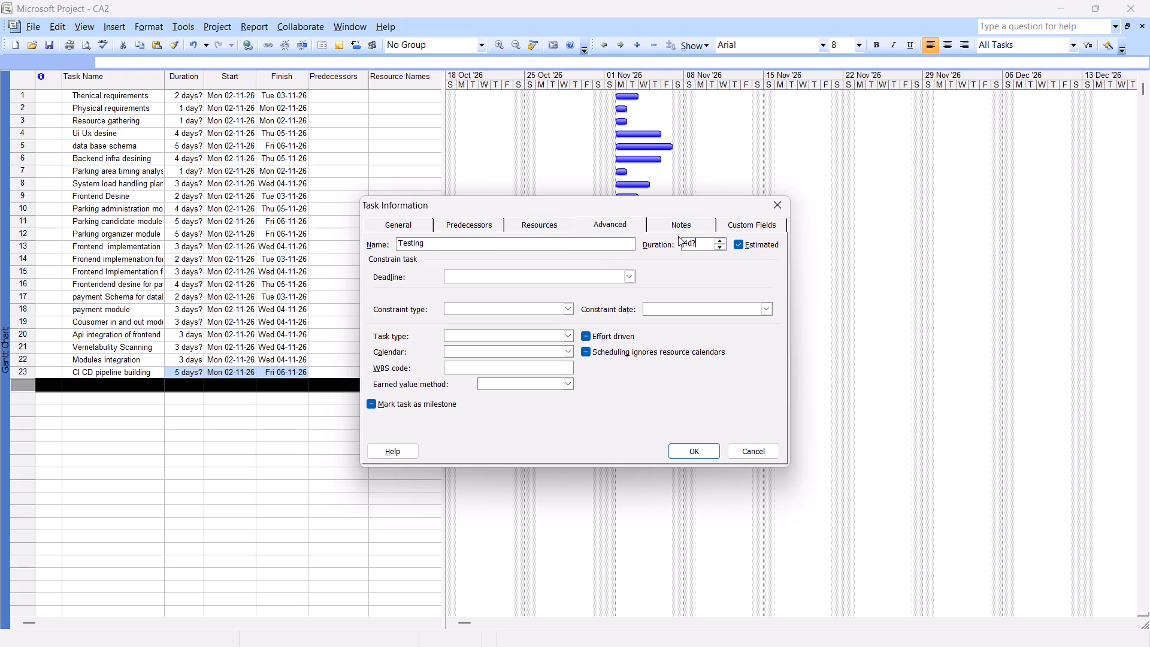
{"action": "left_click", "coordinate": [688, 459]}
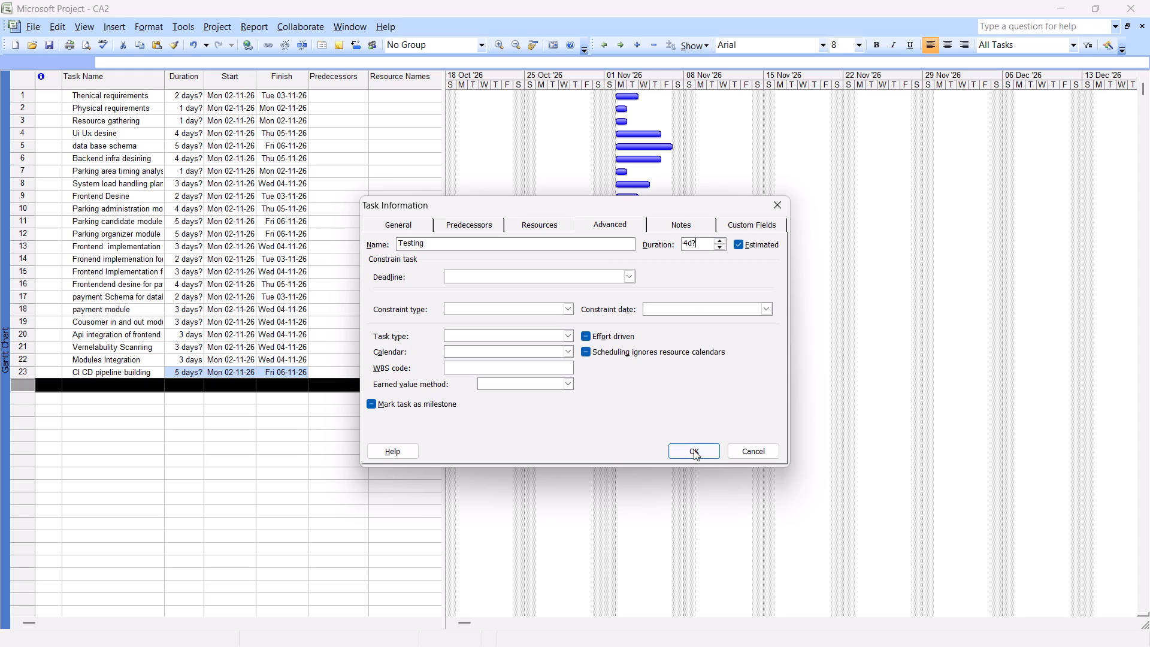
{"action": "left_click", "coordinate": [694, 450]}
Add a twenty-fifth task named "Deployment" with an estimated duration of 1 day.
{"action": "left_click", "coordinate": [134, 383]}
{"action": "triple_click", "coordinate": [122, 400]}
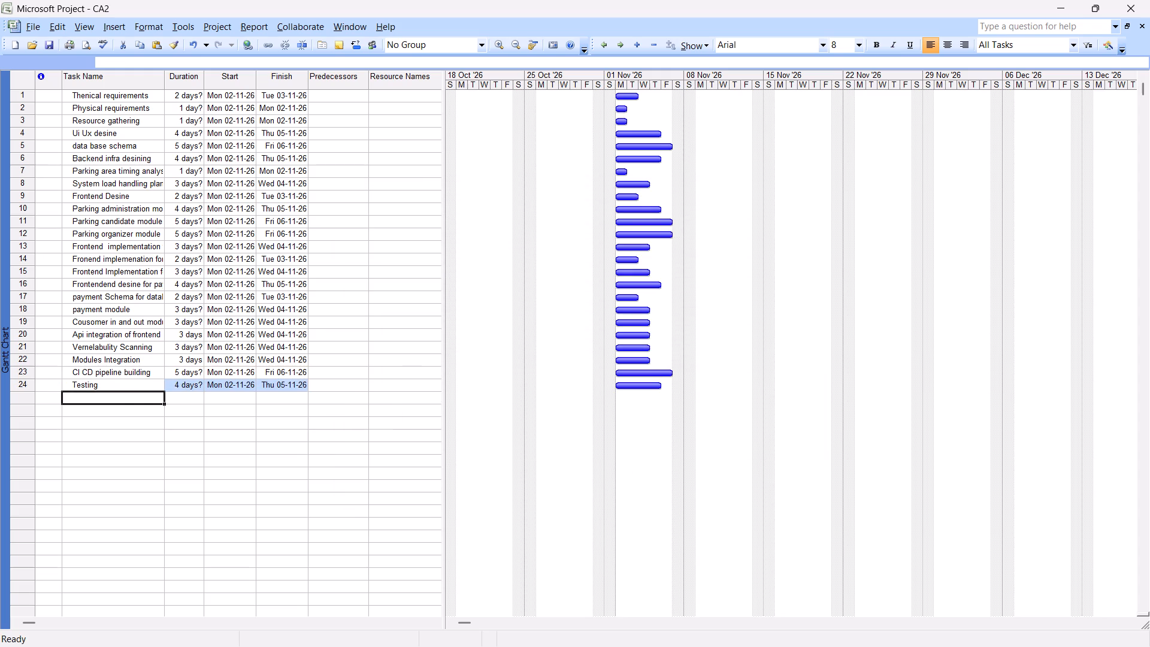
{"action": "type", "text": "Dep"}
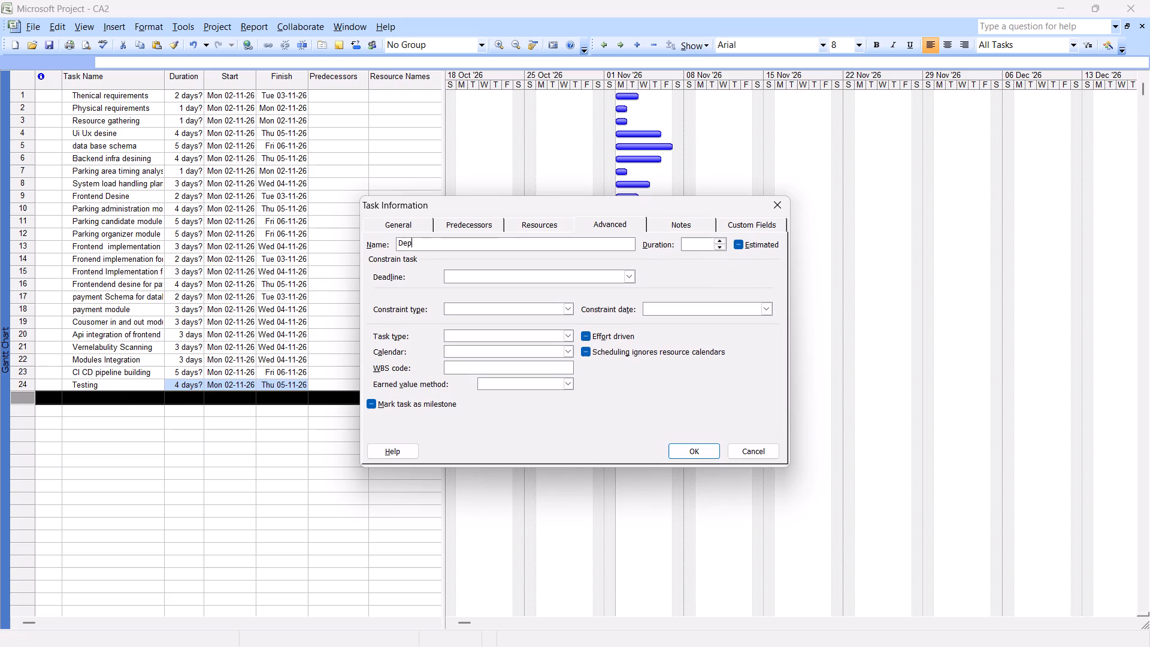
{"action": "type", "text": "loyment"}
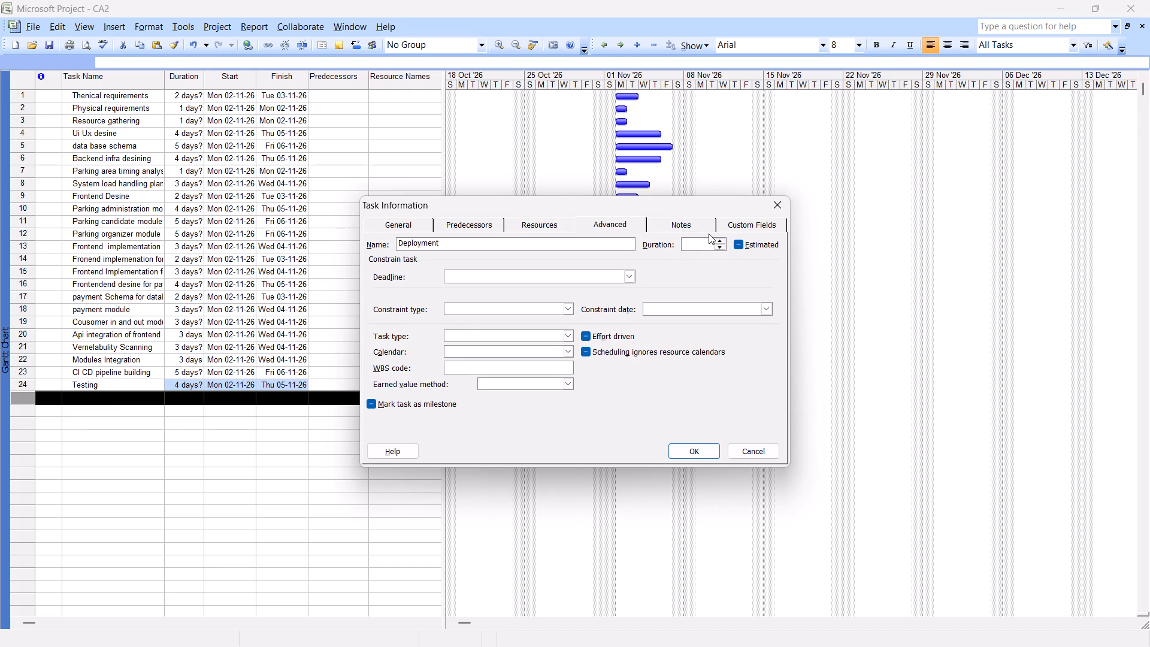
{"action": "left_click", "coordinate": [708, 236]}
{"action": "left_click", "coordinate": [704, 245]}
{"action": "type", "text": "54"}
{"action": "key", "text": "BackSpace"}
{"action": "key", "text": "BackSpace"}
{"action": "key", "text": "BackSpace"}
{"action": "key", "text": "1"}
{"action": "left_click", "coordinate": [746, 247]}
{"action": "left_click", "coordinate": [691, 451]}
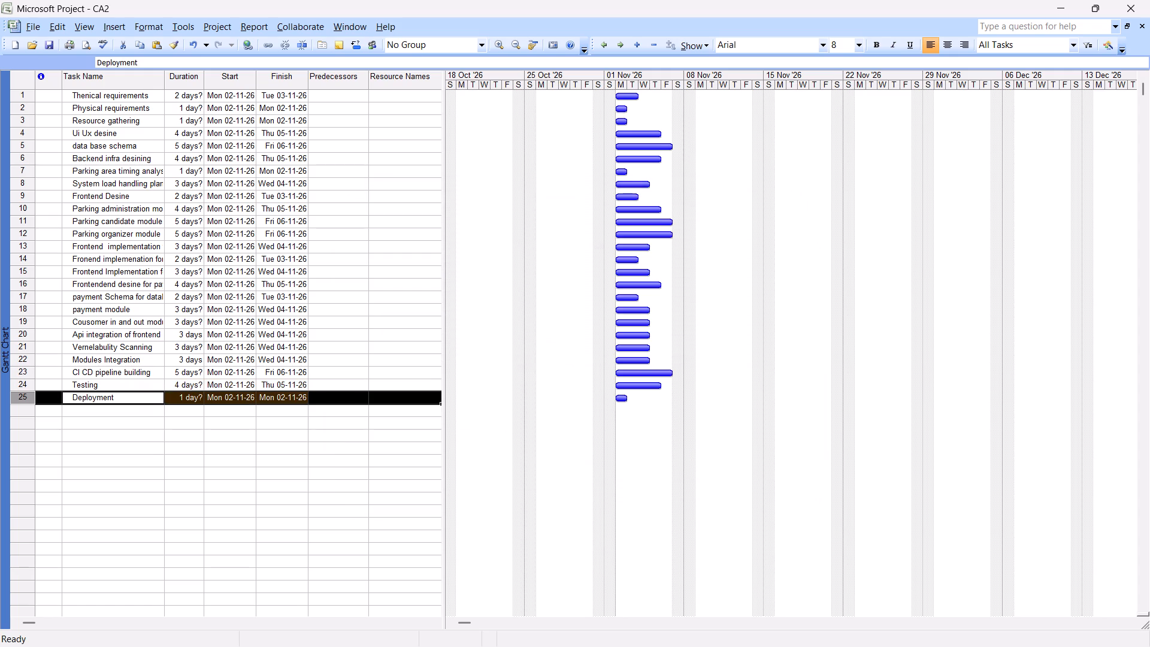
Review the task boxes in the Network Diagram view and return to the Gantt Chart view.
{"action": "left_click", "coordinate": [86, 26]}
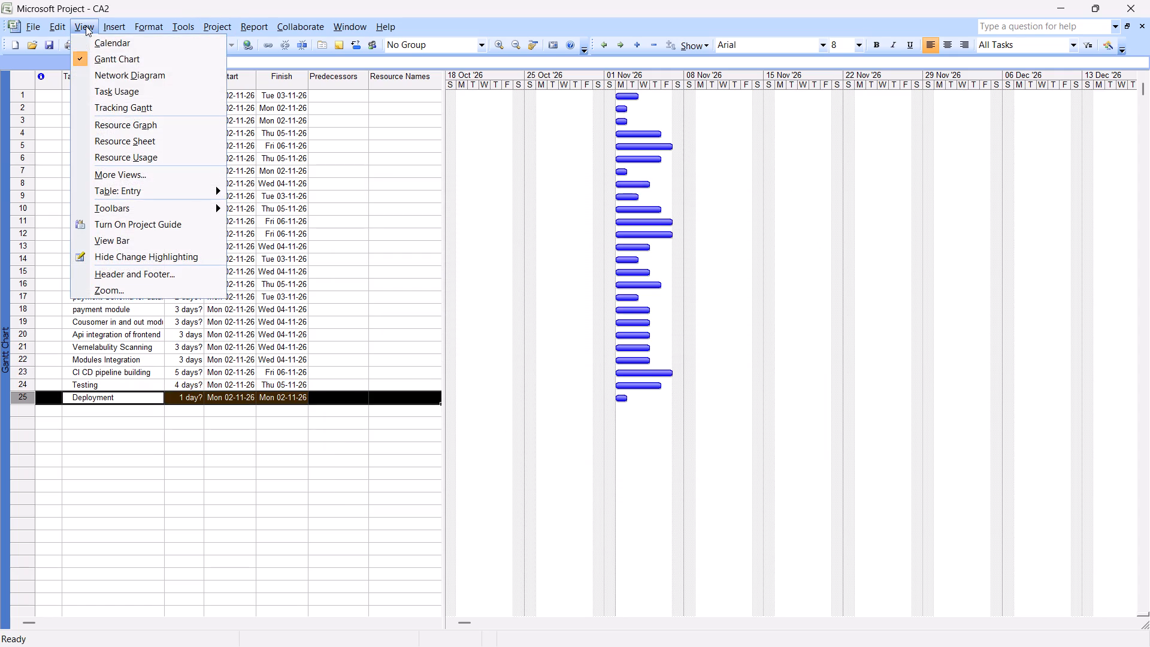
{"action": "left_click", "coordinate": [115, 75]}
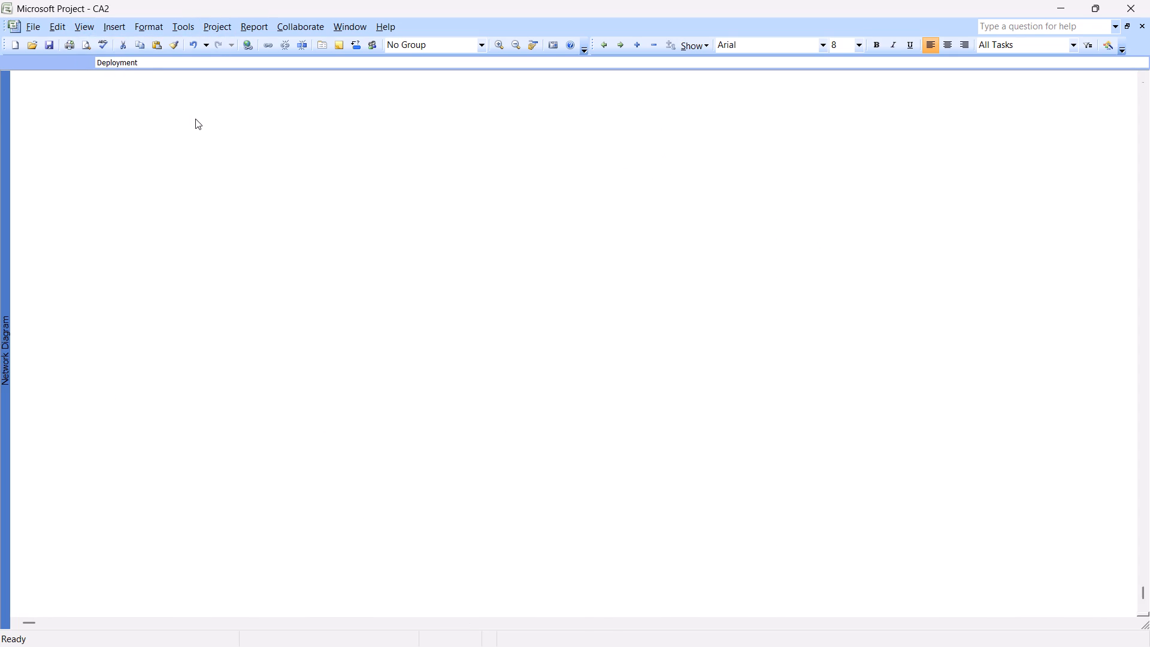
{"action": "scroll", "coordinate": [220, 316], "scroll_direction": "up", "scroll_amount": 20}
{"action": "scroll", "coordinate": [220, 316], "scroll_direction": "up", "scroll_amount": 1}
{"action": "left_click", "coordinate": [83, 30]}
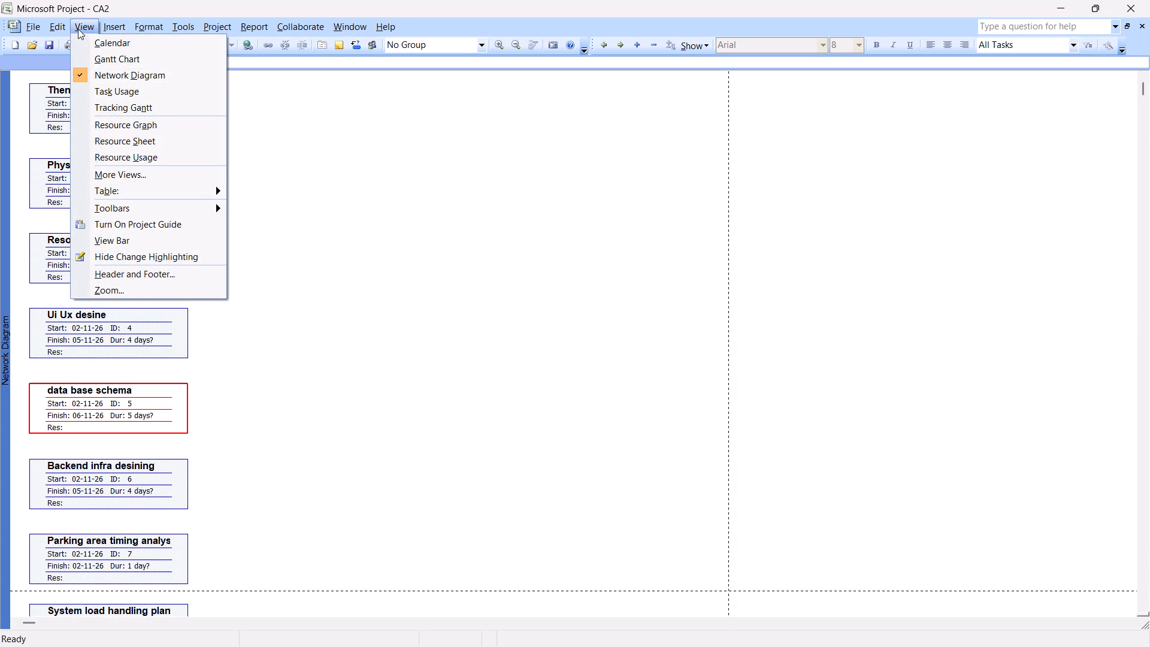
{"action": "left_click", "coordinate": [111, 54]}
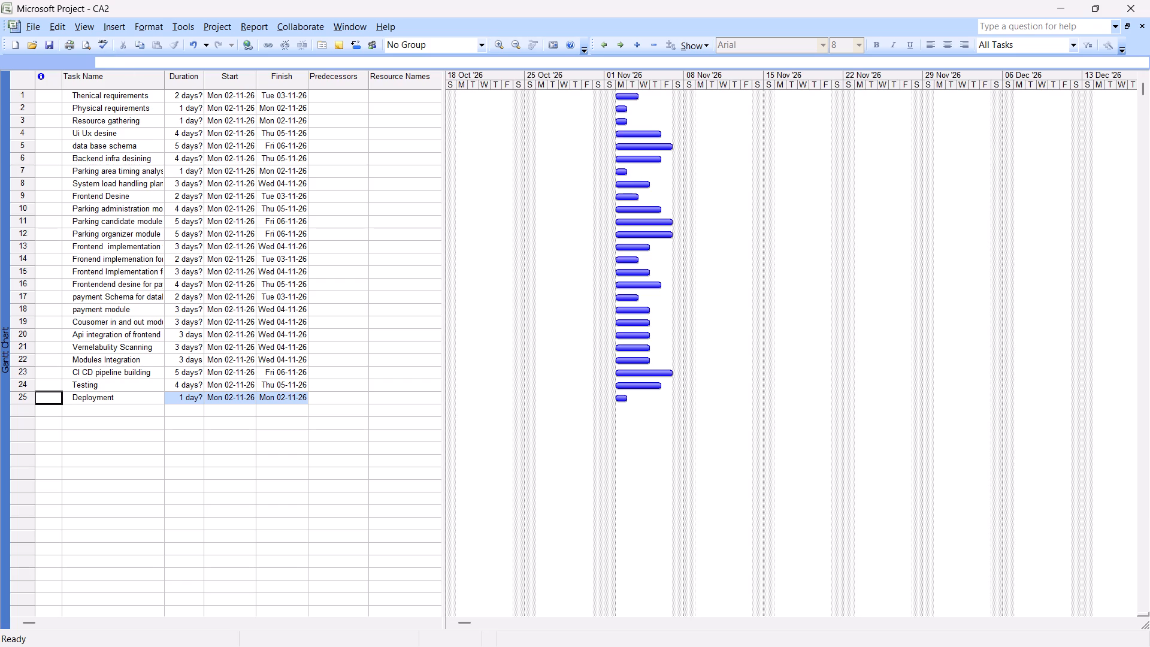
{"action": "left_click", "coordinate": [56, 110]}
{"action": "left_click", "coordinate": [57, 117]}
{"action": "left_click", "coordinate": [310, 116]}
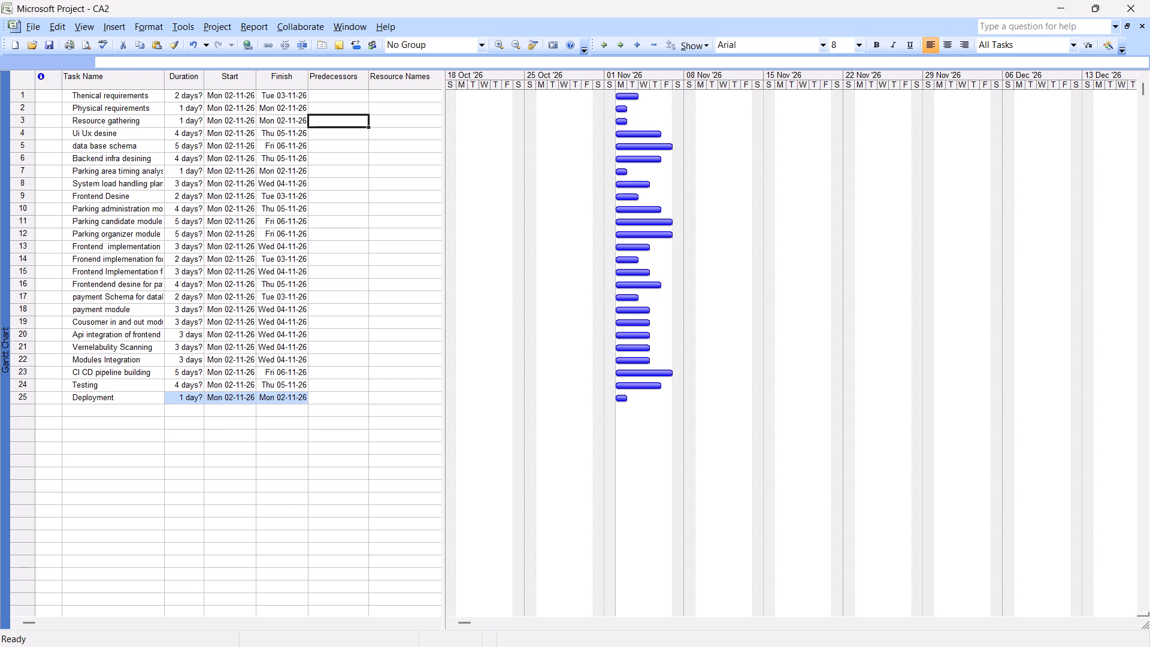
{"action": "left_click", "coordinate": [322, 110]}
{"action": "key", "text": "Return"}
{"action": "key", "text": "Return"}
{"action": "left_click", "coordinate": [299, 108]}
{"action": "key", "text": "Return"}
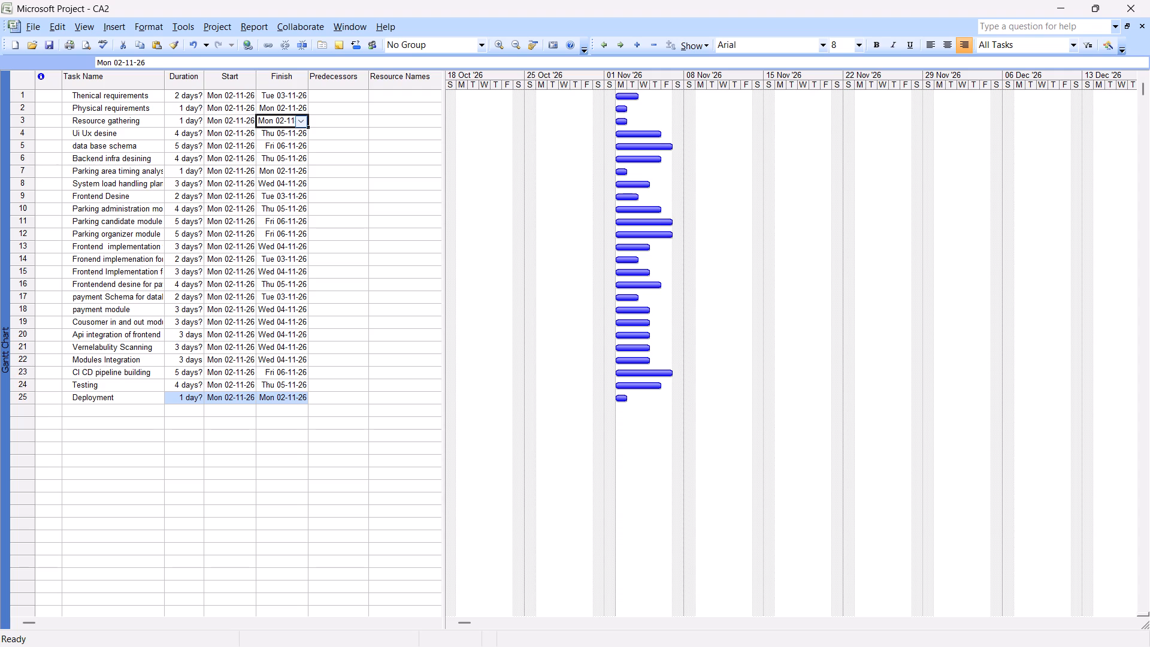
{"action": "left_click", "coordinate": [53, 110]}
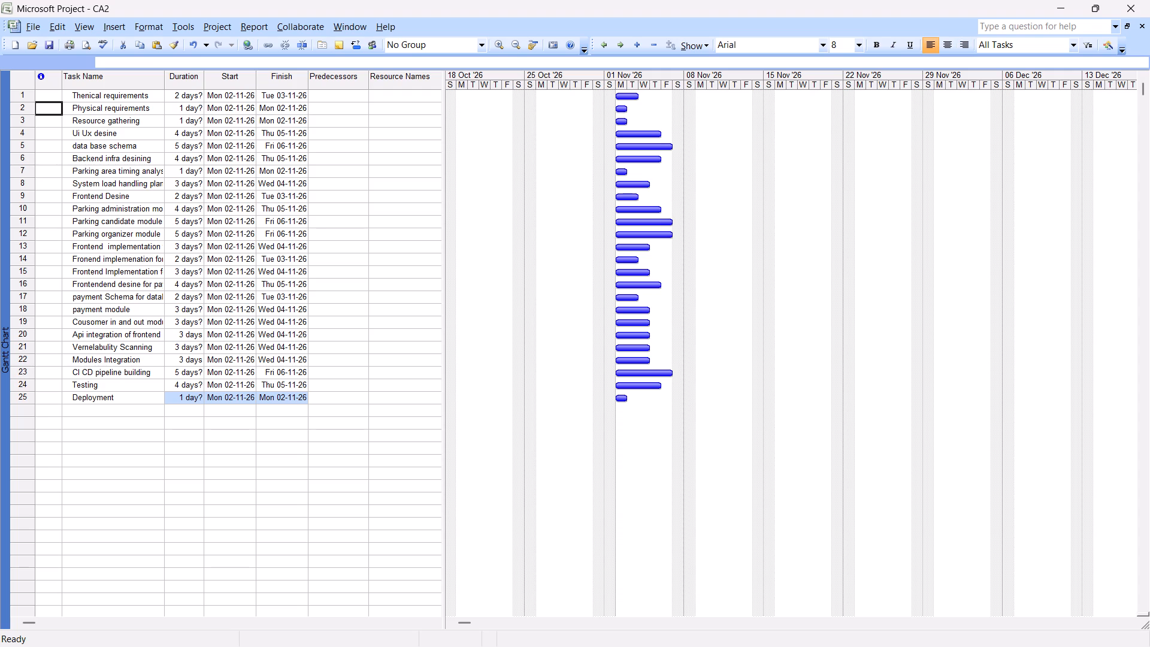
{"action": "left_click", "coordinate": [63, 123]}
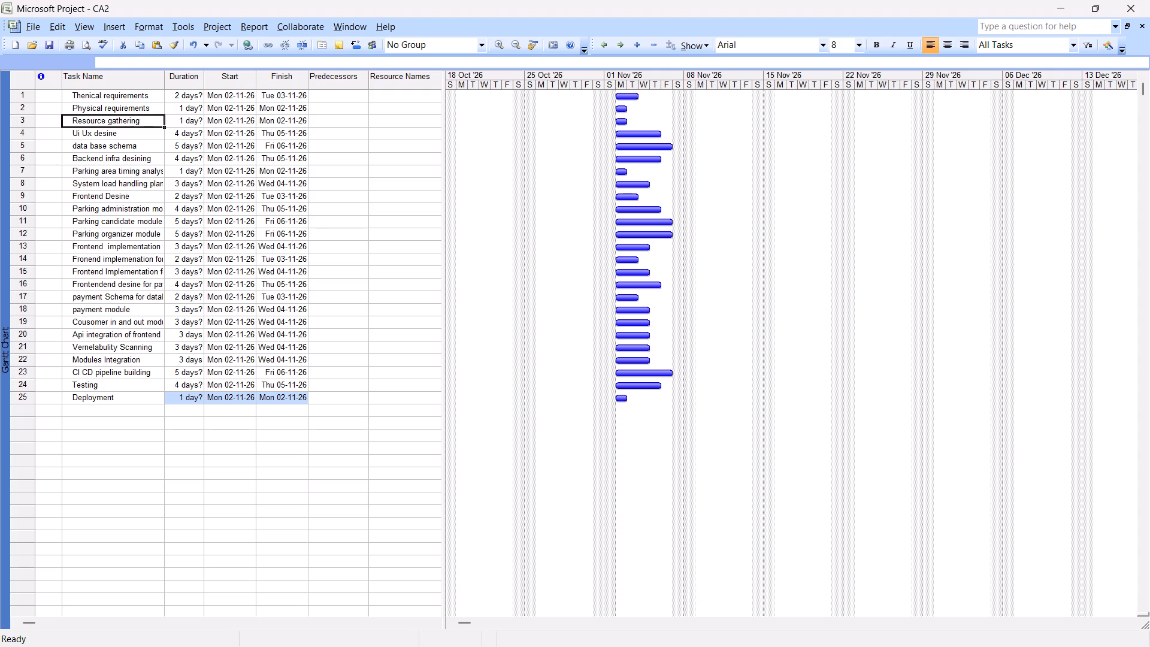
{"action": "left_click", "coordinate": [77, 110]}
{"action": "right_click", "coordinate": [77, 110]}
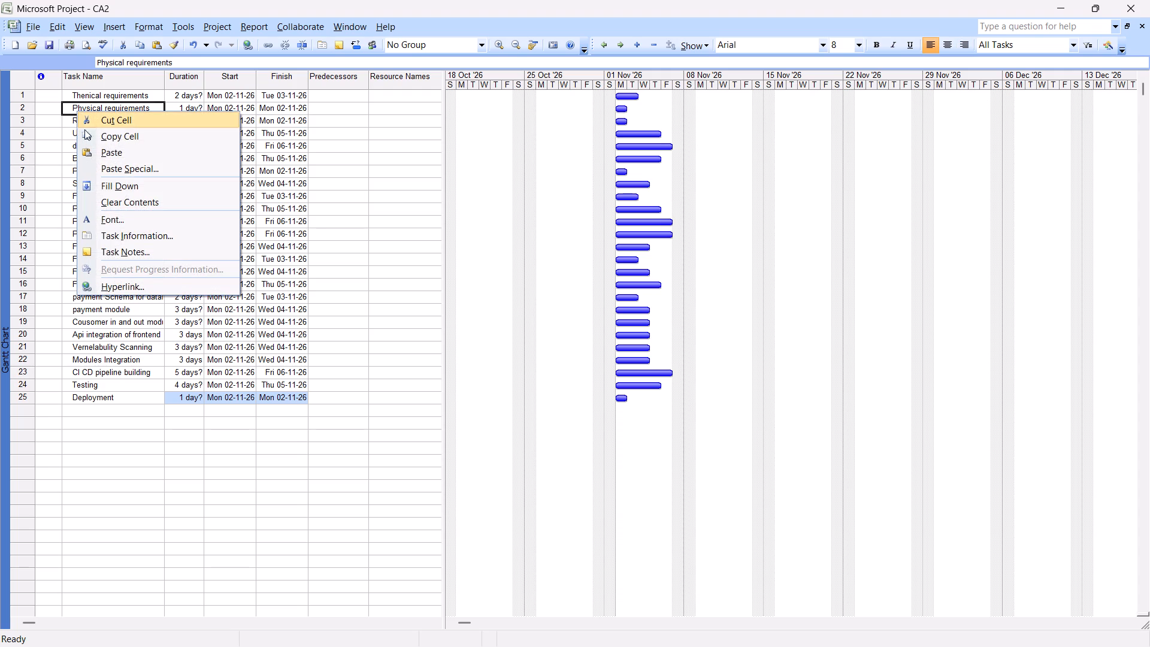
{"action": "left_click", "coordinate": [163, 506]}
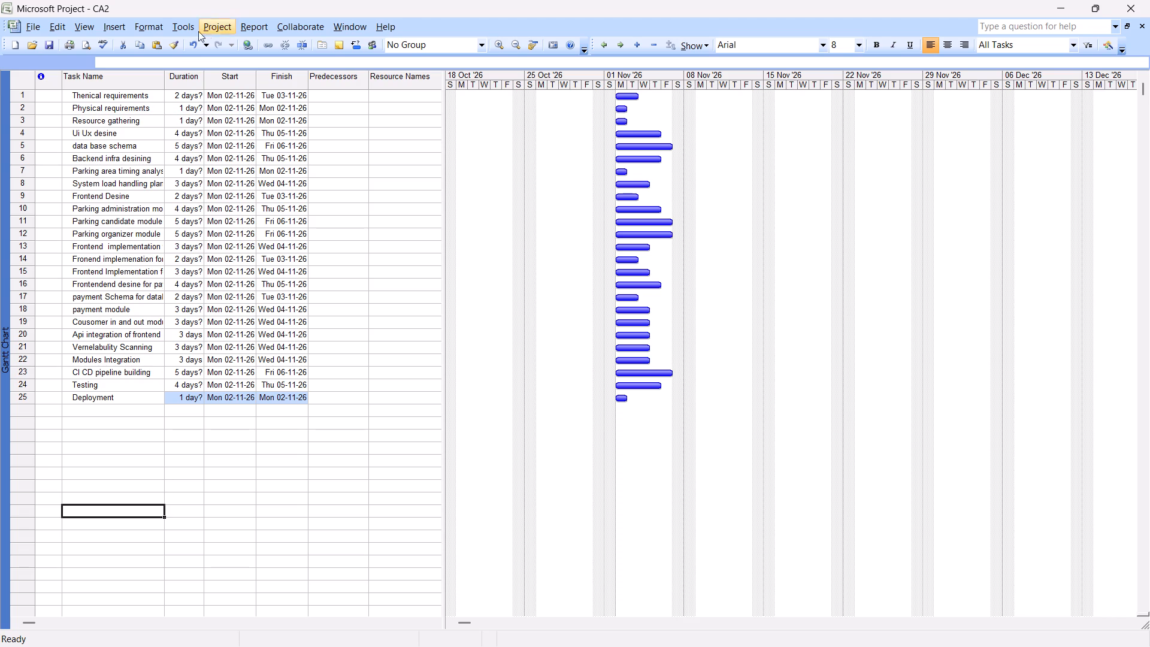
Create a new base calendar in the working time settings as a copy of the Standard calendar.
{"action": "left_click", "coordinate": [178, 25]}
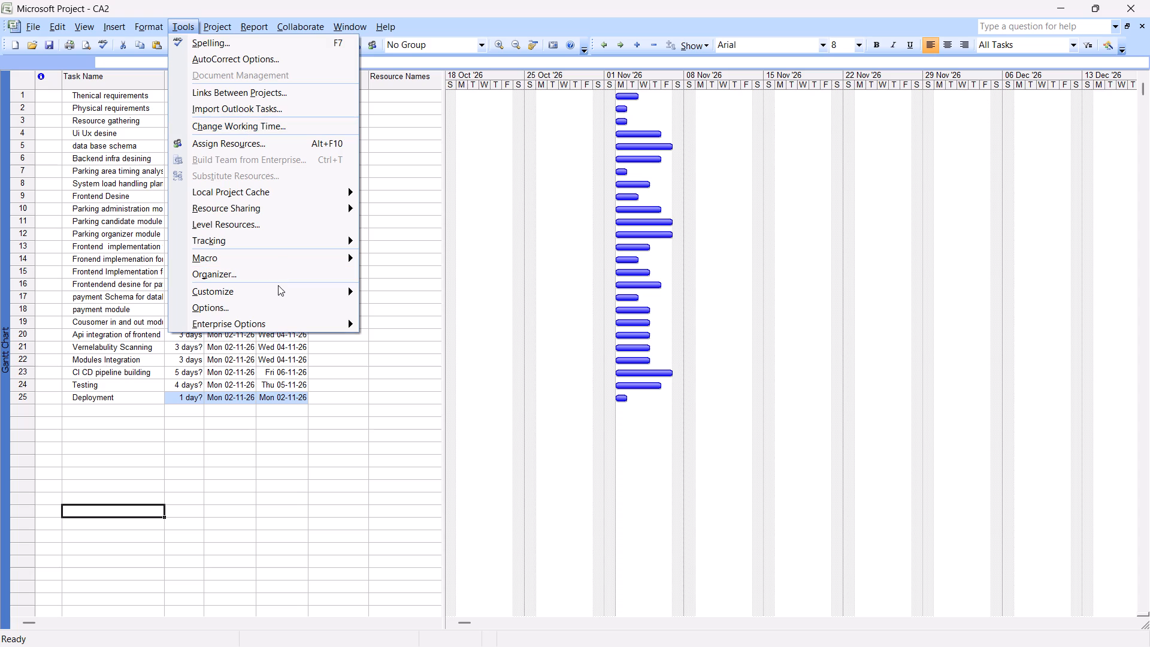
{"action": "left_click", "coordinate": [277, 128]}
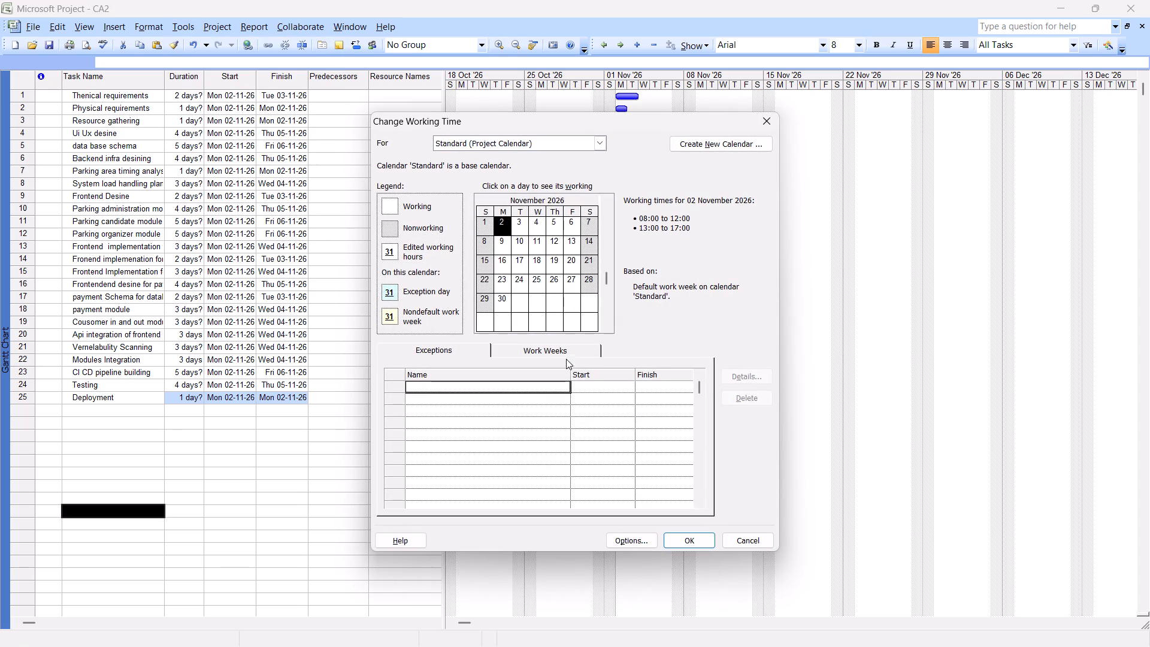
{"action": "left_click", "coordinate": [532, 141]}
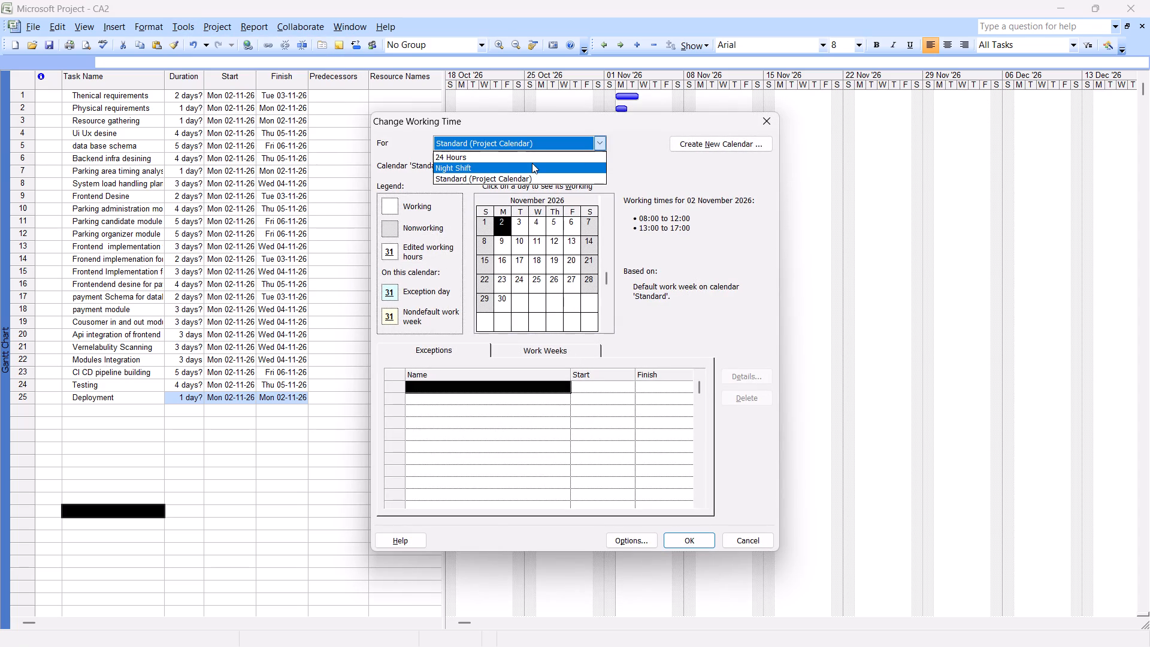
{"action": "left_click", "coordinate": [532, 176]}
{"action": "left_click", "coordinate": [704, 144]}
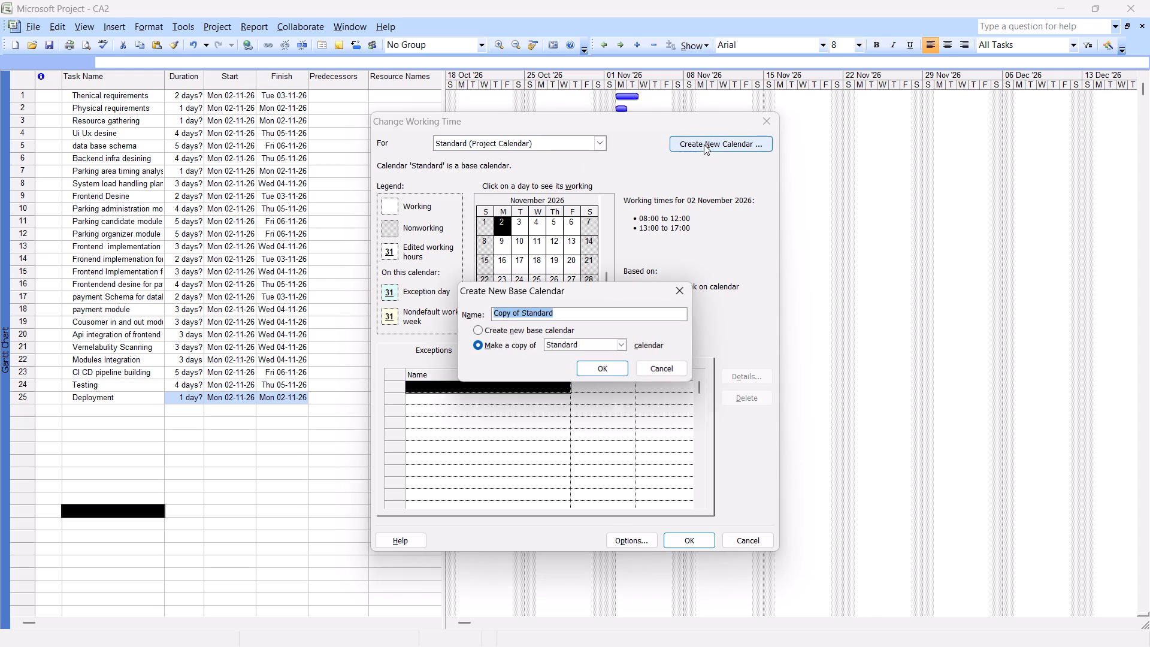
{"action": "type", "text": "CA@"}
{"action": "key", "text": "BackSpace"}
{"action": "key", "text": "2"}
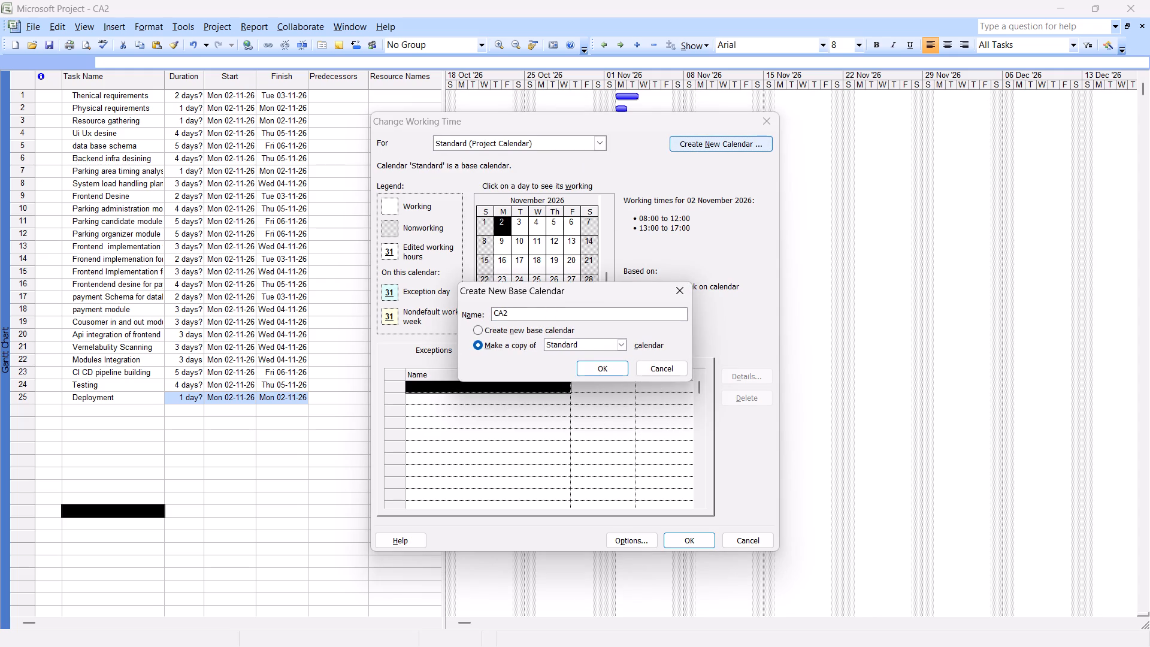
{"action": "left_click", "coordinate": [619, 349]}
{"action": "left_click", "coordinate": [619, 349]}
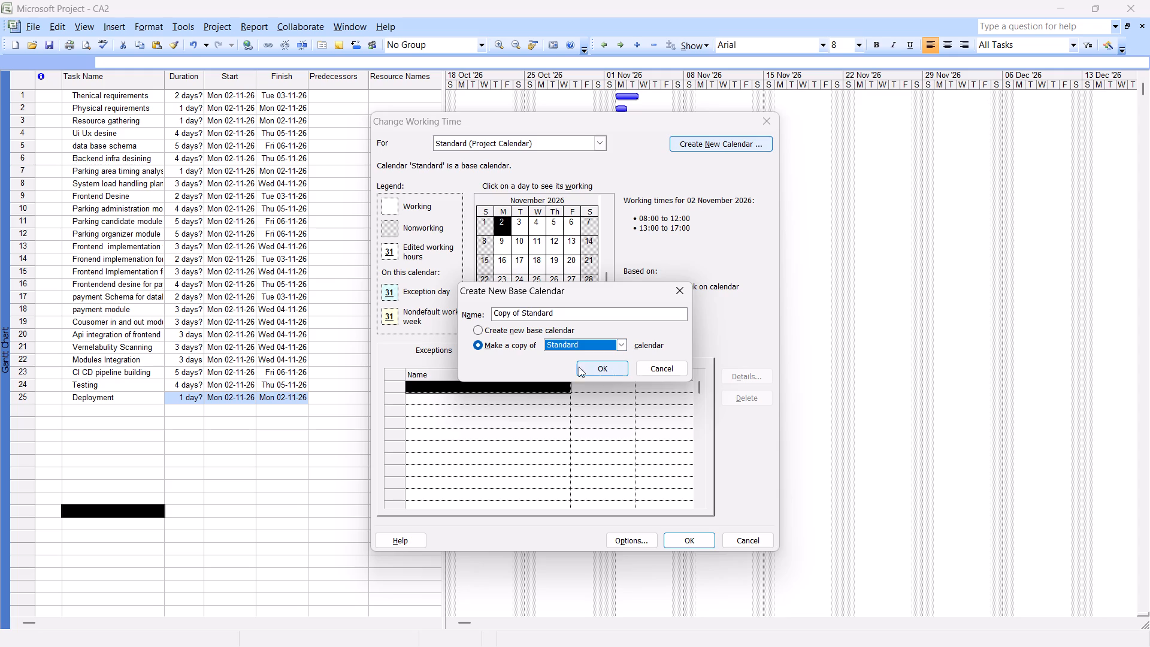
{"action": "left_click", "coordinate": [515, 330]}
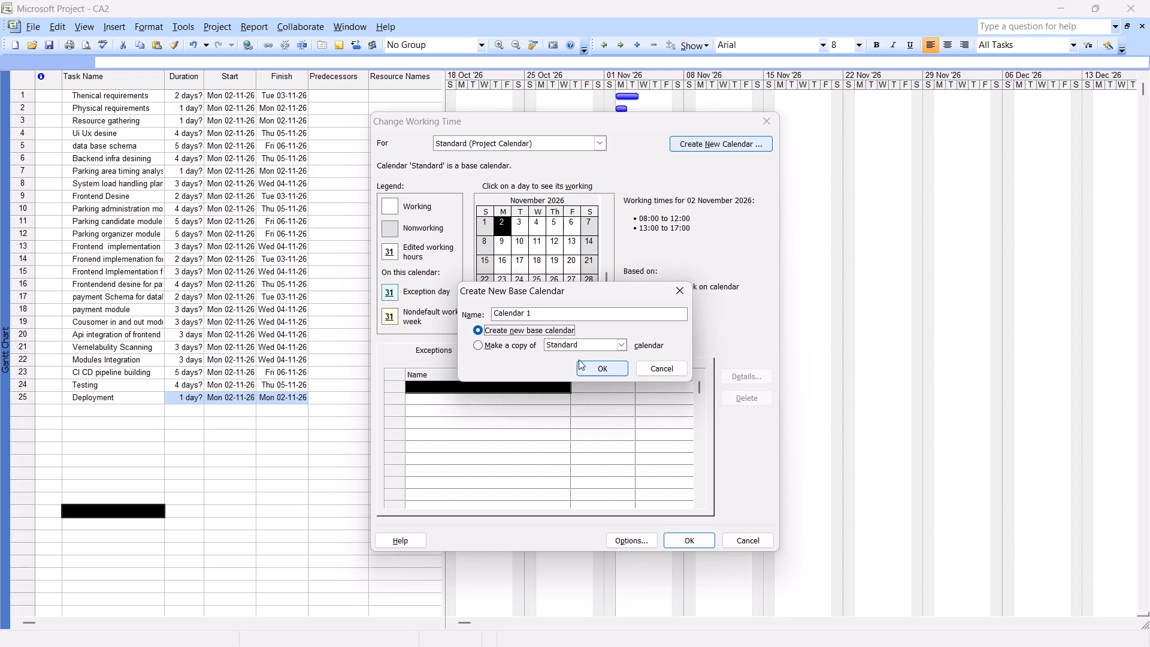
{"action": "left_click", "coordinate": [531, 350]}
{"action": "left_click", "coordinate": [598, 371]}
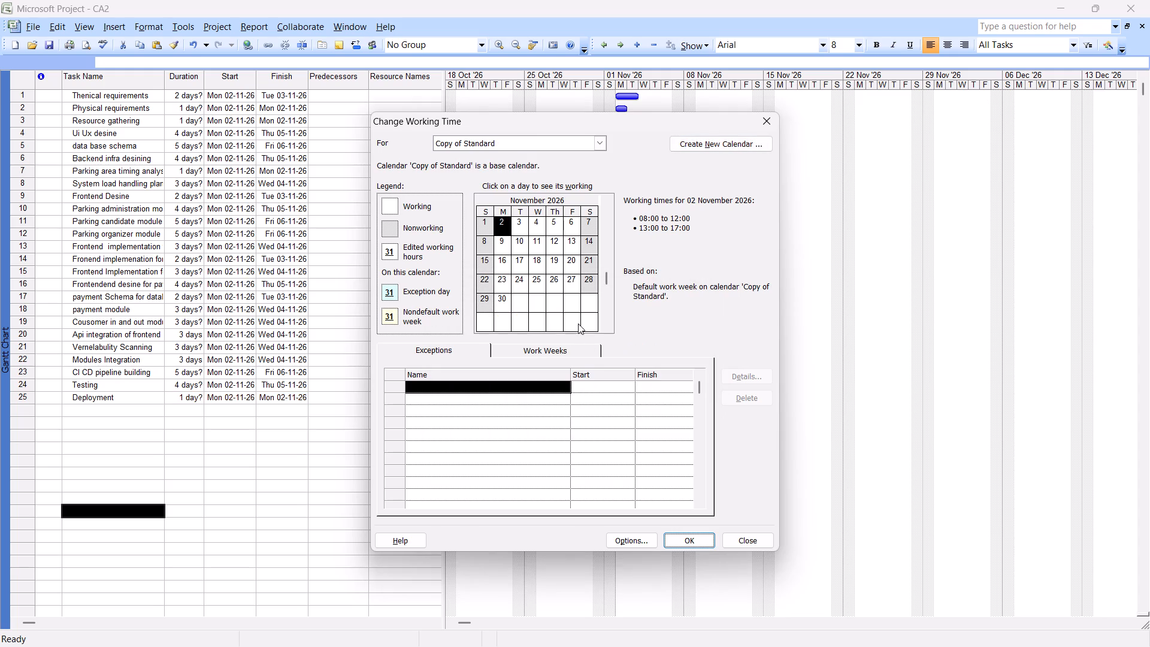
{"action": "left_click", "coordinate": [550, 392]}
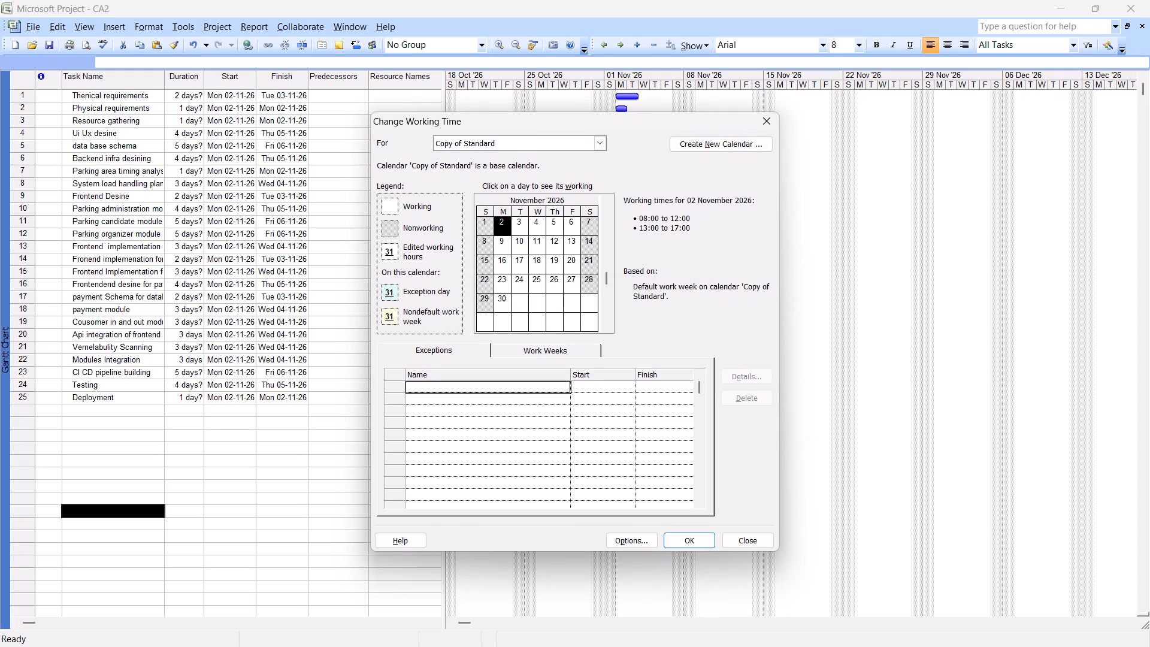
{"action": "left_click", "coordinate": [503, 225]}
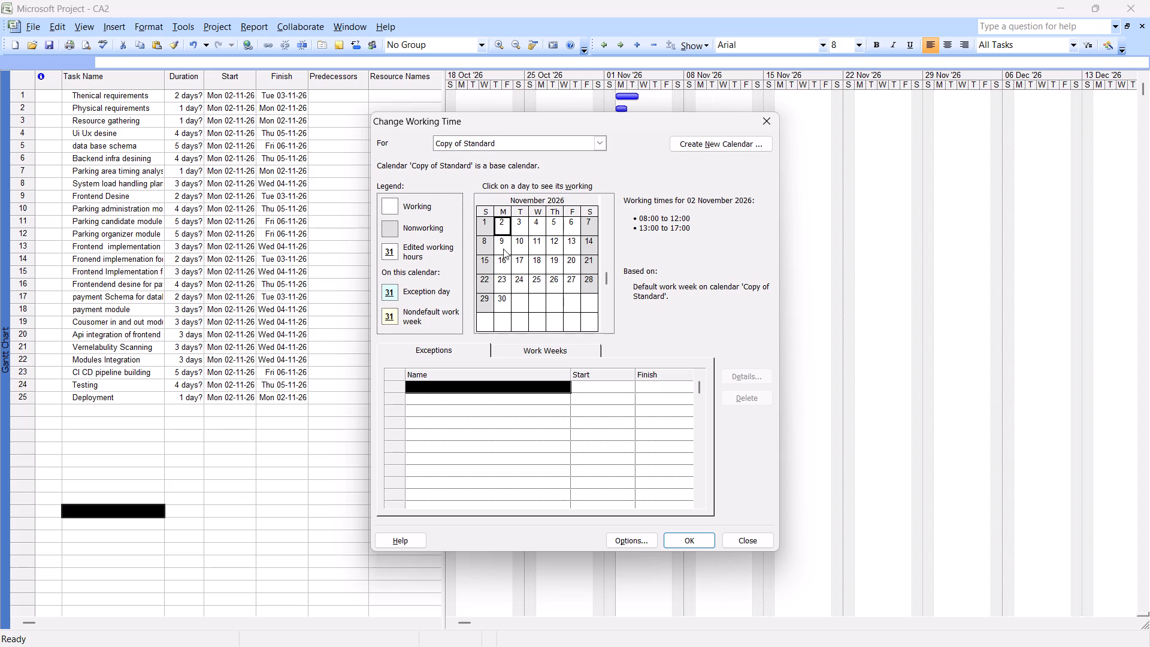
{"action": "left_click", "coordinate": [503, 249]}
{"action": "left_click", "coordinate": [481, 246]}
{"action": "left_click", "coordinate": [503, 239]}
Create a new base calendar named "CA2" from scratch rather than as a copy of an existing calendar.
{"action": "left_click", "coordinate": [591, 144]}
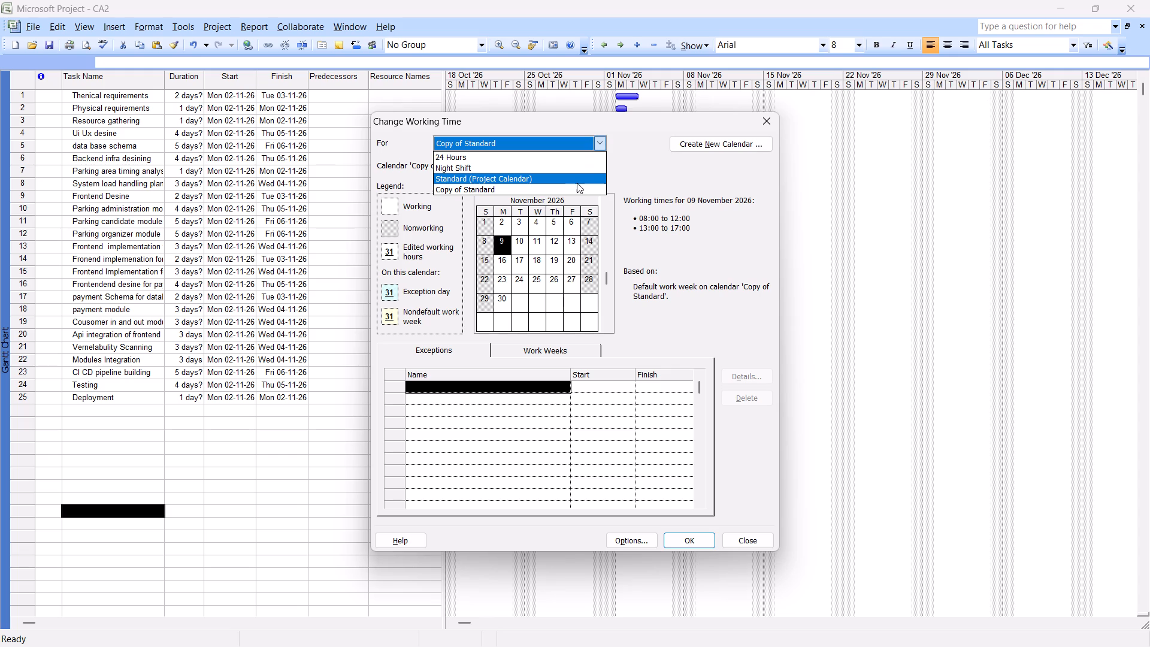
{"action": "left_click", "coordinate": [718, 143]}
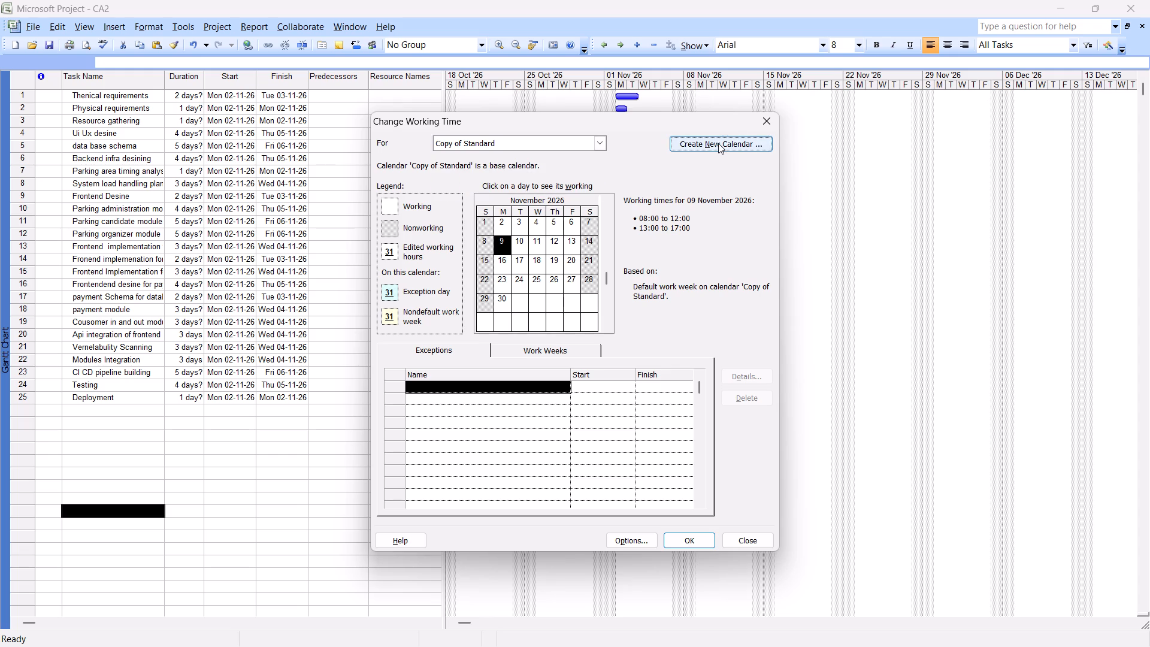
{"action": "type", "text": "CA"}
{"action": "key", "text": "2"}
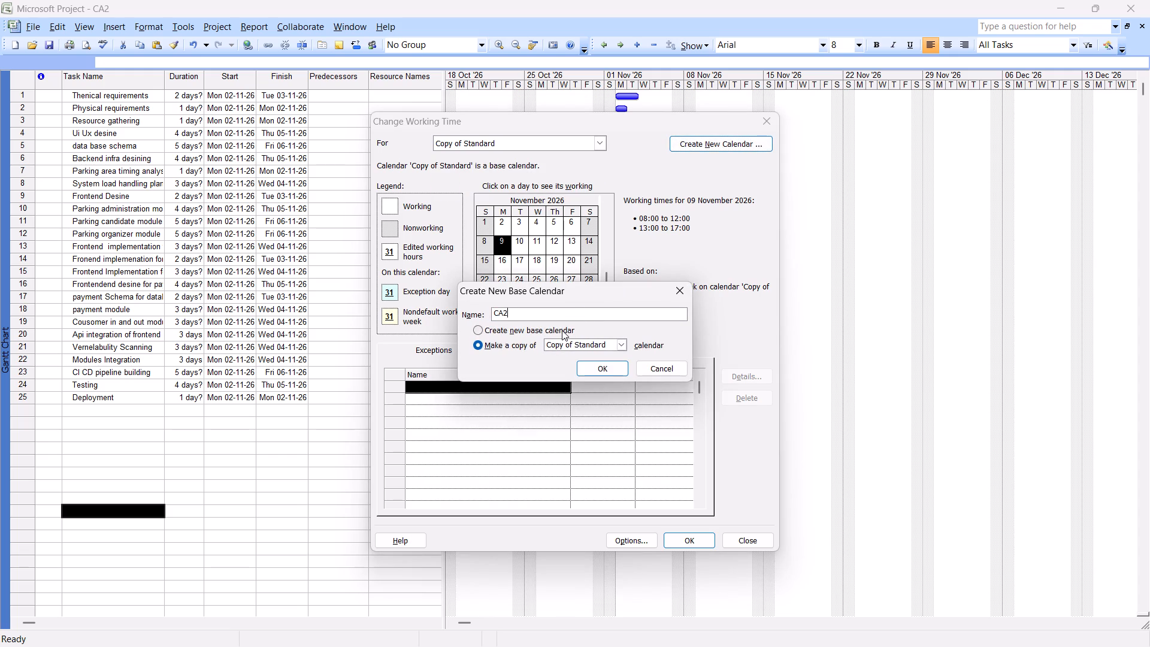
{"action": "left_click", "coordinate": [562, 330]}
{"action": "left_click", "coordinate": [614, 370]}
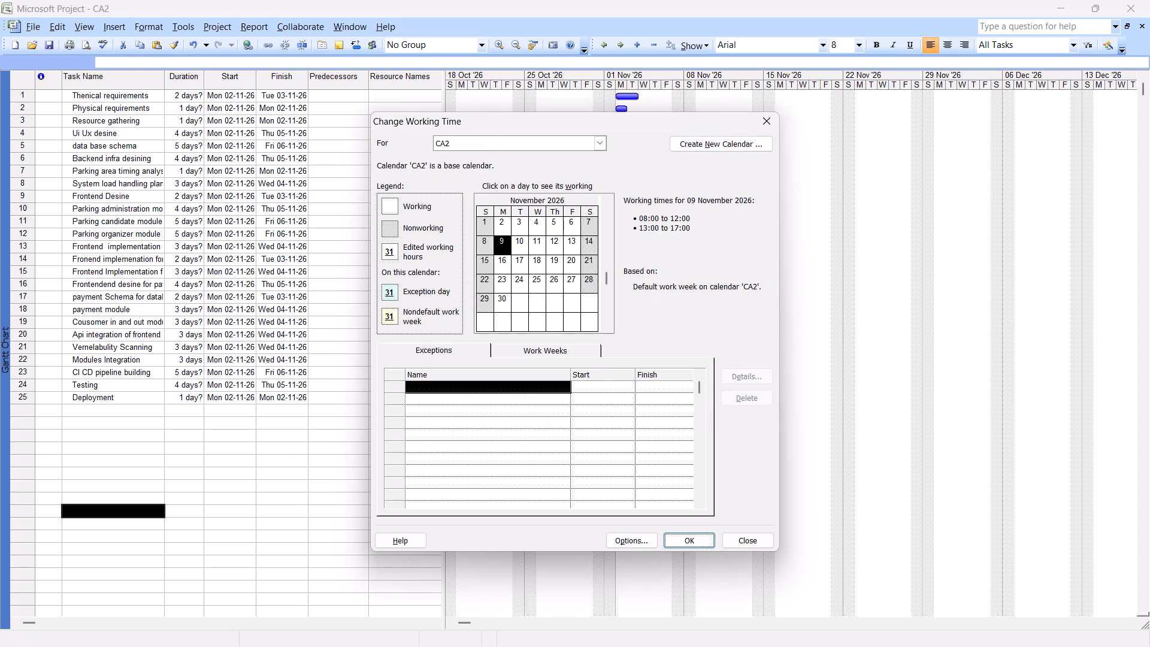
Examine the CA2 calendar's work weeks, including Monday's working times in the default week's details, without changing them.
{"action": "left_click", "coordinate": [534, 246]}
{"action": "left_click", "coordinate": [506, 237]}
{"action": "left_click", "coordinate": [466, 345]}
{"action": "left_click", "coordinate": [550, 341]}
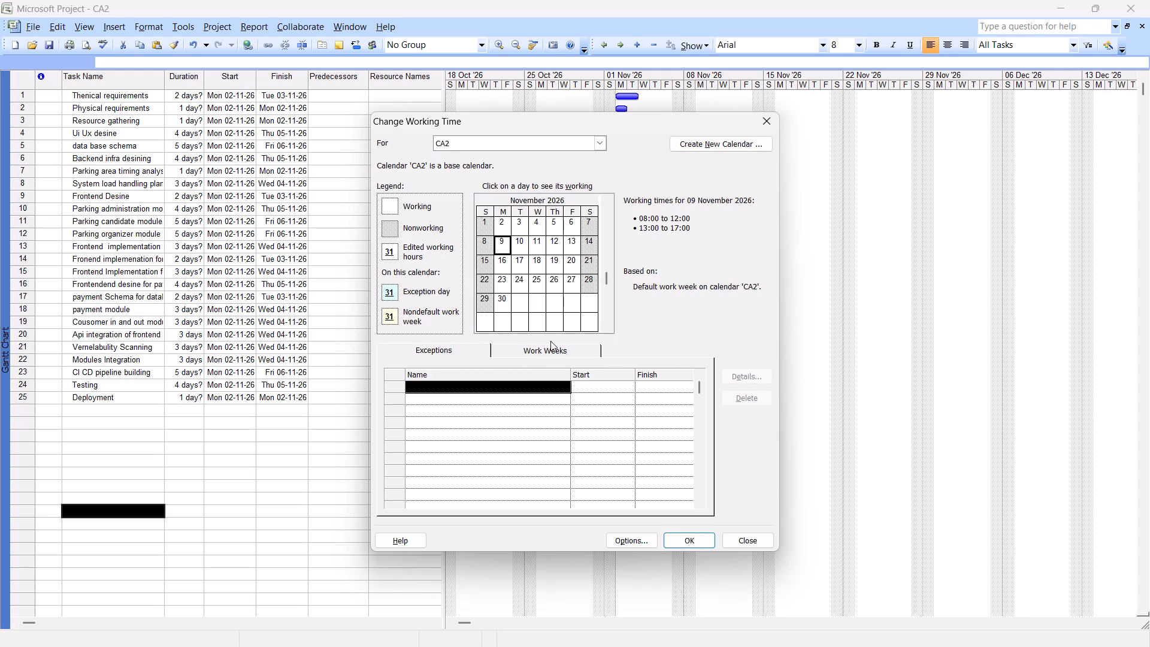
{"action": "left_click", "coordinate": [541, 348]}
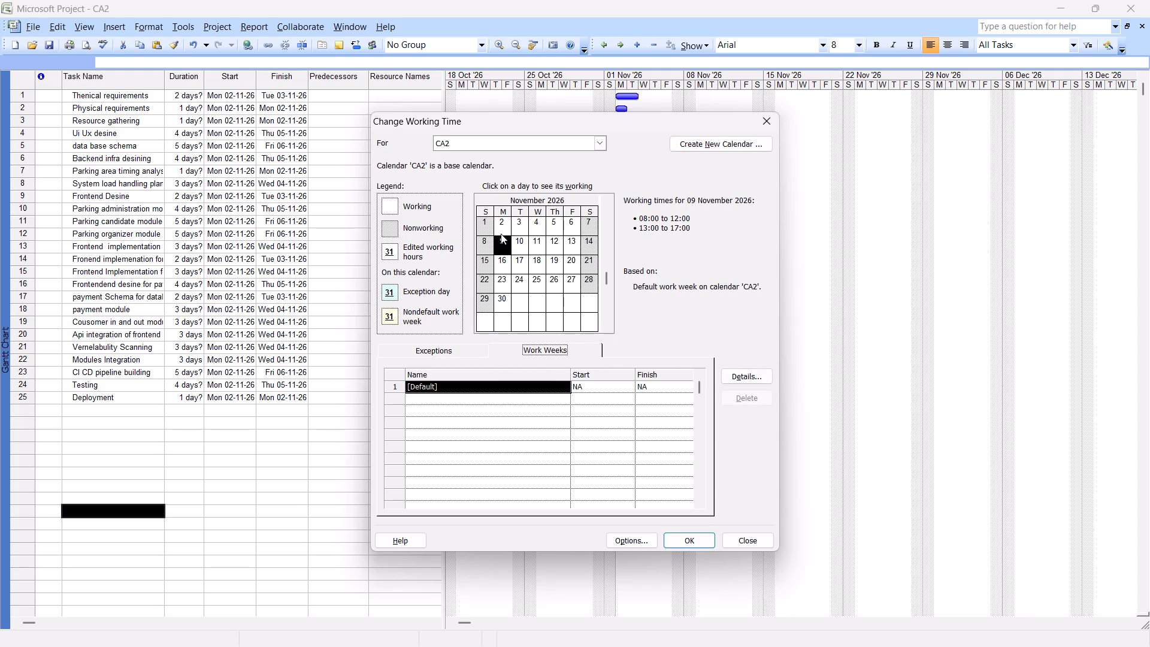
{"action": "left_click", "coordinate": [504, 226]}
{"action": "left_click", "coordinate": [492, 389]}
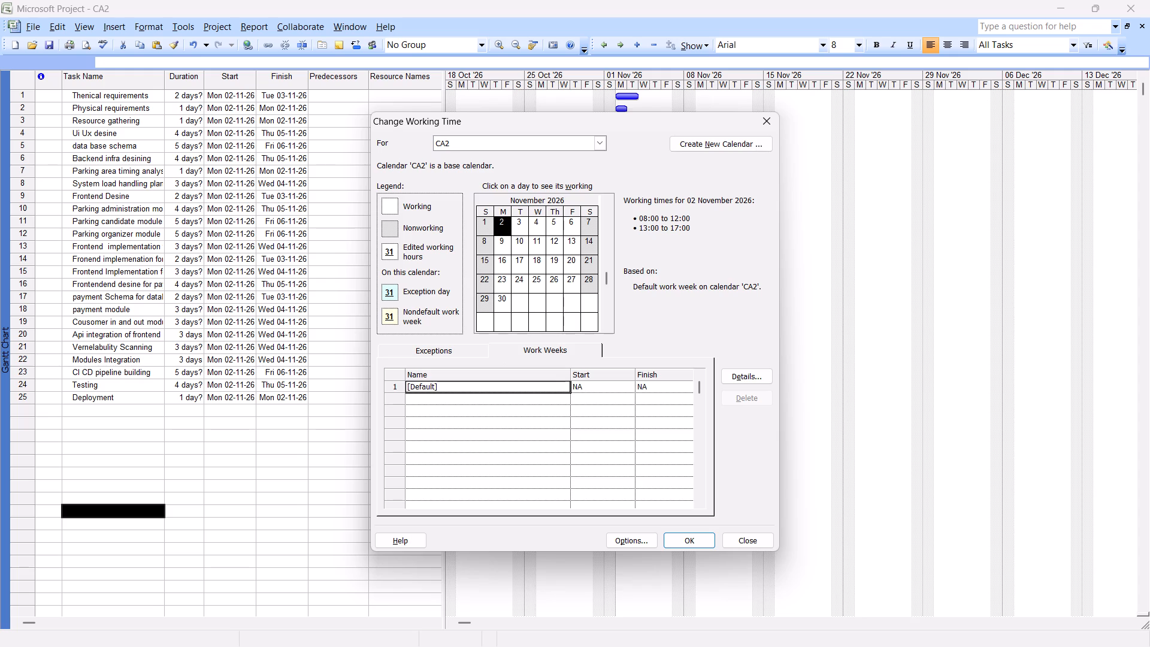
{"action": "double_click", "coordinate": [492, 389]}
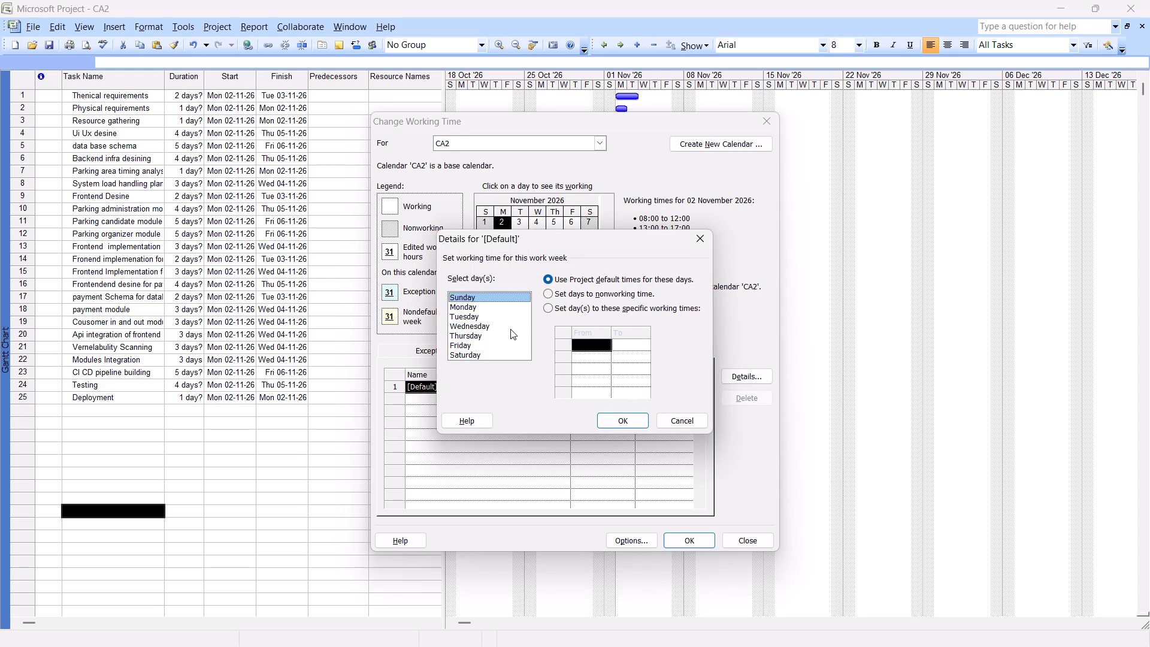
{"action": "left_click", "coordinate": [521, 303]}
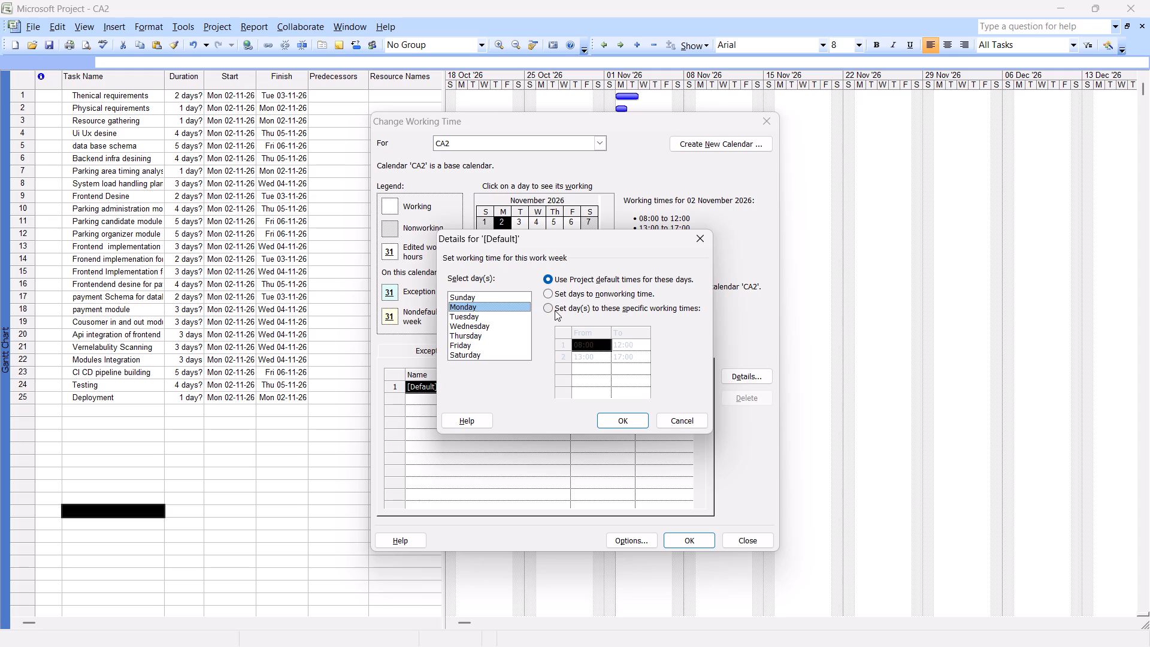
{"action": "left_click", "coordinate": [695, 236]}
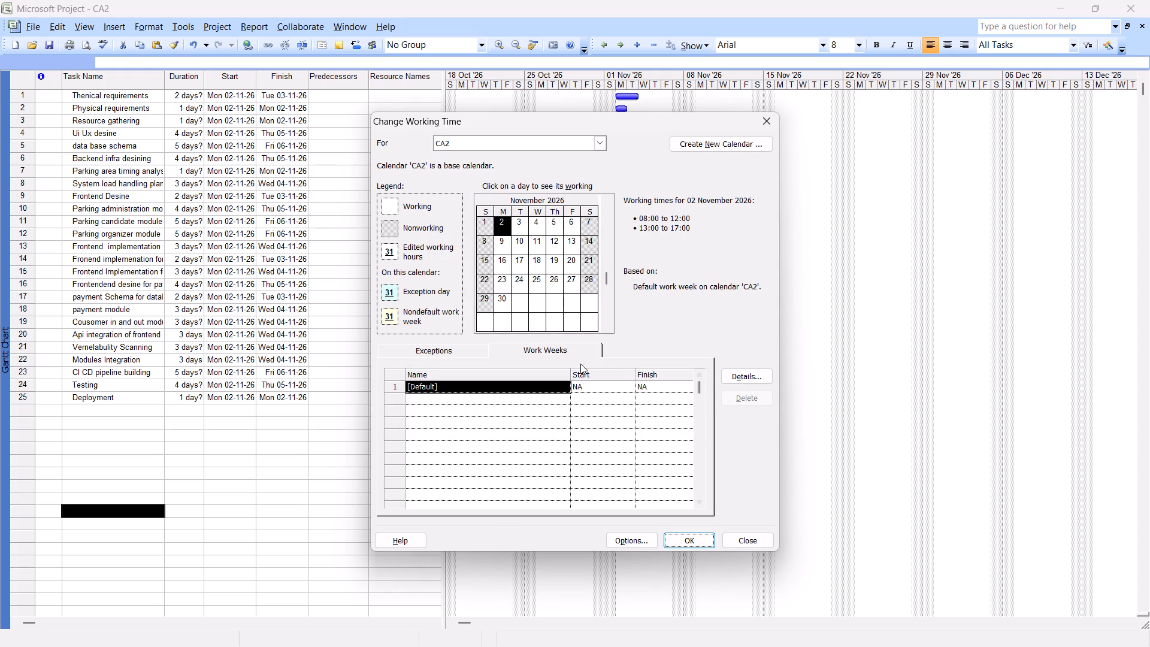
Add an exception named "Employee work ethic day" on 11 November 2026 to the CA2 calendar.
{"action": "left_click", "coordinate": [546, 350]}
{"action": "double_click", "coordinate": [449, 342]}
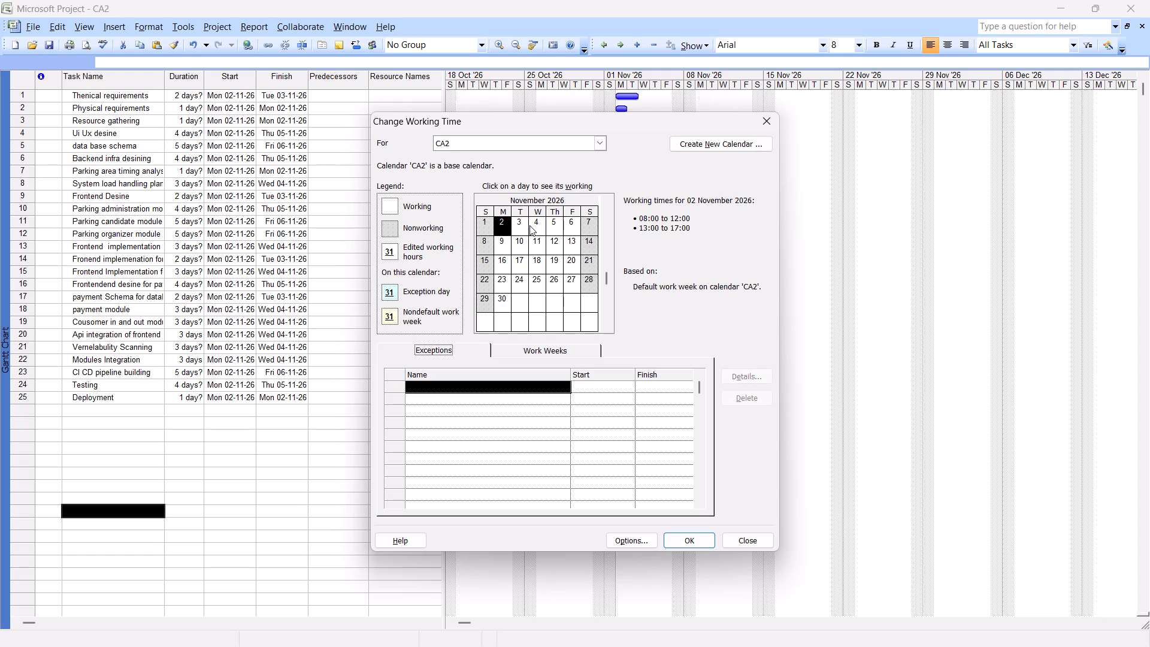
{"action": "left_click", "coordinate": [534, 250]}
{"action": "left_click", "coordinate": [525, 390]}
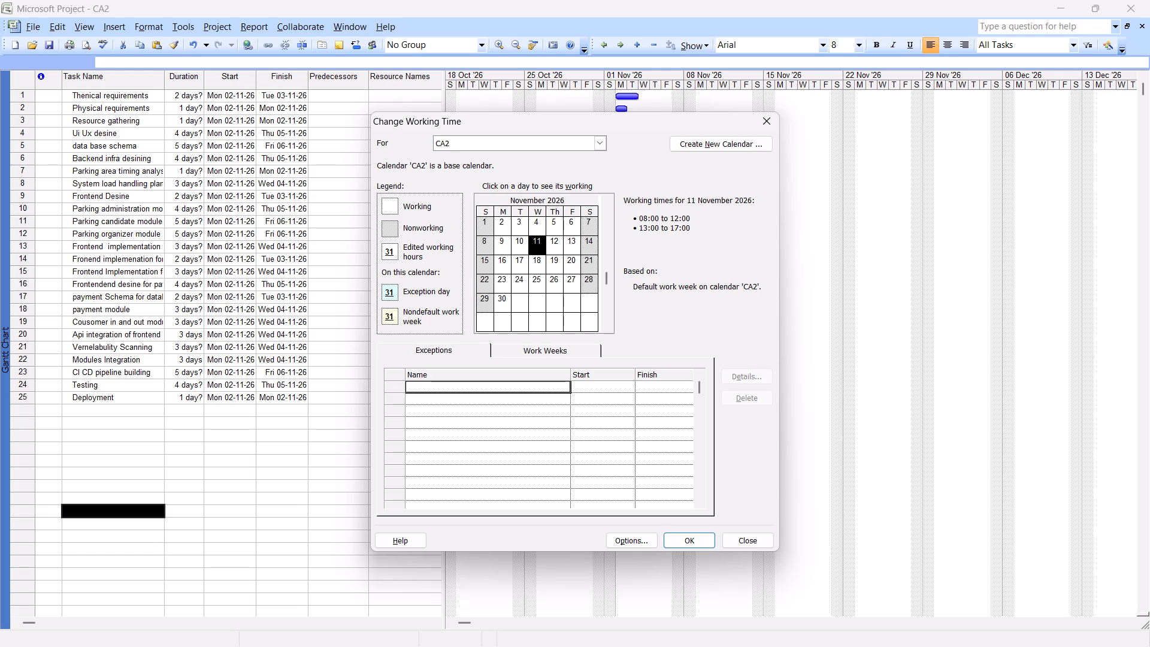
{"action": "double_click", "coordinate": [525, 390]}
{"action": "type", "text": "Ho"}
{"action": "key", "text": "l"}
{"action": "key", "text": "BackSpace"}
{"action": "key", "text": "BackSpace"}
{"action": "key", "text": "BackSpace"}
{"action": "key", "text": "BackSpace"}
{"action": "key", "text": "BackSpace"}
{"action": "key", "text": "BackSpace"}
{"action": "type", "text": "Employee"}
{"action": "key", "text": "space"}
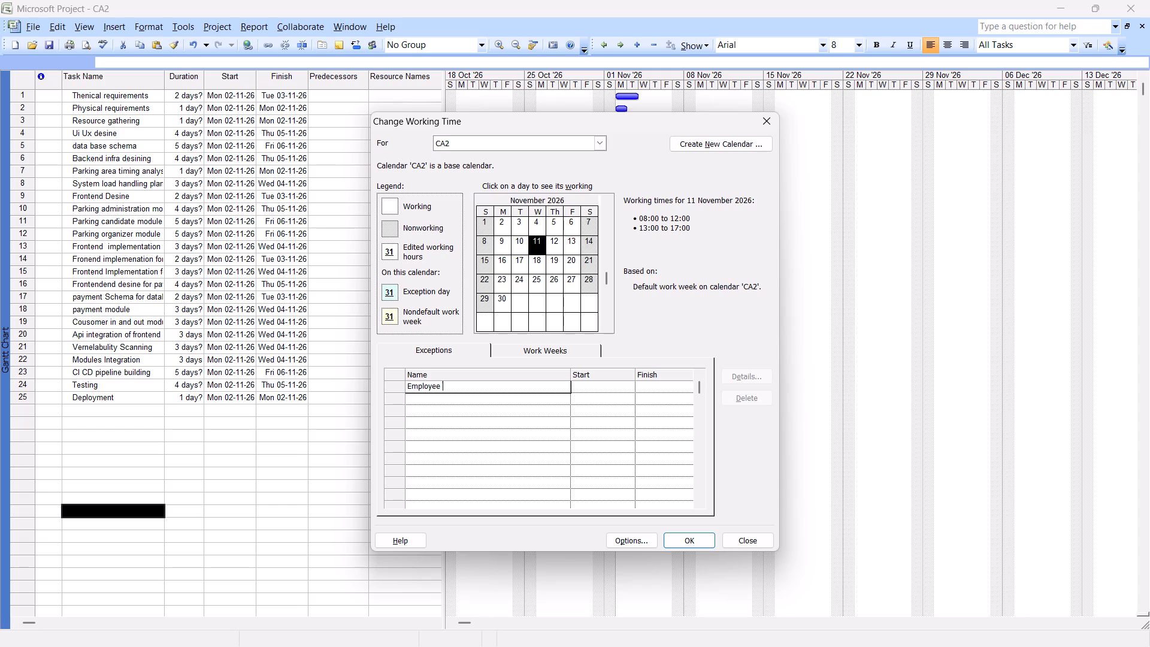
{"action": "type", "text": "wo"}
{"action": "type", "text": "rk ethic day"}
{"action": "left_click", "coordinate": [621, 394]}
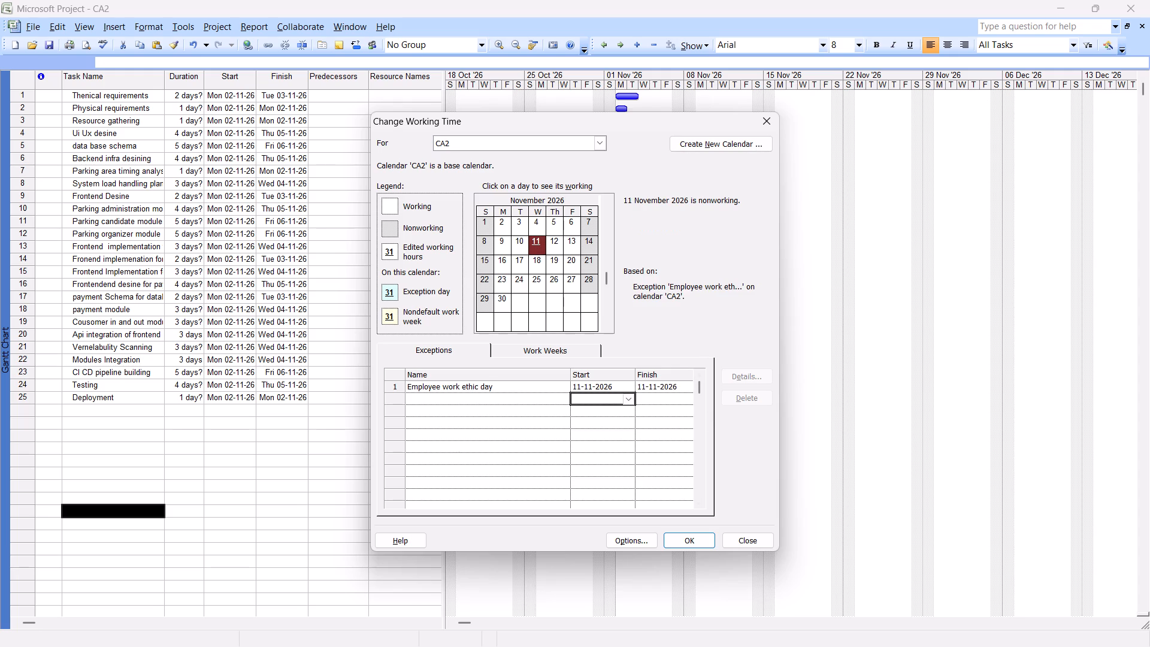
Check the new exception's dates, the working times on 18 and 2 November, and the CA2 calendar's work week entry.
{"action": "left_click", "coordinate": [622, 386]}
{"action": "left_click", "coordinate": [671, 430]}
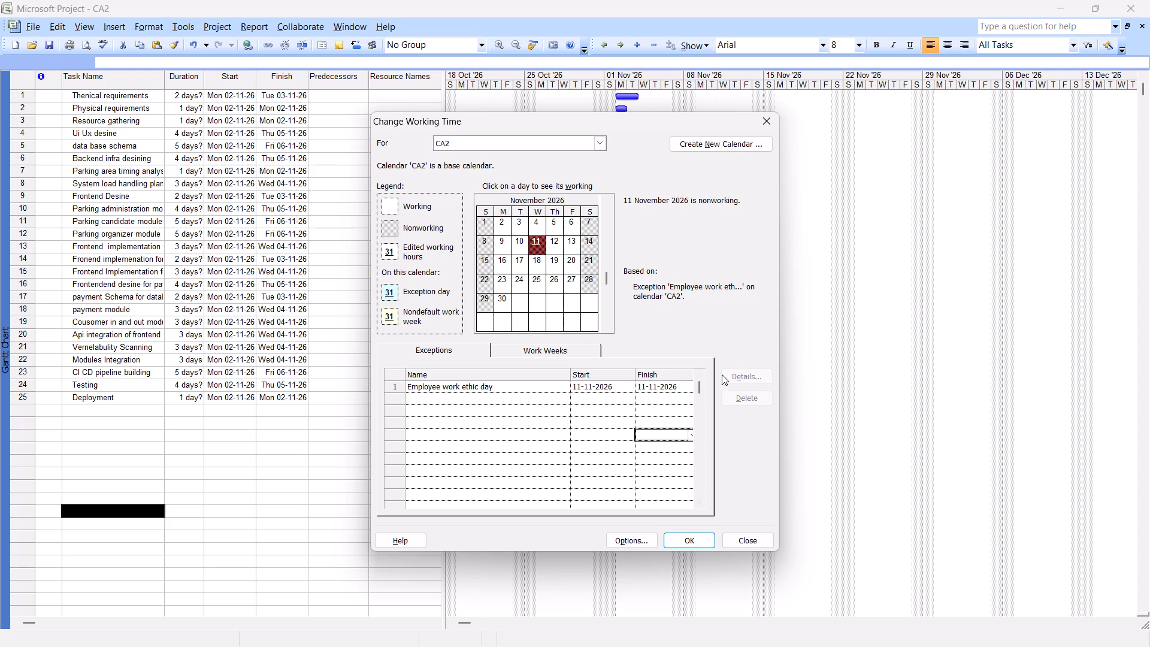
{"action": "left_click", "coordinate": [653, 281]}
{"action": "left_click", "coordinate": [529, 264]}
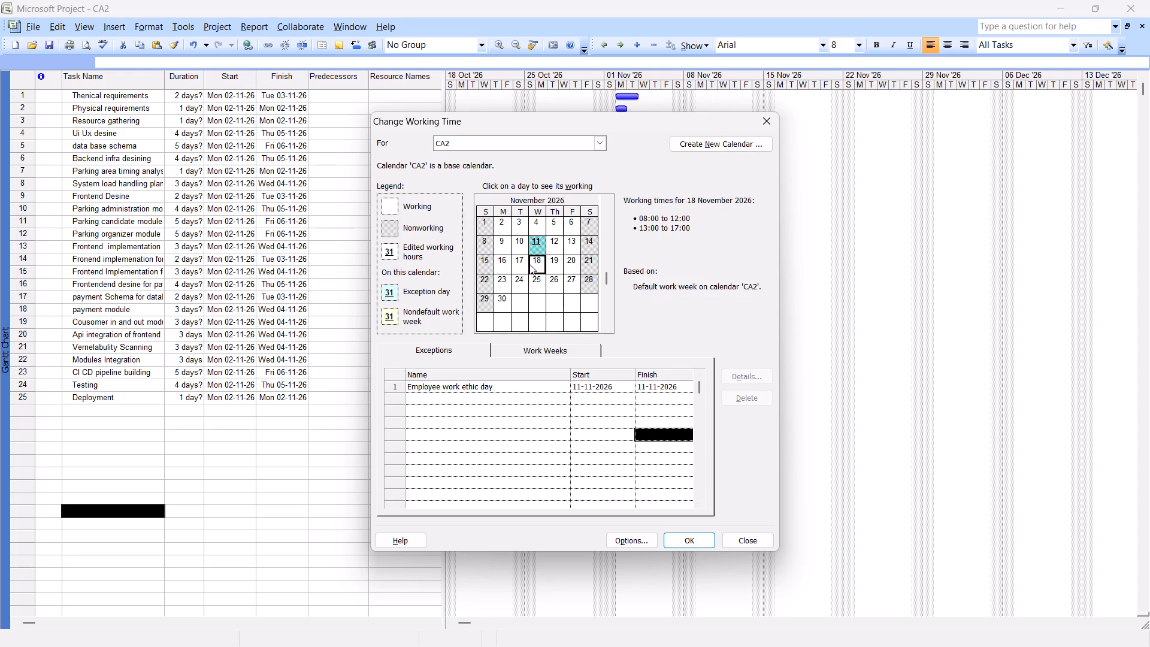
{"action": "left_click", "coordinate": [494, 222]}
{"action": "left_click", "coordinate": [533, 329]}
{"action": "left_click", "coordinate": [510, 352]}
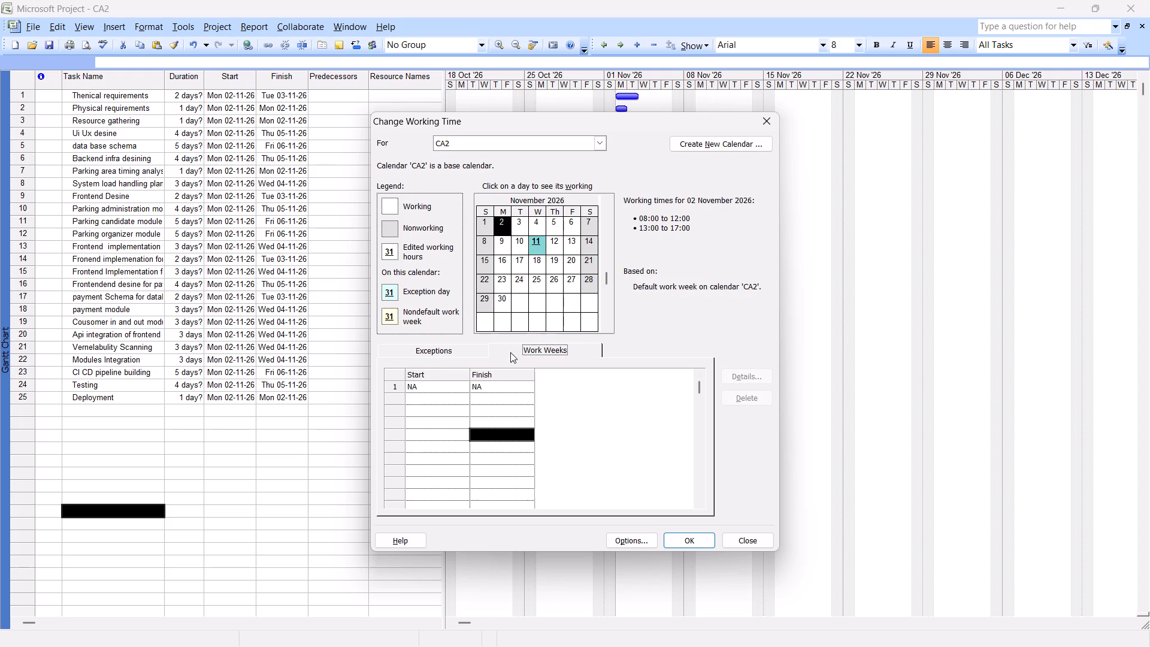
{"action": "left_click", "coordinate": [434, 398]}
{"action": "left_click", "coordinate": [434, 389]}
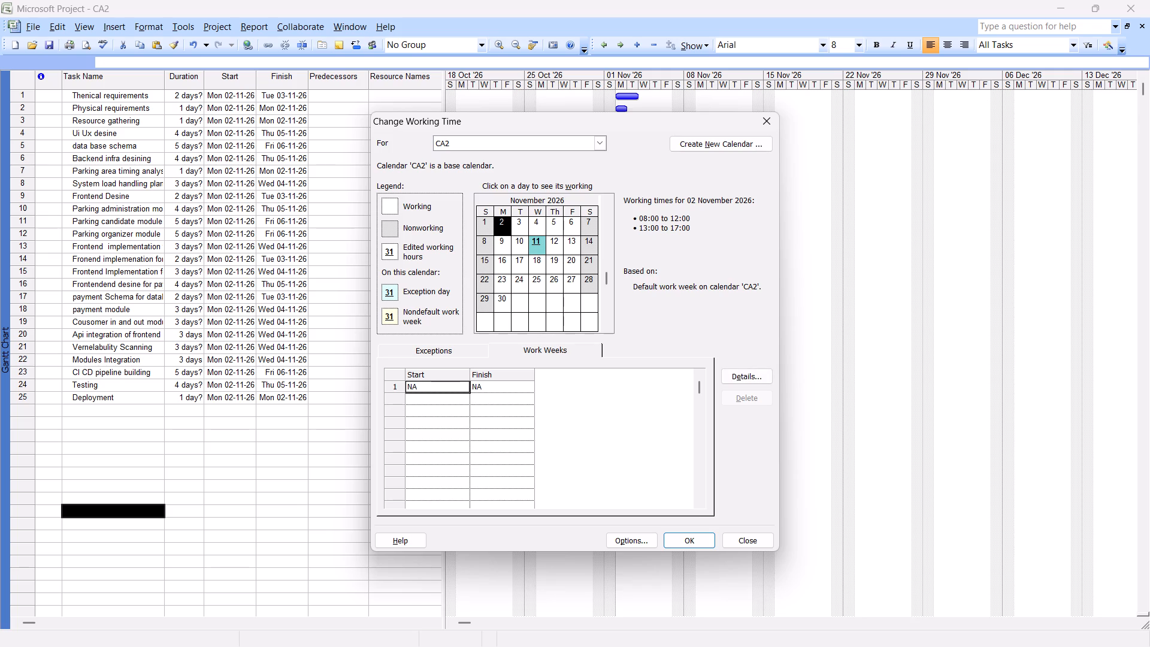
{"action": "left_click", "coordinate": [502, 228]}
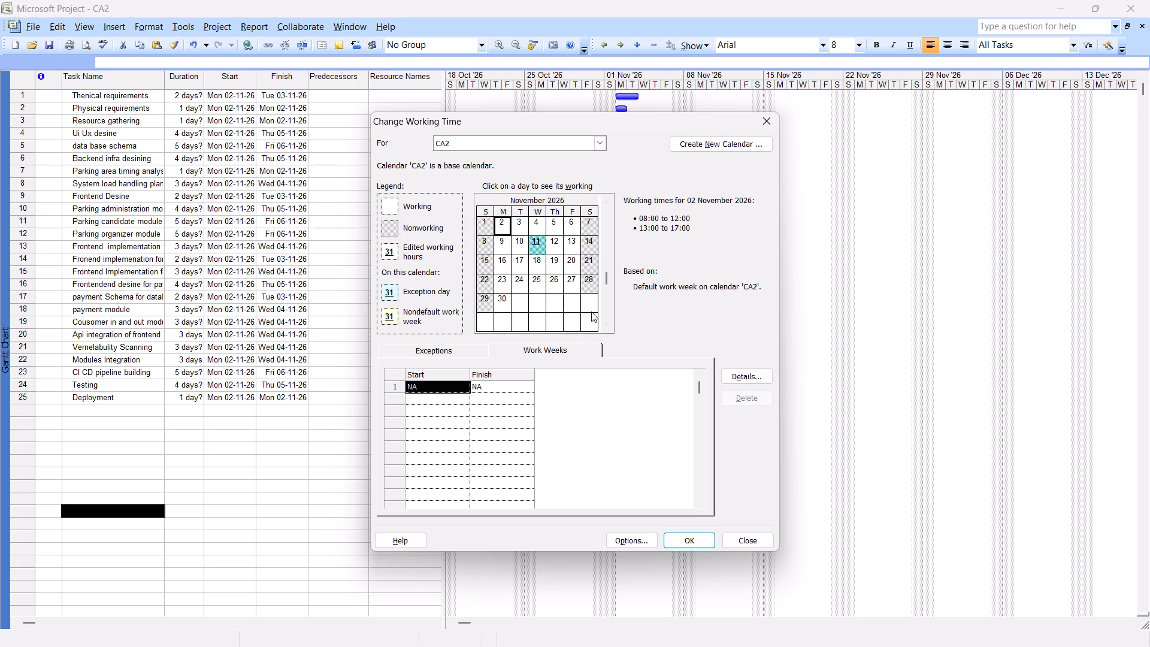
Set the week to start on Monday in the project's calendar options.
{"action": "left_click", "coordinate": [644, 533]}
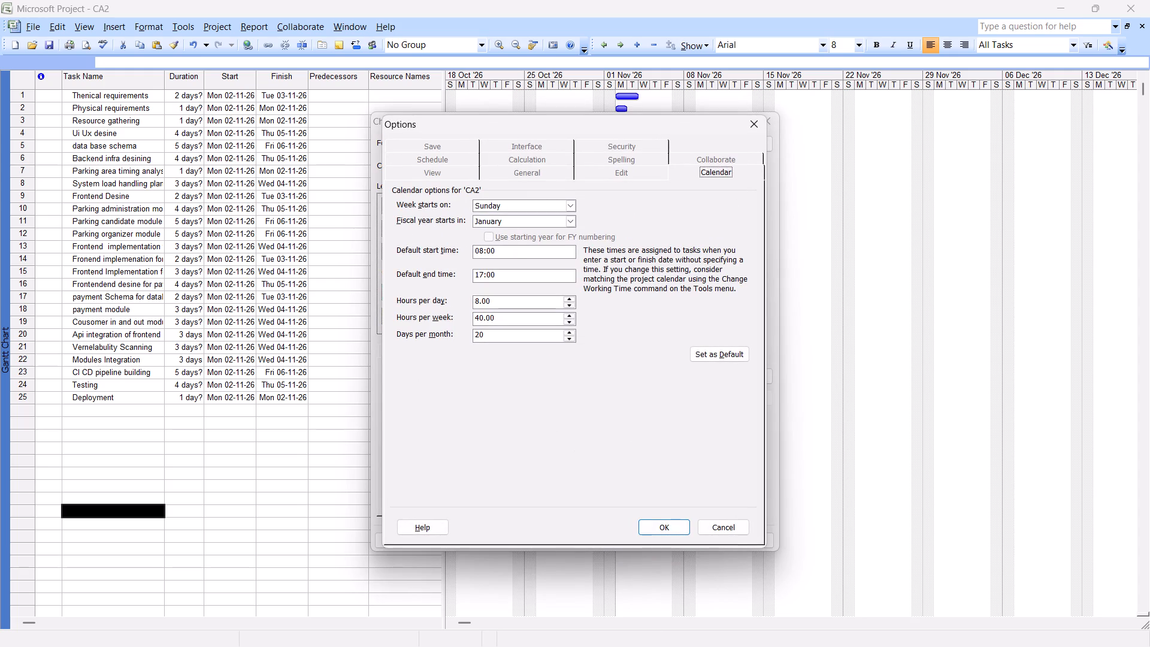
{"action": "left_click", "coordinate": [558, 206]}
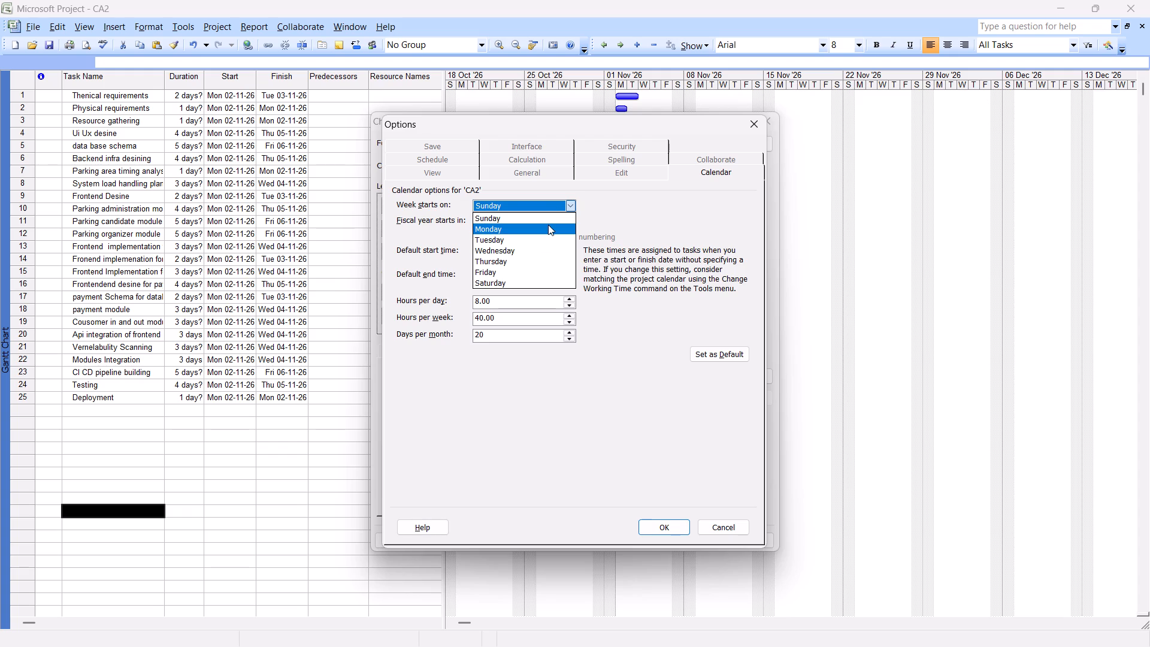
{"action": "left_click", "coordinate": [548, 225]}
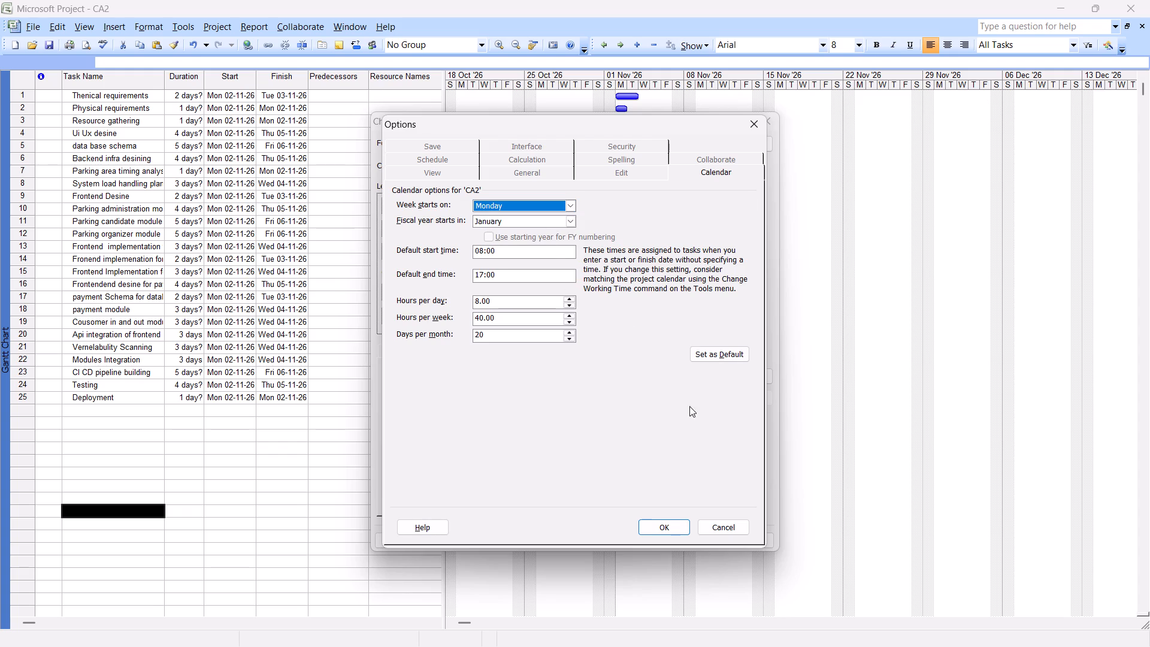
{"action": "left_click", "coordinate": [431, 162]}
{"action": "left_click", "coordinate": [431, 162]}
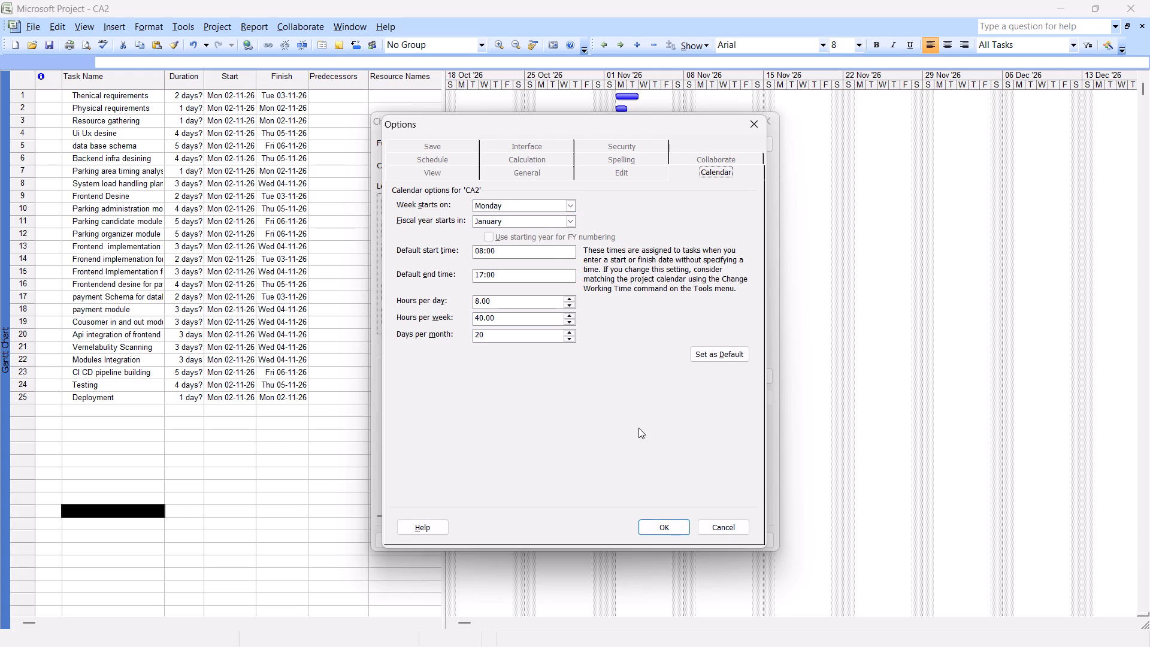
{"action": "left_click", "coordinate": [673, 528]}
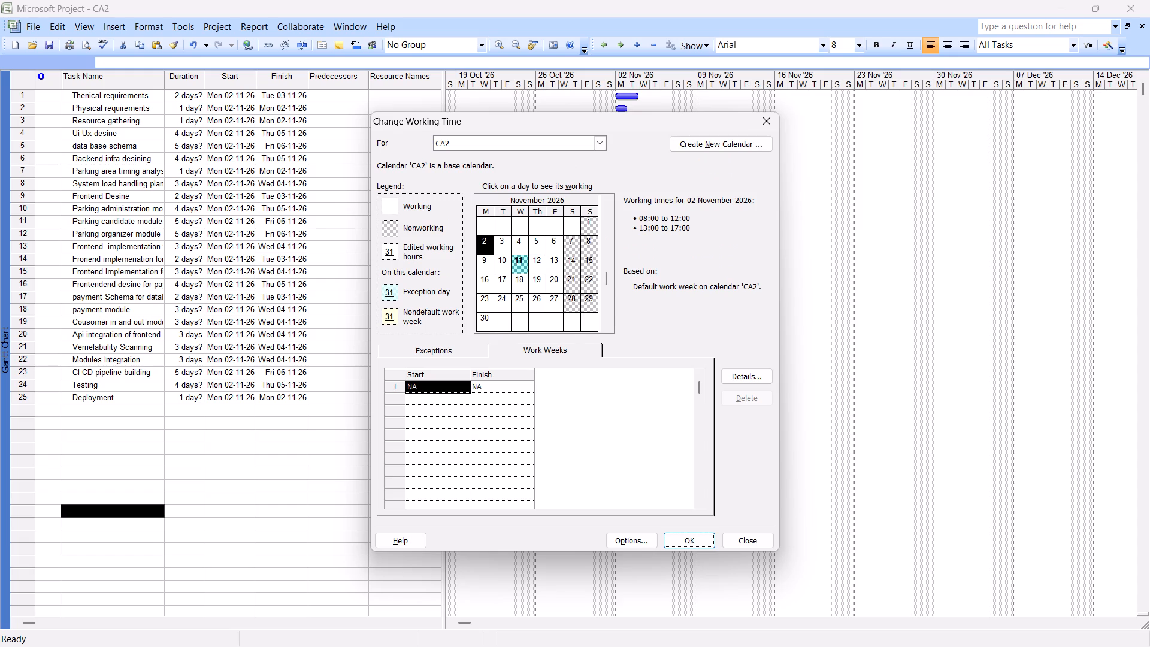
{"action": "left_click", "coordinate": [557, 278]}
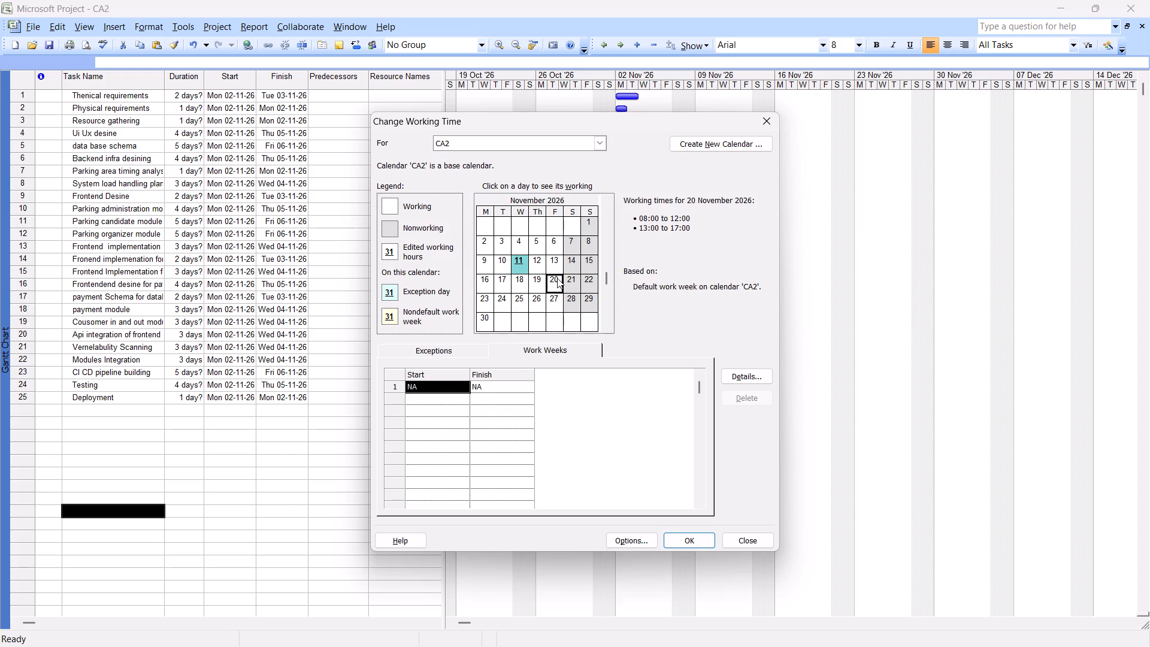
Close the working time settings of the CA2 calendar.
{"action": "left_click", "coordinate": [443, 394]}
{"action": "left_click", "coordinate": [443, 374]}
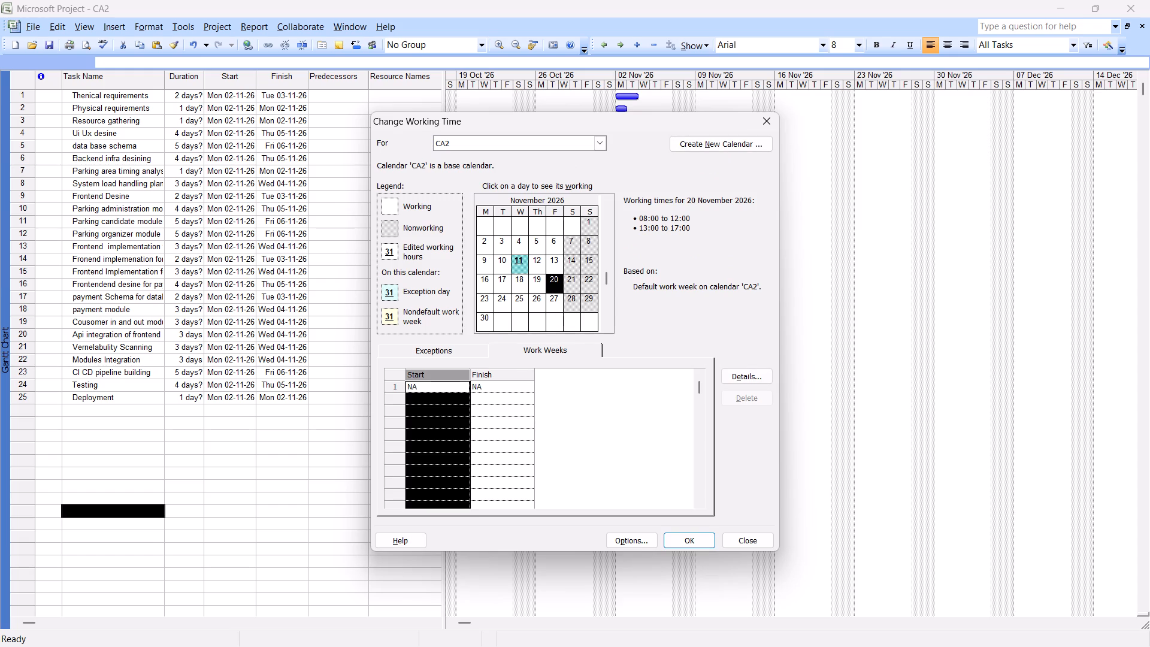
{"action": "left_click", "coordinate": [547, 399]}
{"action": "left_click", "coordinate": [607, 478]}
{"action": "left_click", "coordinate": [767, 128]}
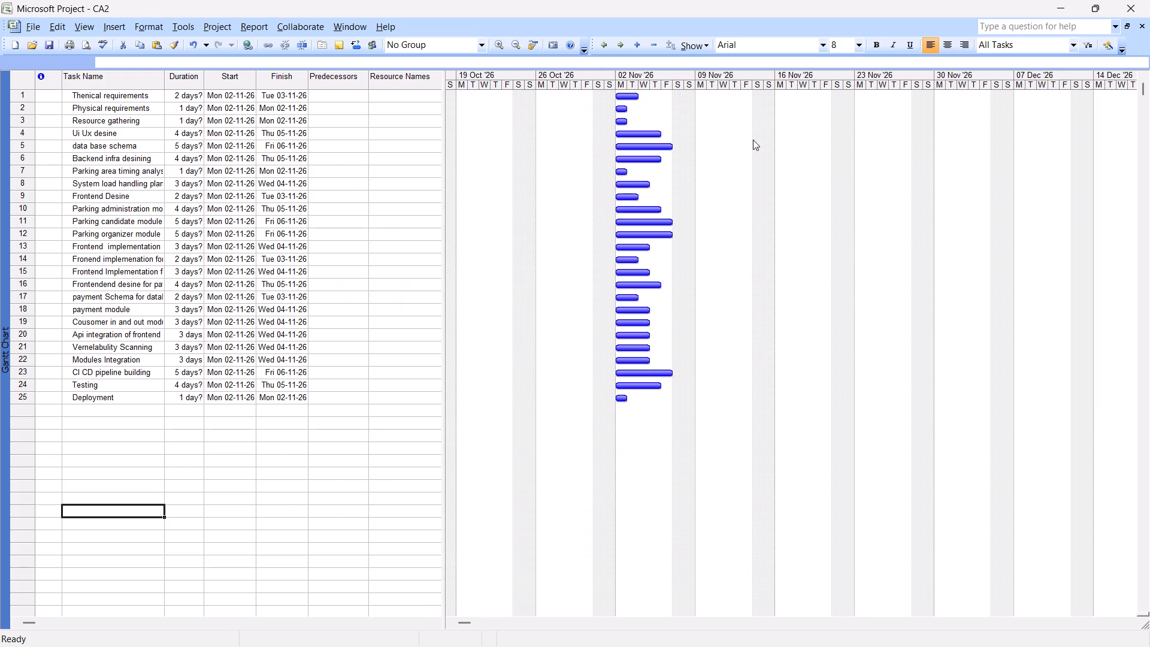
In the Network Diagram view, link Thenical requirements, Physical requirements, Resource gathering and Ui Ux desine in sequence.
{"action": "left_click", "coordinate": [89, 26]}
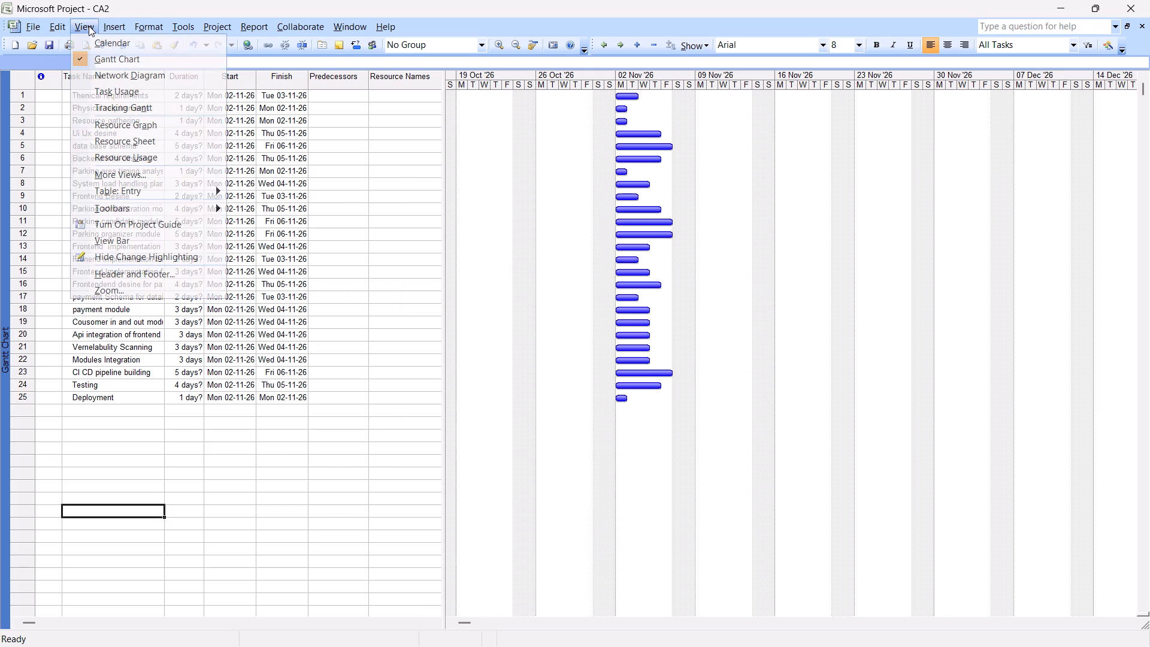
{"action": "left_click", "coordinate": [95, 75]}
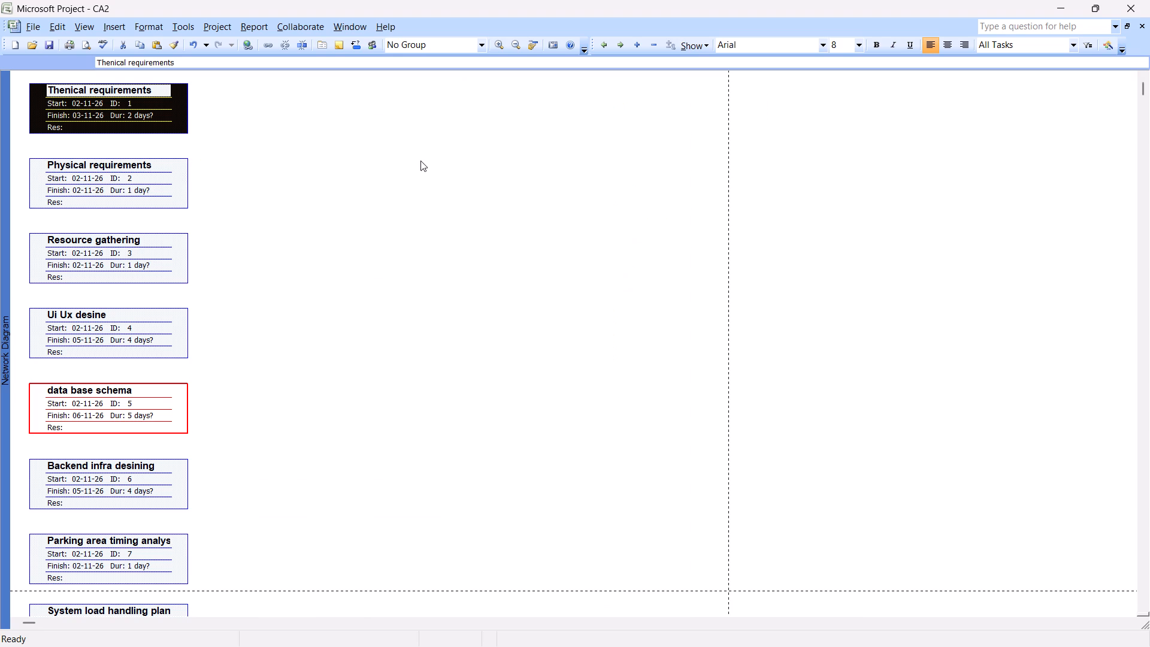
{"action": "left_click_drag", "start_coordinate": [181, 103], "coordinate": [163, 185]}
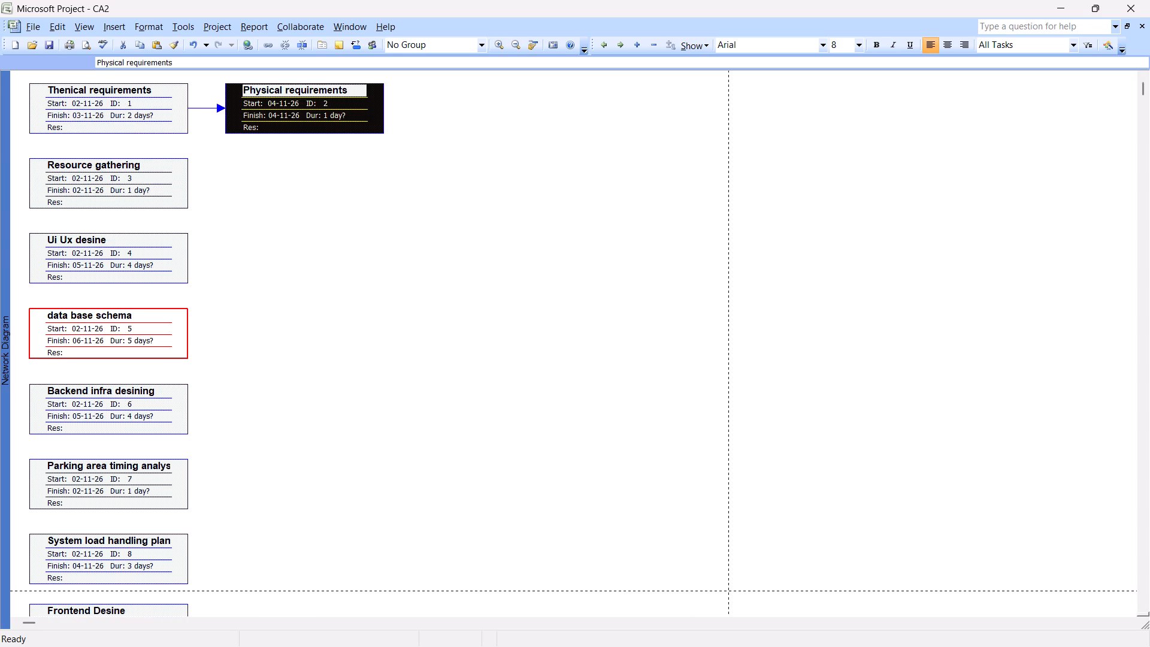
{"action": "left_click_drag", "start_coordinate": [378, 104], "coordinate": [152, 179]}
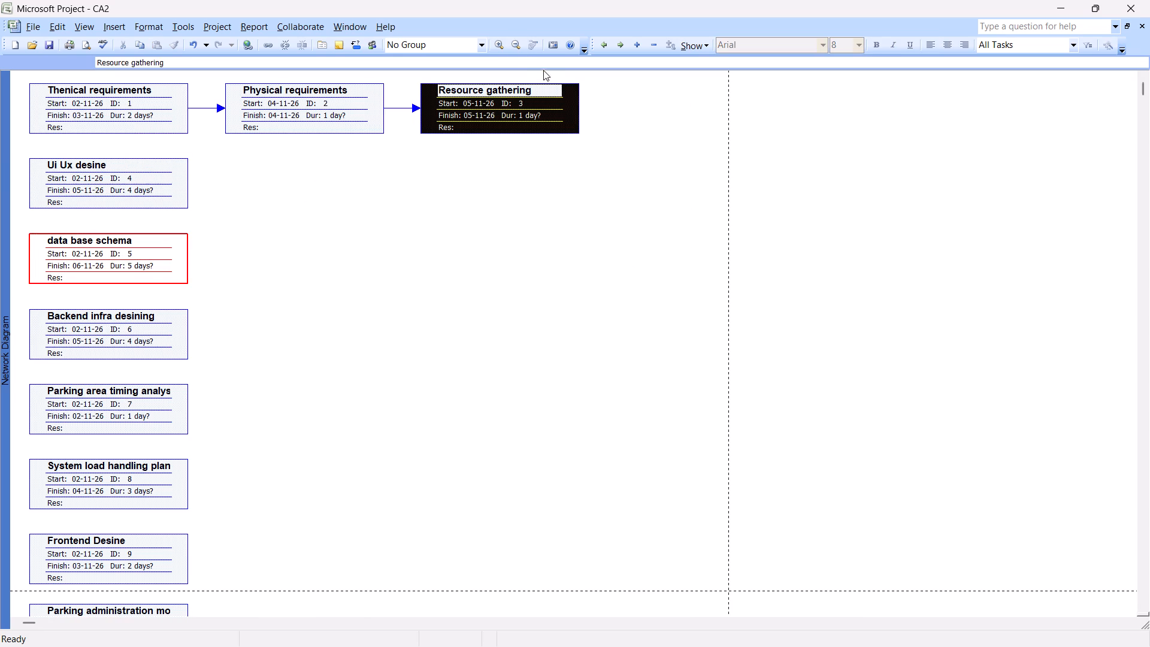
{"action": "left_click_drag", "start_coordinate": [579, 105], "coordinate": [156, 180]}
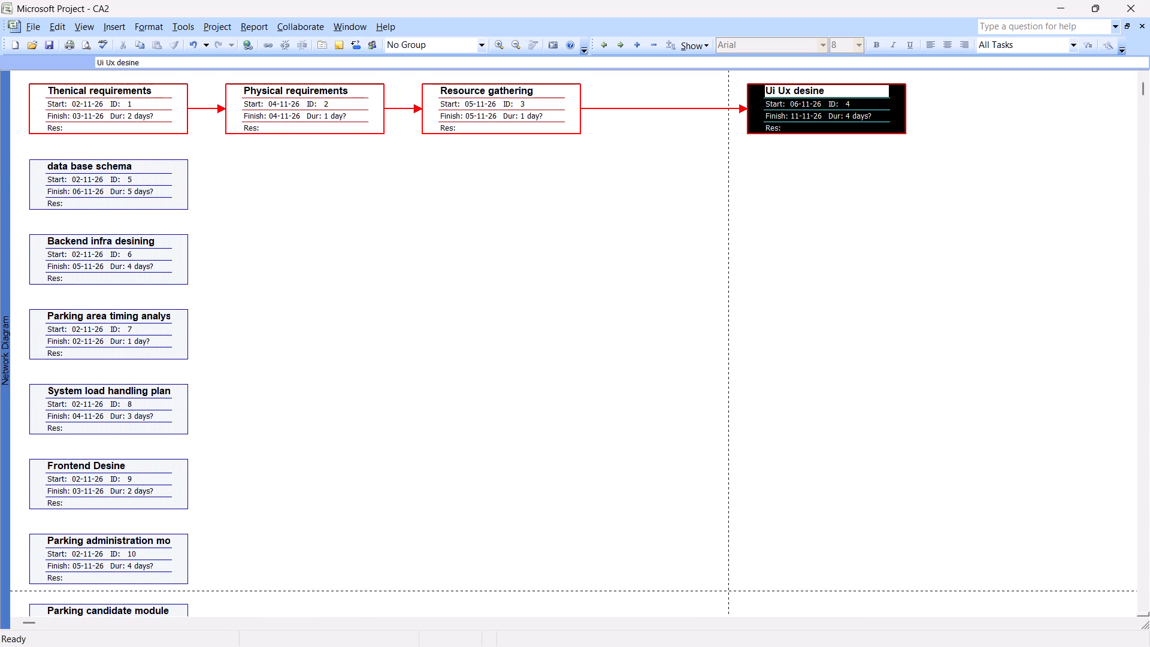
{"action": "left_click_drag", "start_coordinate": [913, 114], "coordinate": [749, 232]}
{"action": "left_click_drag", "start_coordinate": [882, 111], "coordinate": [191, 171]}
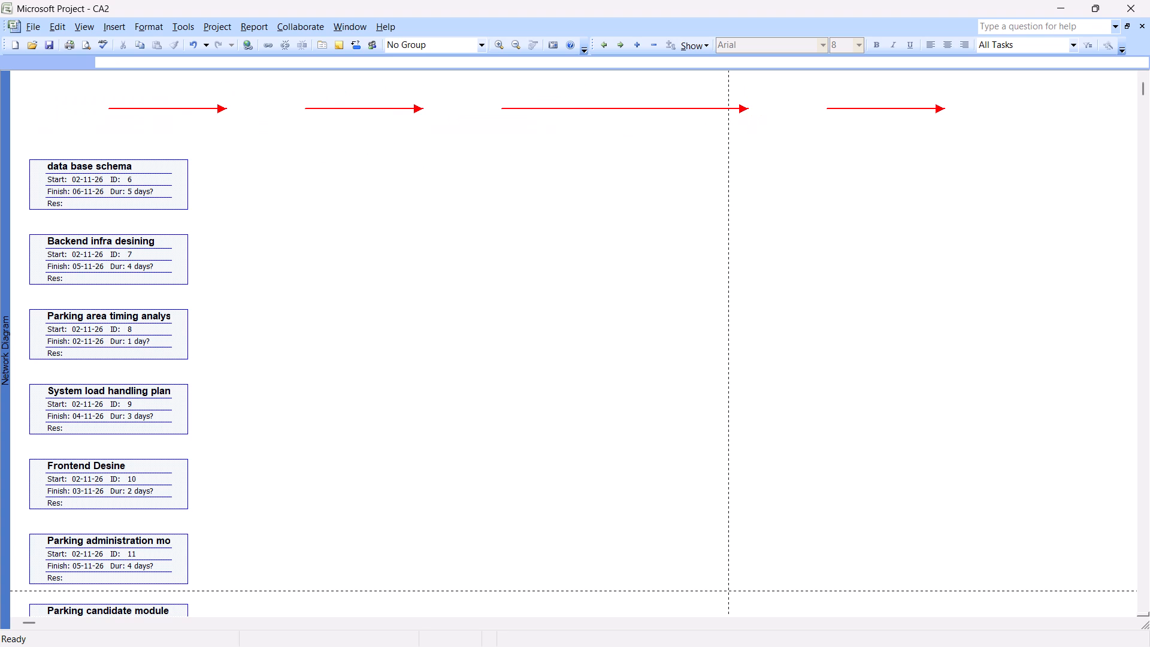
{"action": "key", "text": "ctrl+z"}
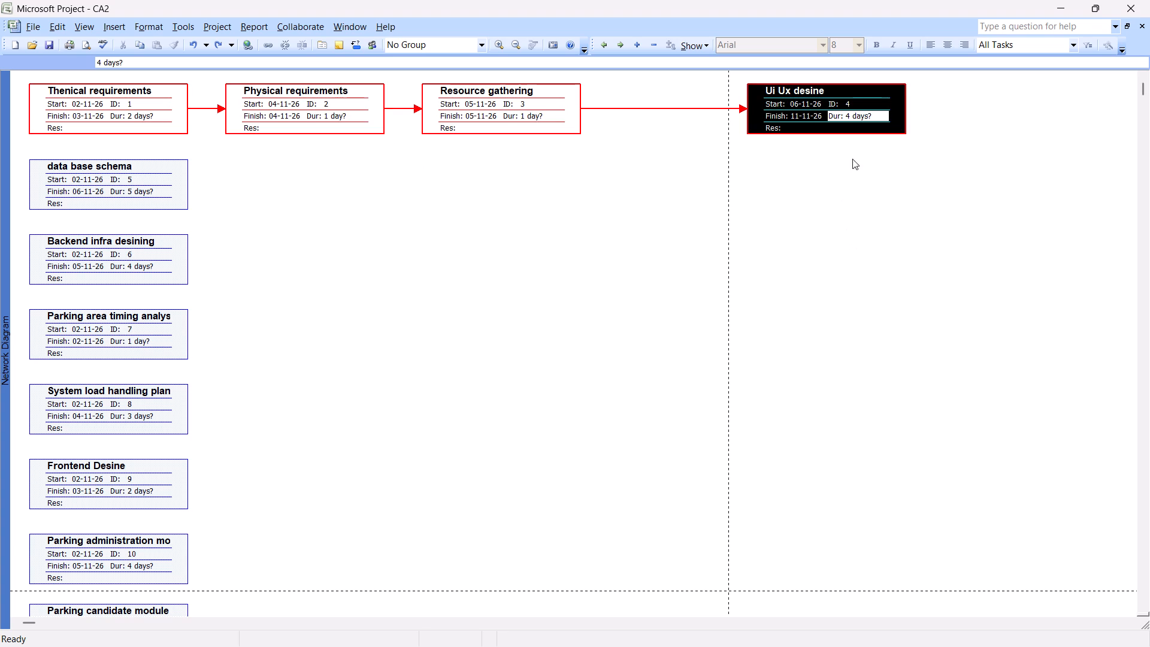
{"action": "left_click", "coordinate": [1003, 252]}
Extend the dependency chain from Ui Ux desine to data base schema, and from there to Backend infra desining.
{"action": "left_click_drag", "start_coordinate": [901, 111], "coordinate": [150, 188]}
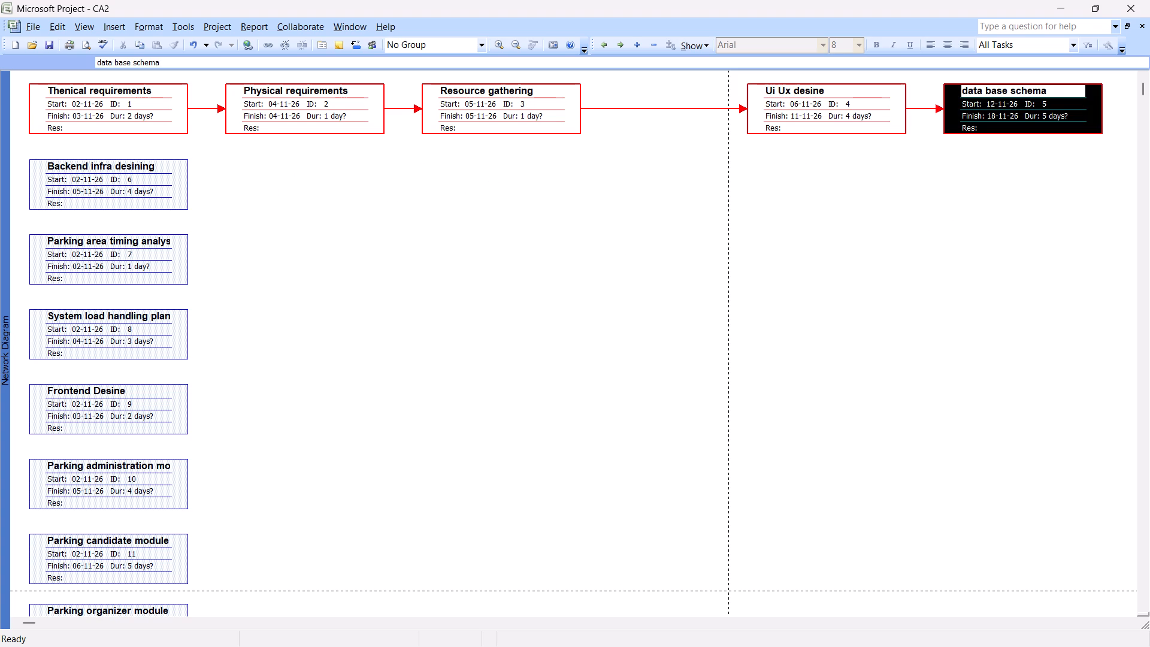
{"action": "left_click_drag", "start_coordinate": [1097, 116], "coordinate": [293, 131]}
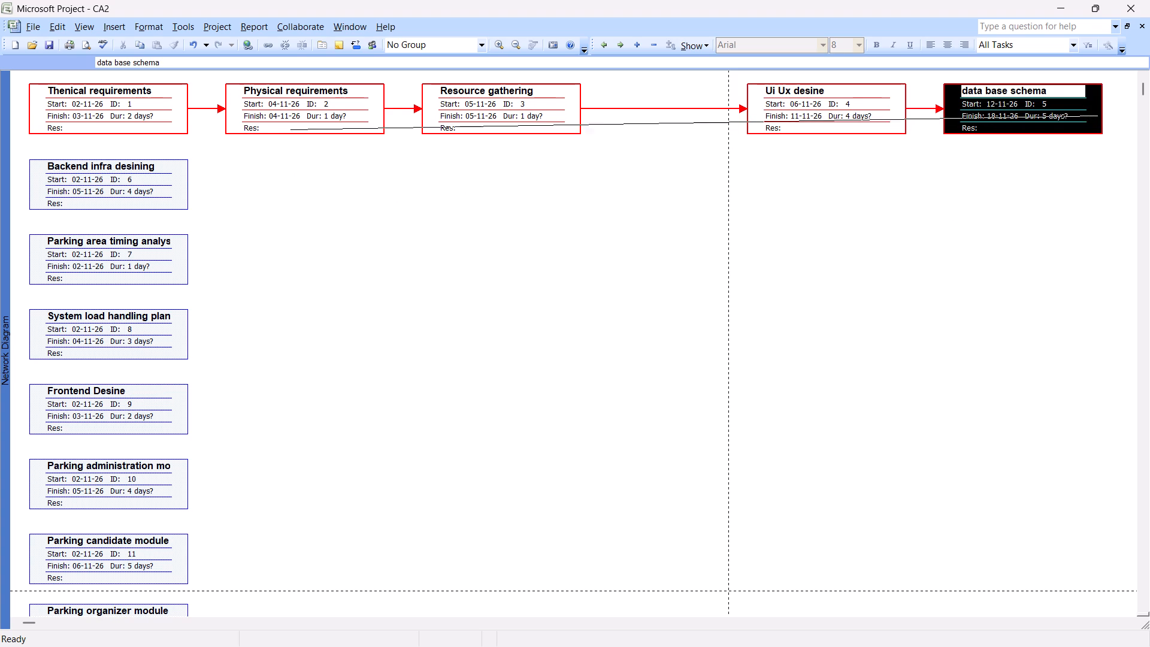
{"action": "left_click_drag", "start_coordinate": [293, 131], "coordinate": [183, 172]}
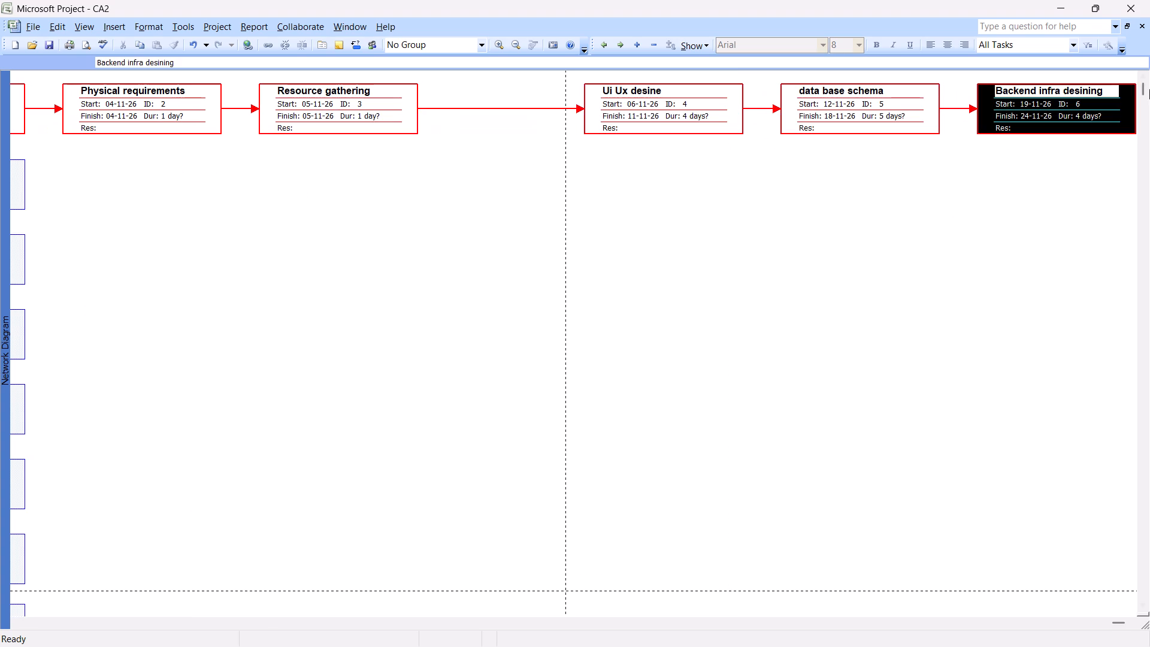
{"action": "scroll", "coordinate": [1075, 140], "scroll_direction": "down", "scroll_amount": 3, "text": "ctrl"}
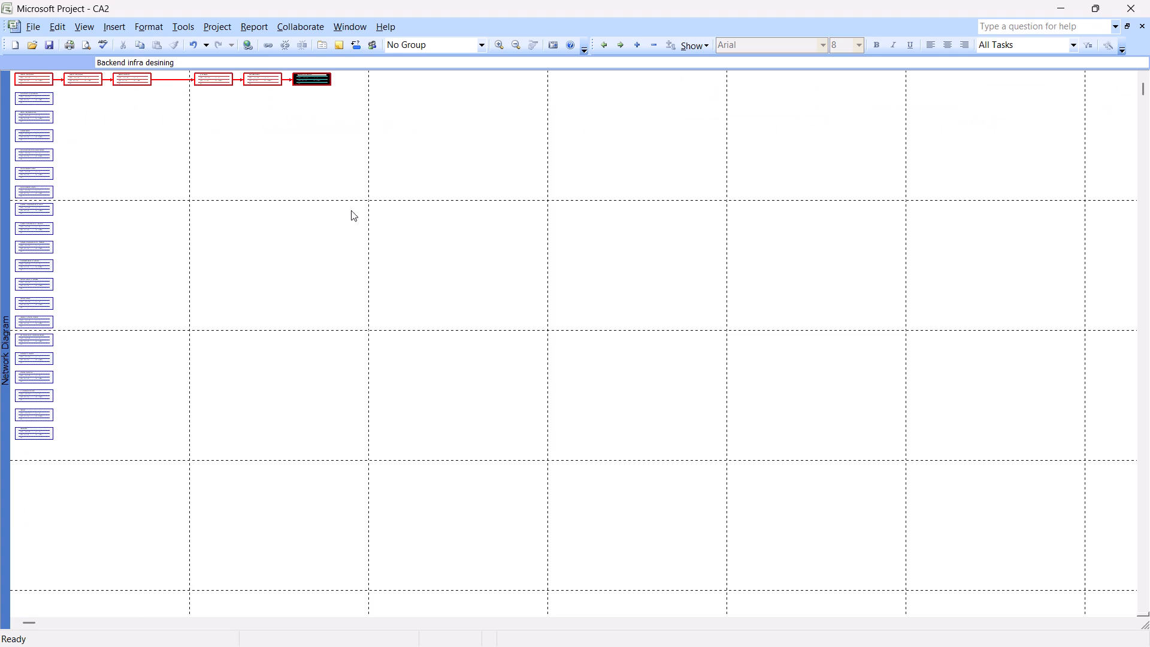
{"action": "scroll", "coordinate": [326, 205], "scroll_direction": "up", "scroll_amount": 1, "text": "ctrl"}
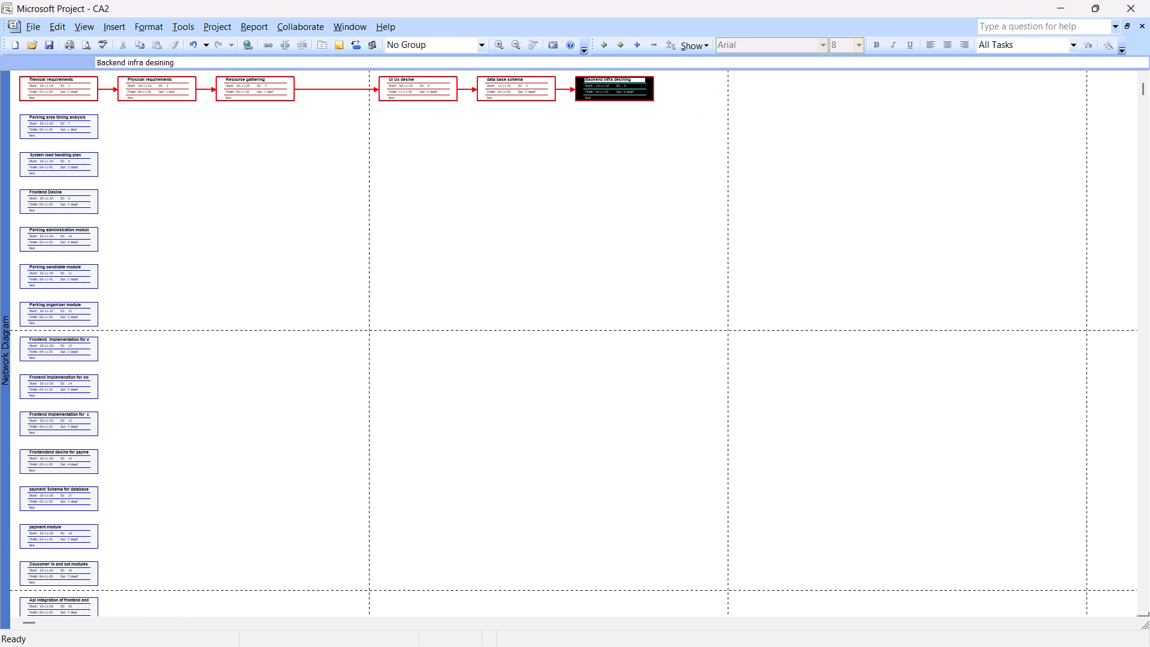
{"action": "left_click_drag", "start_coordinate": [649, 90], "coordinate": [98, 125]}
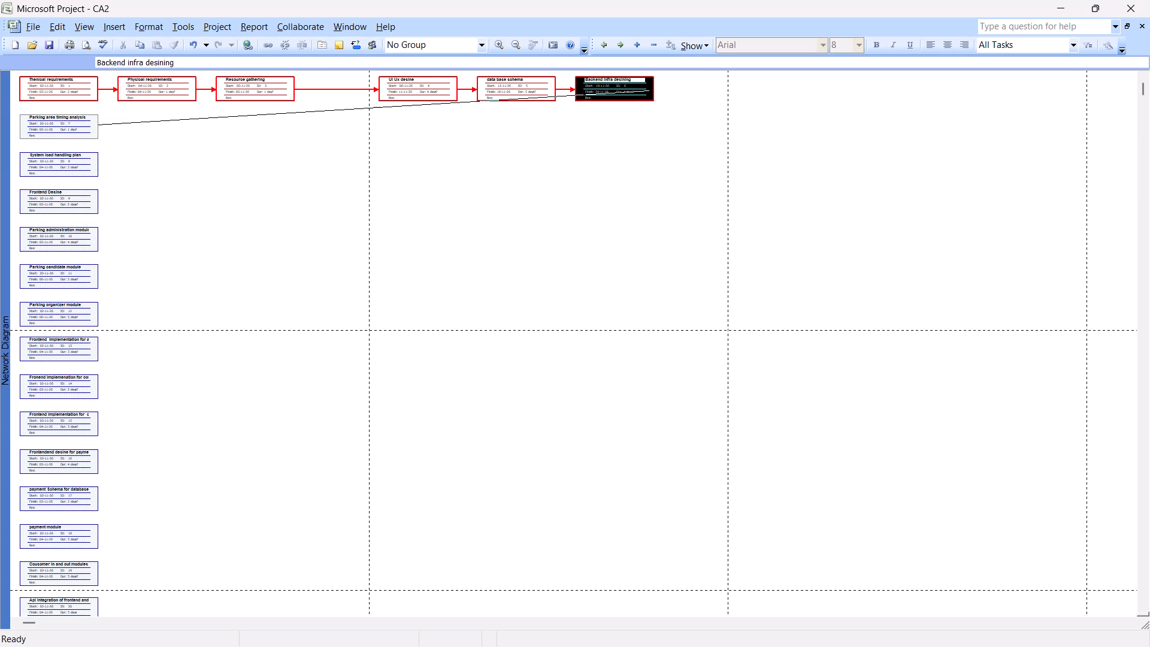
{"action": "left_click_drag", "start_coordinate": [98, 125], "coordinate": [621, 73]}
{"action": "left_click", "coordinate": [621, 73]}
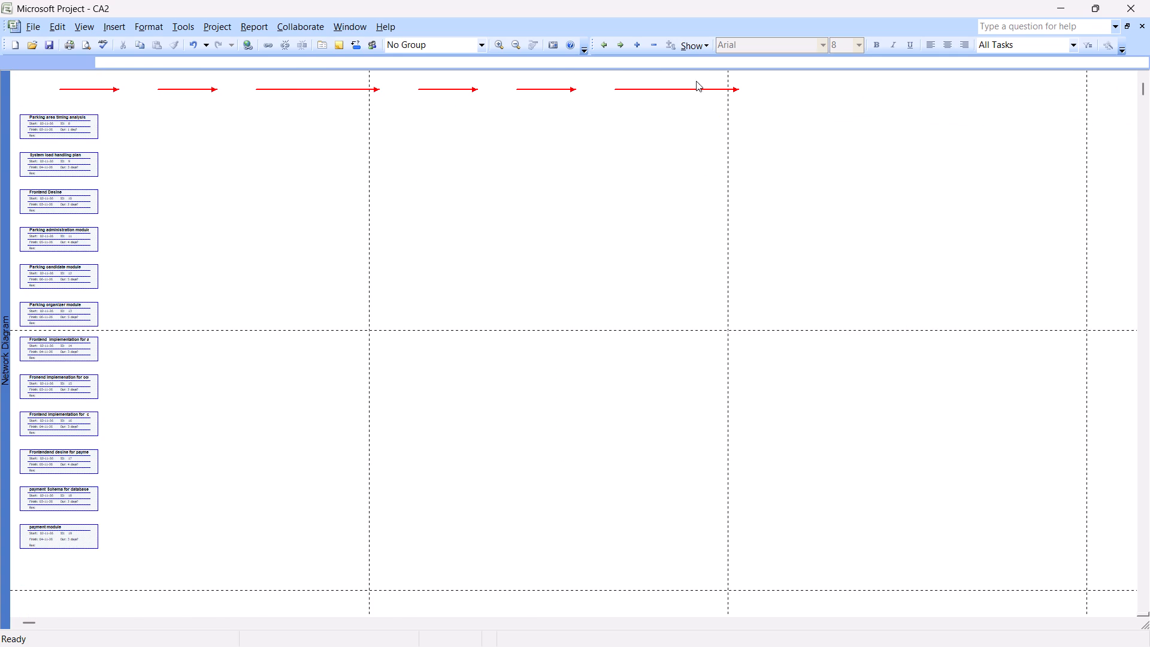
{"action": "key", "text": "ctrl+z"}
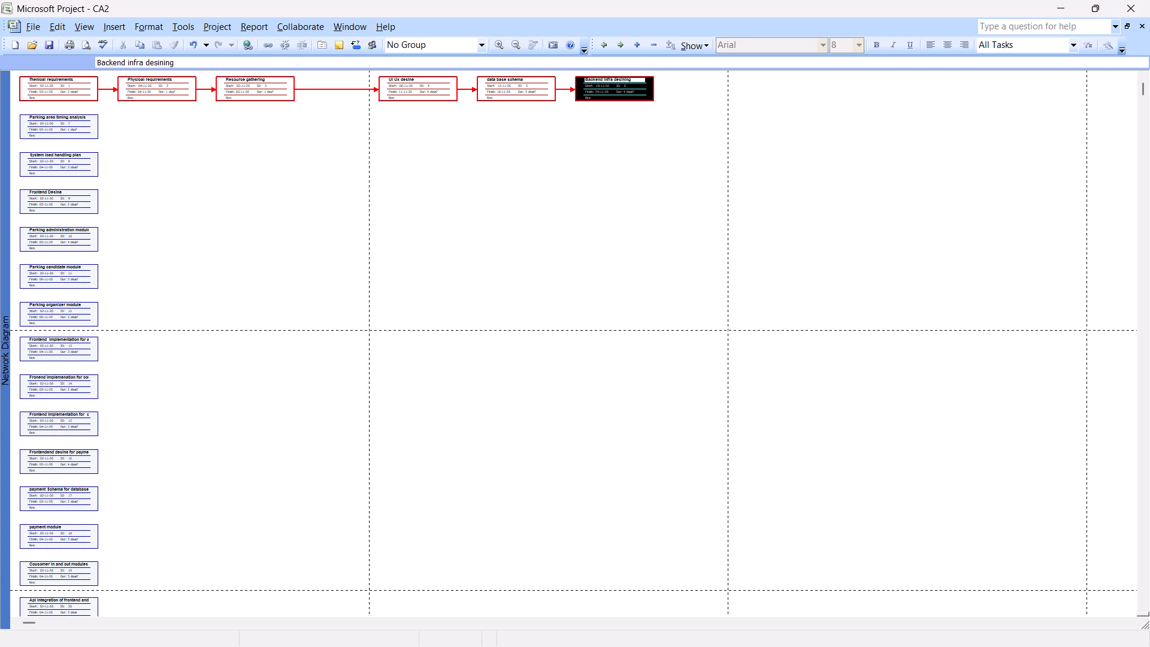
Link data base schema as predecessor to Parking area timing analysis, System load handling plan and Frontend Desine.
{"action": "left_click_drag", "start_coordinate": [554, 86], "coordinate": [48, 134]}
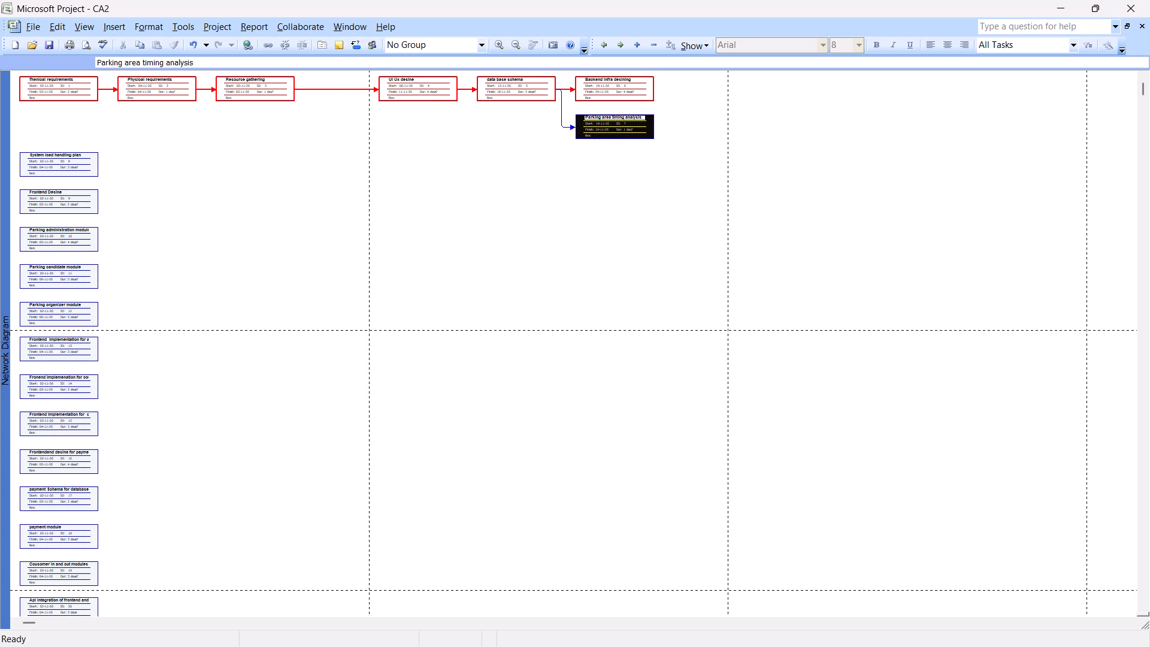
{"action": "left_click_drag", "start_coordinate": [553, 92], "coordinate": [117, 228]}
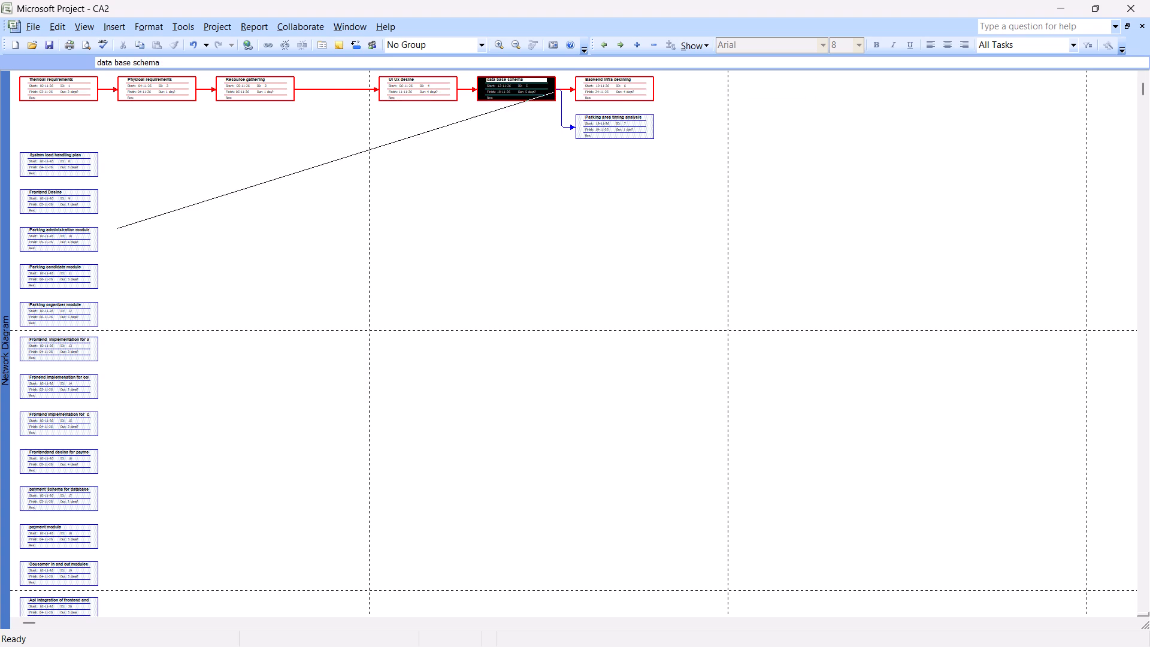
{"action": "left_click_drag", "start_coordinate": [117, 228], "coordinate": [83, 166]}
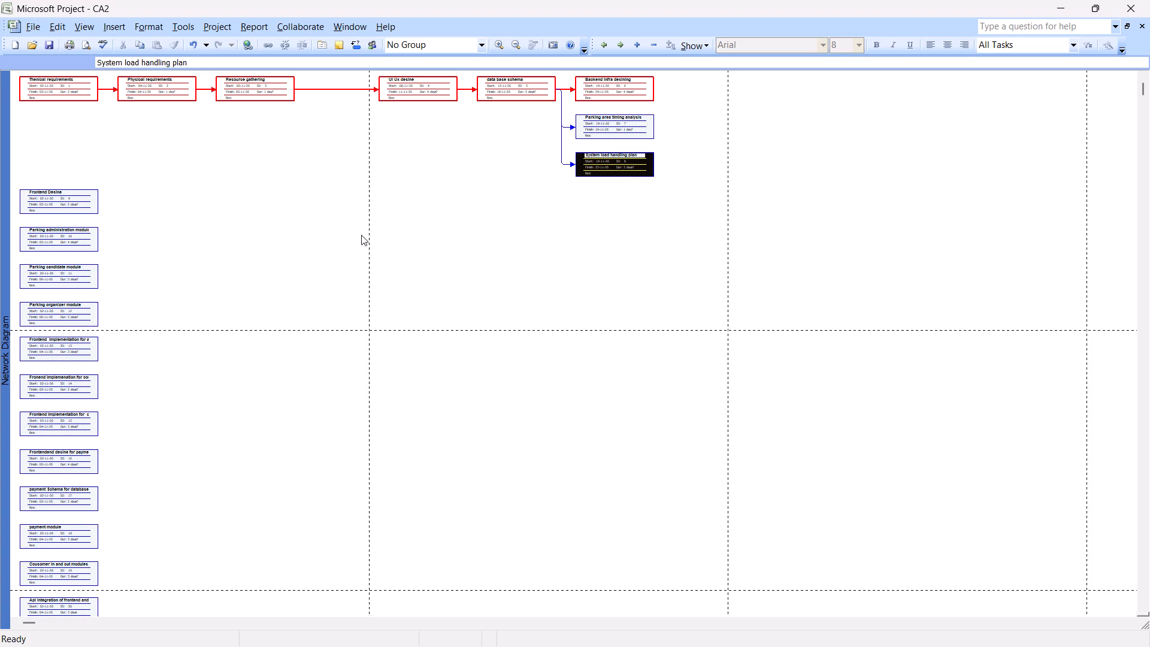
{"action": "left_click_drag", "start_coordinate": [552, 89], "coordinate": [141, 313]}
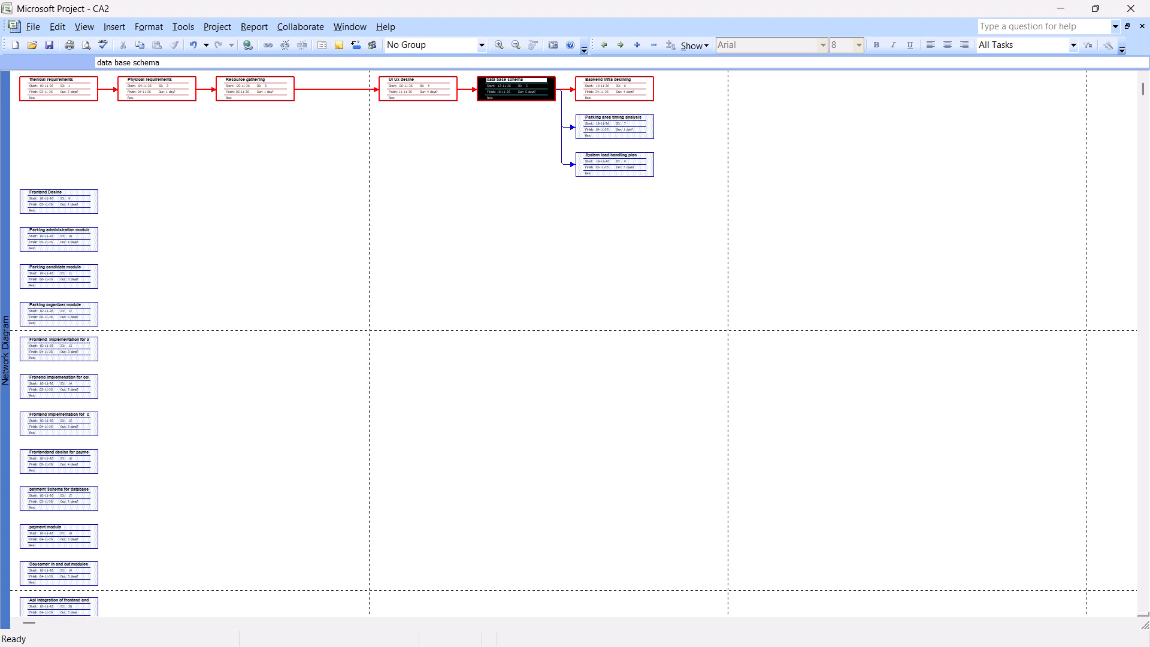
{"action": "left_click_drag", "start_coordinate": [141, 313], "coordinate": [64, 208]}
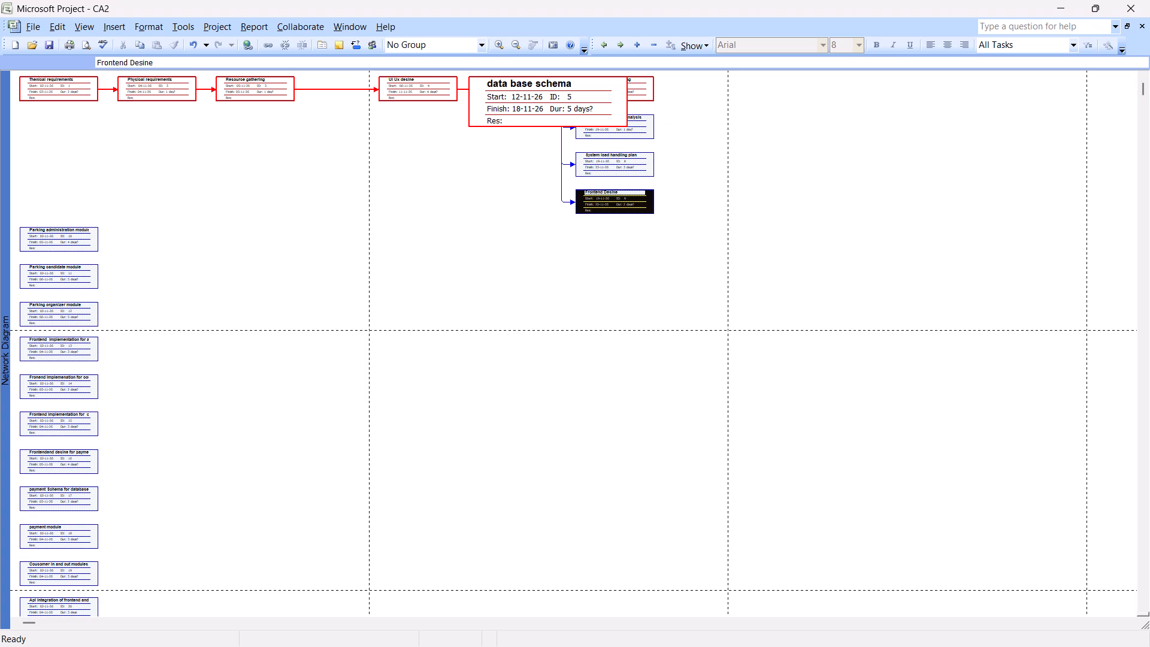
Link Backend infra desining as predecessor to the Parking administration, Parking candidate and Parking organizer module tasks.
{"action": "left_click_drag", "start_coordinate": [650, 85], "coordinate": [719, 237]}
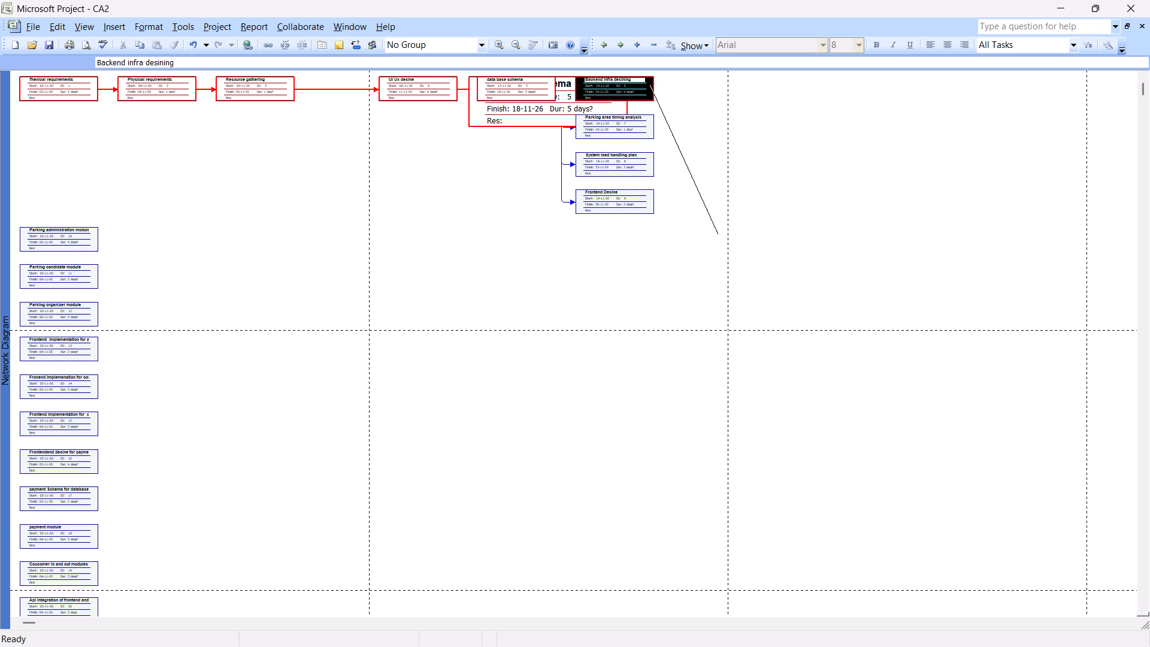
{"action": "left_click_drag", "start_coordinate": [719, 237], "coordinate": [93, 232]}
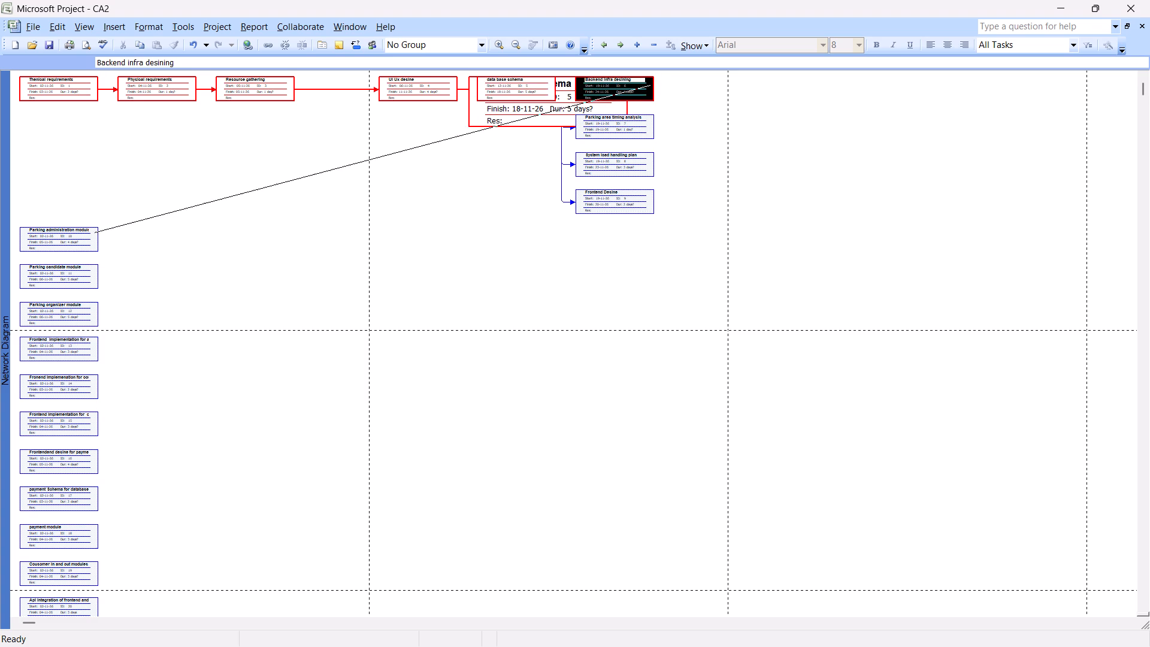
{"action": "left_click_drag", "start_coordinate": [93, 232], "coordinate": [92, 232]}
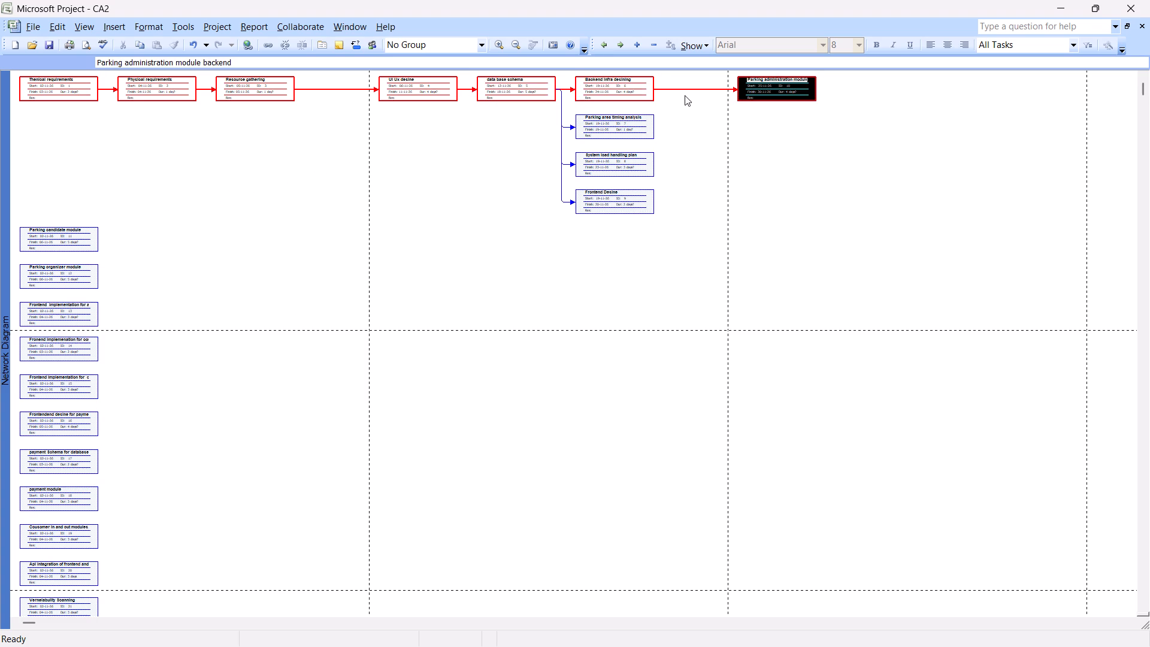
{"action": "left_click_drag", "start_coordinate": [649, 90], "coordinate": [111, 216]}
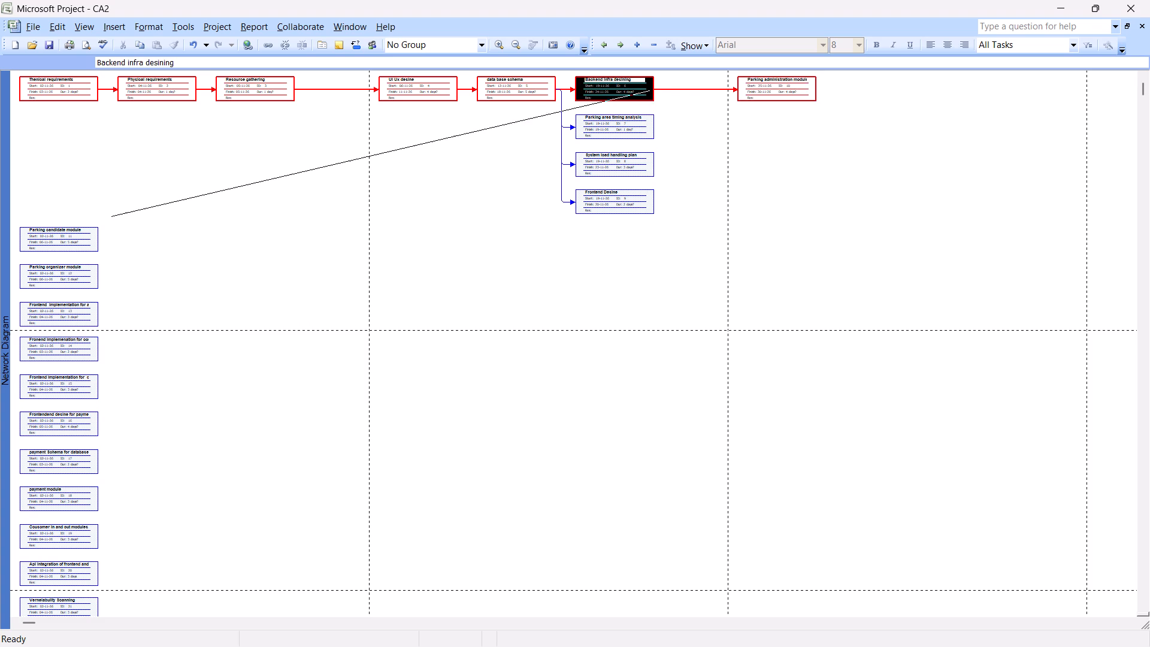
{"action": "left_click_drag", "start_coordinate": [111, 216], "coordinate": [71, 230]}
{"action": "left_click_drag", "start_coordinate": [650, 86], "coordinate": [58, 278]}
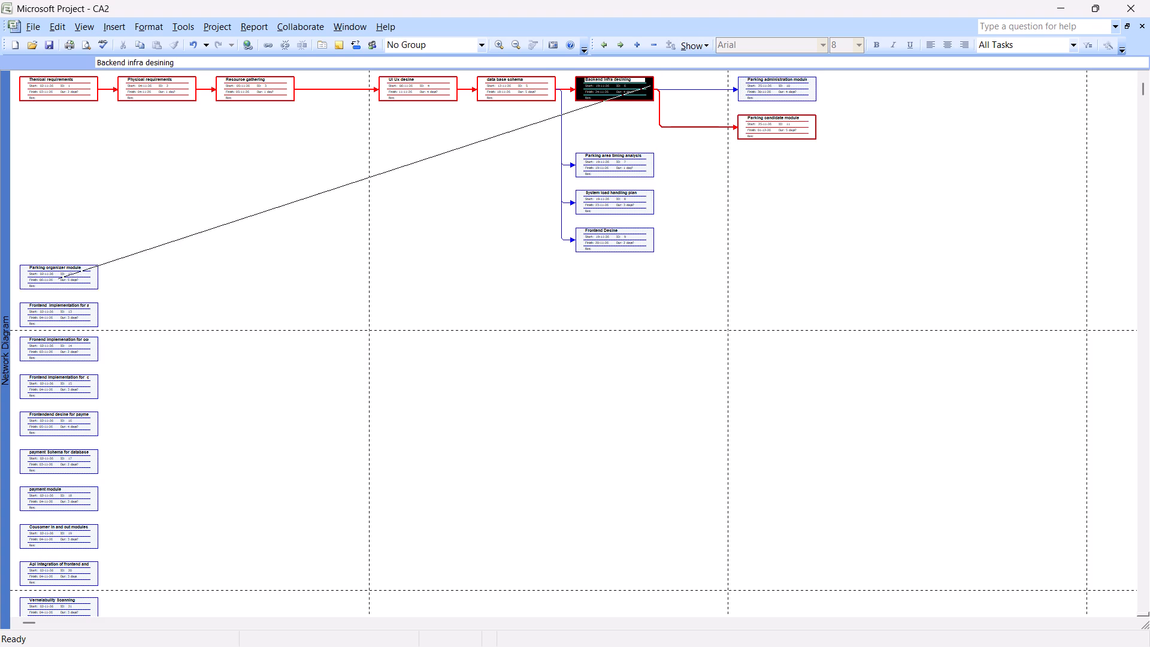
{"action": "left_click_drag", "start_coordinate": [58, 278], "coordinate": [64, 277]}
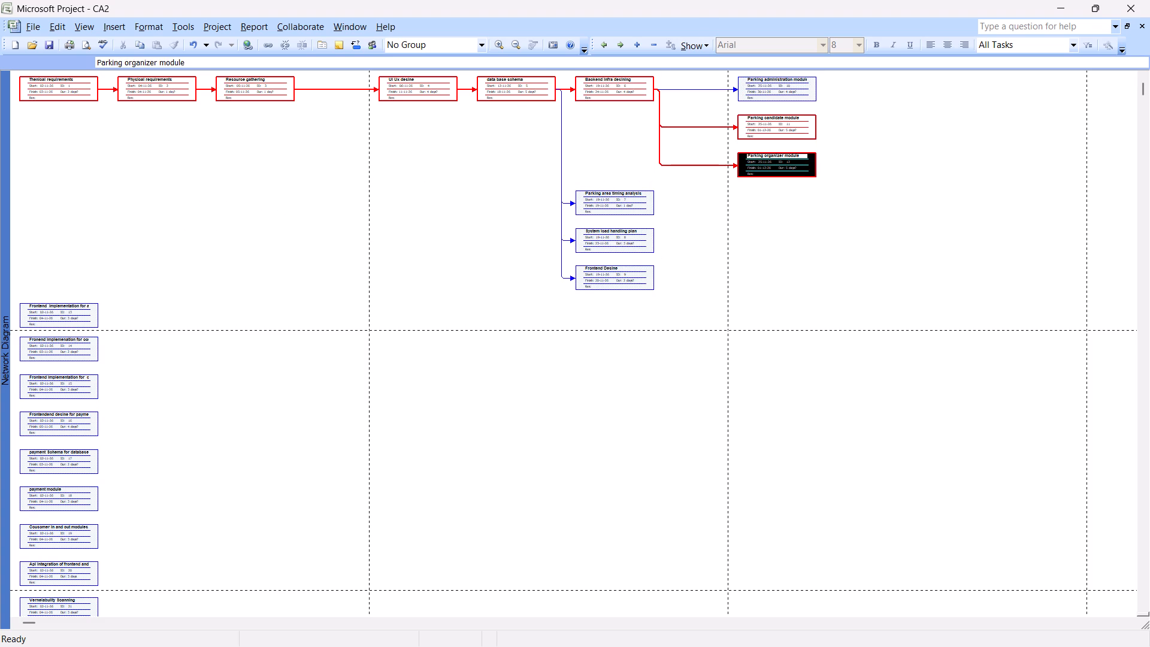
Link Frontend Desine as predecessor to the Frontend implementation task 13 and to Fronend implemenation for coustomer.
{"action": "left_click_drag", "start_coordinate": [649, 279], "coordinate": [89, 312]}
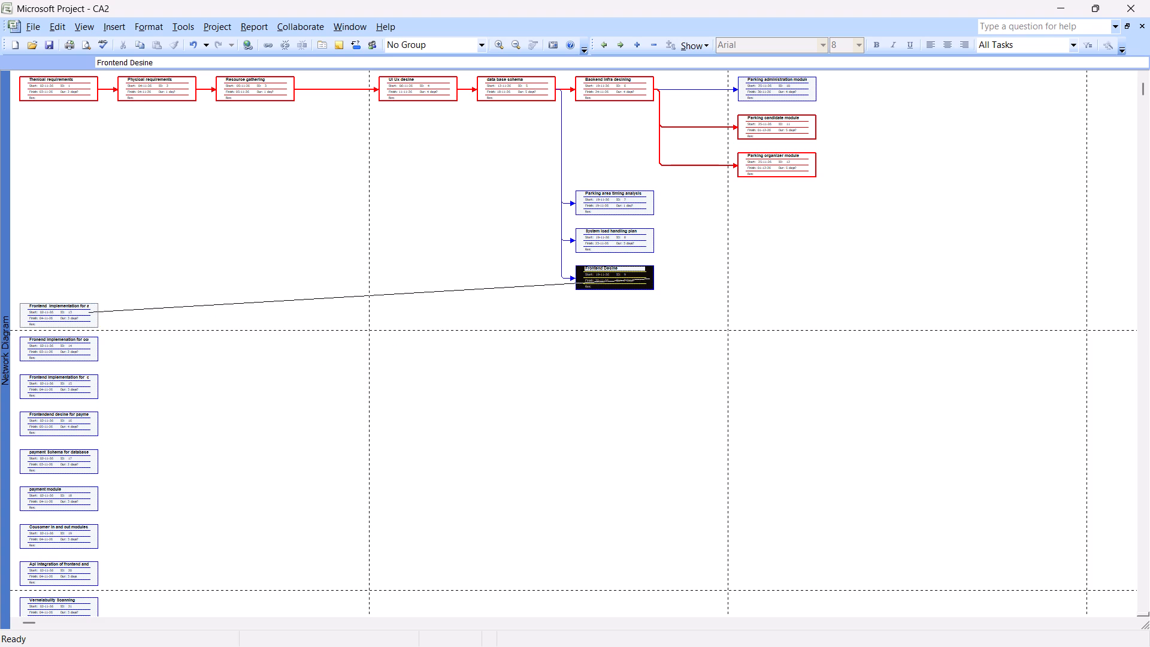
{"action": "left_click_drag", "start_coordinate": [89, 312], "coordinate": [80, 312]}
{"action": "left_click_drag", "start_coordinate": [646, 274], "coordinate": [187, 342]}
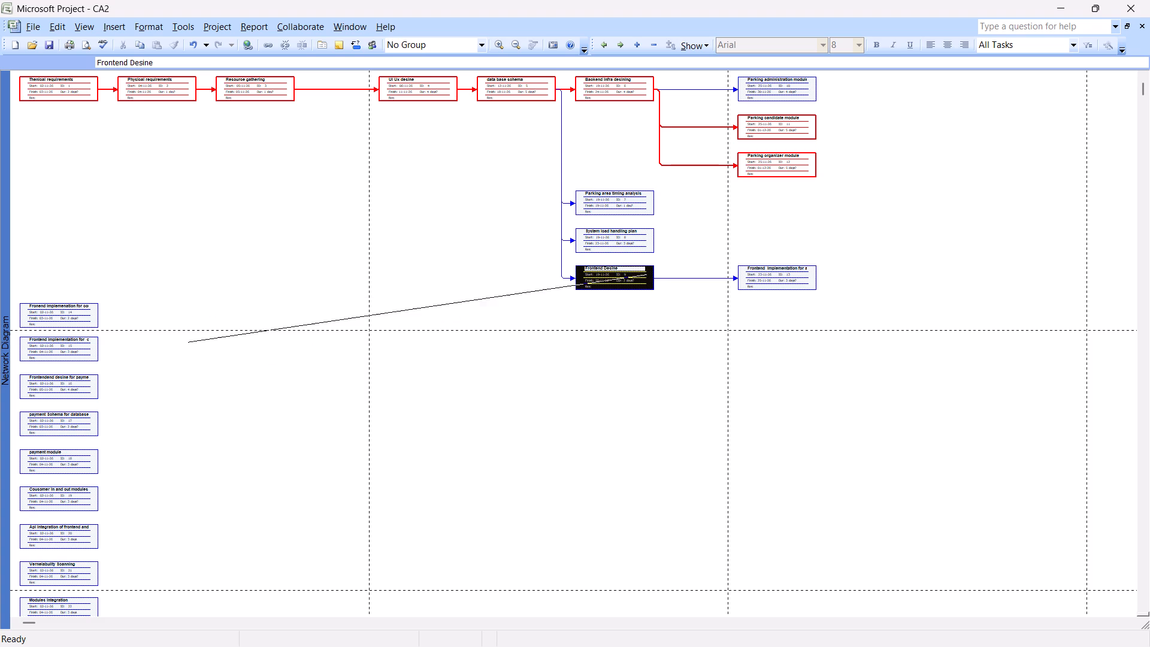
{"action": "left_click_drag", "start_coordinate": [187, 342], "coordinate": [83, 313]}
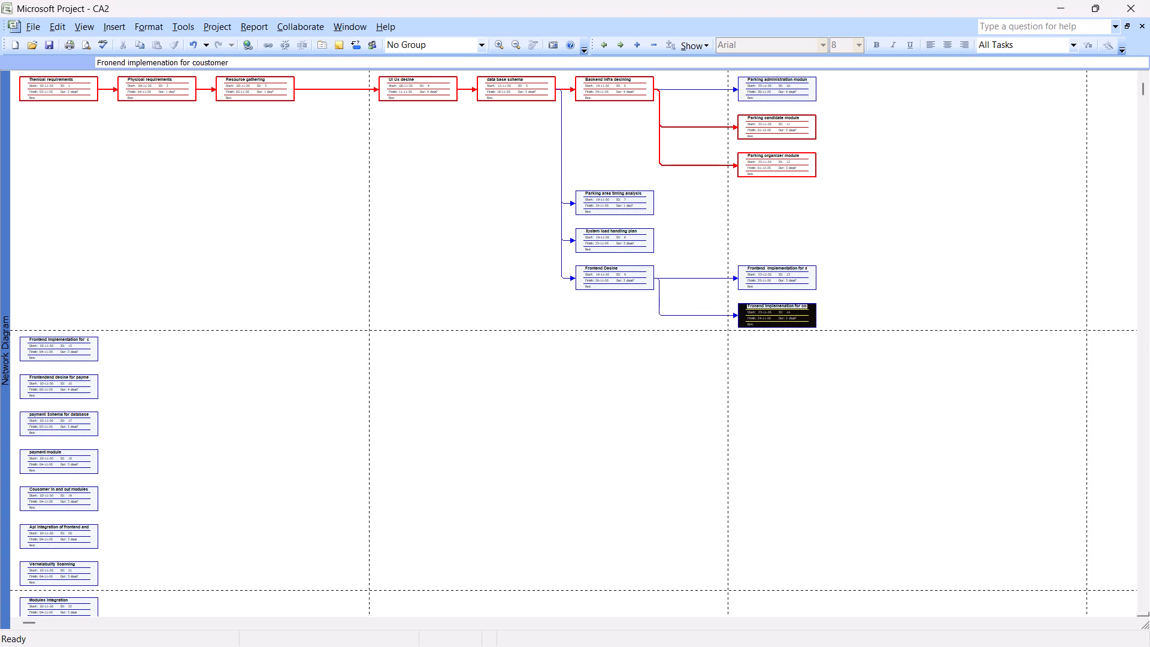
Link Frontend Desine as predecessor to Frontend Implementation for organizer and Frontendend desine for payment.
{"action": "left_click_drag", "start_coordinate": [644, 279], "coordinate": [87, 353]}
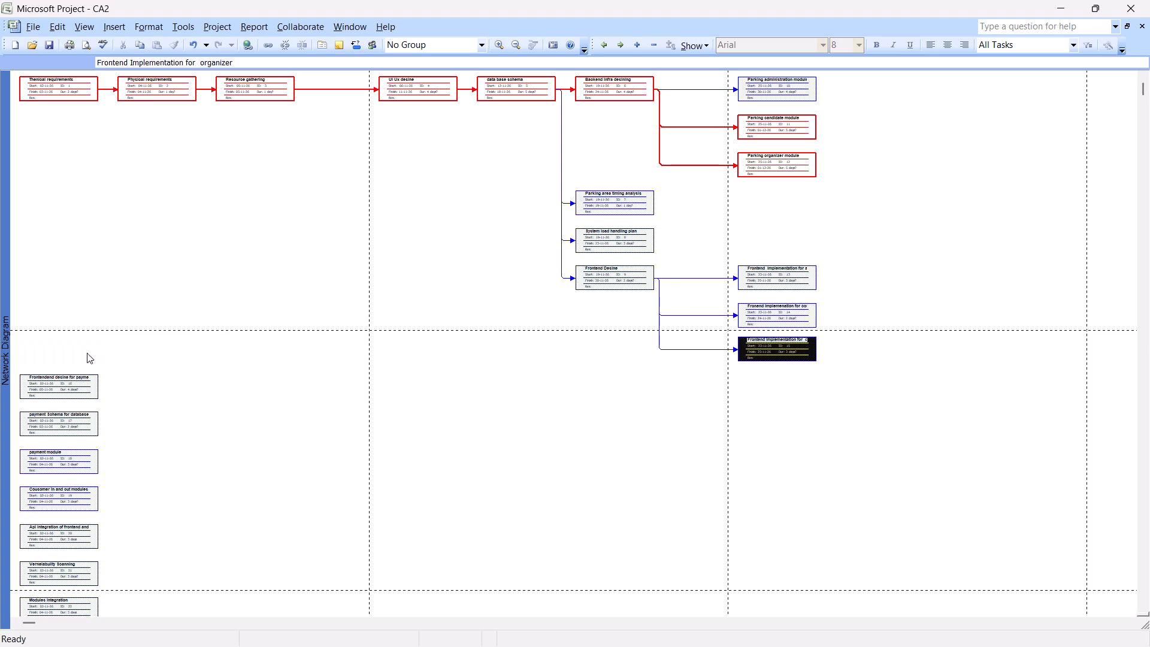
{"action": "left_click_drag", "start_coordinate": [640, 270], "coordinate": [80, 401]}
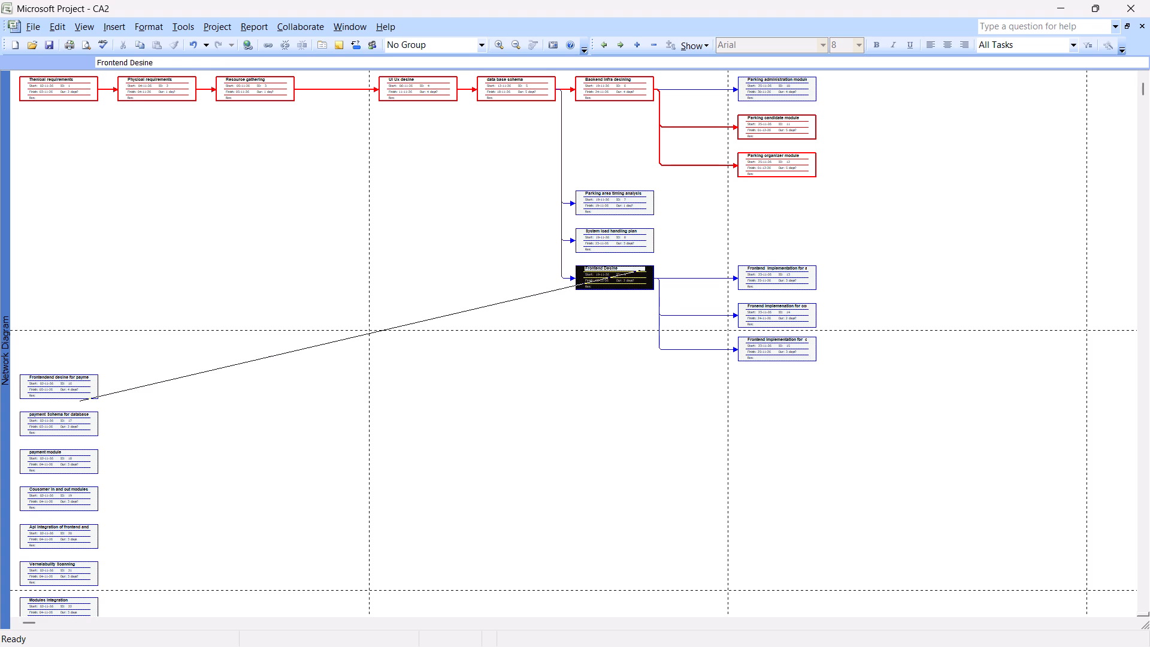
{"action": "left_click_drag", "start_coordinate": [80, 401], "coordinate": [90, 394]}
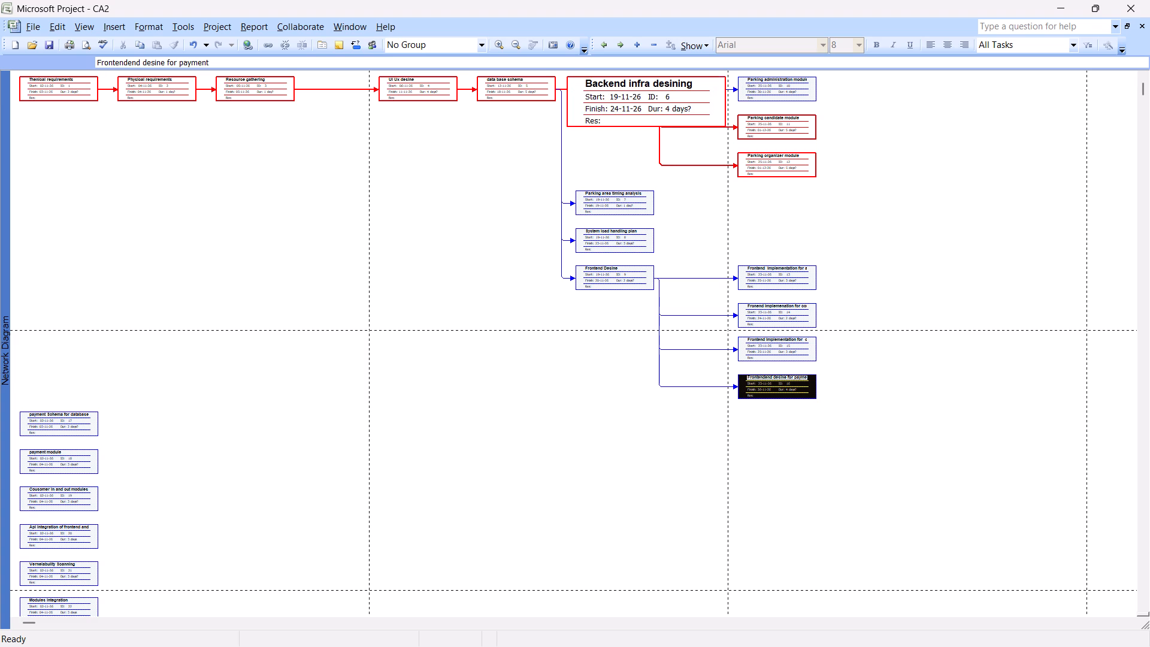
Link Backend infra desining as predecessor to payment Schema for database and payment module.
{"action": "left_click_drag", "start_coordinate": [648, 90], "coordinate": [202, 316]}
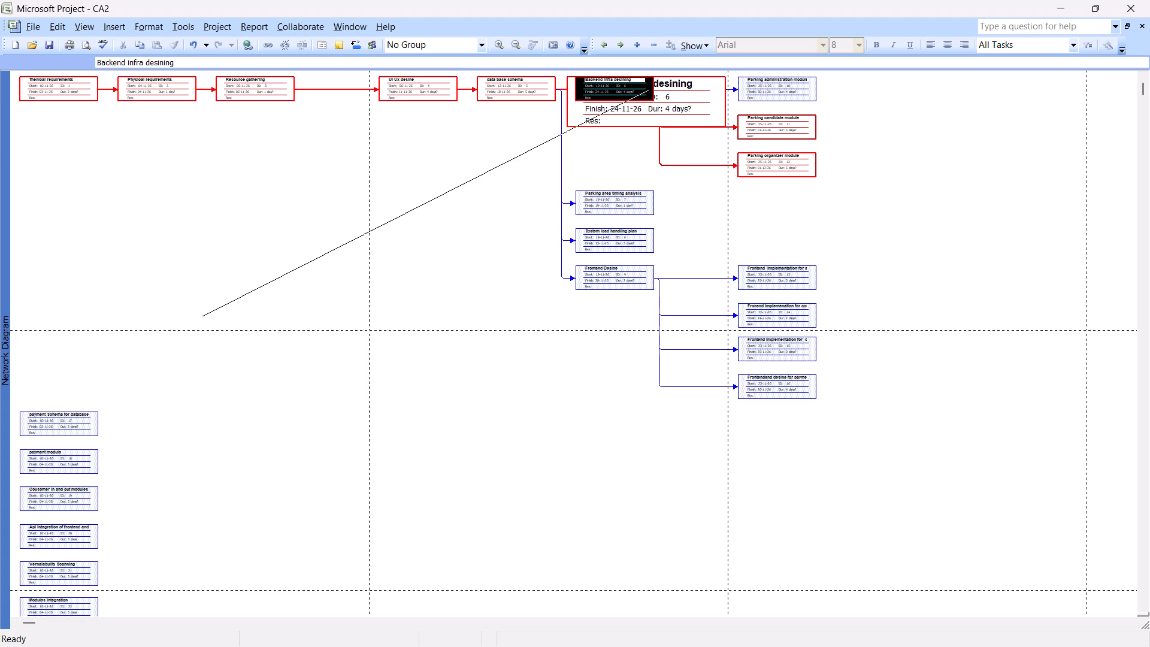
{"action": "left_click_drag", "start_coordinate": [202, 316], "coordinate": [75, 416]}
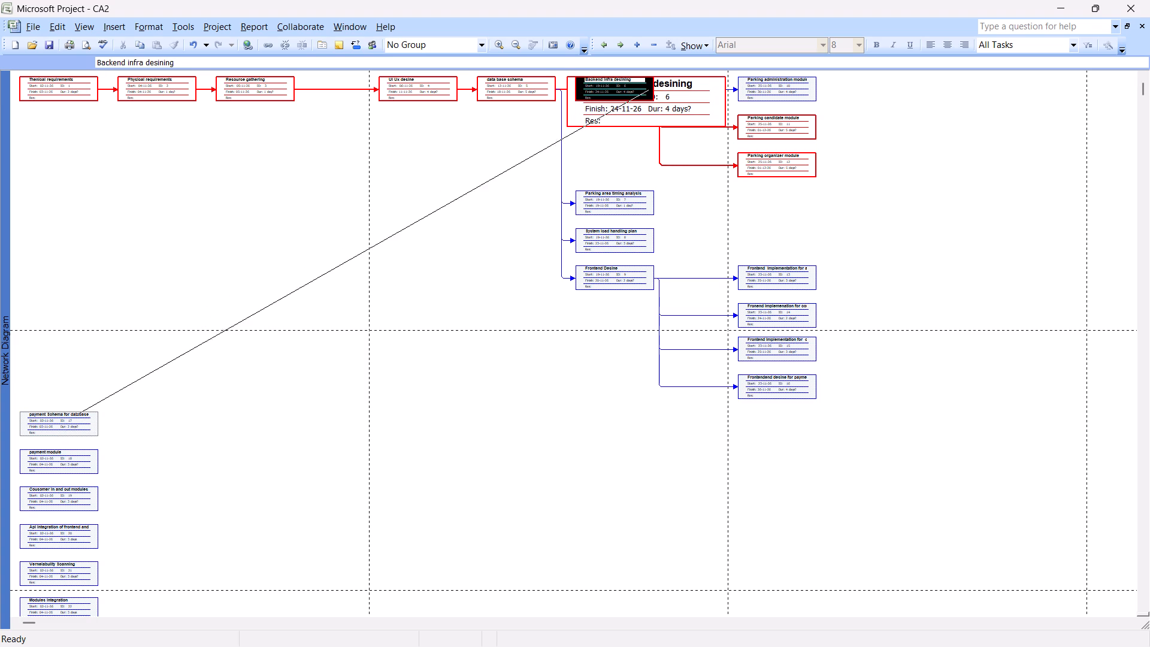
{"action": "left_click_drag", "start_coordinate": [75, 416], "coordinate": [75, 417]}
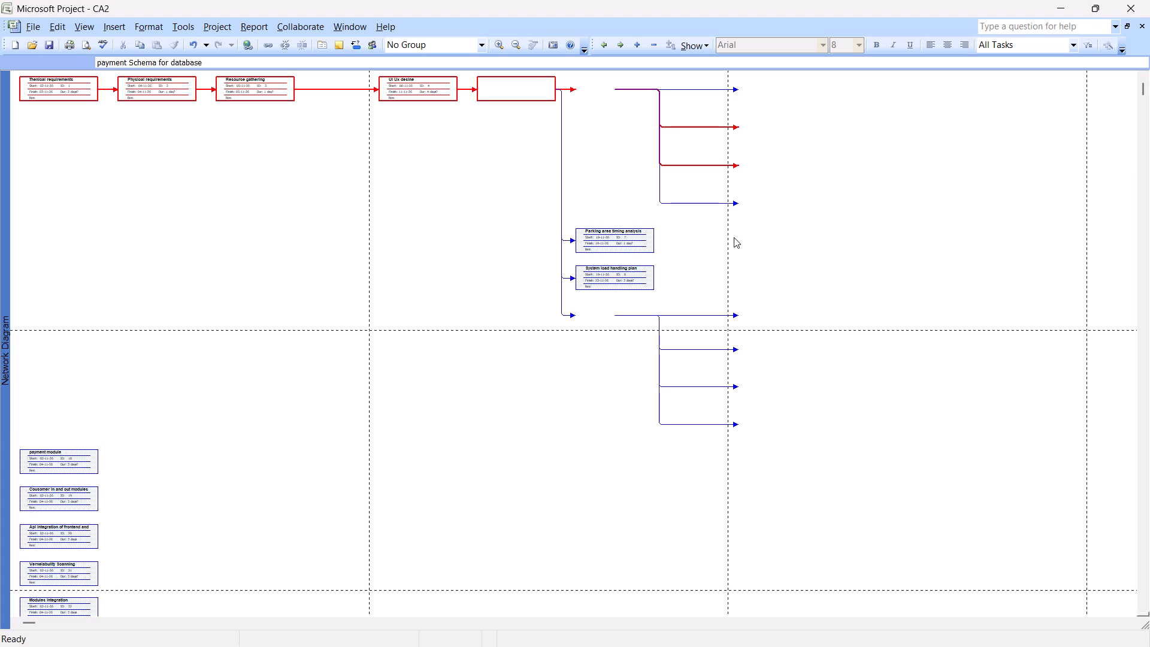
{"action": "left_click_drag", "start_coordinate": [665, 92], "coordinate": [689, 169]}
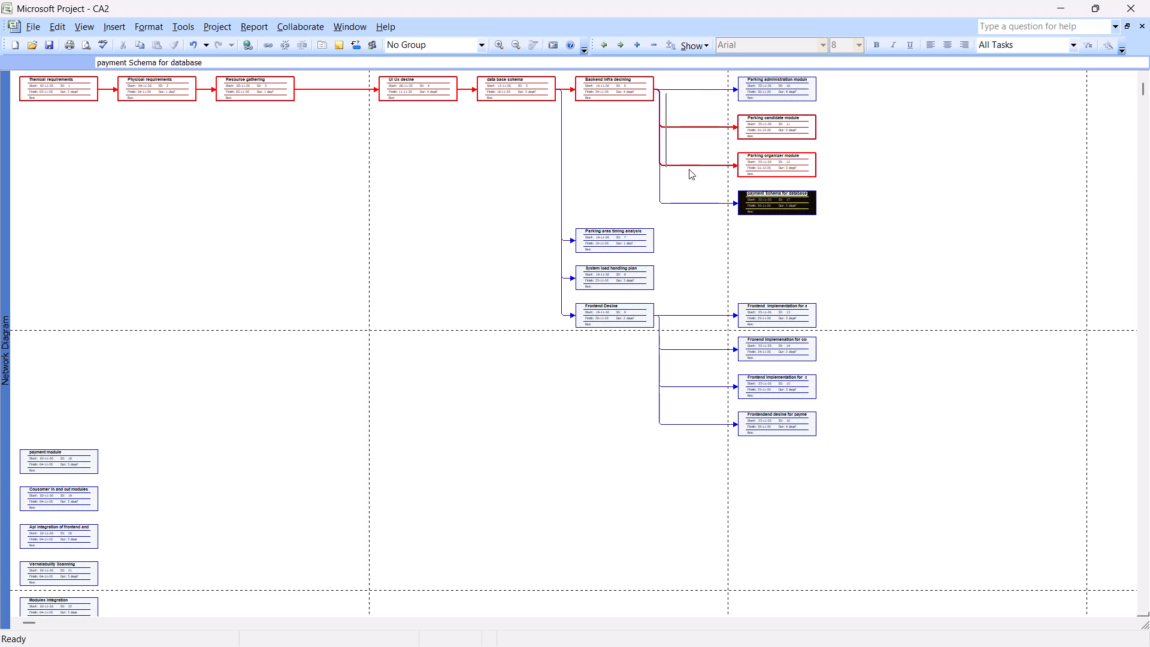
{"action": "key", "text": "ctrl+z"}
{"action": "left_click_drag", "start_coordinate": [635, 87], "coordinate": [74, 397]}
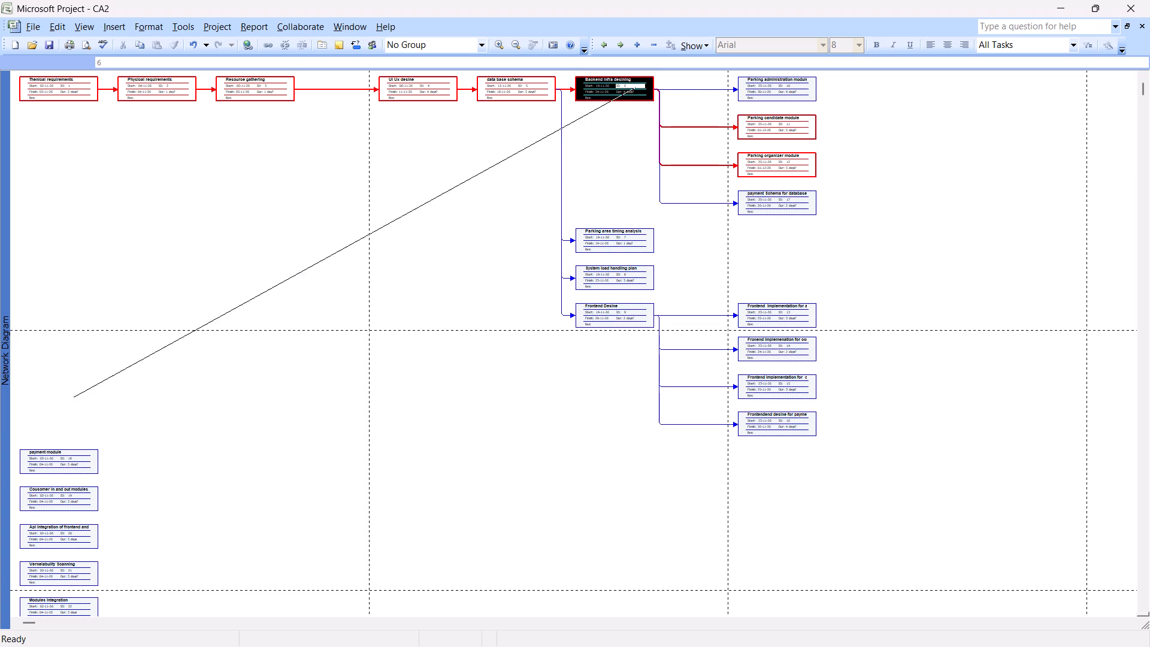
{"action": "left_click_drag", "start_coordinate": [74, 397], "coordinate": [71, 461]}
Link Frontend Desine as predecessor to Cousomer in and out modules.
{"action": "scroll", "coordinate": [123, 448], "scroll_direction": "down", "scroll_amount": 1}
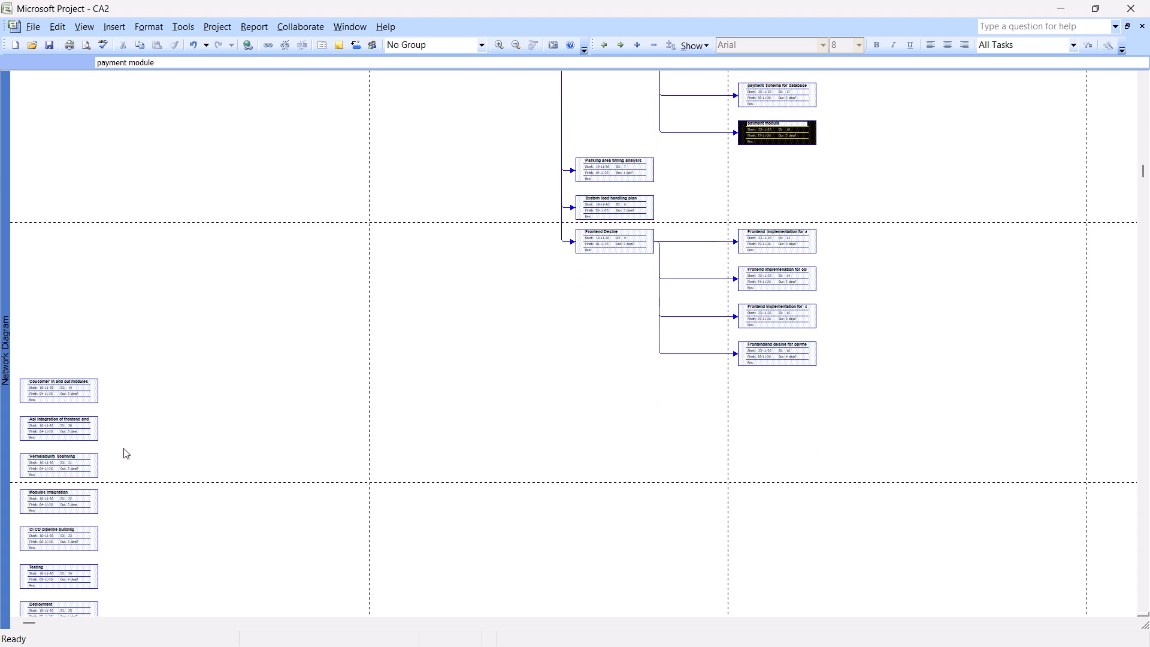
{"action": "scroll", "coordinate": [123, 448], "scroll_direction": "down", "scroll_amount": 2}
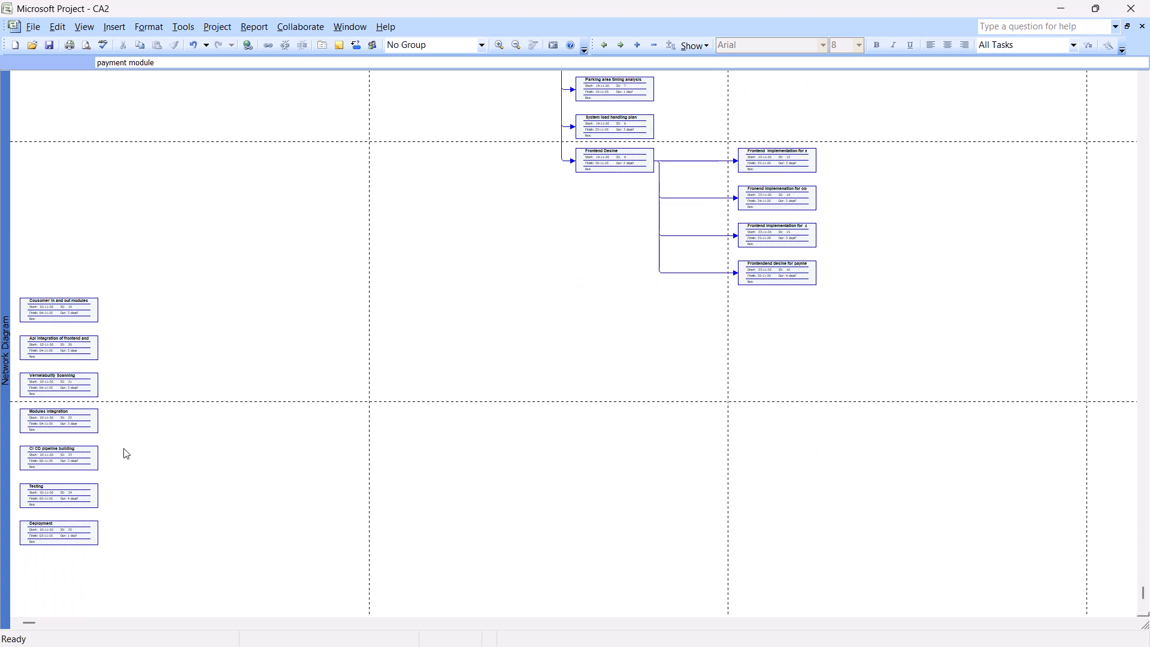
{"action": "scroll", "coordinate": [123, 448], "scroll_direction": "up", "scroll_amount": 5}
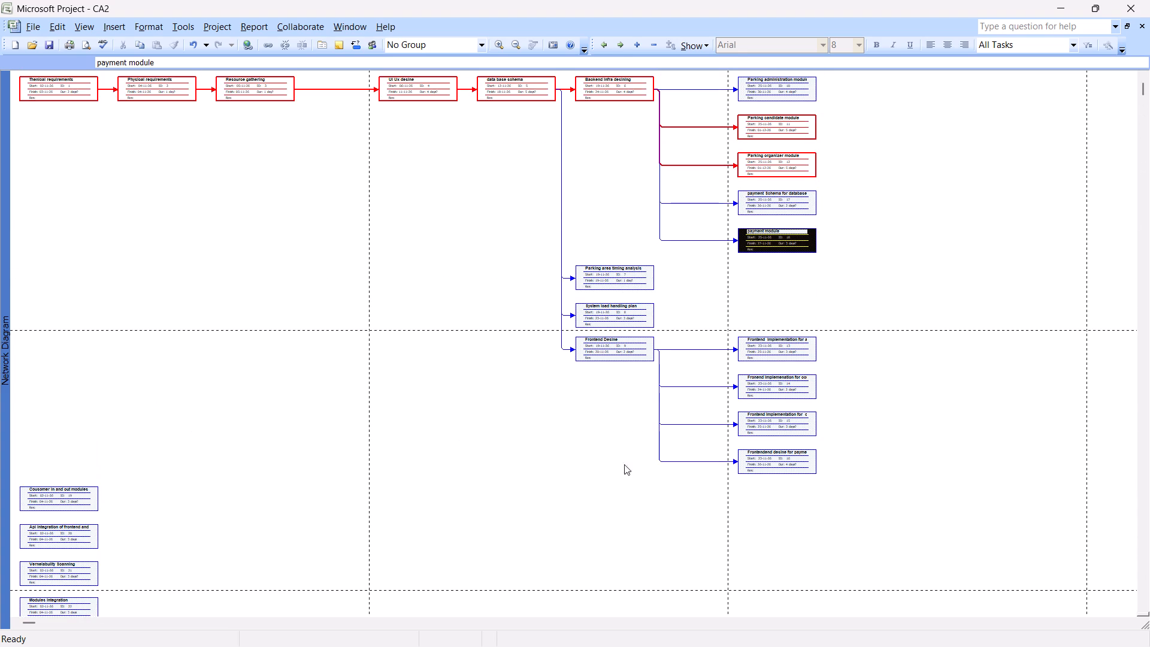
{"action": "left_click_drag", "start_coordinate": [649, 349], "coordinate": [95, 398]}
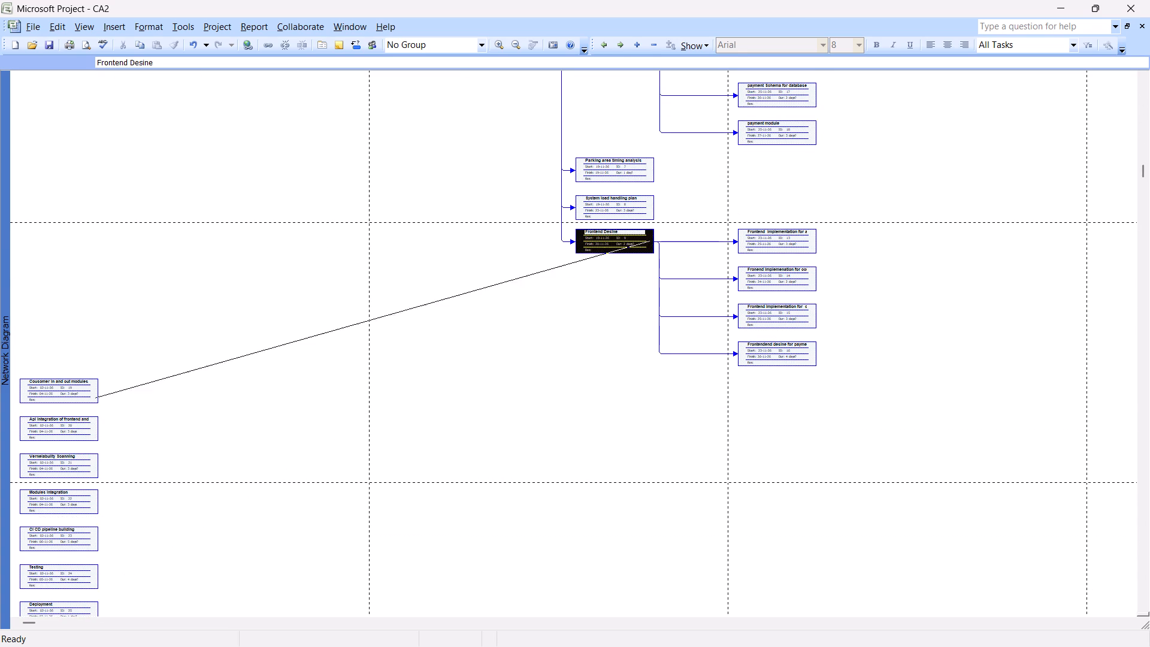
{"action": "left_click_drag", "start_coordinate": [95, 398], "coordinate": [98, 385]}
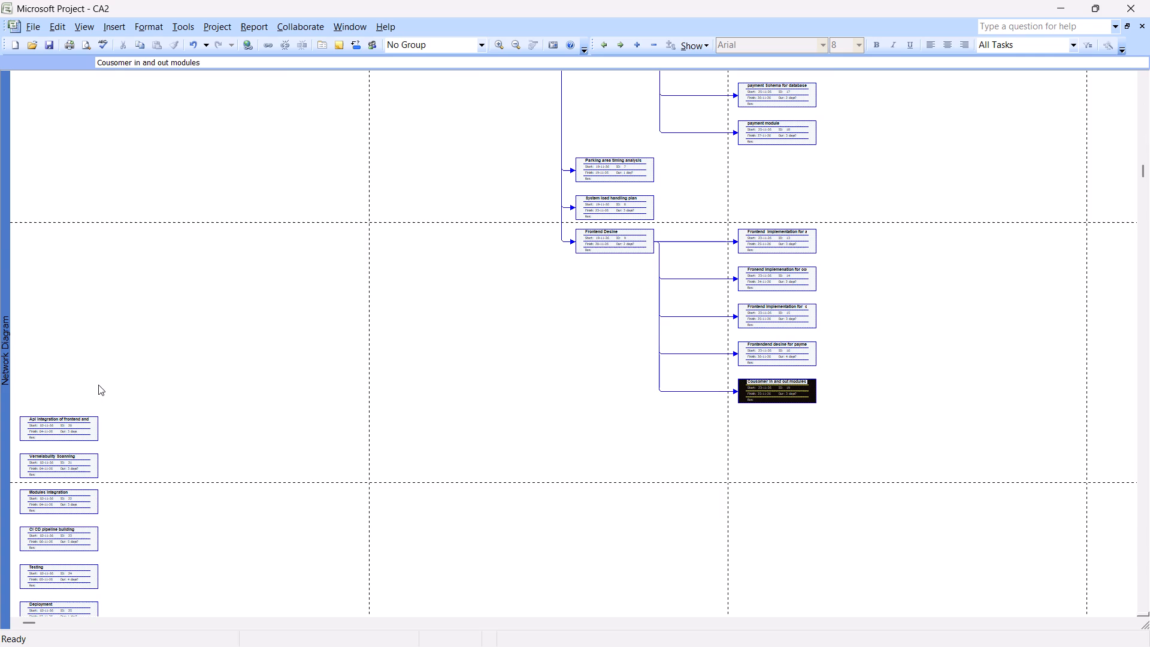
Examine the linked task boxes and the tasks still unlinked across the Network Diagram.
{"action": "scroll", "coordinate": [417, 387], "scroll_direction": "down", "scroll_amount": 1}
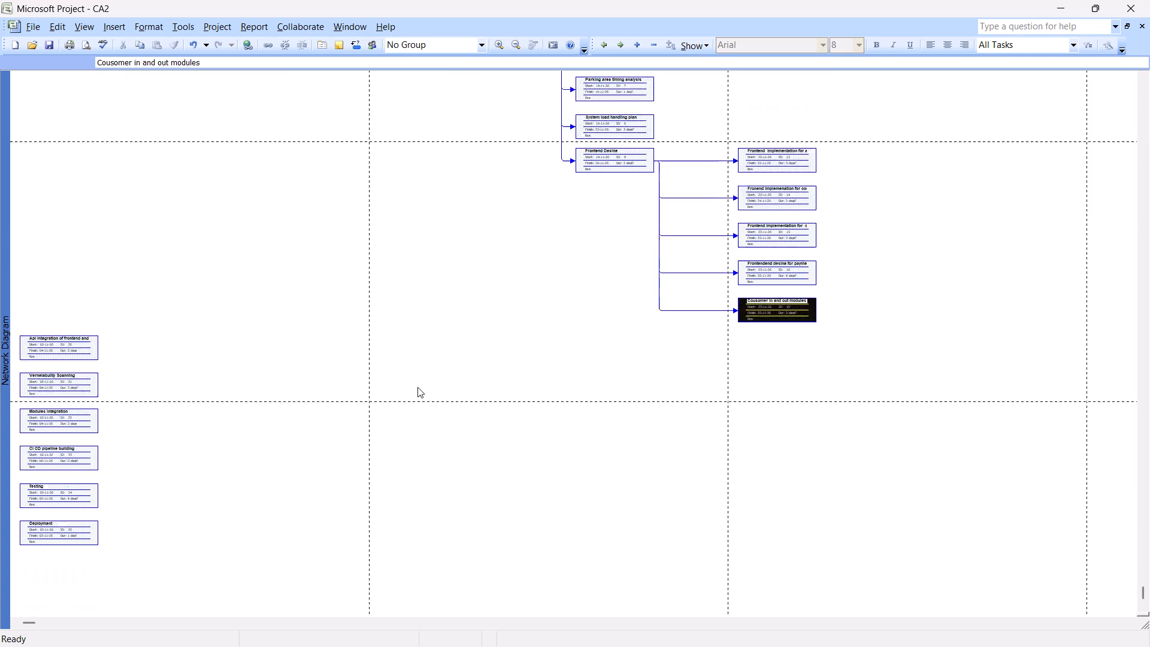
{"action": "scroll", "coordinate": [417, 387], "scroll_direction": "down", "scroll_amount": 1}
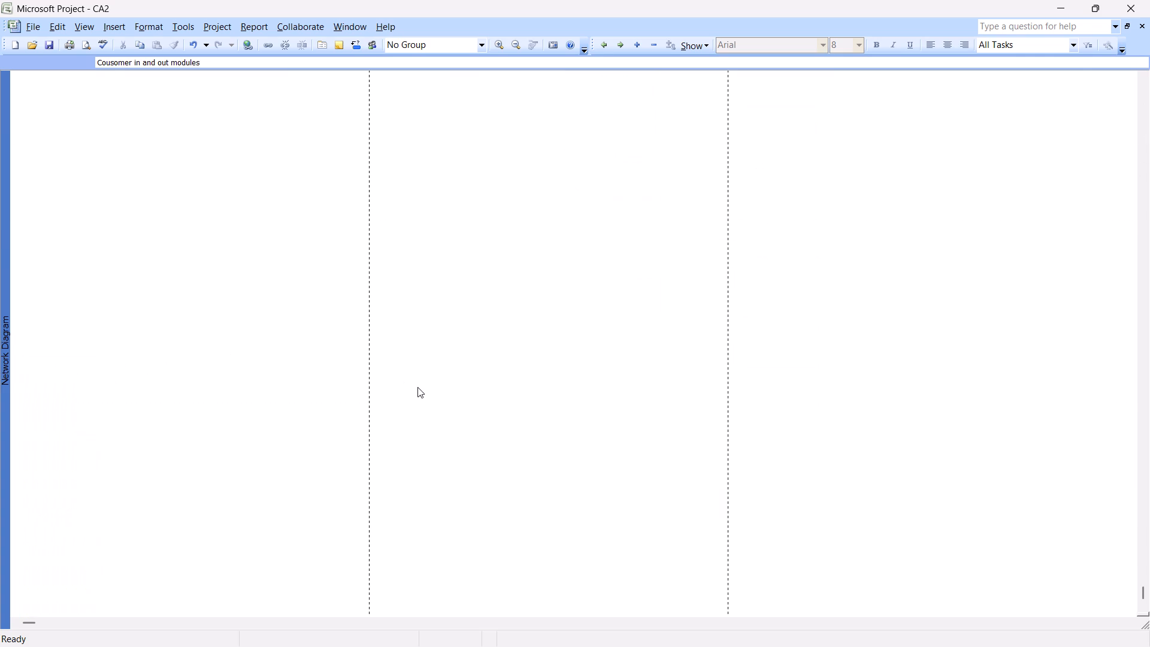
{"action": "scroll", "coordinate": [417, 387], "scroll_direction": "up", "scroll_amount": 3}
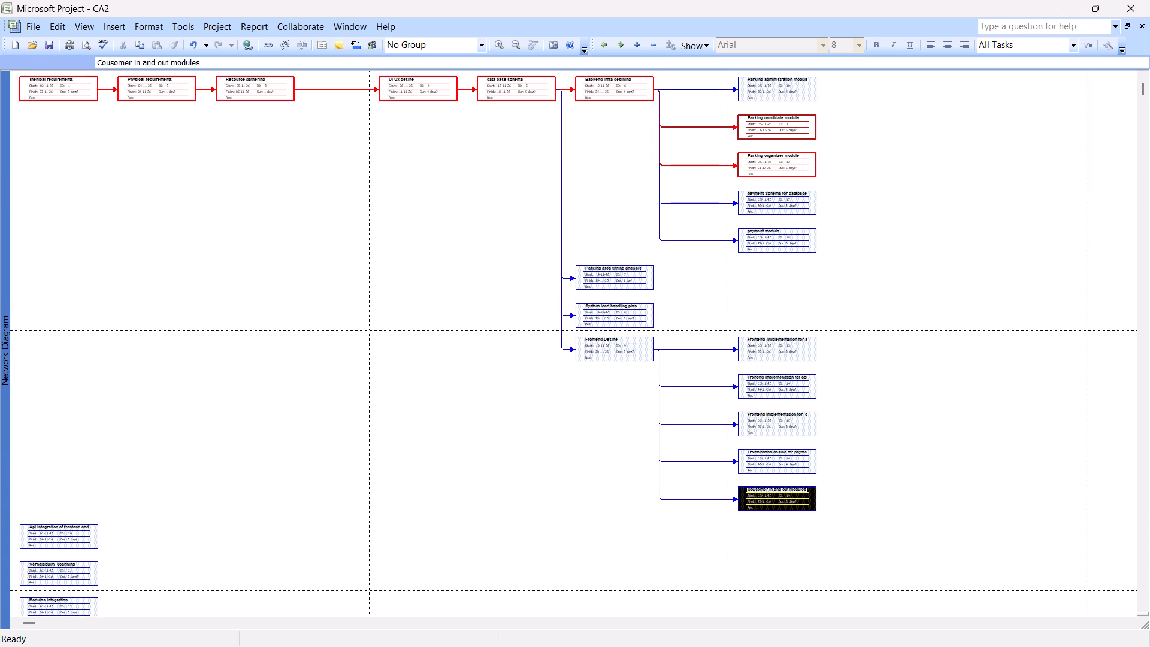
{"action": "scroll", "coordinate": [784, 129], "scroll_direction": "up", "scroll_amount": 2, "text": "ctrl"}
{"action": "scroll", "coordinate": [883, 209], "scroll_direction": "up", "scroll_amount": 3}
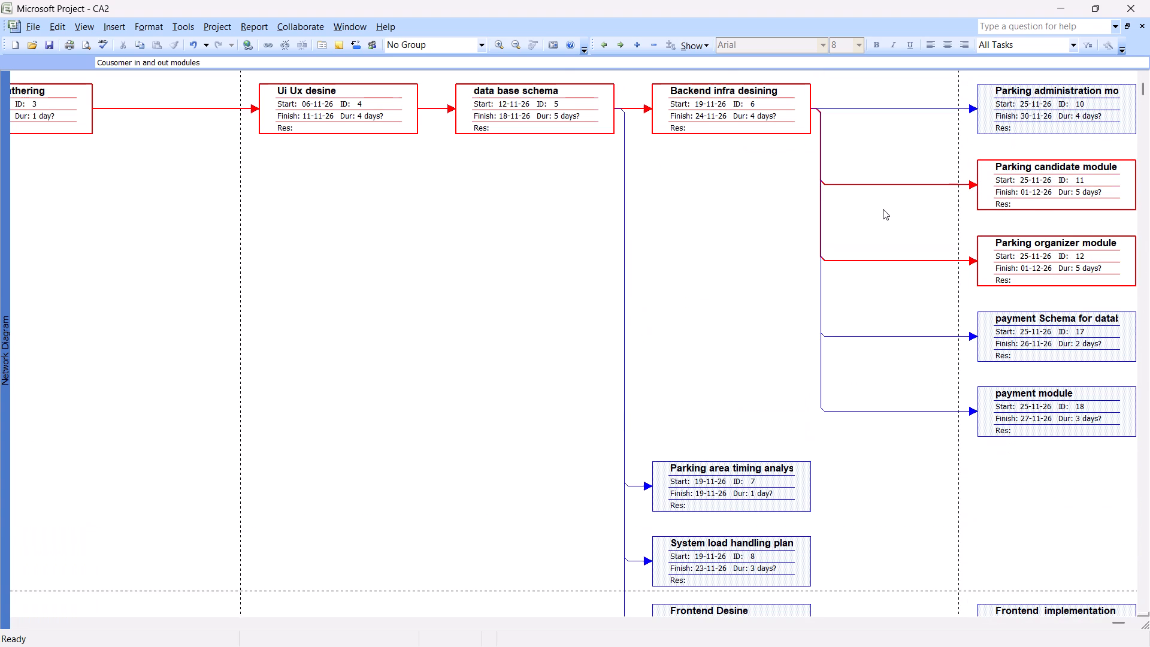
{"action": "scroll", "coordinate": [883, 209], "scroll_direction": "left", "scroll_amount": 2}
{"action": "scroll", "coordinate": [716, 276], "scroll_direction": "down", "scroll_amount": 1, "text": "ctrl"}
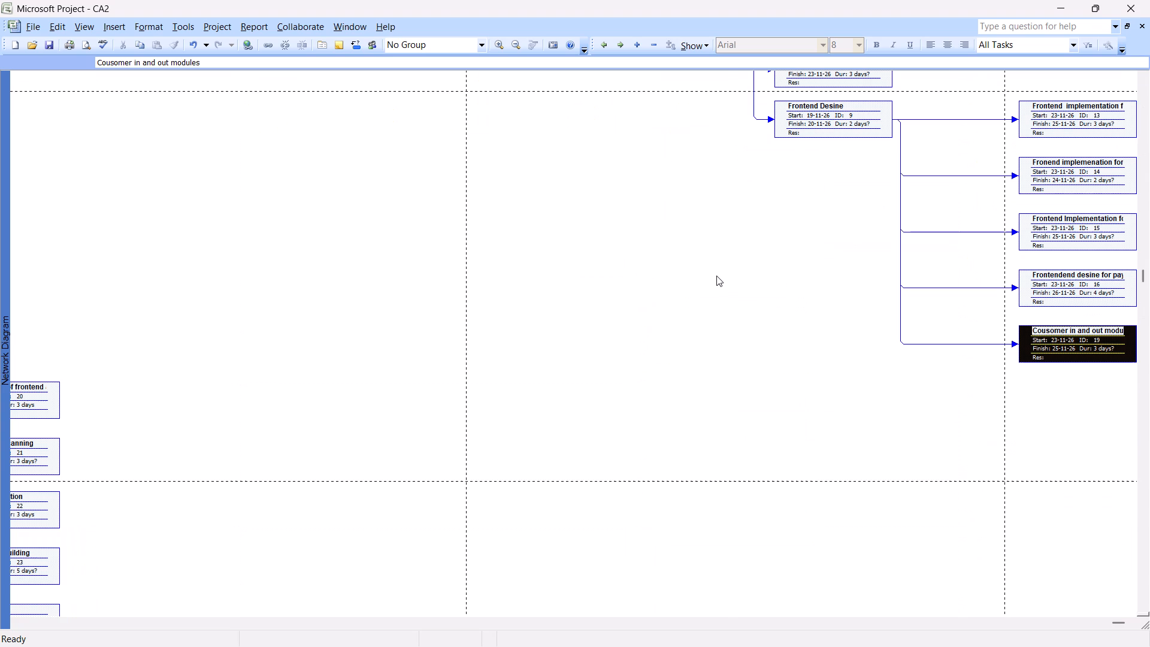
{"action": "scroll", "coordinate": [716, 276], "scroll_direction": "down", "scroll_amount": 1, "text": "ctrl"}
{"action": "scroll", "coordinate": [452, 392], "scroll_direction": "down", "scroll_amount": 1}
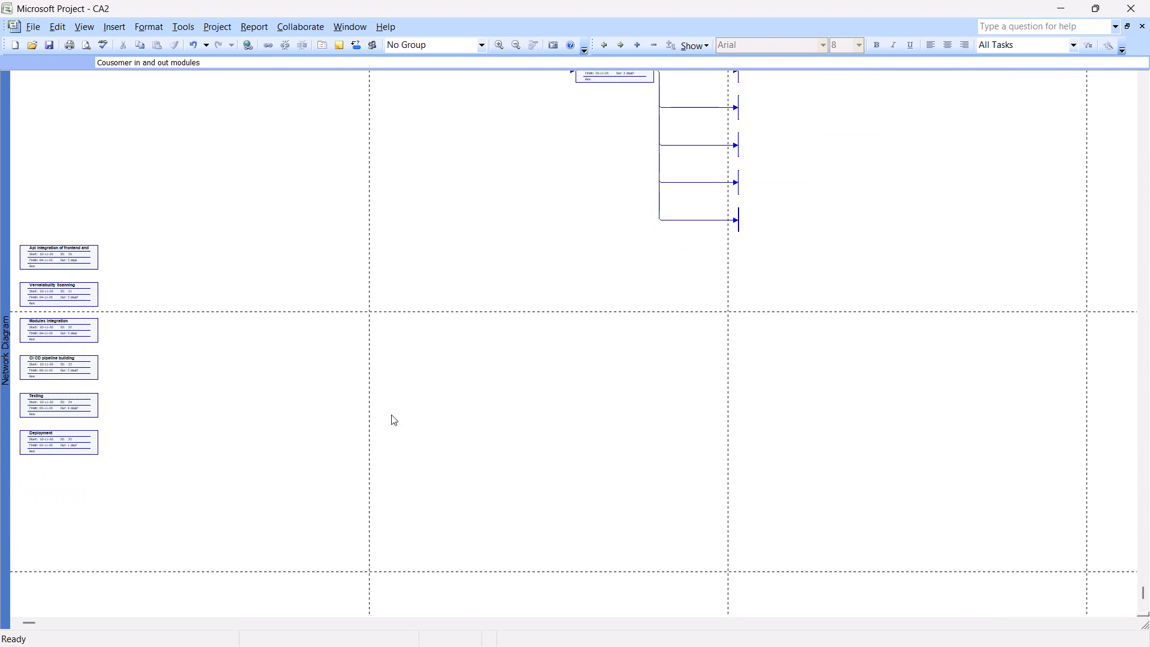
{"action": "scroll", "coordinate": [192, 325], "scroll_direction": "up", "scroll_amount": 2}
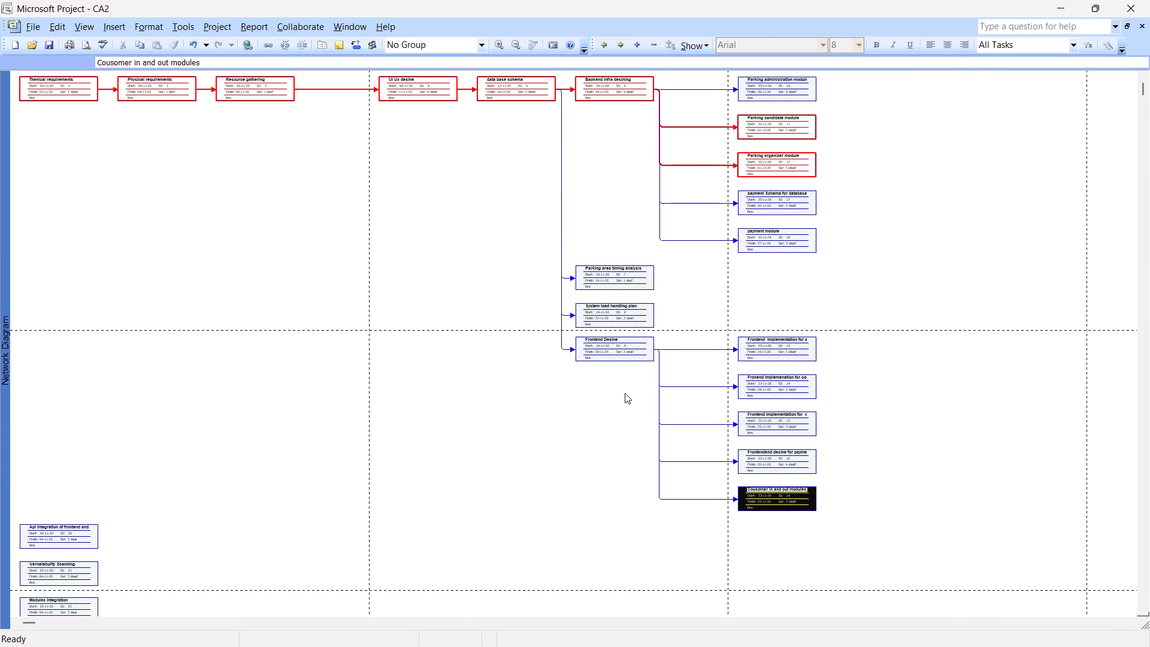
Link Frontend Desine as predecessor to Api integration of frontend and backend.
{"action": "left_click_drag", "start_coordinate": [640, 358], "coordinate": [307, 456]}
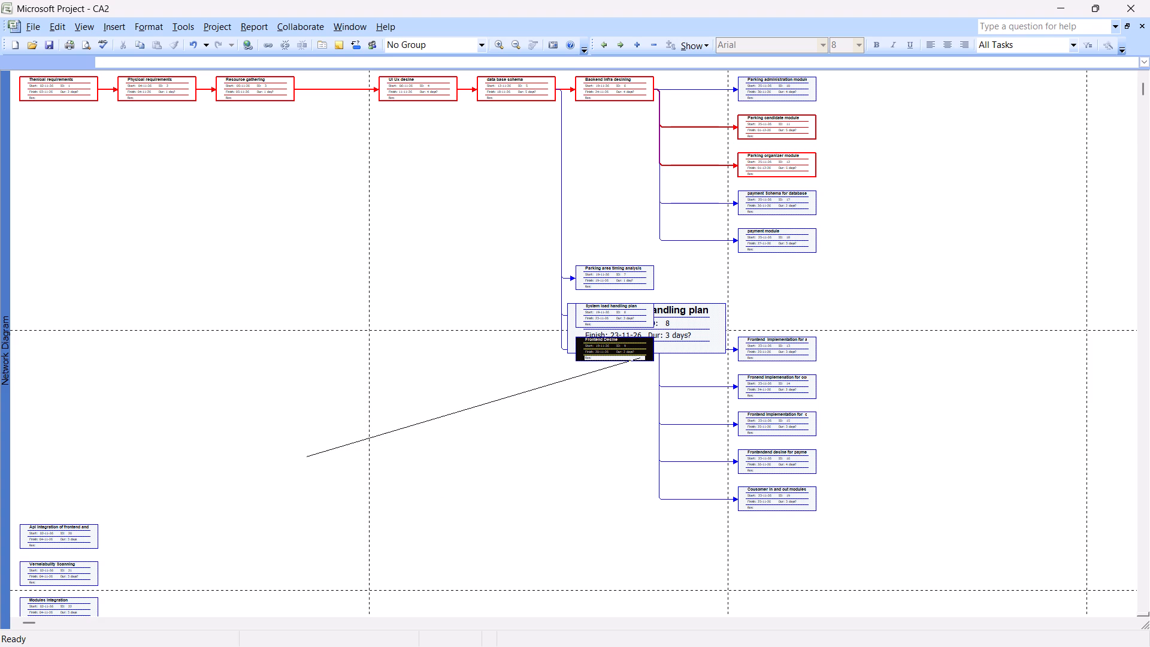
{"action": "left_click_drag", "start_coordinate": [307, 456], "coordinate": [96, 509]}
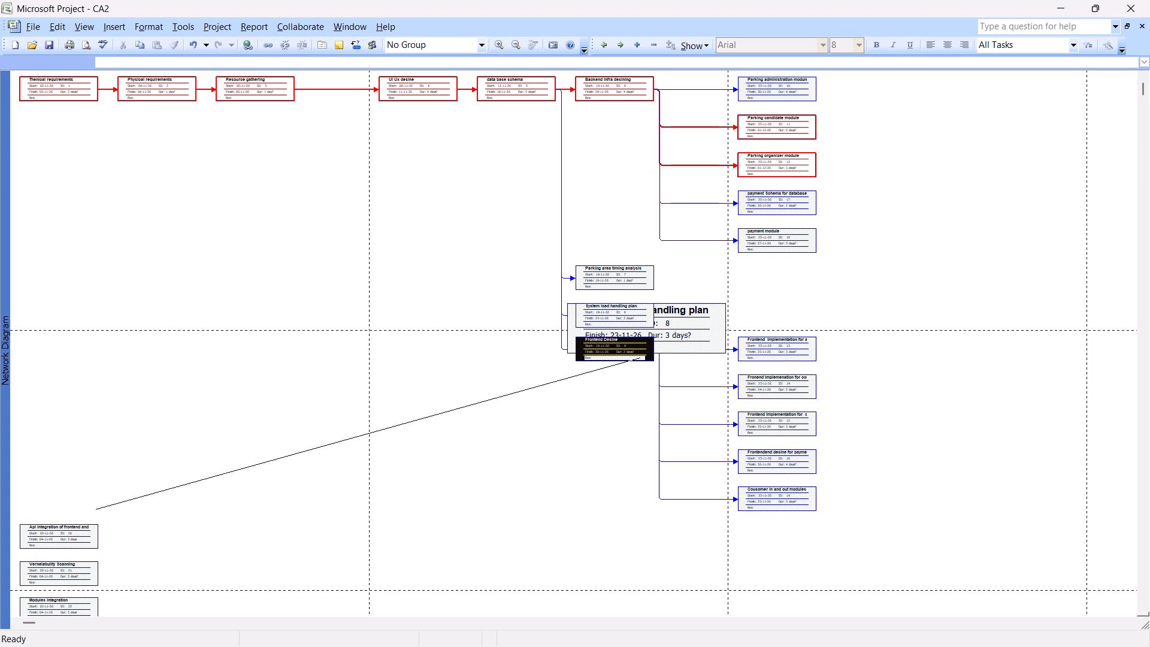
{"action": "left_click_drag", "start_coordinate": [96, 509], "coordinate": [89, 527]}
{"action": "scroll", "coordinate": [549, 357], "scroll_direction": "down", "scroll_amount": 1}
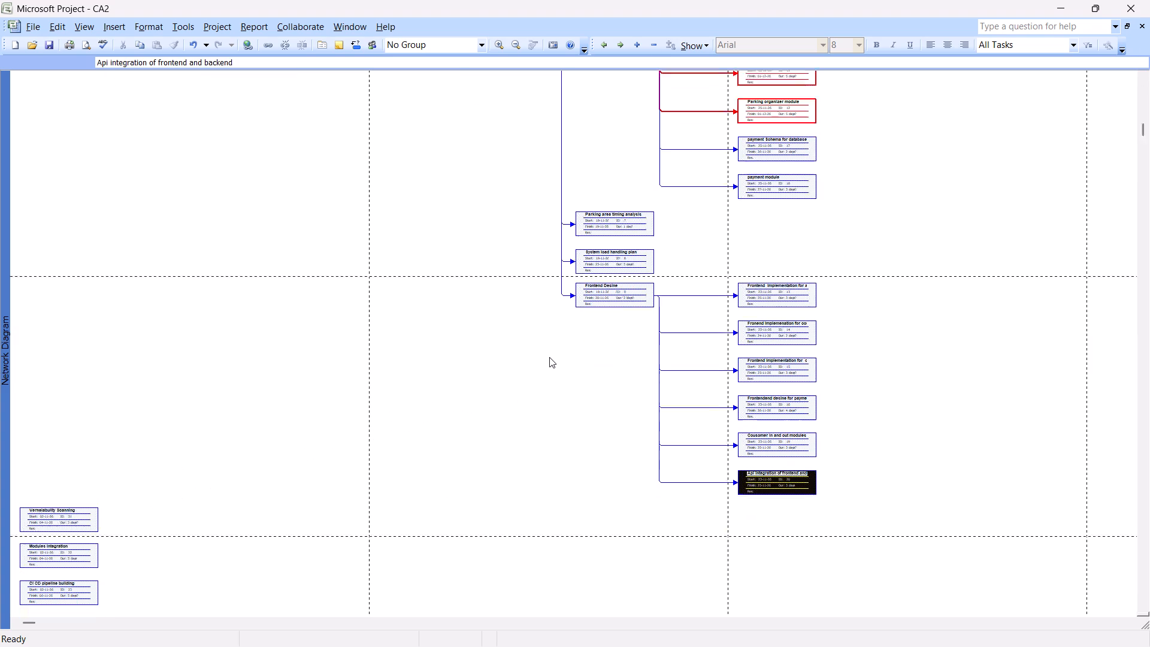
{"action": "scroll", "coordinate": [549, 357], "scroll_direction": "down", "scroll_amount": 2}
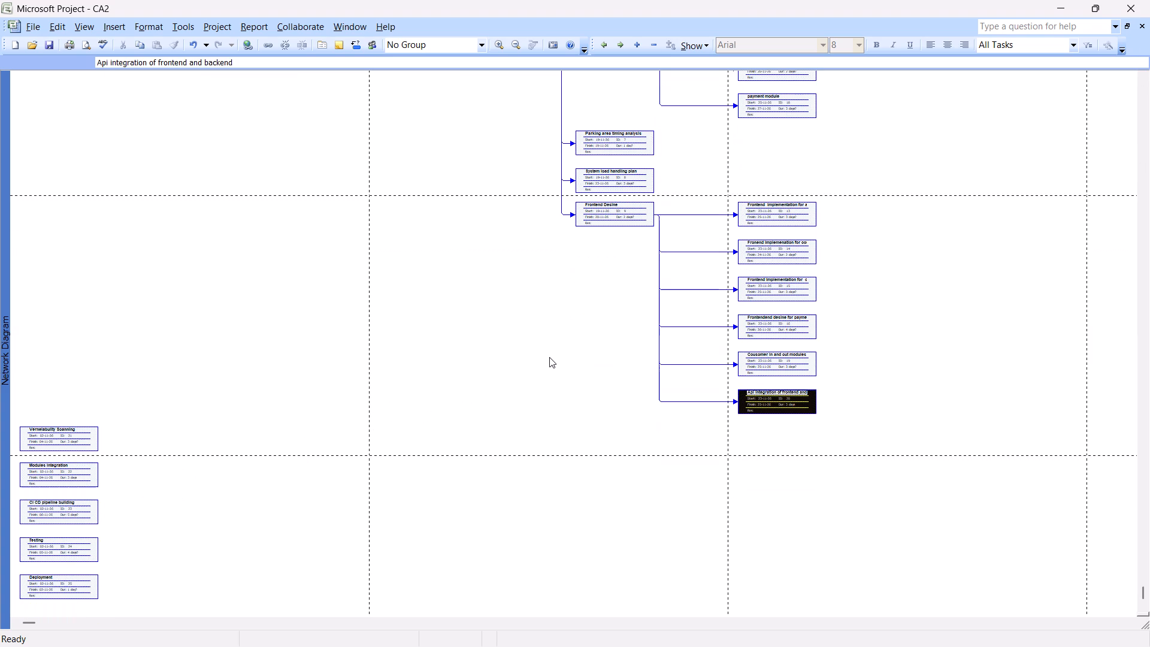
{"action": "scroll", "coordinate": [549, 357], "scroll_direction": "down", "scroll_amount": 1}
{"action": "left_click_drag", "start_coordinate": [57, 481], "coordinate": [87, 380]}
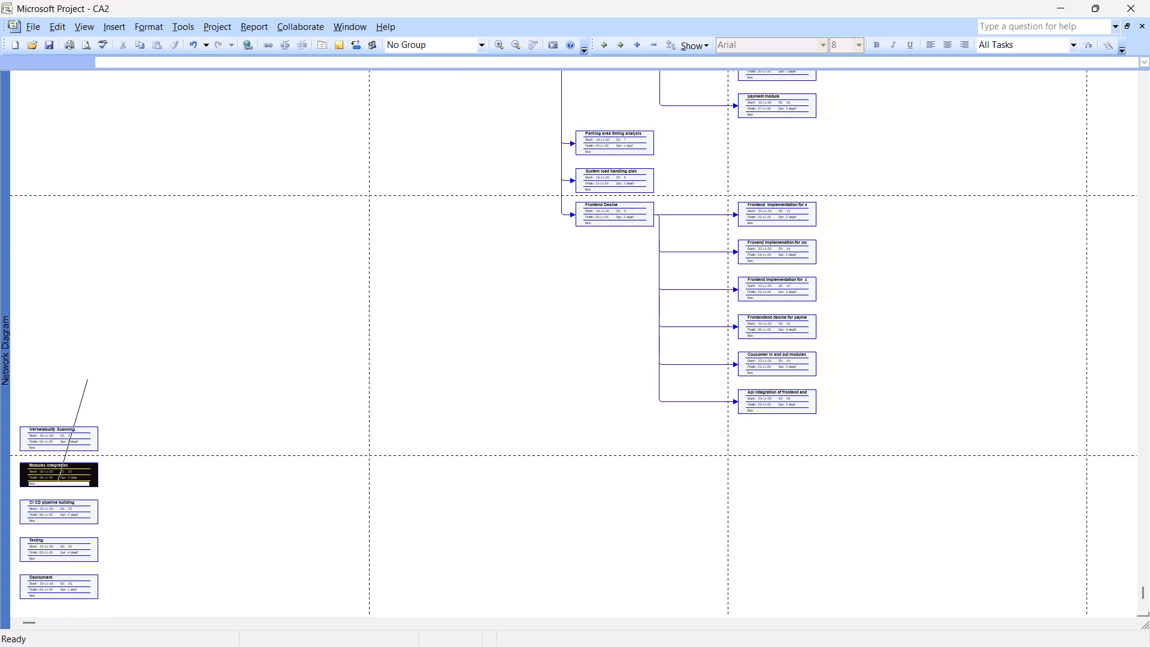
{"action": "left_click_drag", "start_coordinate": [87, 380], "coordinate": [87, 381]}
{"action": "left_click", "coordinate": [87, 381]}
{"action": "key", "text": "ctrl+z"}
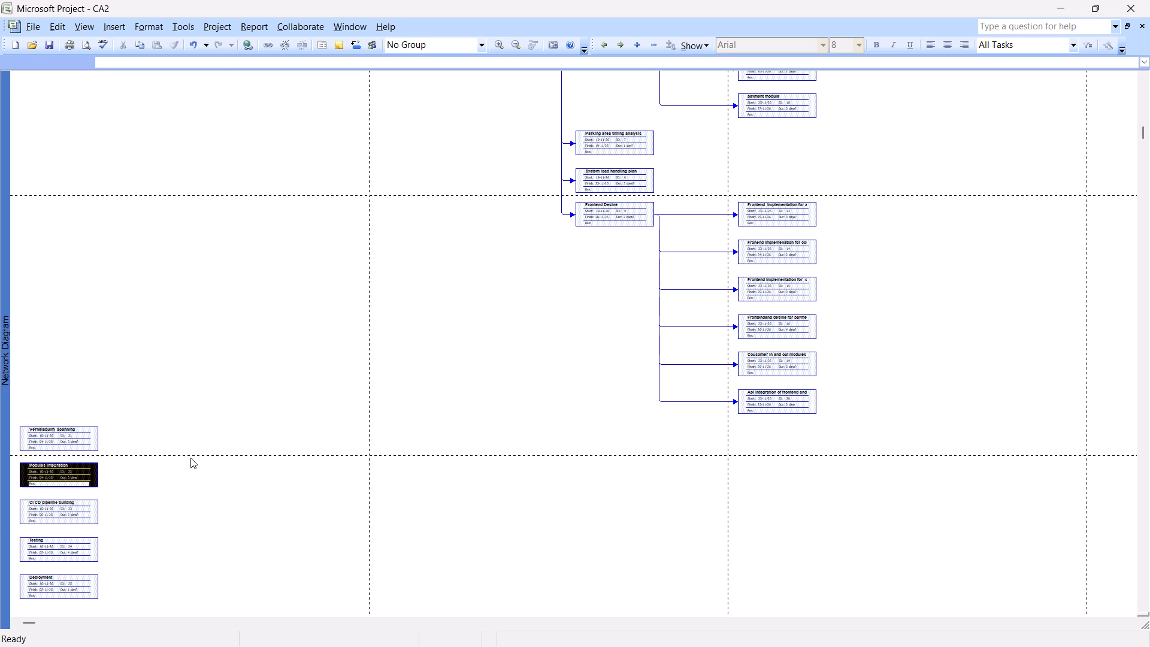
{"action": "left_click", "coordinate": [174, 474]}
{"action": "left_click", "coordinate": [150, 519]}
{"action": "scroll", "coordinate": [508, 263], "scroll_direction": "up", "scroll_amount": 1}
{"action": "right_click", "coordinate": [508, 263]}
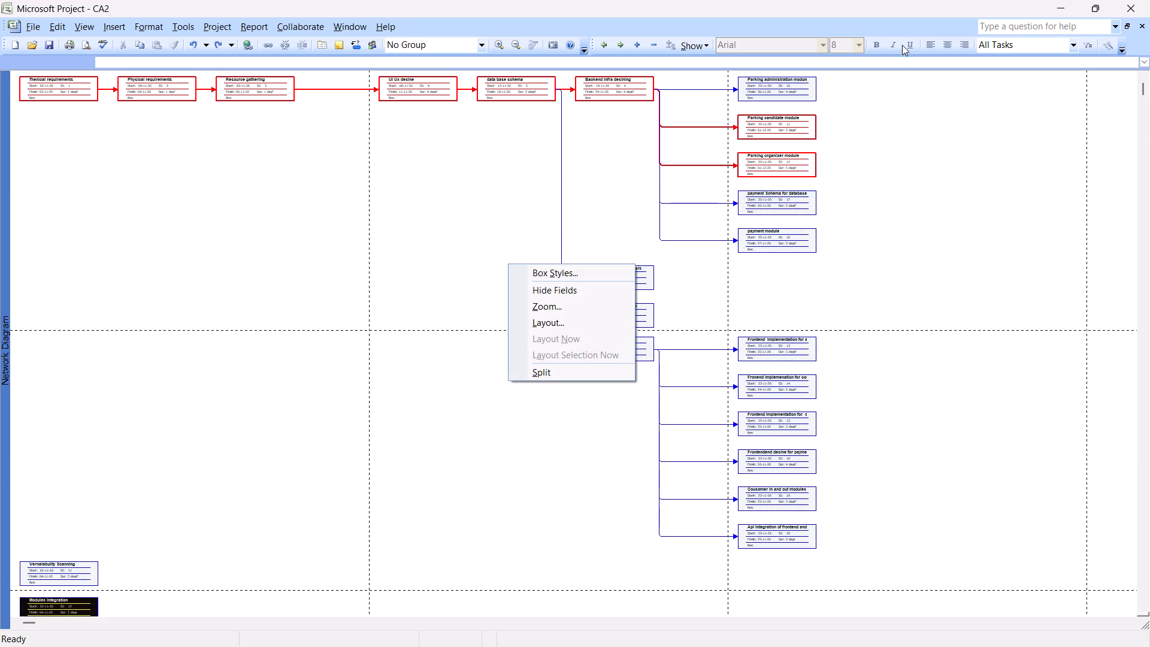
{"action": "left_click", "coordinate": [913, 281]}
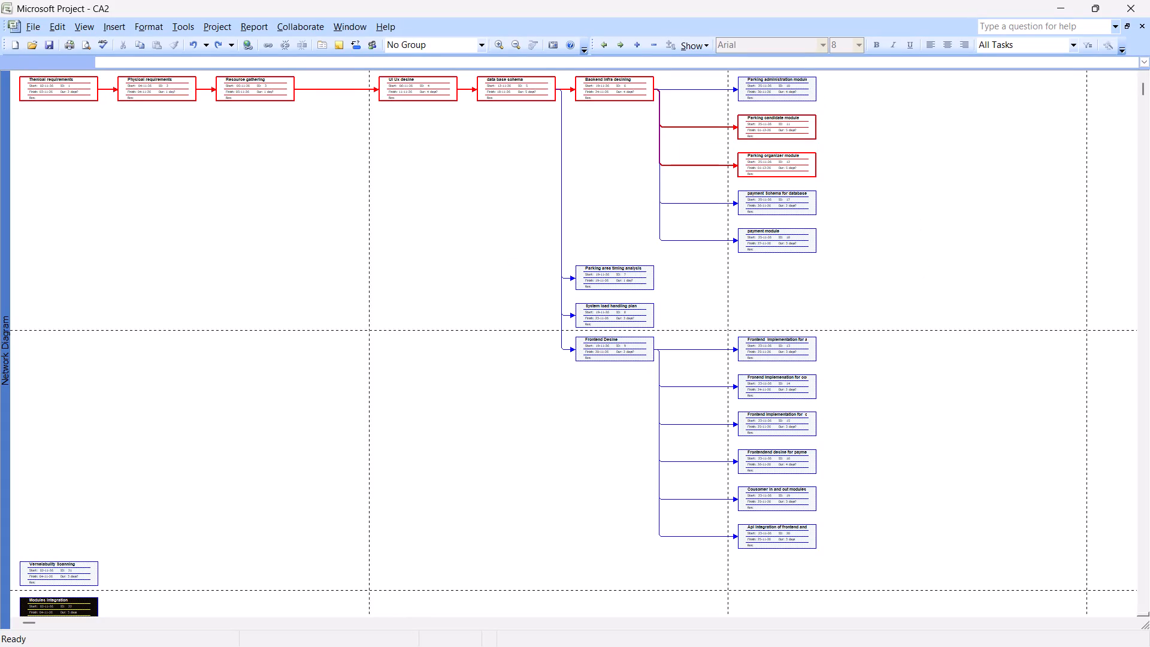
Link Parking candidate module and the Parking administration module task as predecessors to Modules Integration.
{"action": "left_click_drag", "start_coordinate": [813, 123], "coordinate": [371, 388]}
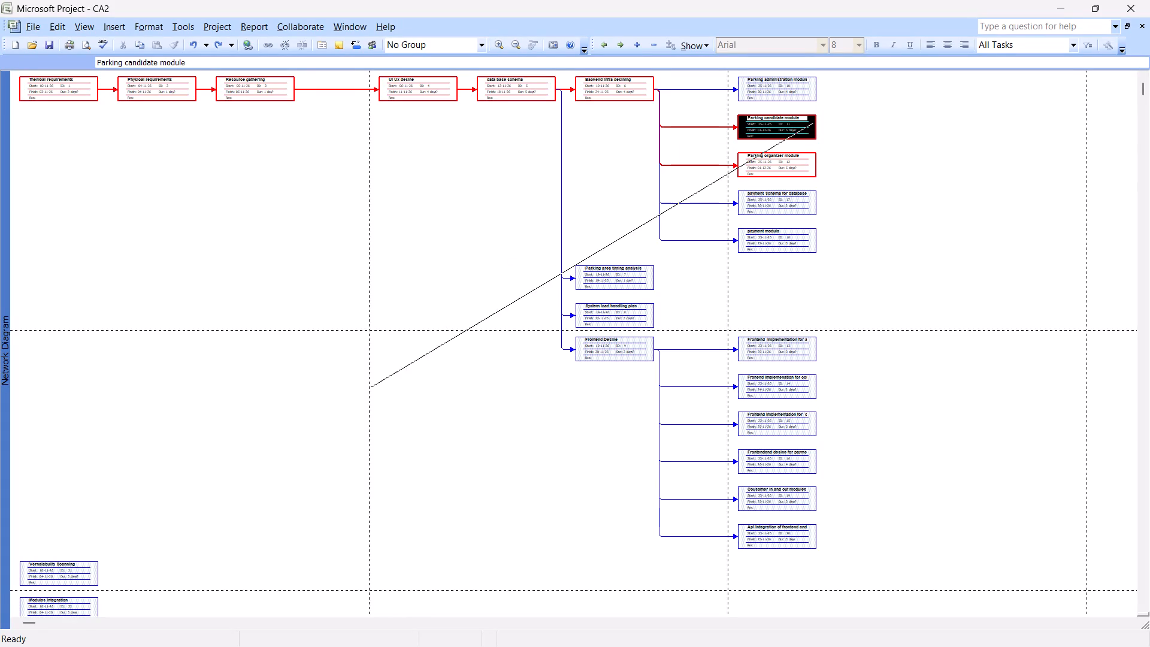
{"action": "left_click_drag", "start_coordinate": [371, 388], "coordinate": [71, 613]}
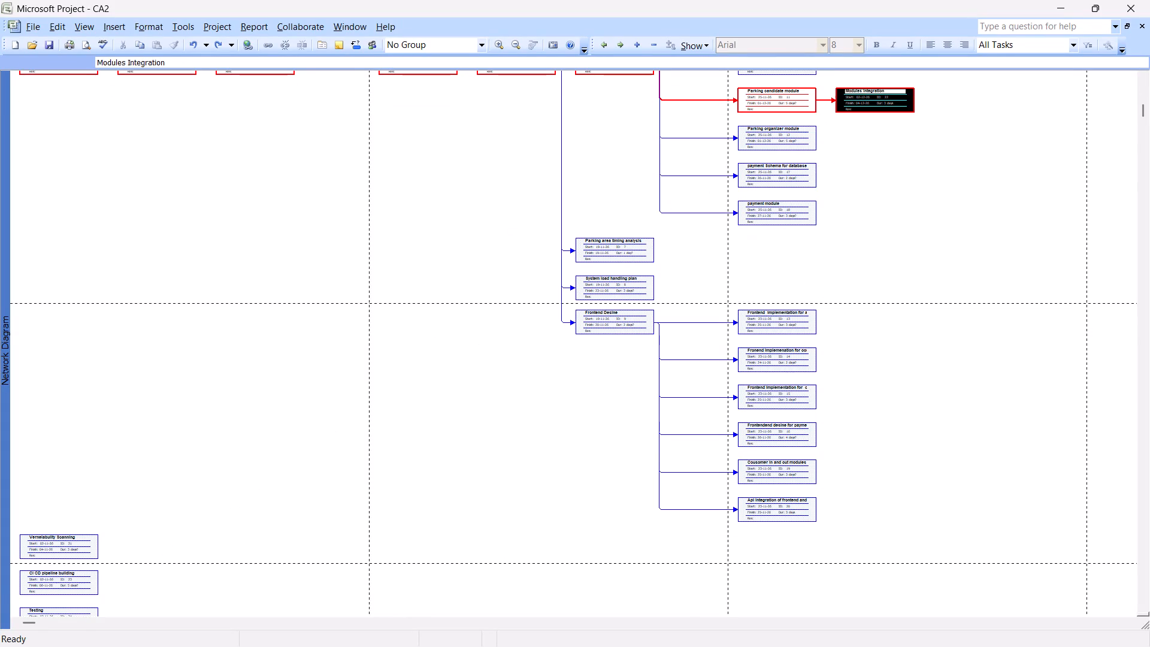
{"action": "scroll", "coordinate": [403, 349], "scroll_direction": "up", "scroll_amount": 1}
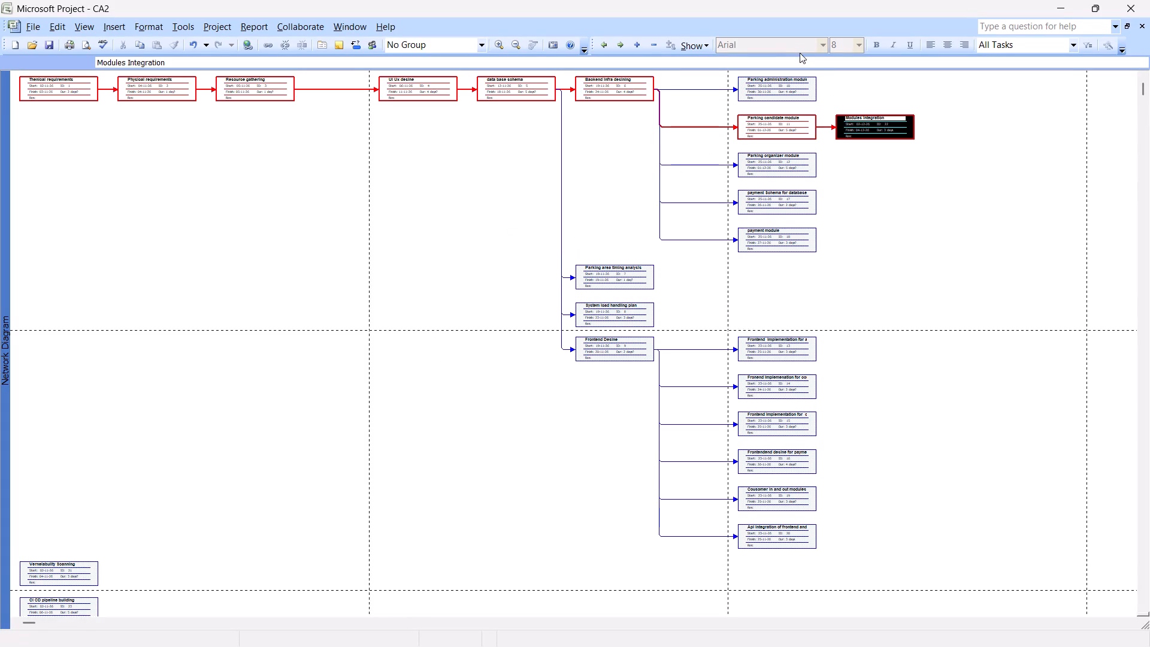
{"action": "left_click_drag", "start_coordinate": [811, 89], "coordinate": [858, 123]}
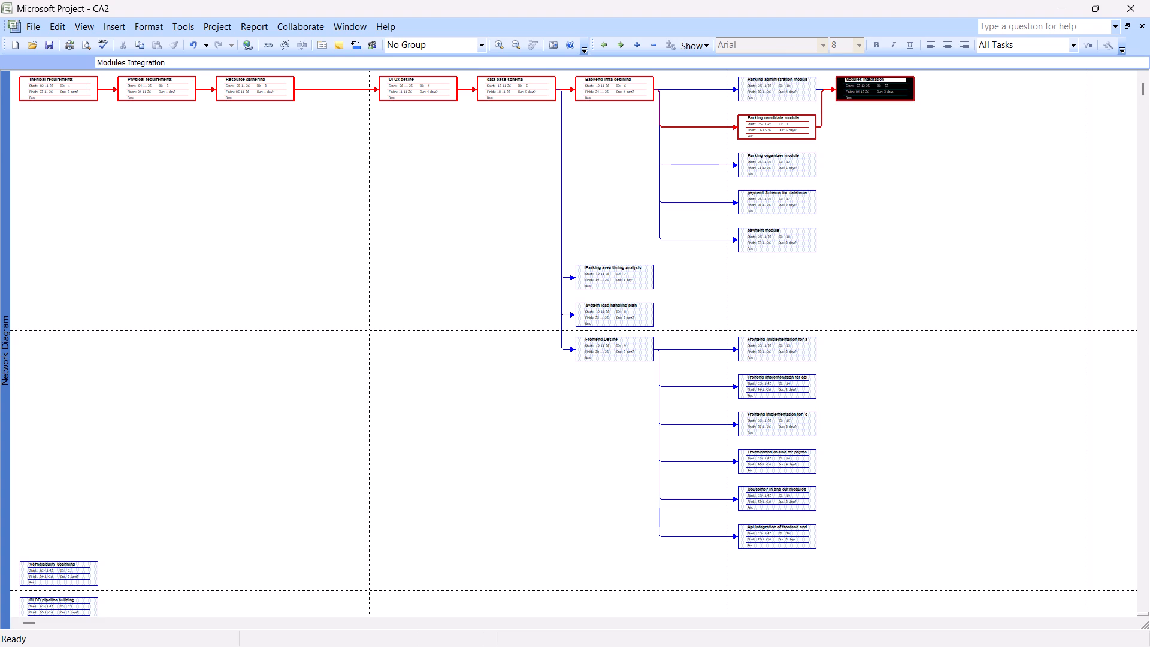
Link Parking organizer module, the payment Schema for database task and payment module as predecessors to Modules Integration.
{"action": "left_click_drag", "start_coordinate": [803, 174], "coordinate": [855, 86]}
{"action": "left_click_drag", "start_coordinate": [809, 210], "coordinate": [868, 83]}
{"action": "left_click_drag", "start_coordinate": [807, 241], "coordinate": [862, 93]}
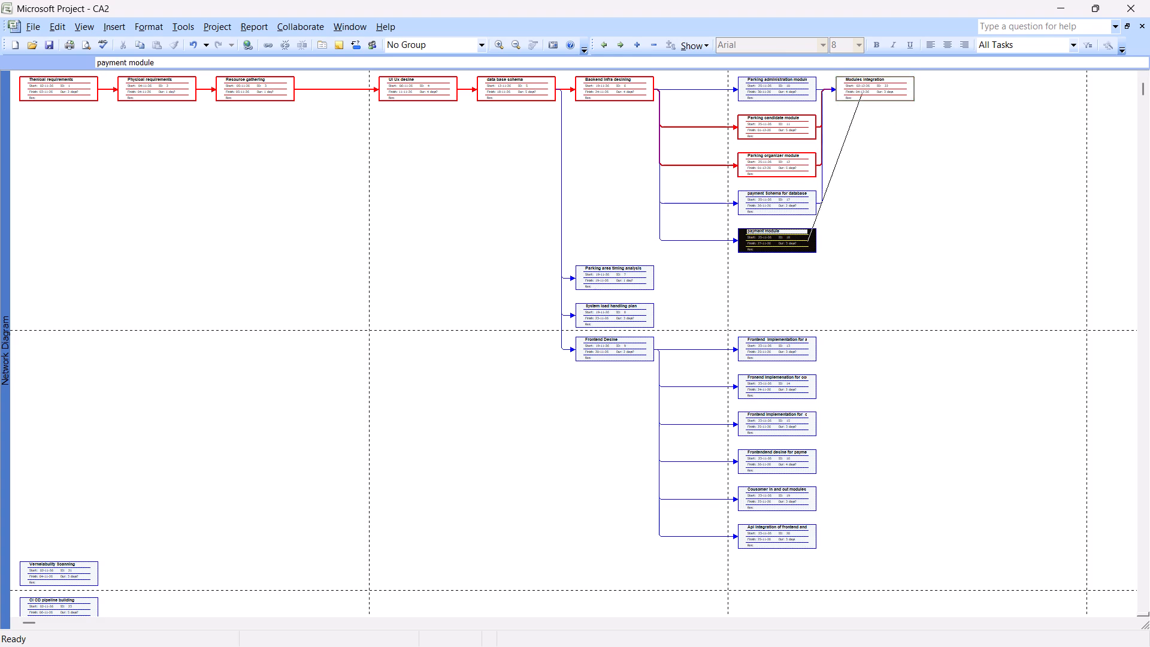
{"action": "left_click_drag", "start_coordinate": [862, 93], "coordinate": [862, 92]}
Link the three frontend implementation tasks, IDs 13, 14 and 15, as predecessors to Modules Integration.
{"action": "left_click_drag", "start_coordinate": [802, 356], "coordinate": [868, 91]}
{"action": "left_click_drag", "start_coordinate": [799, 384], "coordinate": [873, 139]}
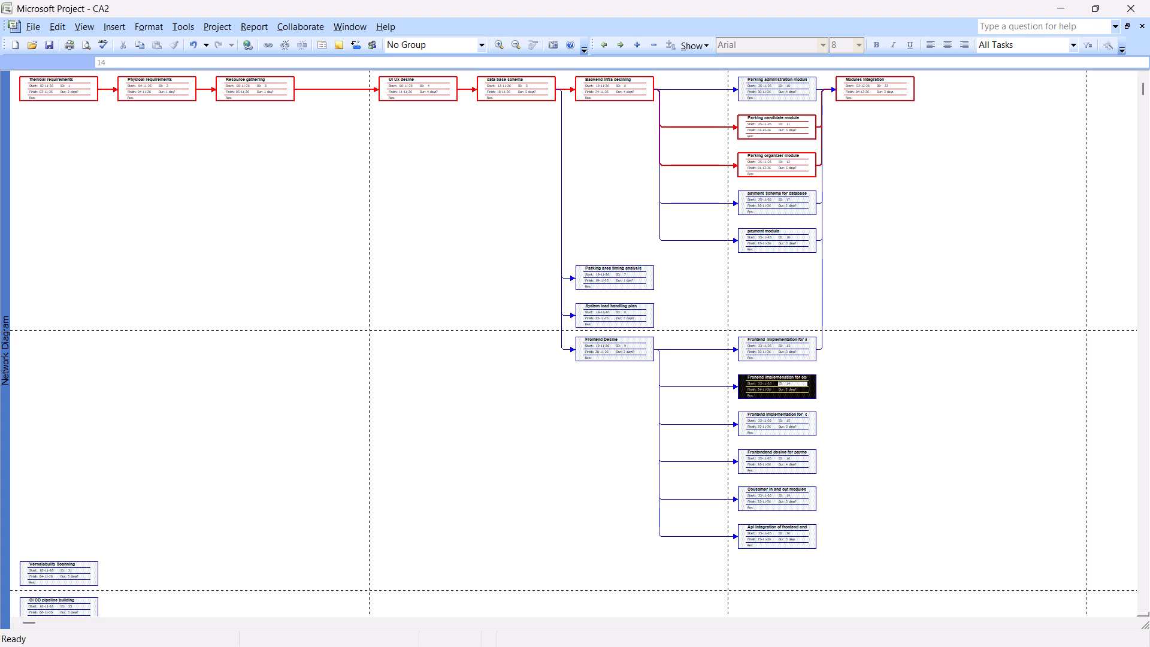
{"action": "left_click_drag", "start_coordinate": [873, 139], "coordinate": [854, 93]}
{"action": "left_click_drag", "start_coordinate": [799, 419], "coordinate": [883, 159]}
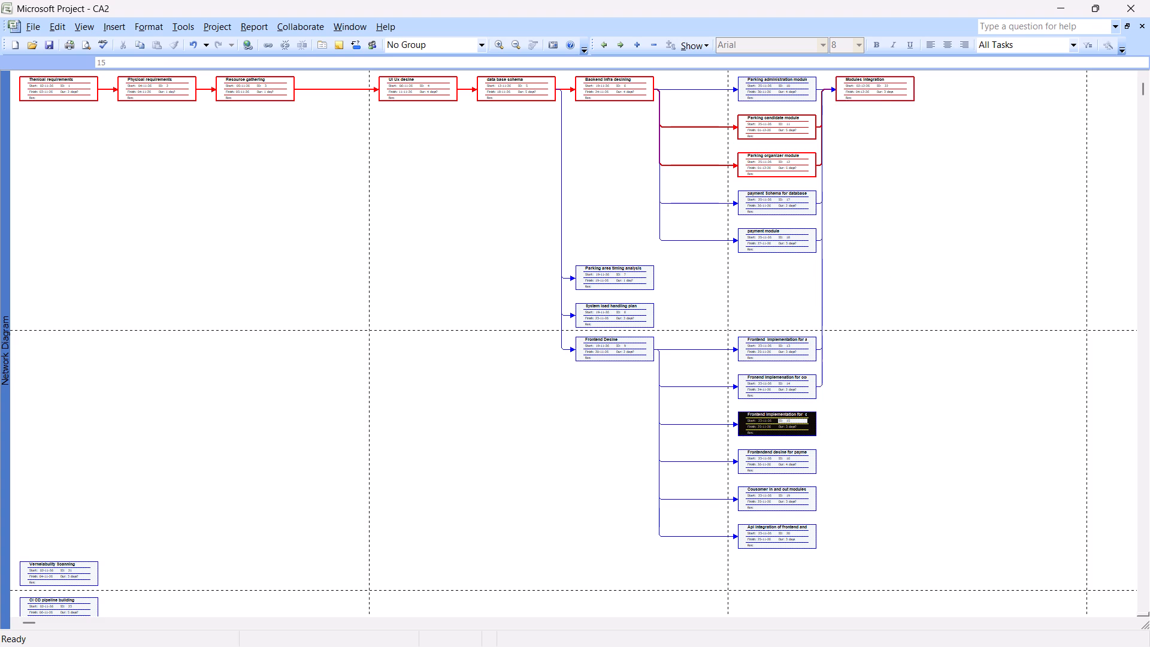
{"action": "left_click_drag", "start_coordinate": [883, 159], "coordinate": [865, 81]}
Link the frontend payment design task, Cousomer in and out modules and Api integration of frontend and backend as predecessors to Modules Integration.
{"action": "left_click_drag", "start_coordinate": [792, 470], "coordinate": [892, 120]}
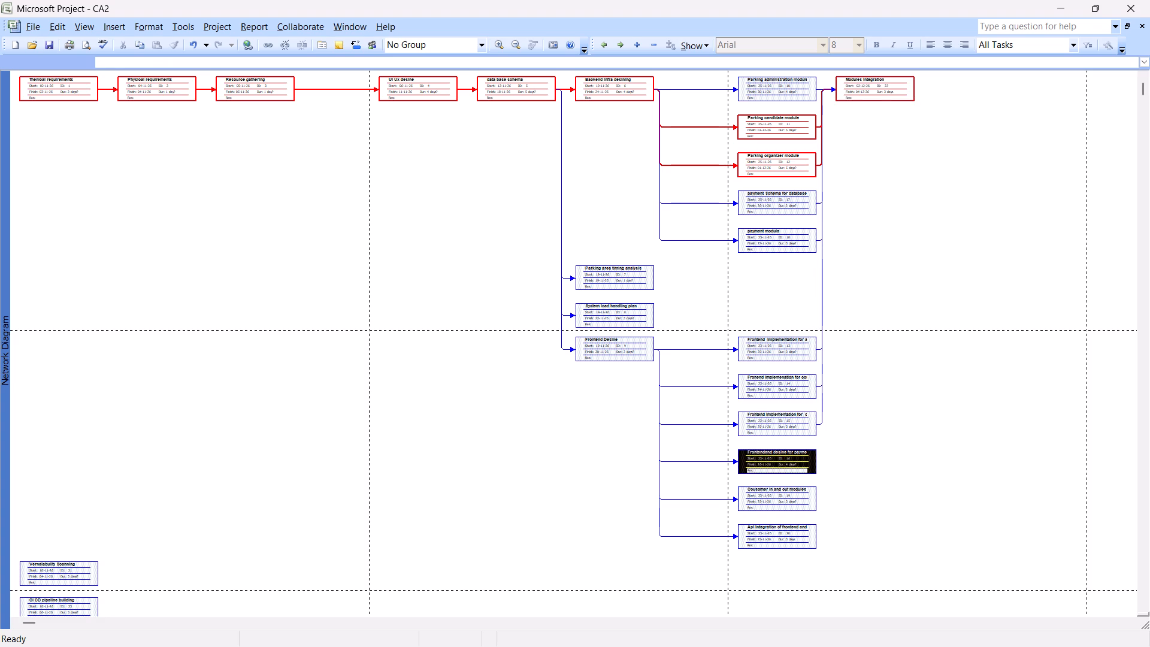
{"action": "left_click_drag", "start_coordinate": [892, 120], "coordinate": [877, 87]}
{"action": "left_click_drag", "start_coordinate": [797, 495], "coordinate": [843, 84]}
{"action": "left_click", "coordinate": [843, 84]}
{"action": "left_click_drag", "start_coordinate": [804, 536], "coordinate": [923, 367]}
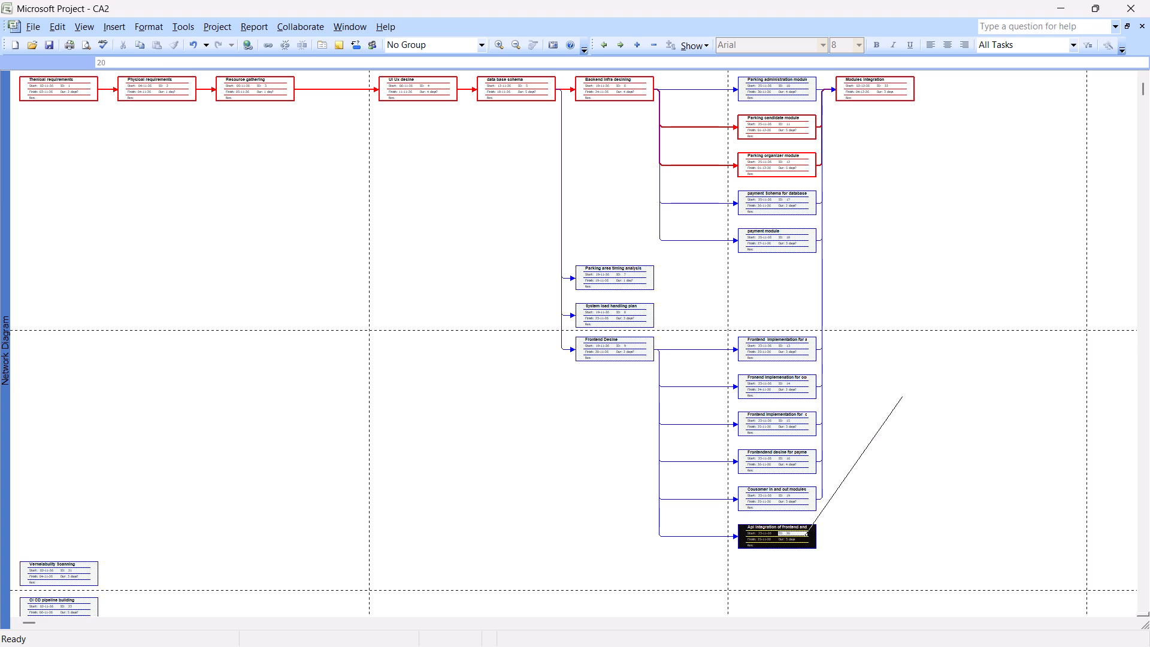
{"action": "left_click_drag", "start_coordinate": [923, 367], "coordinate": [871, 85]}
Link Modules Integration as predecessor to Vernelability Scanning, and Vernelability Scanning as predecessor to CI CD pipeline building.
{"action": "scroll", "coordinate": [891, 203], "scroll_direction": "up", "scroll_amount": 1}
{"action": "scroll", "coordinate": [891, 203], "scroll_direction": "down", "scroll_amount": 1}
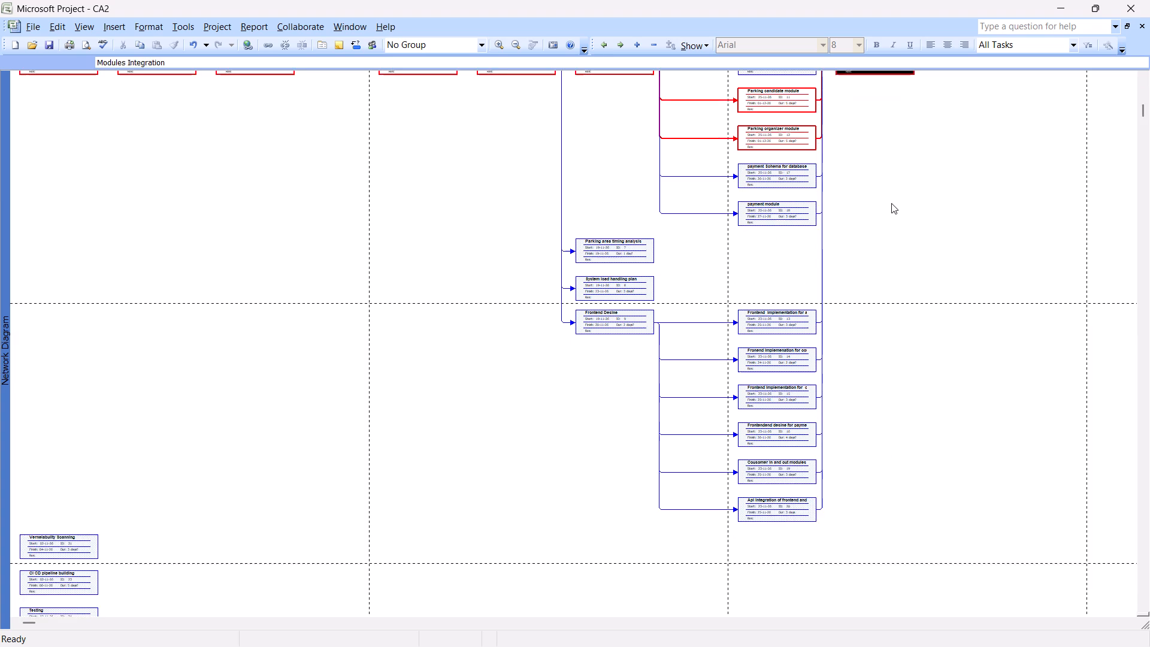
{"action": "scroll", "coordinate": [891, 203], "scroll_direction": "up", "scroll_amount": 3}
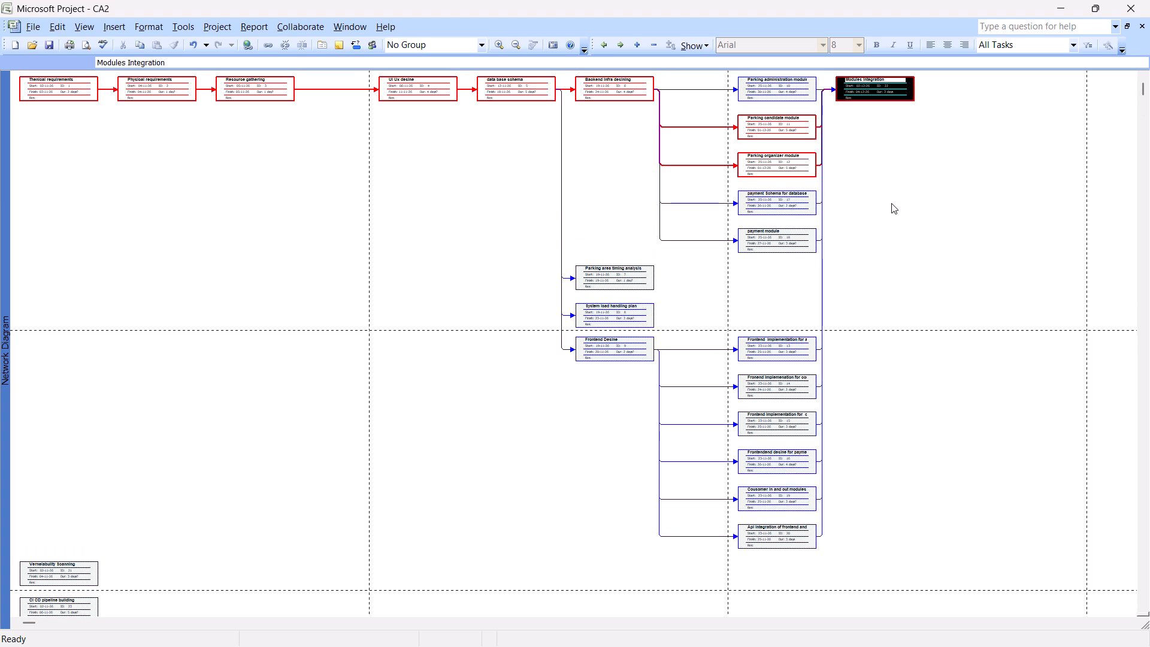
{"action": "left_click_drag", "start_coordinate": [903, 99], "coordinate": [927, 239]}
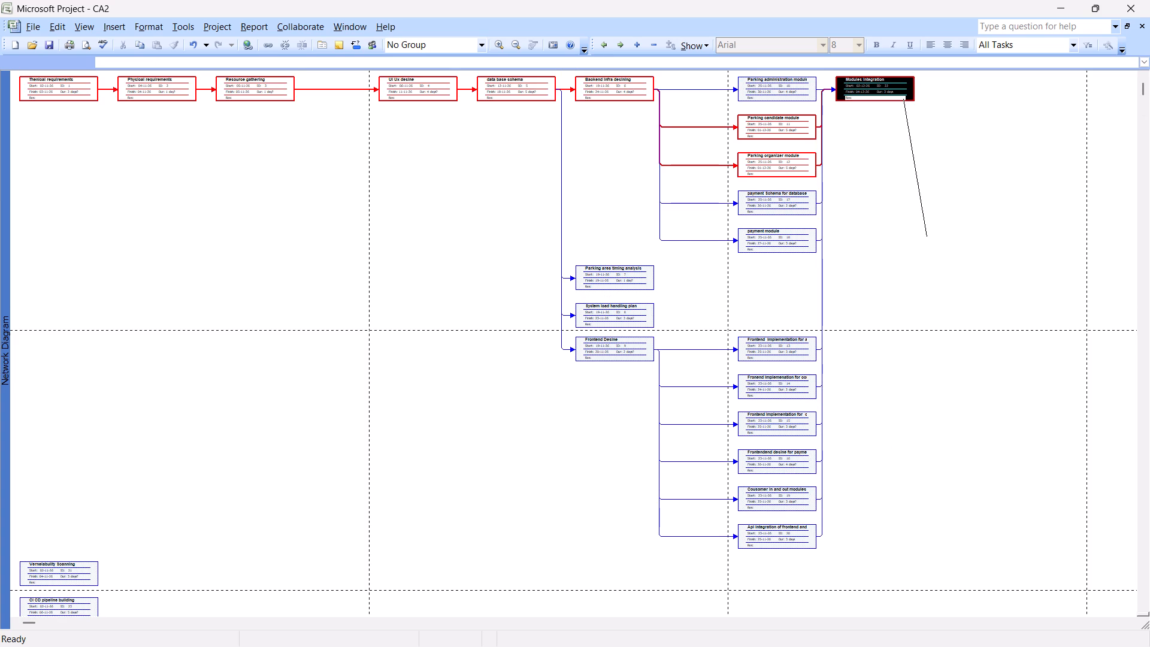
{"action": "left_click_drag", "start_coordinate": [927, 239], "coordinate": [88, 569]}
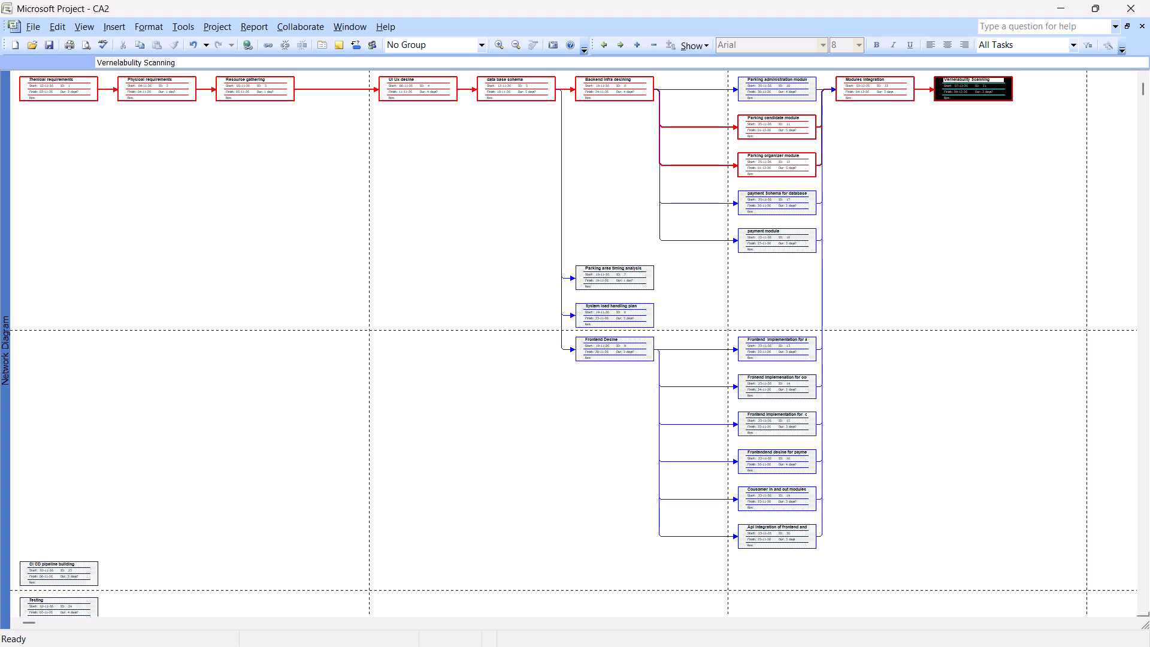
{"action": "left_click_drag", "start_coordinate": [1000, 85], "coordinate": [161, 405]}
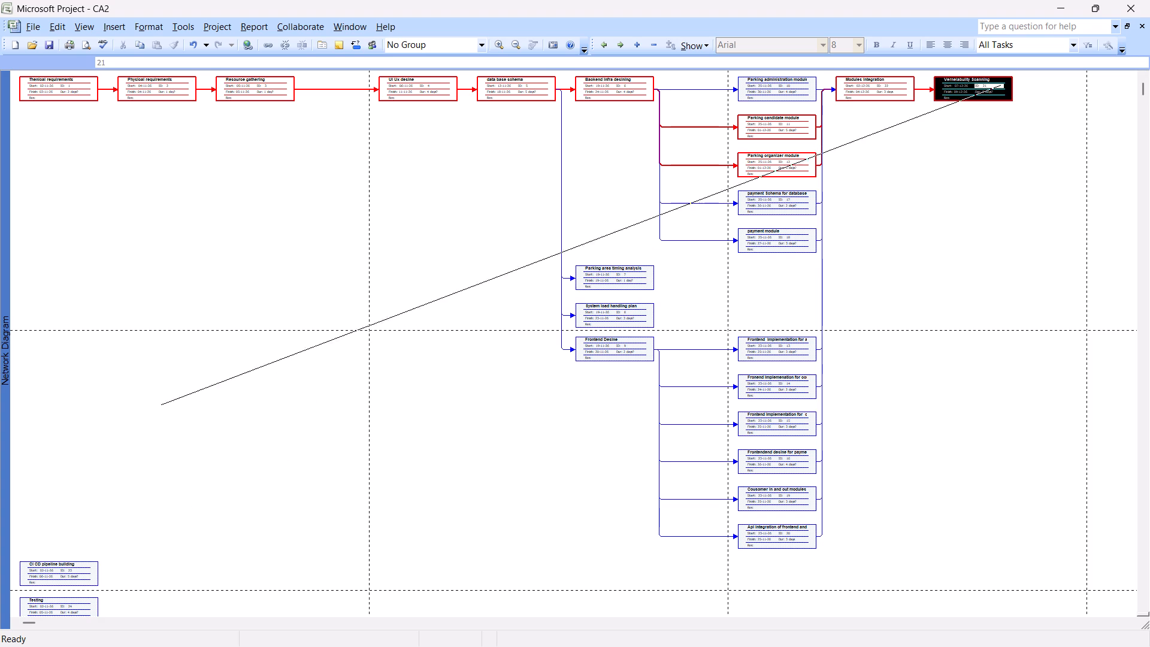
{"action": "left_click_drag", "start_coordinate": [161, 405], "coordinate": [44, 580]}
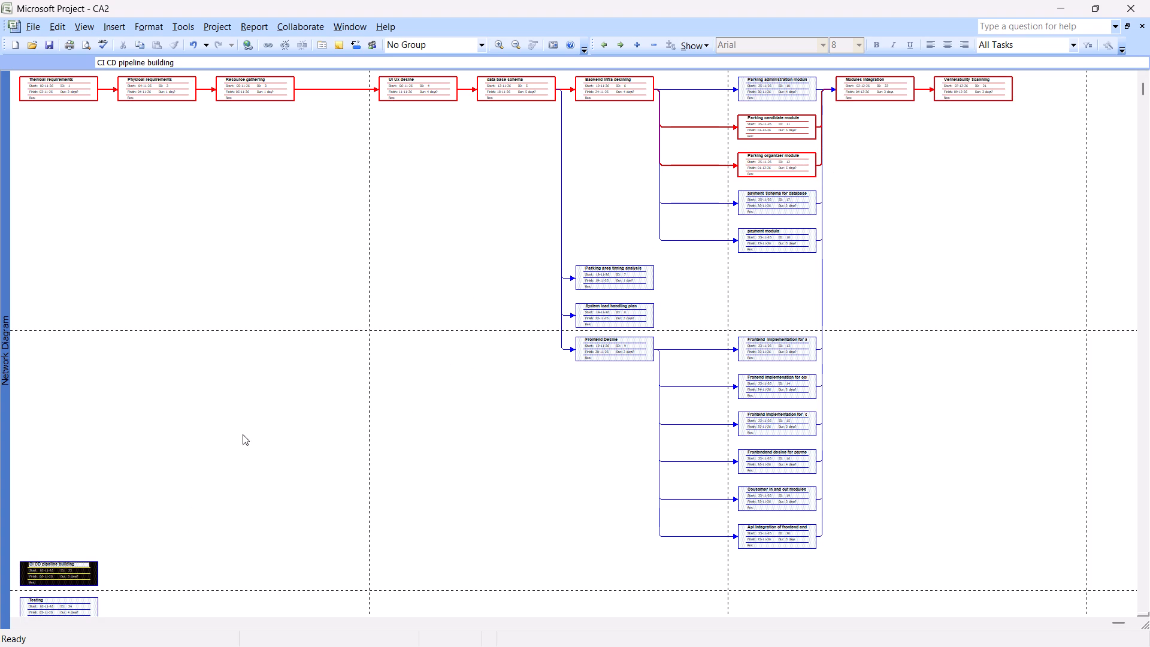
Link CI CD pipeline building as predecessor to Testing, and Testing as predecessor to Deployment.
{"action": "left_click", "coordinate": [550, 257]}
{"action": "scroll", "coordinate": [550, 257], "scroll_direction": "up", "scroll_amount": 1}
{"action": "scroll", "coordinate": [550, 257], "scroll_direction": "right", "scroll_amount": 4}
{"action": "left_click_drag", "start_coordinate": [1109, 92], "coordinate": [94, 610]}
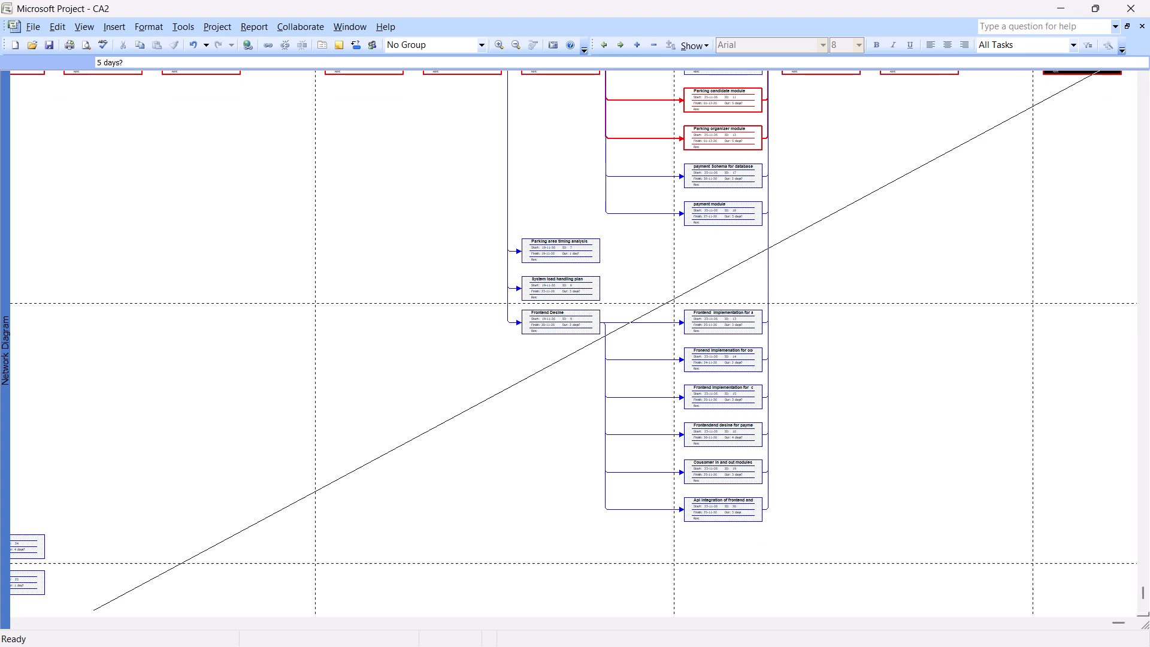
{"action": "left_click_drag", "start_coordinate": [94, 610], "coordinate": [41, 539]}
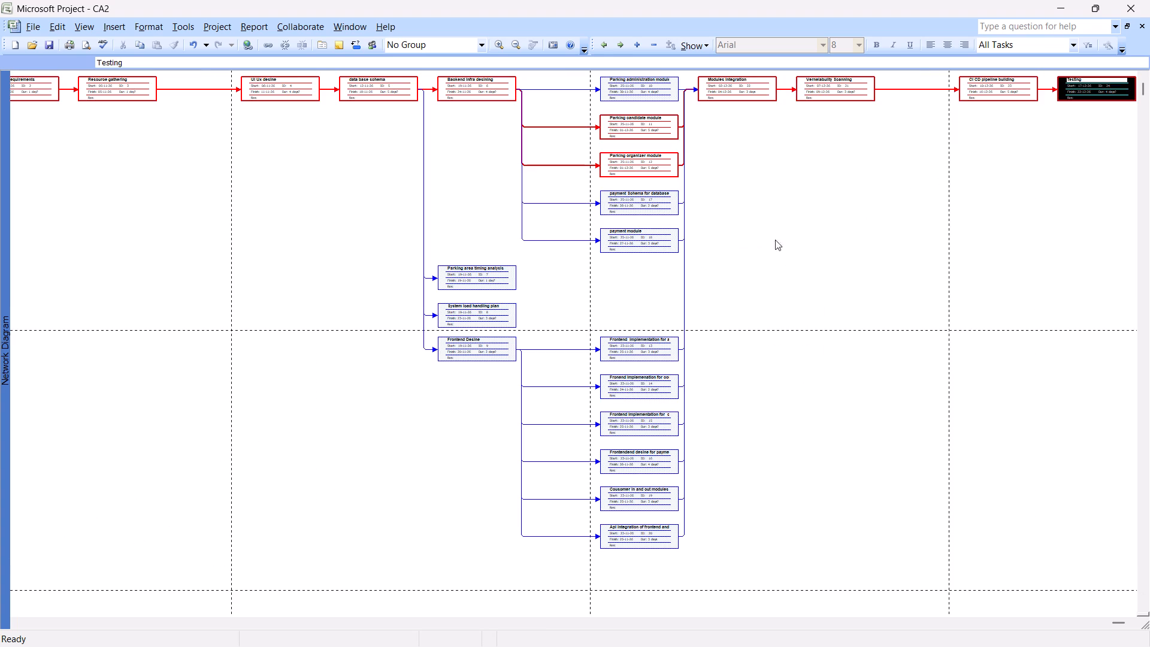
{"action": "left_click_drag", "start_coordinate": [1110, 93], "coordinate": [117, 563]}
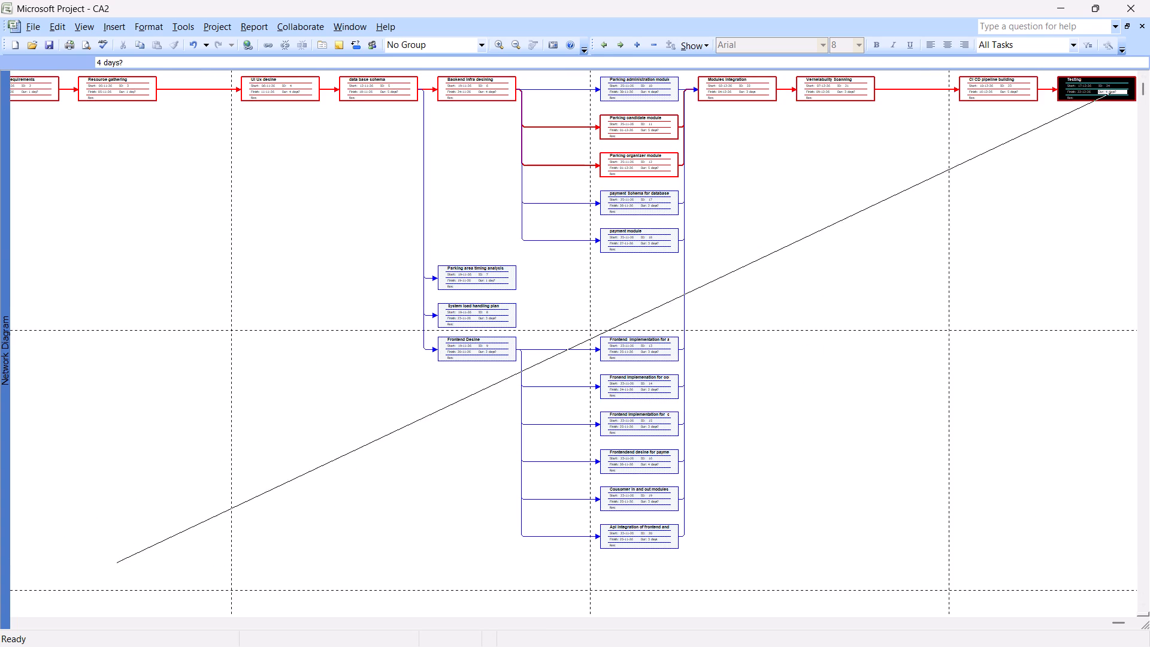
{"action": "left_click_drag", "start_coordinate": [117, 563], "coordinate": [75, 567]}
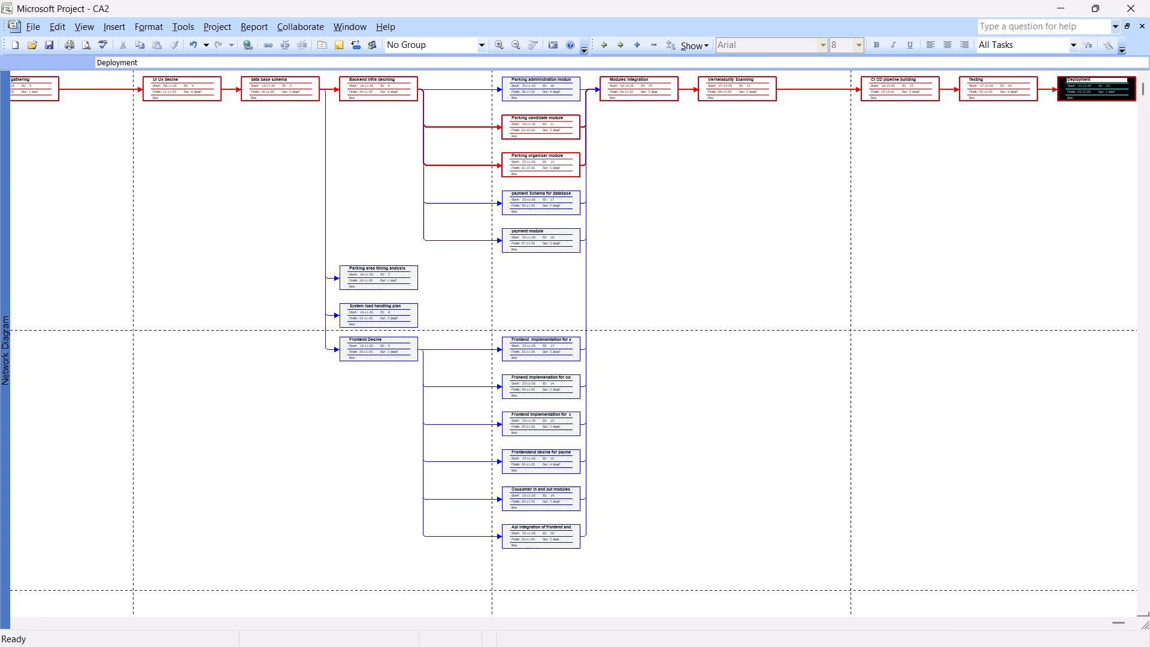
Switch from the Network Diagram to the Gantt Chart view of the project.
{"action": "scroll", "coordinate": [356, 415], "scroll_direction": "left", "scroll_amount": 1}
{"action": "scroll", "coordinate": [356, 415], "scroll_direction": "right", "scroll_amount": 3}
{"action": "scroll", "coordinate": [356, 415], "scroll_direction": "down", "scroll_amount": 1, "text": "ctrl"}
{"action": "right_click", "coordinate": [292, 403]}
{"action": "scroll", "coordinate": [292, 403], "scroll_direction": "right", "scroll_amount": 1}
{"action": "scroll", "coordinate": [292, 403], "scroll_direction": "up", "scroll_amount": 2, "text": "ctrl"}
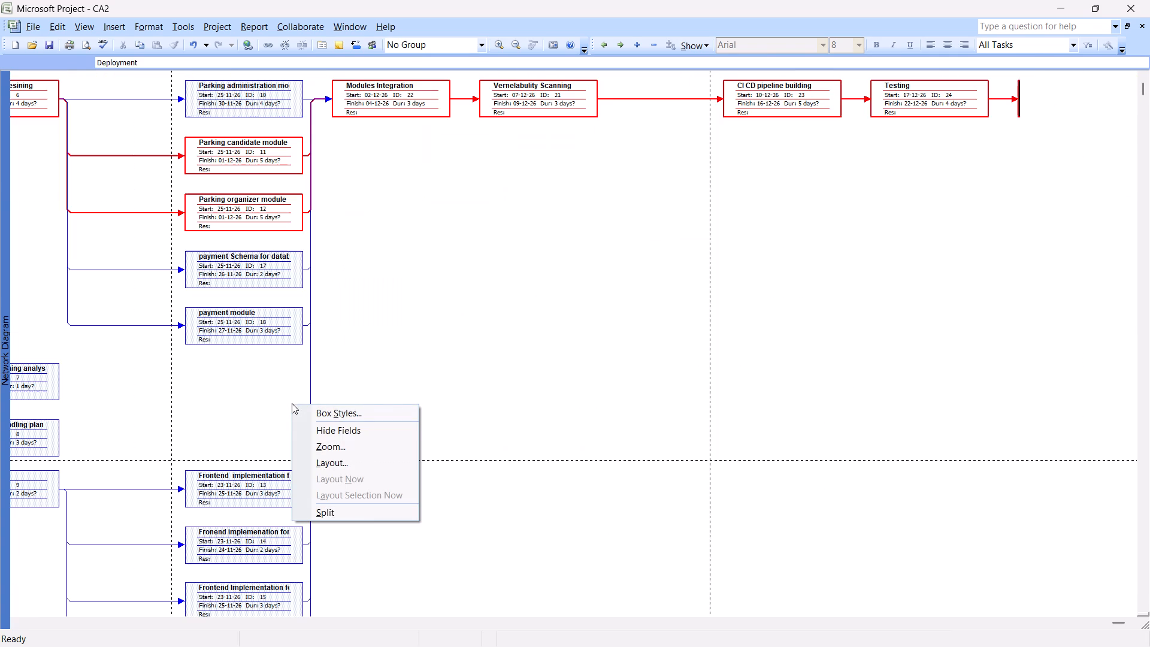
{"action": "scroll", "coordinate": [236, 377], "scroll_direction": "right", "scroll_amount": 11}
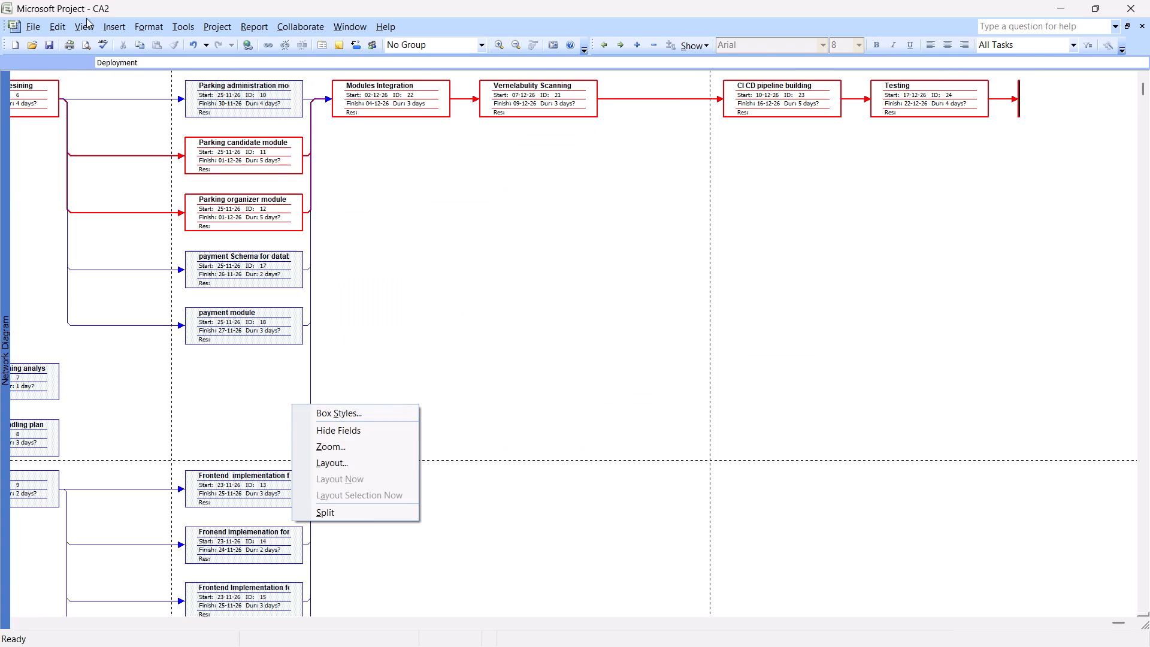
{"action": "left_click", "coordinate": [86, 22]}
{"action": "left_click", "coordinate": [103, 62]}
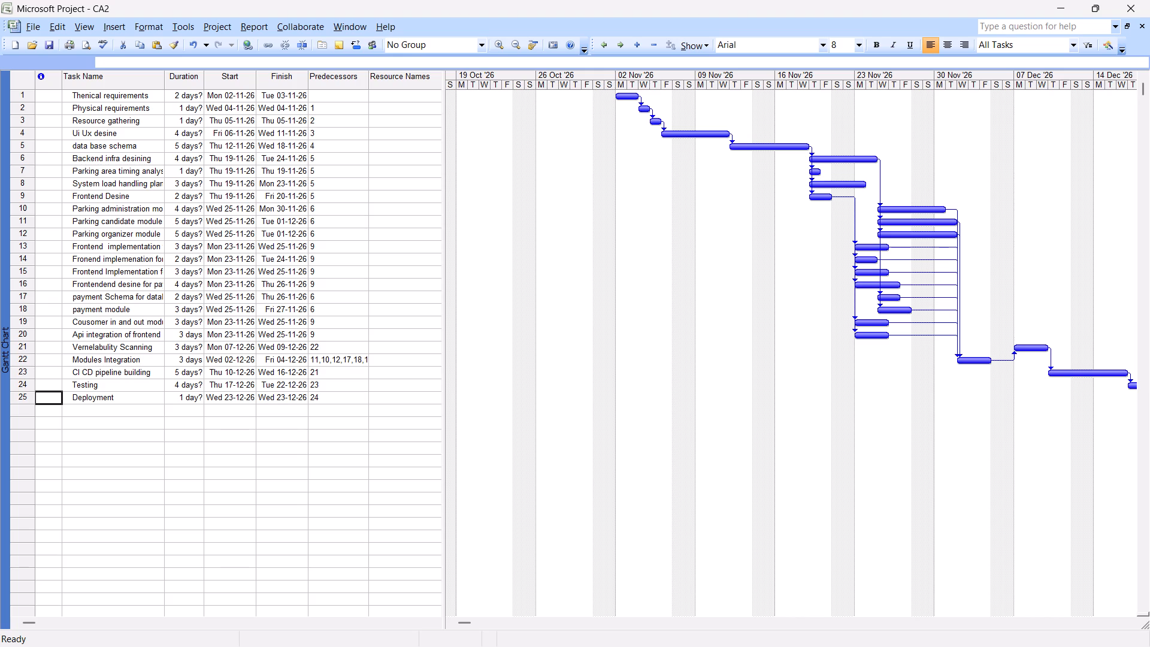
Assign Teja as the resource for Thenical requirements and Sai as the resource for Physical requirements.
{"action": "left_click", "coordinate": [385, 102]}
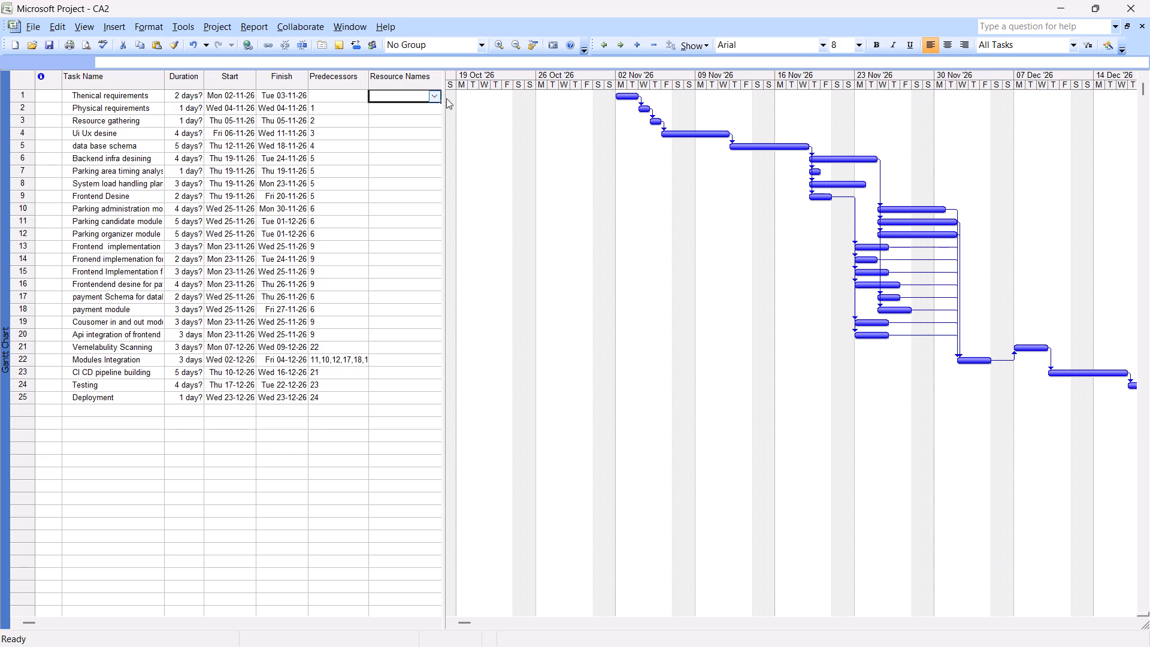
{"action": "left_click", "coordinate": [408, 101]}
{"action": "left_click", "coordinate": [408, 100]}
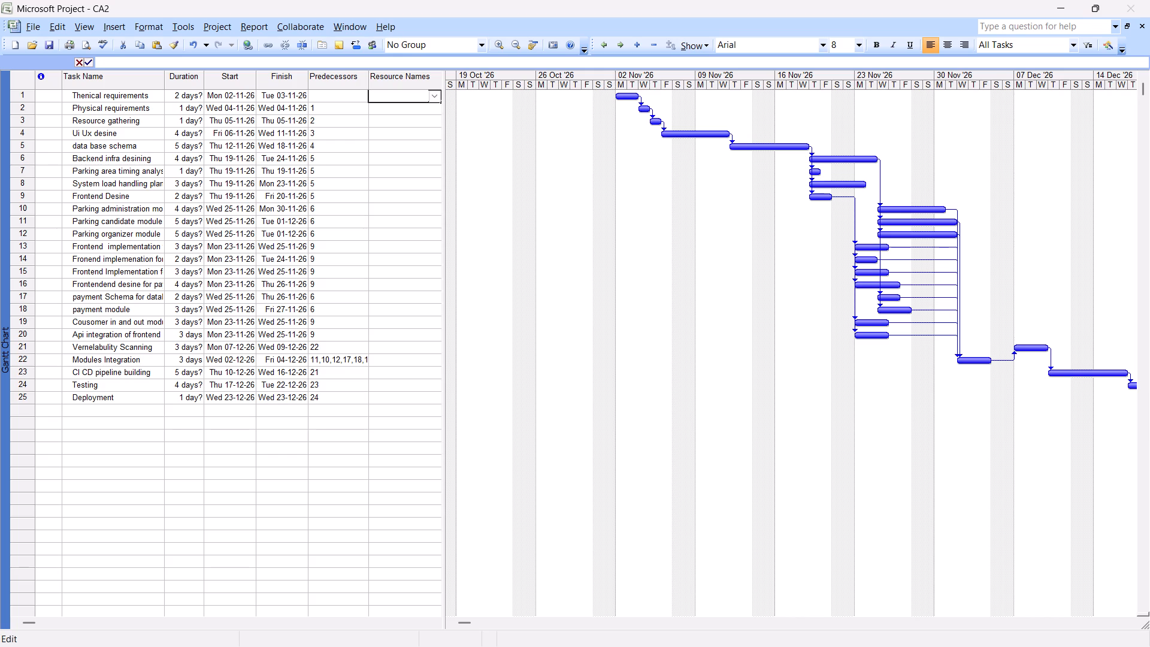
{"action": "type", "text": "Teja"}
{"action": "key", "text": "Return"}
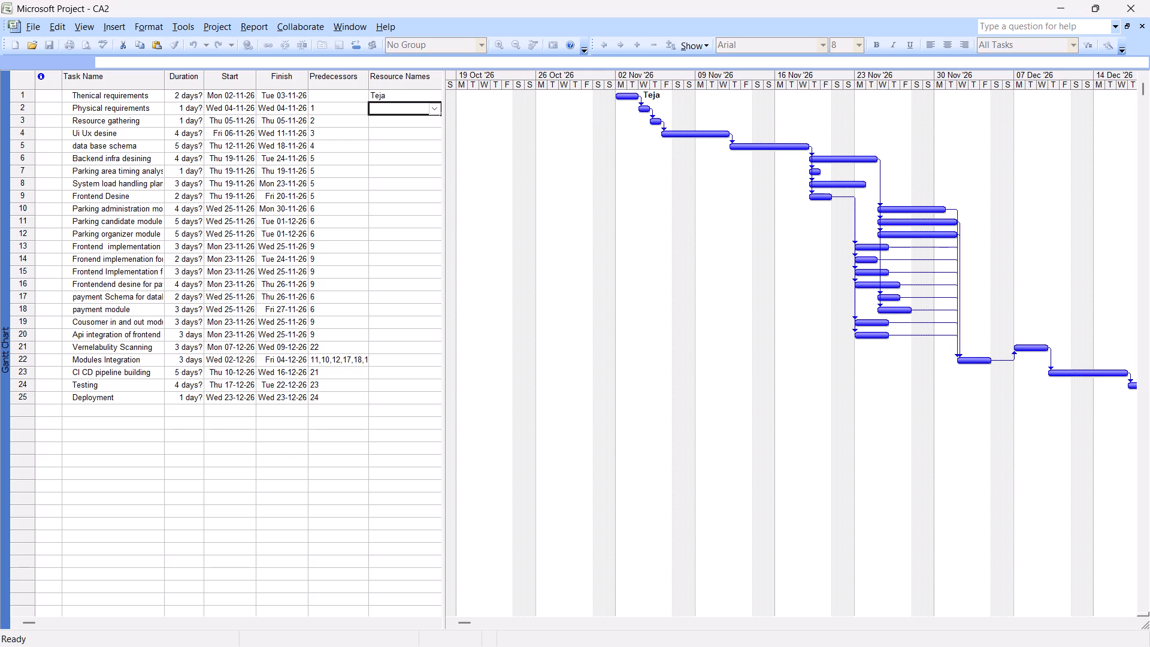
{"action": "left_click", "coordinate": [406, 105]}
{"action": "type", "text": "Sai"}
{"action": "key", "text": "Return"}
Assign Vishnu as the resource for the Resource gathering task.
{"action": "left_click", "coordinate": [391, 137]}
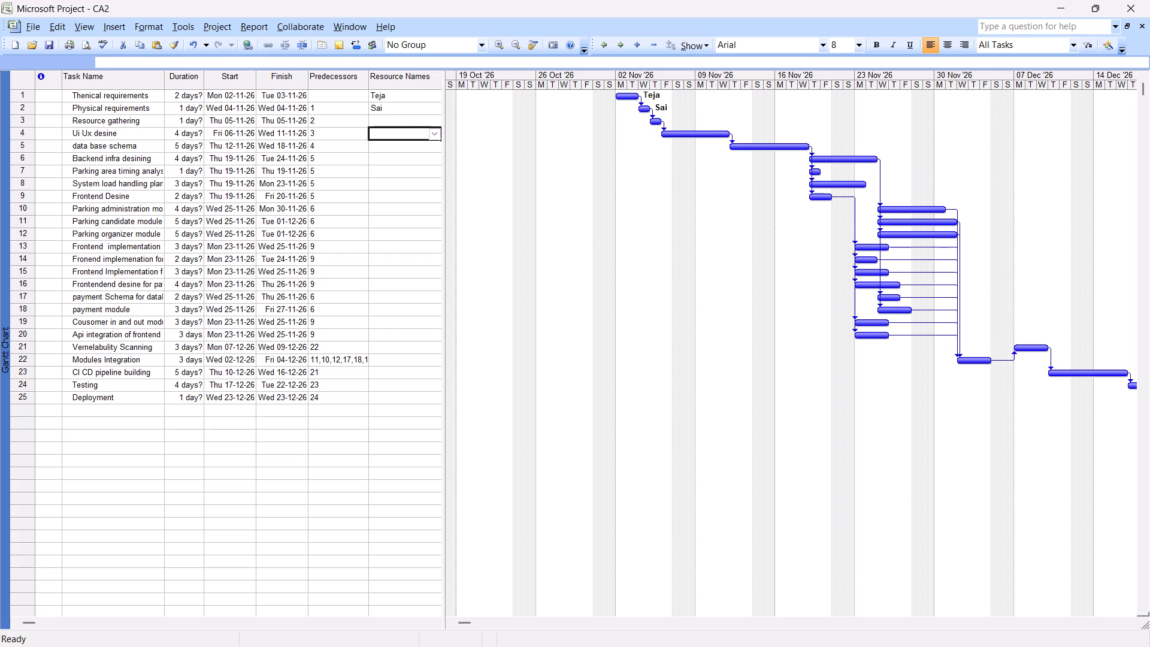
{"action": "left_click", "coordinate": [394, 118]}
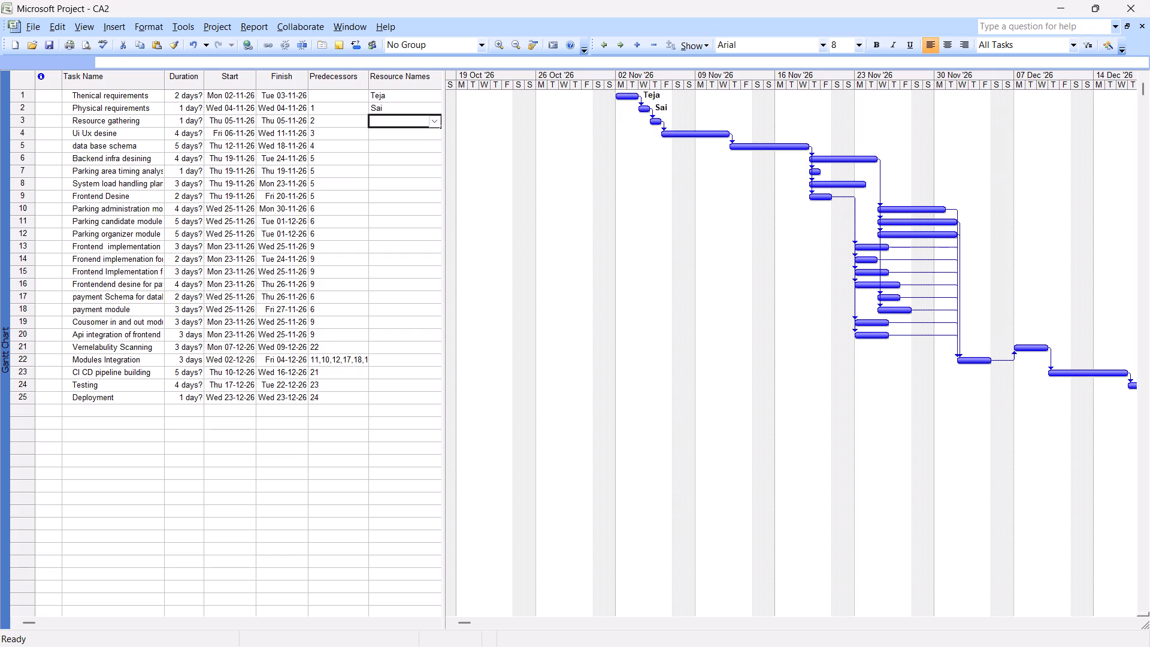
{"action": "left_click", "coordinate": [394, 118]}
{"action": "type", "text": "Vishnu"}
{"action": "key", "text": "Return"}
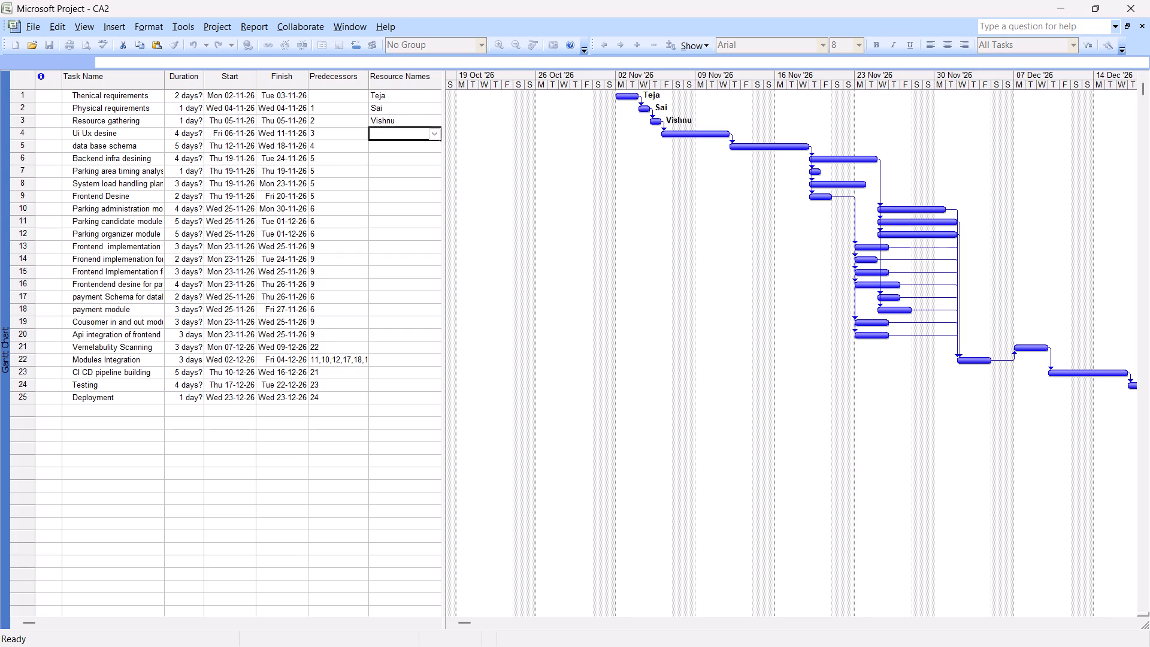
Enter the fourth team member's name as the resource for the Ui Ux desine task.
{"action": "left_click", "coordinate": [392, 138]}
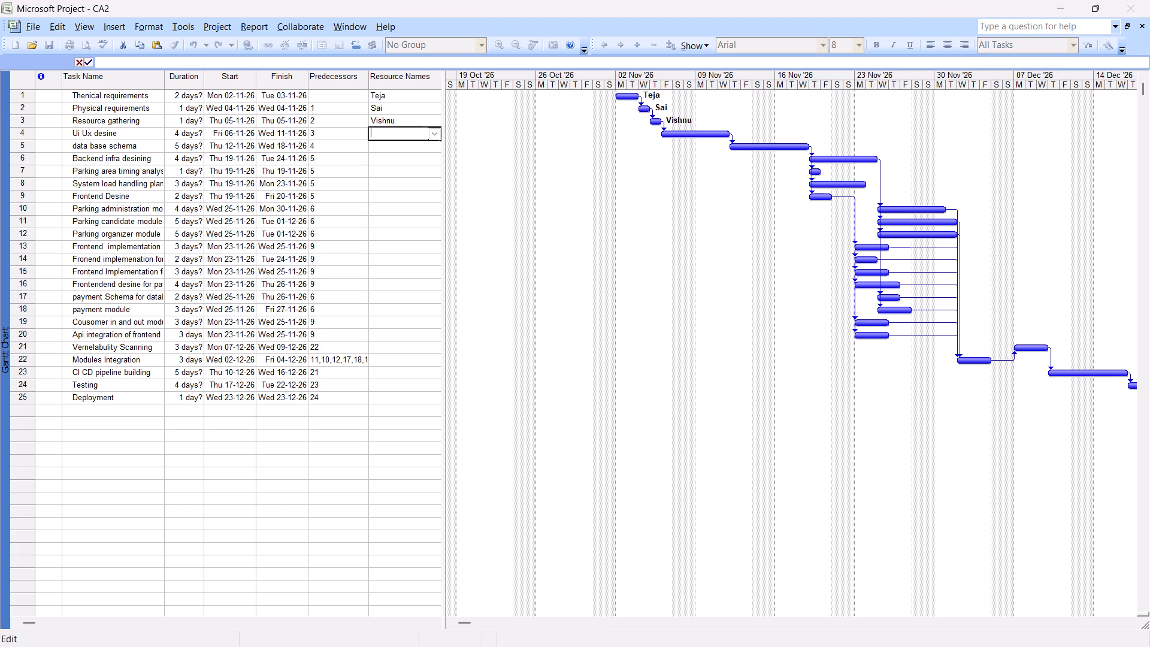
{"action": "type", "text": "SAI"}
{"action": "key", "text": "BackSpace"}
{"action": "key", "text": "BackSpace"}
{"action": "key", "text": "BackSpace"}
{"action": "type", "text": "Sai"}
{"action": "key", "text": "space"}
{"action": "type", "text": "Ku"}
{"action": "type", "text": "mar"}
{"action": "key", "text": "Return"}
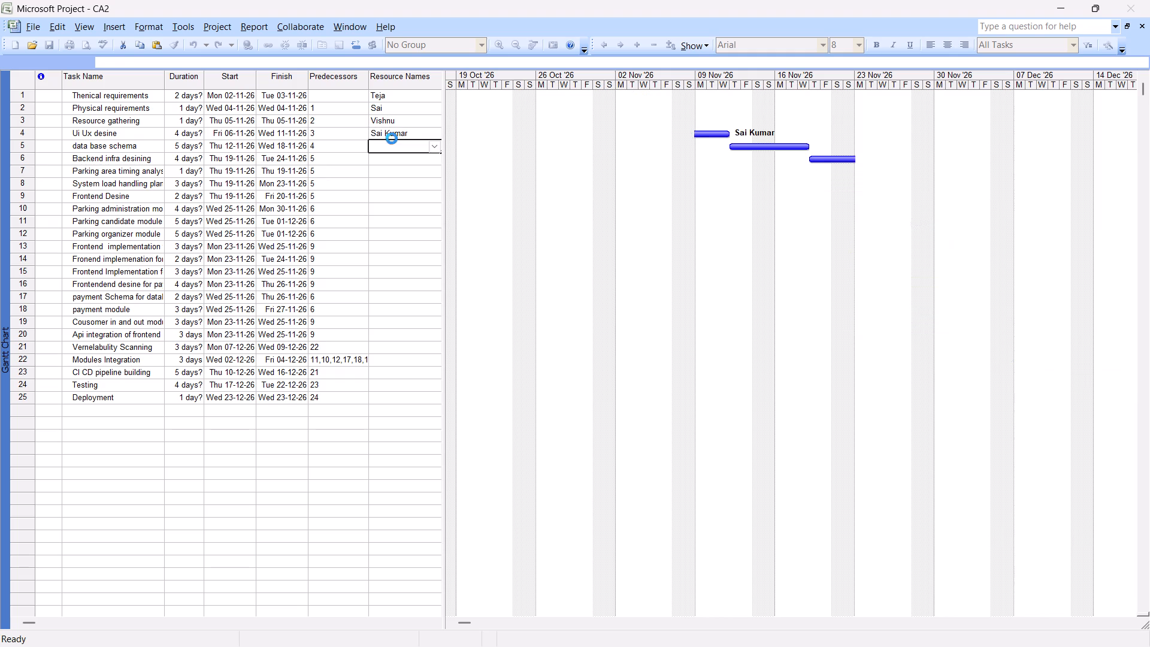
Assign Jaya as the resource for the data base schema task.
{"action": "left_click", "coordinate": [388, 147]}
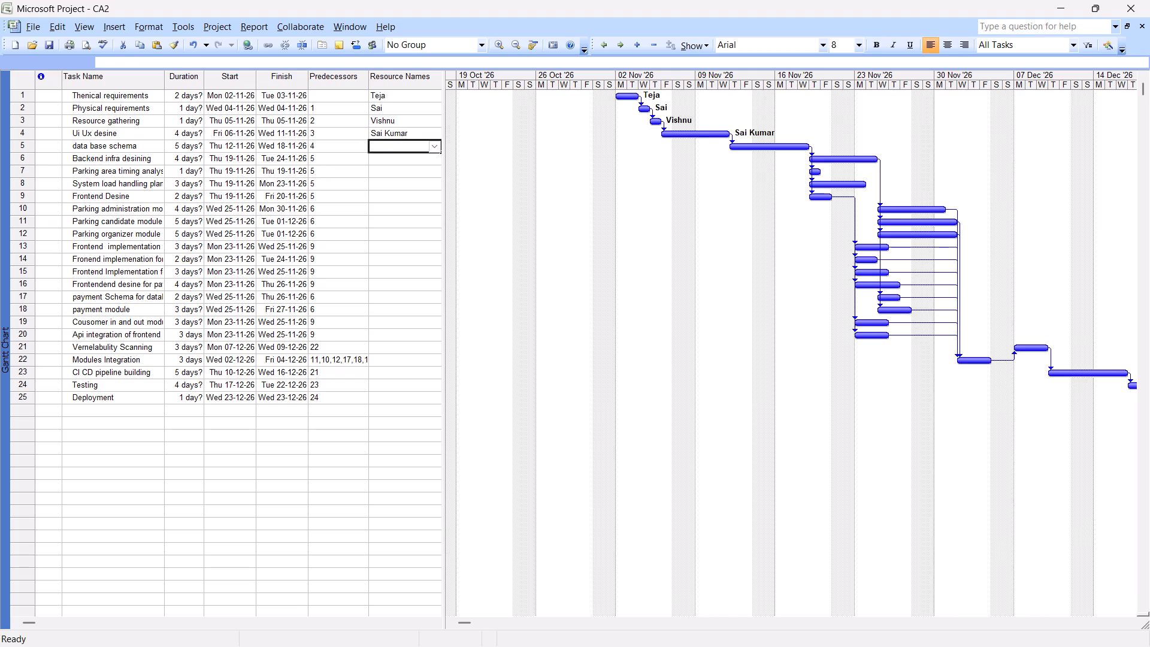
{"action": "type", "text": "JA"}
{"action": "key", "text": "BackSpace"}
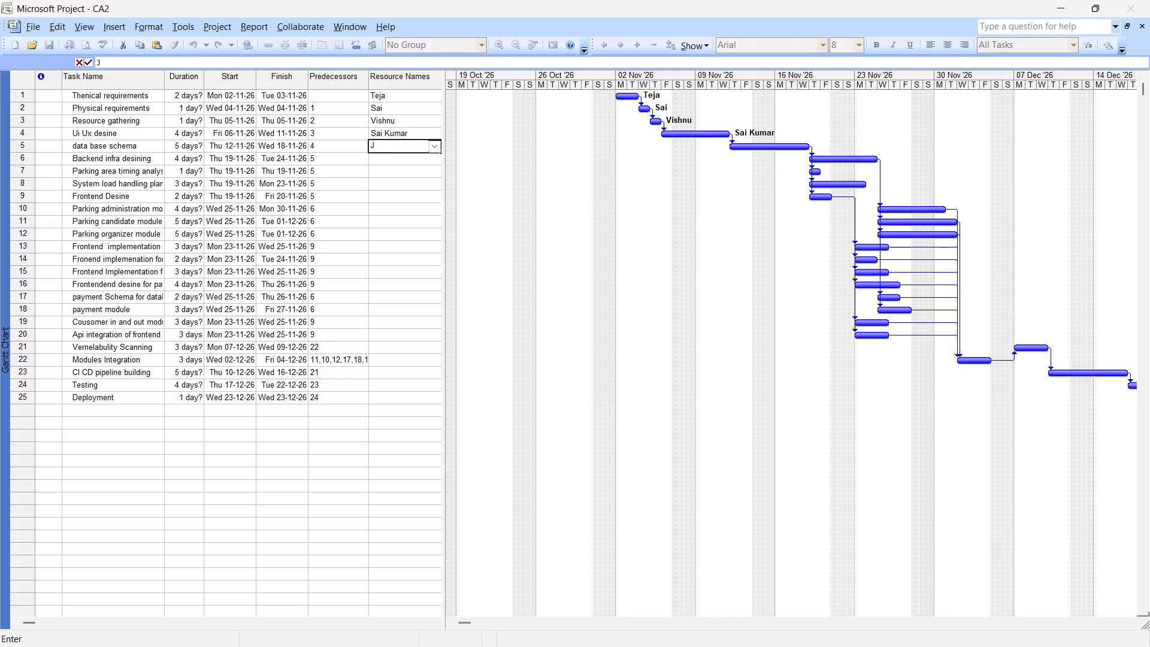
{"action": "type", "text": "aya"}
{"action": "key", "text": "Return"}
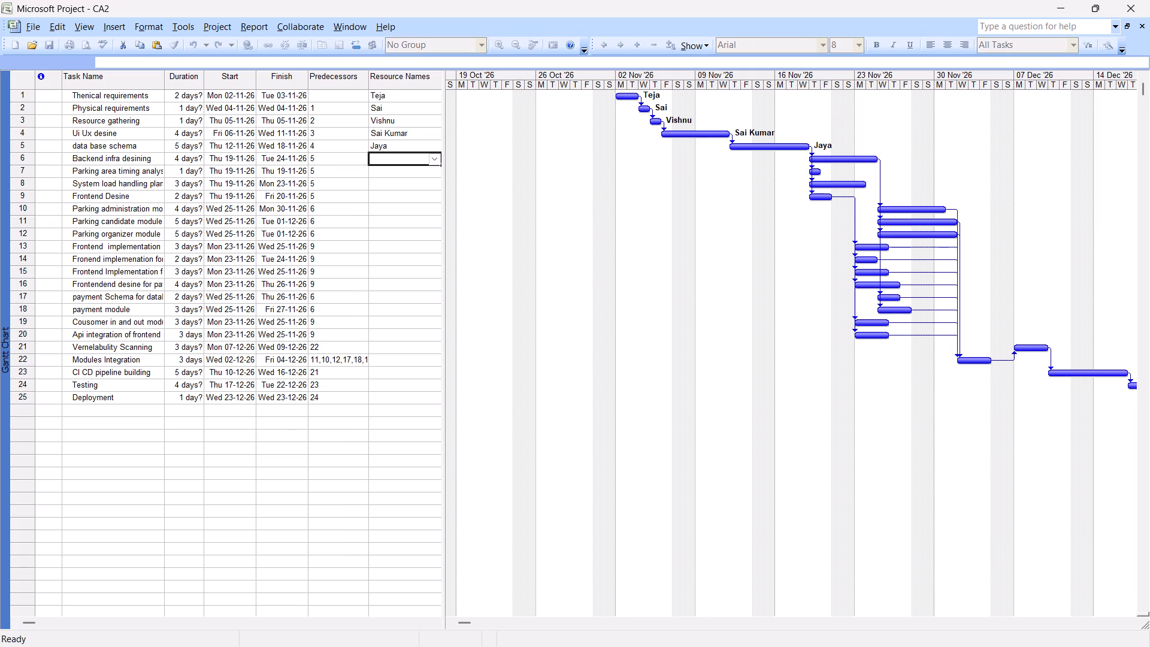
Assign the existing resource Jaya to the Backend infra desining task.
{"action": "left_click", "coordinate": [431, 162]}
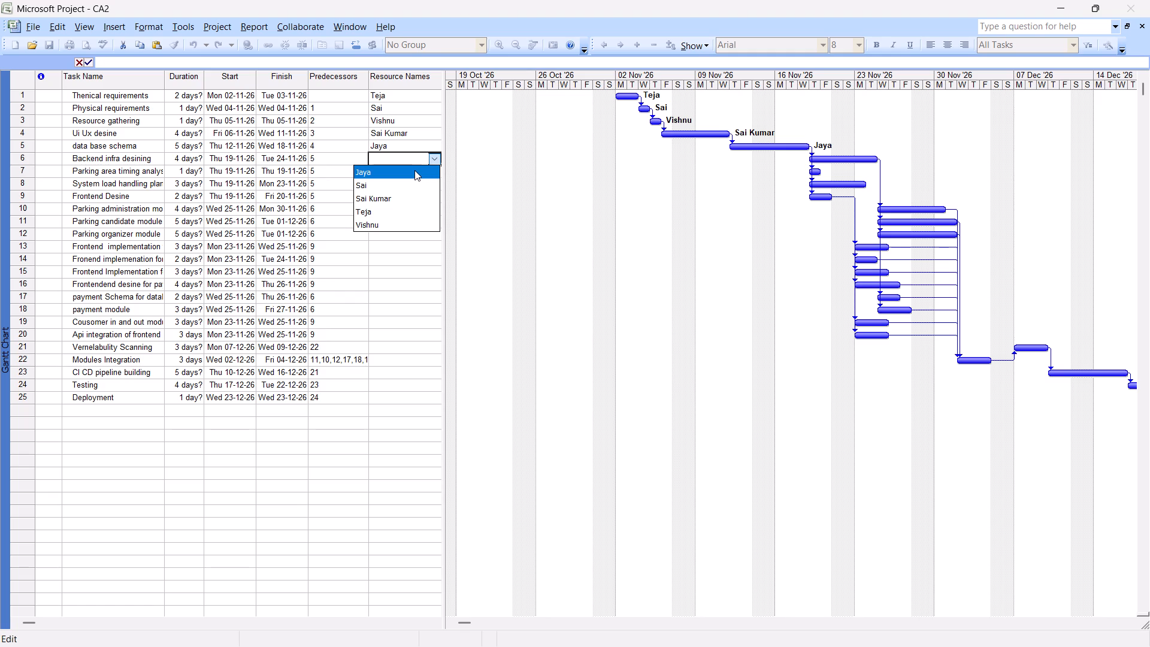
{"action": "left_click", "coordinate": [414, 170]}
Assign Jaya to the parking area timing task (7) and the Ui Ux desine task's resource to the System load handling task (8).
{"action": "left_click", "coordinate": [437, 173]}
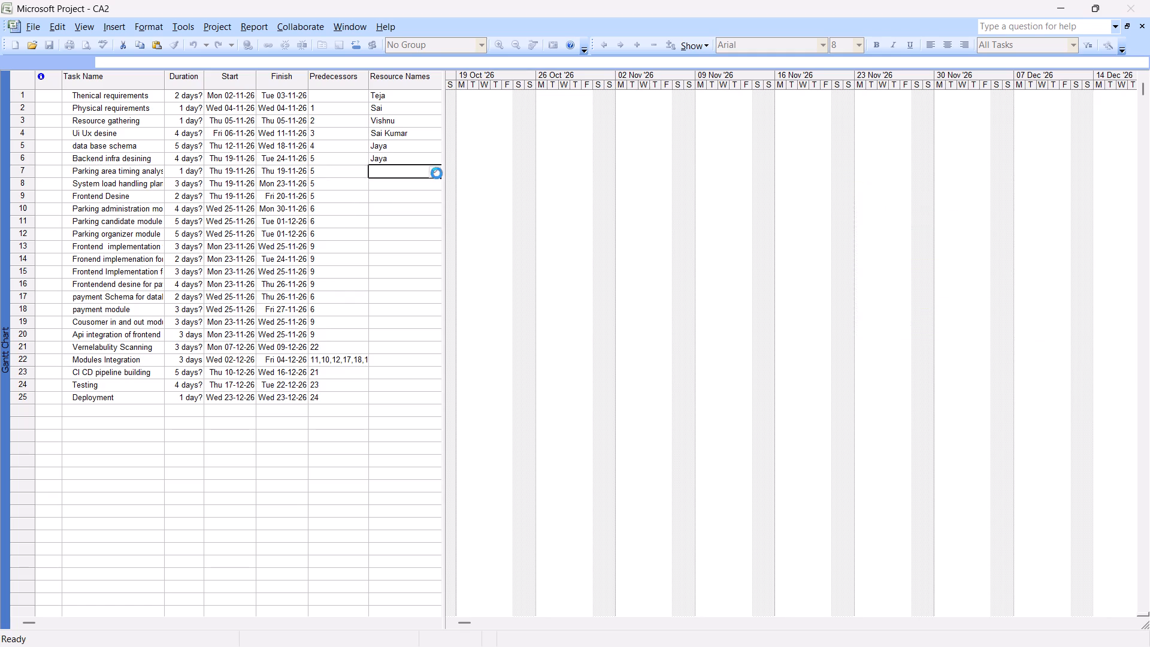
{"action": "left_click", "coordinate": [437, 173]}
{"action": "left_click", "coordinate": [417, 187]}
{"action": "left_click", "coordinate": [432, 187]}
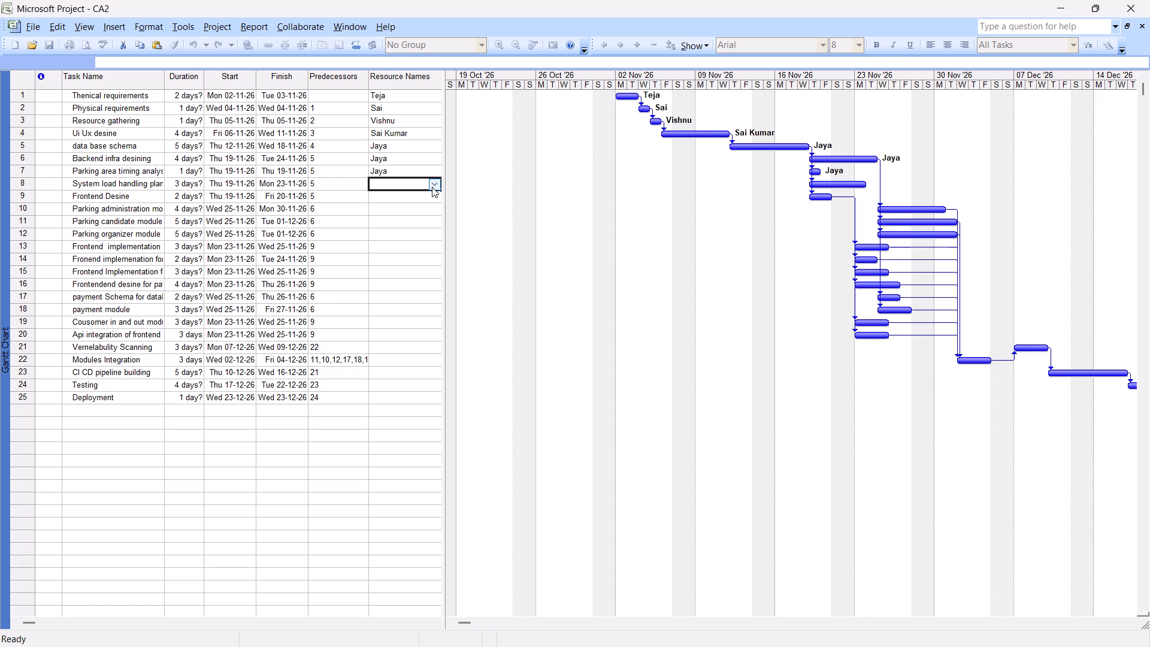
{"action": "left_click", "coordinate": [432, 189]}
{"action": "left_click", "coordinate": [413, 227]}
Assign Sai to the Frontend Desine task and Teja to the Parking administration task (10).
{"action": "left_click", "coordinate": [435, 202]}
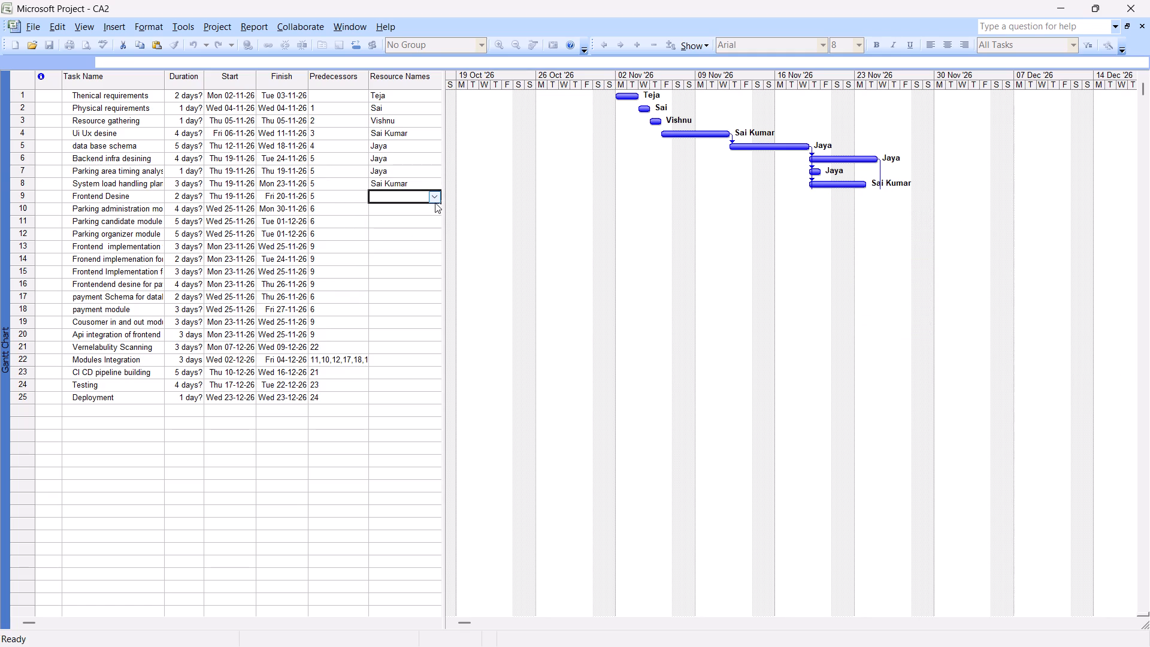
{"action": "left_click", "coordinate": [435, 199]}
{"action": "left_click", "coordinate": [418, 219]}
{"action": "left_click", "coordinate": [437, 210]}
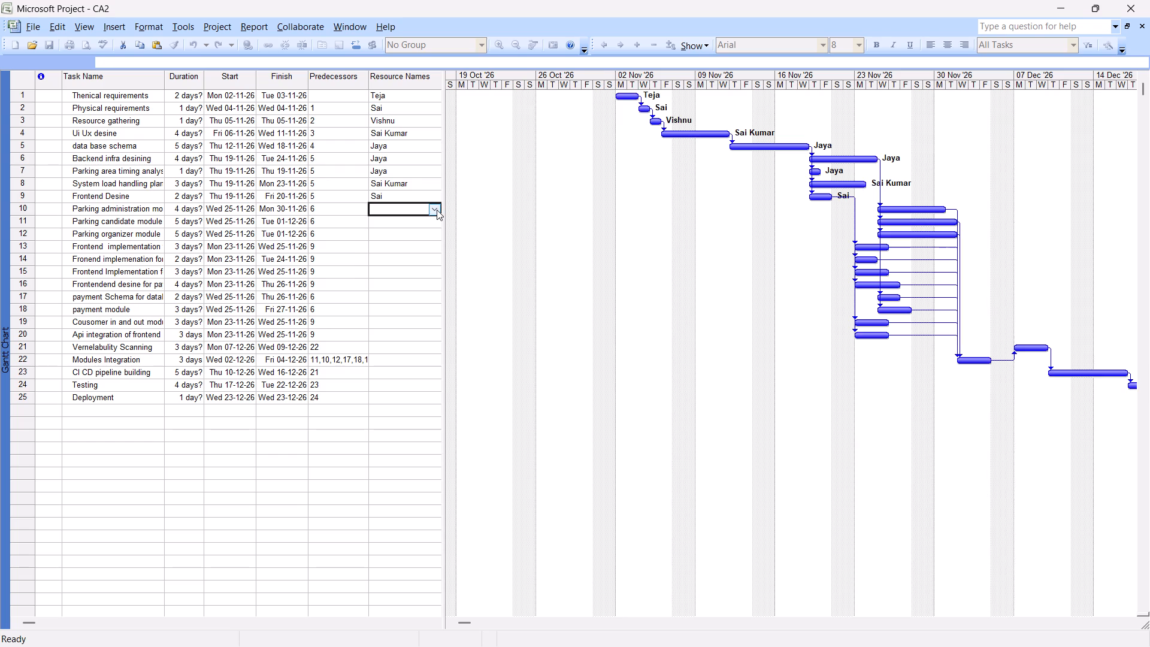
{"action": "left_click", "coordinate": [437, 210]}
{"action": "left_click", "coordinate": [407, 262]}
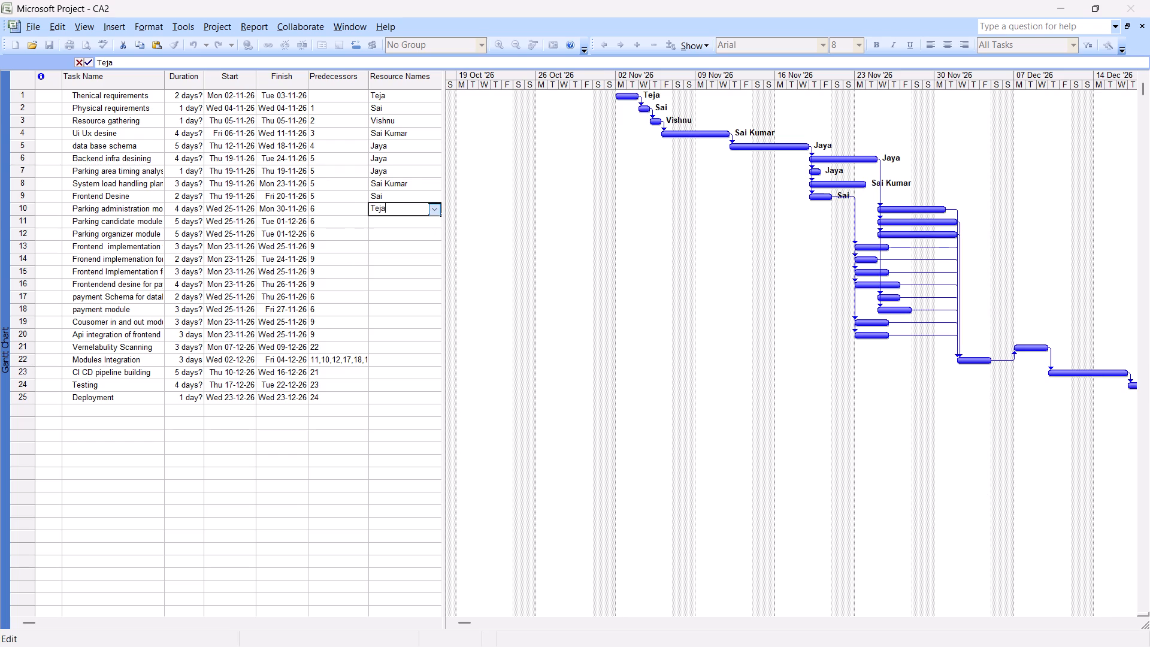
Assign Vishnu to tasks 11 to 13, covering the parking candidate module, parking organizer module and first frontend implementation.
{"action": "left_click", "coordinate": [427, 226]}
{"action": "left_click", "coordinate": [431, 225]}
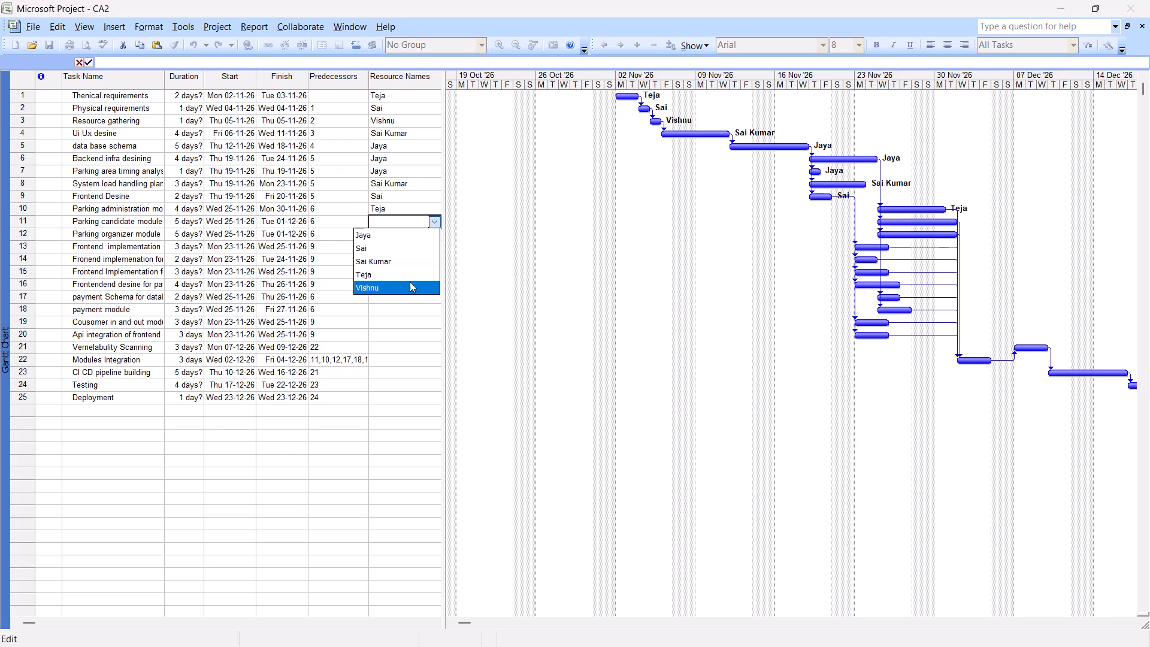
{"action": "left_click", "coordinate": [408, 285]}
{"action": "double_click", "coordinate": [435, 234]}
{"action": "left_click", "coordinate": [427, 297]}
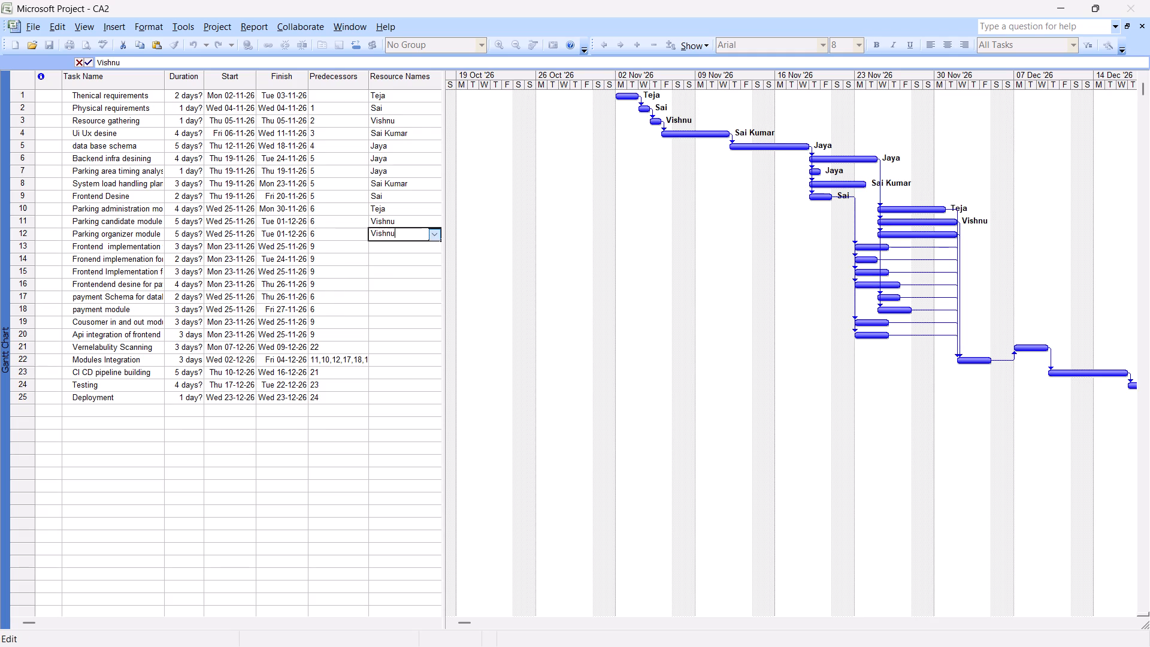
{"action": "double_click", "coordinate": [436, 247]}
{"action": "left_click", "coordinate": [421, 312]}
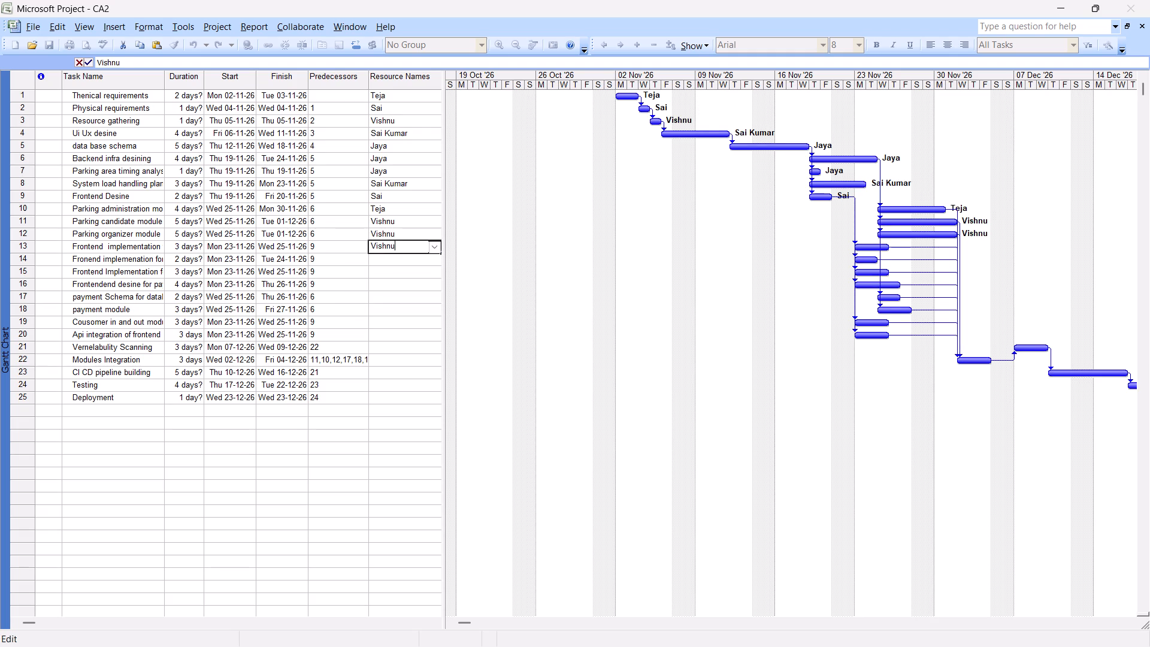
Assign Teja to frontend implementation task 14 and the Ui Ux desine task's resource to frontend implementation task 15.
{"action": "left_click", "coordinate": [422, 266]}
{"action": "left_click", "coordinate": [422, 266]}
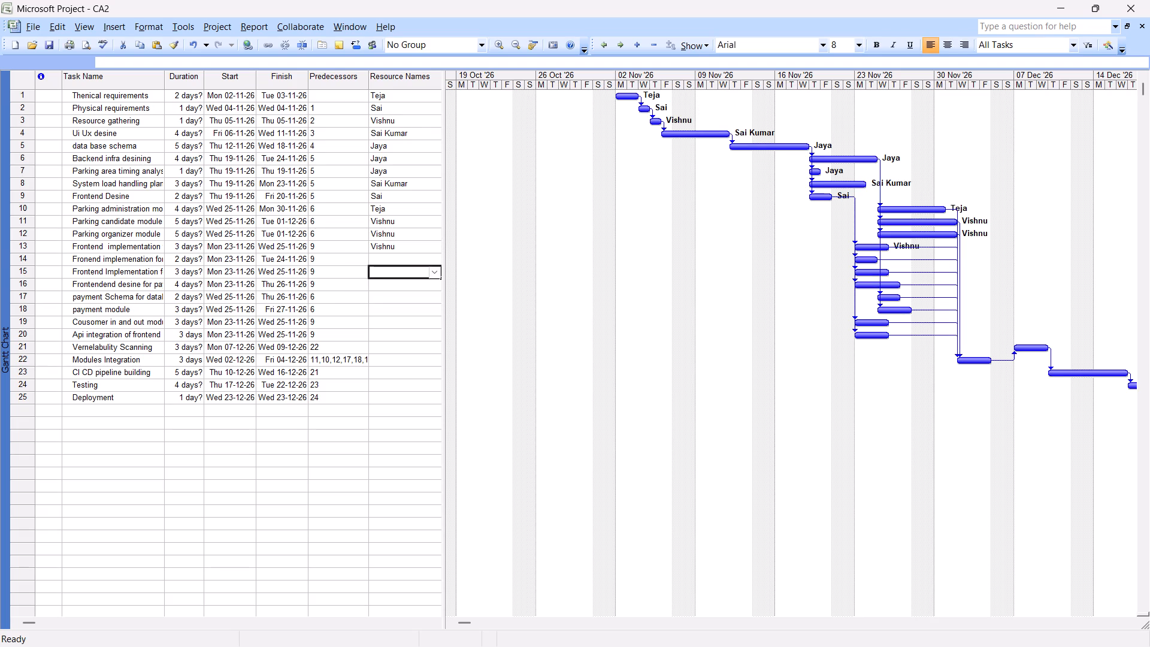
{"action": "left_click", "coordinate": [425, 261]}
{"action": "left_click", "coordinate": [433, 257]}
{"action": "left_click", "coordinate": [395, 309]}
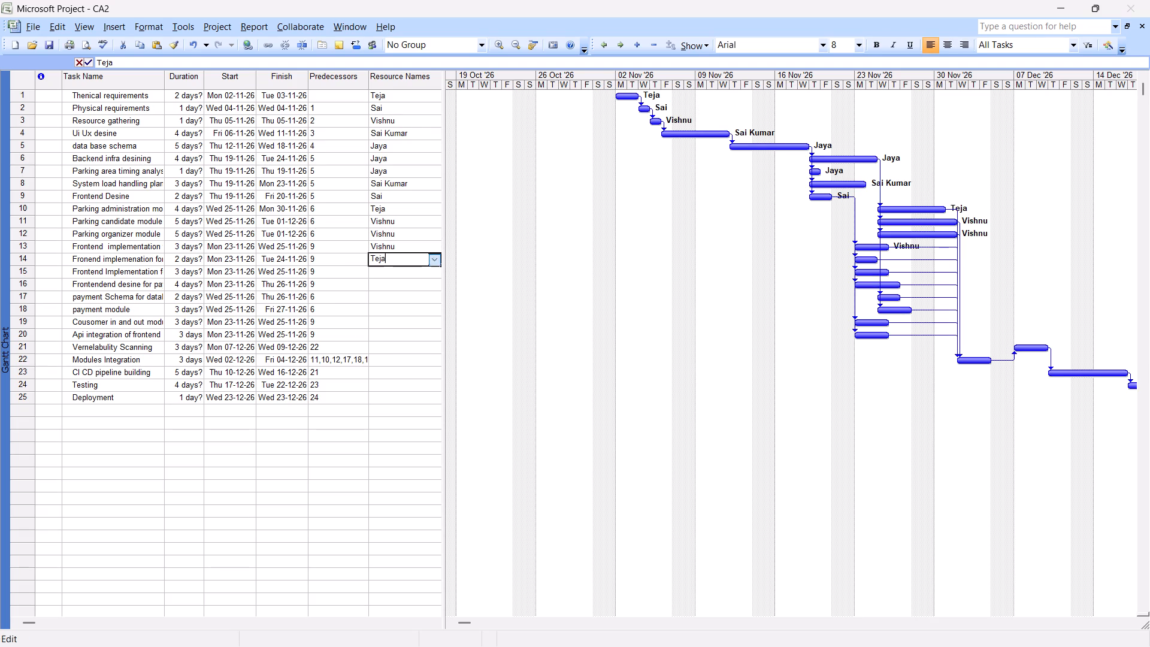
{"action": "left_click", "coordinate": [421, 270]}
{"action": "left_click", "coordinate": [431, 270]}
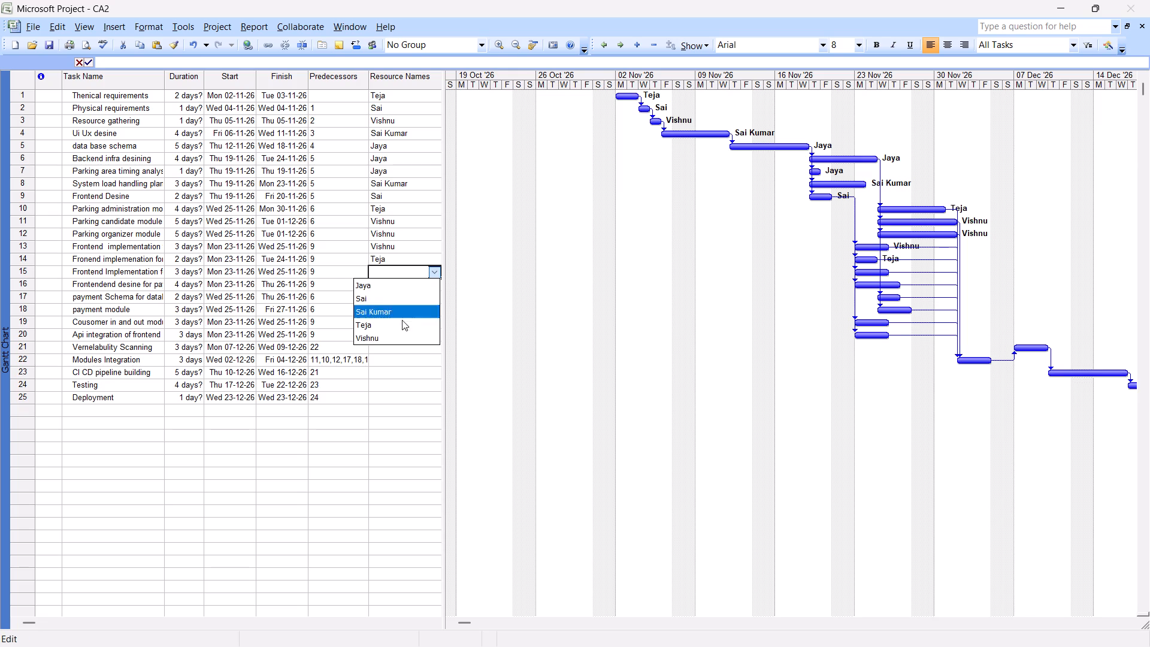
{"action": "left_click", "coordinate": [367, 309]}
Assign Teja as the resource for the frontend desine task in row 16.
{"action": "left_click", "coordinate": [402, 283]}
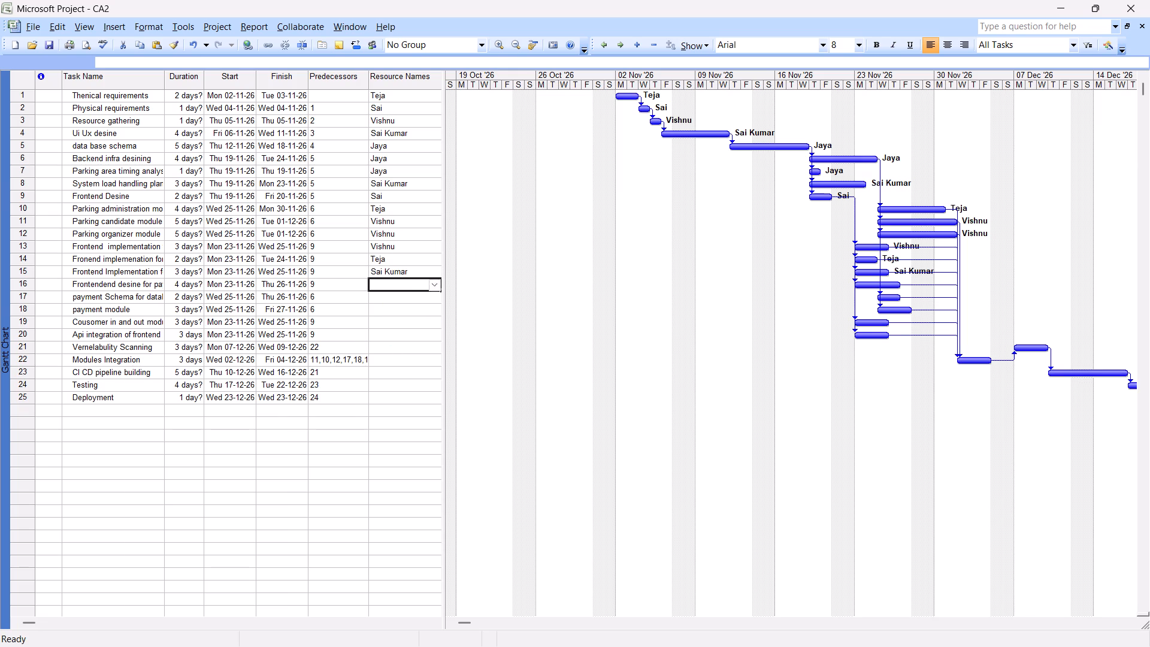
{"action": "left_click", "coordinate": [436, 286]}
{"action": "left_click", "coordinate": [407, 342]}
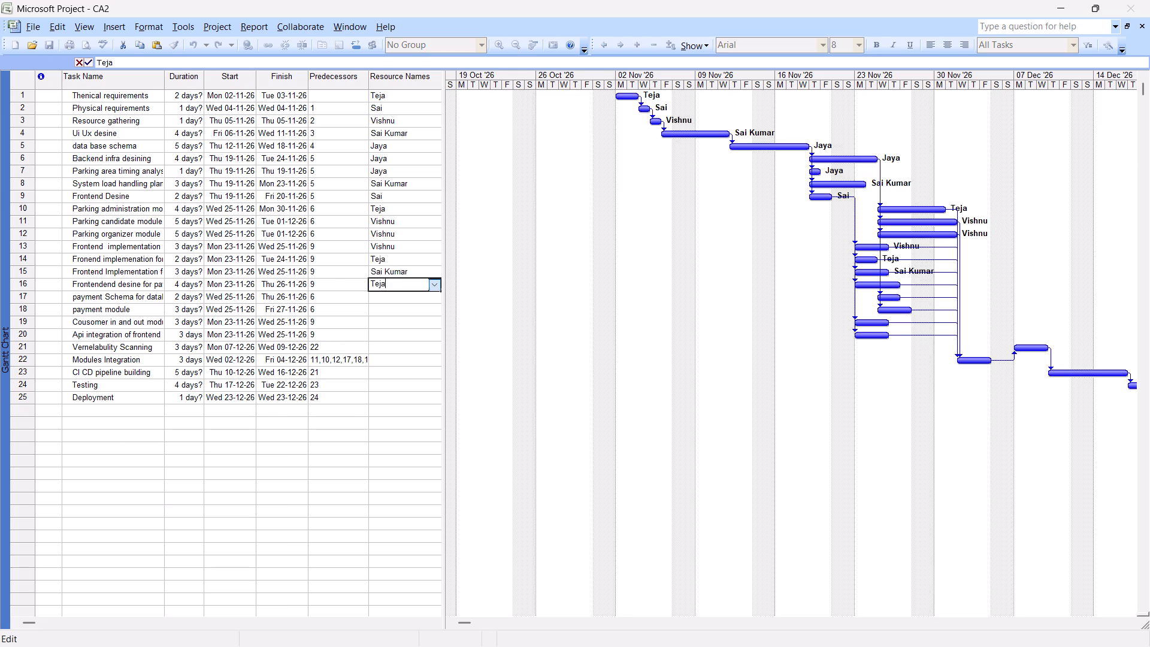
Assign Vishnu to both the payment Schema task (17) and the payment module task (18).
{"action": "left_click", "coordinate": [423, 296]}
{"action": "left_click", "coordinate": [441, 294]}
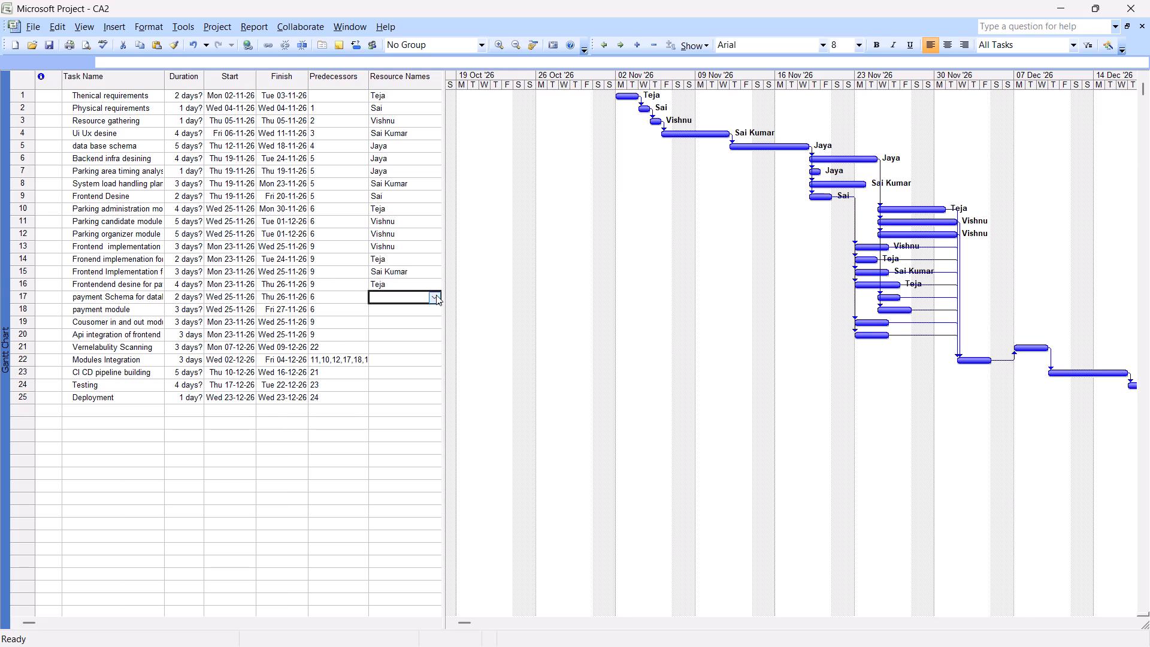
{"action": "left_click", "coordinate": [435, 295]}
{"action": "left_click", "coordinate": [391, 362]}
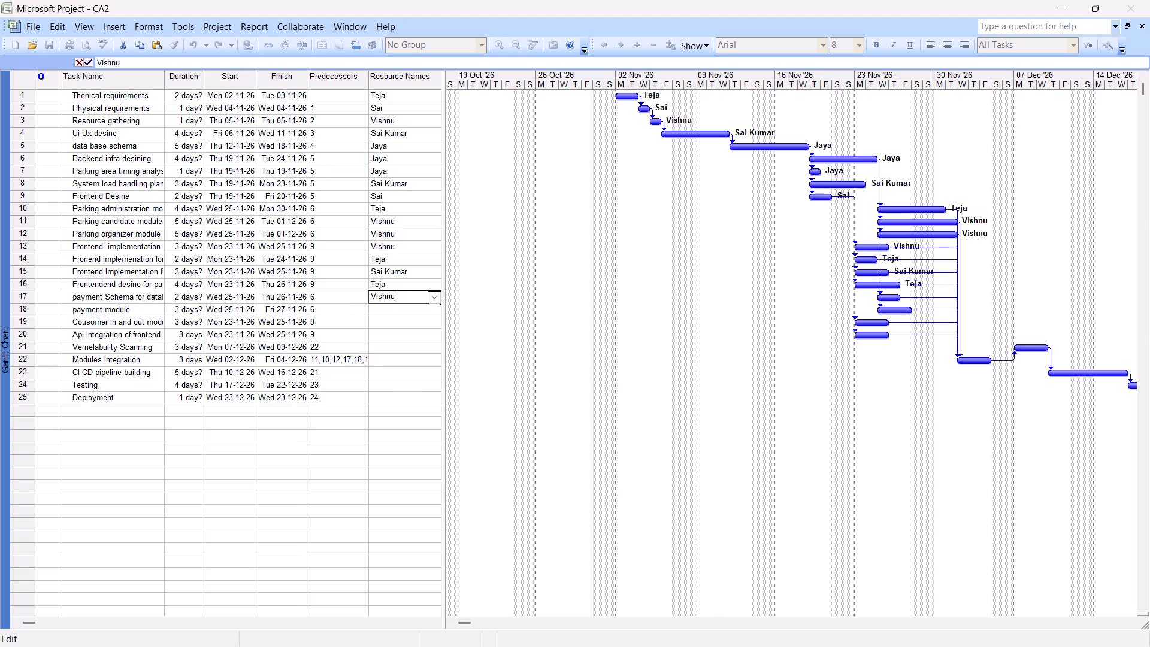
{"action": "left_click", "coordinate": [403, 310]}
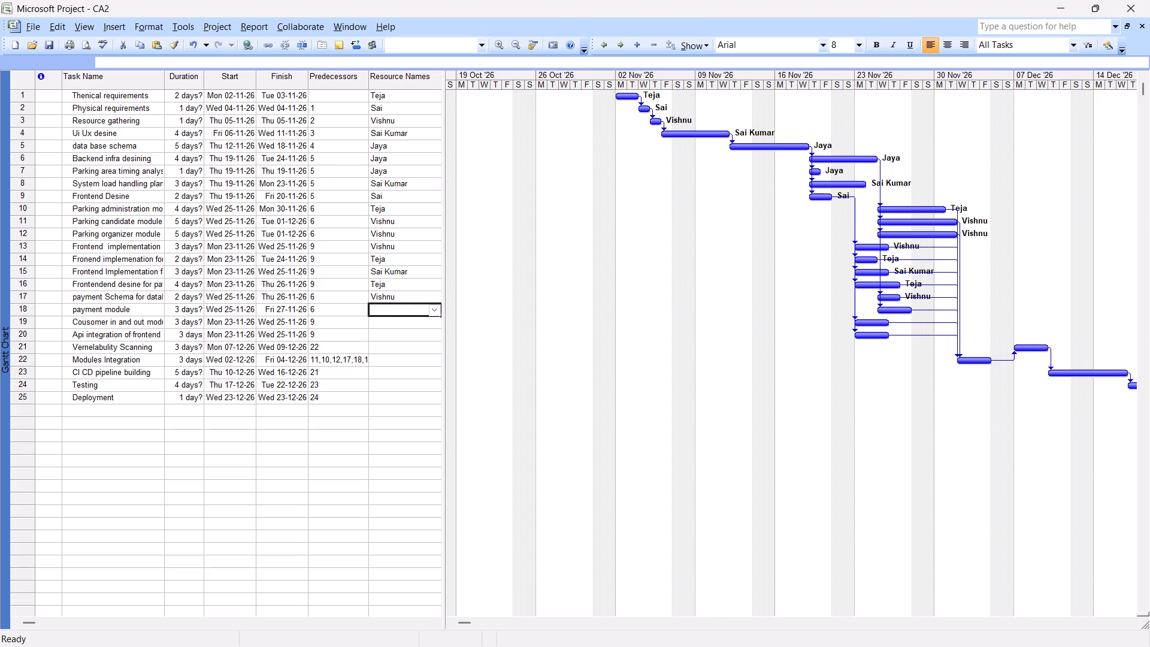
{"action": "left_click", "coordinate": [432, 312]}
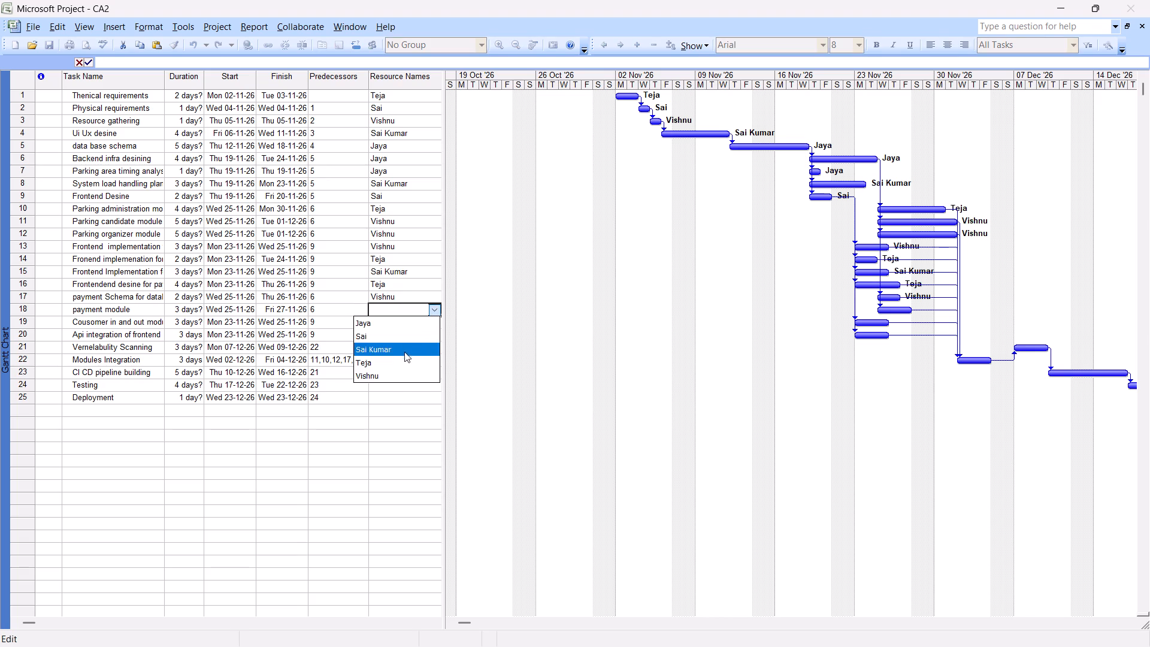
{"action": "left_click", "coordinate": [398, 377]}
Assign the Ui Ux desine task's resource to the Cousomer in and out task (19) and Sai to the Api integration of frontend task.
{"action": "left_click", "coordinate": [435, 326]}
{"action": "left_click", "coordinate": [435, 326]}
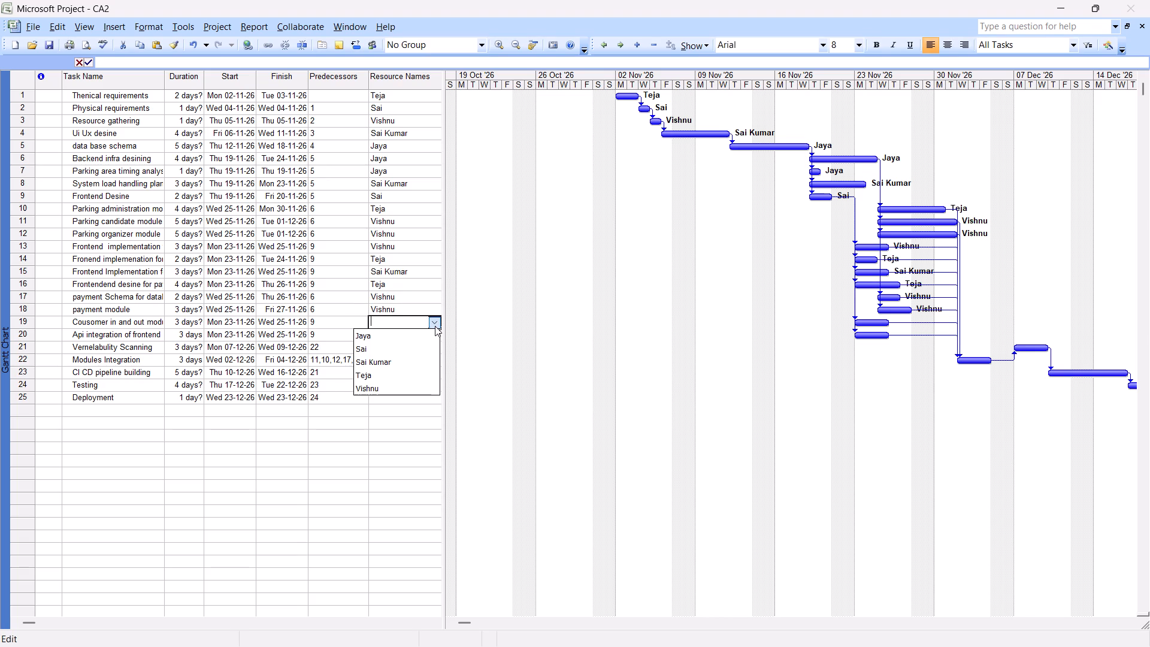
{"action": "left_click", "coordinate": [412, 358]}
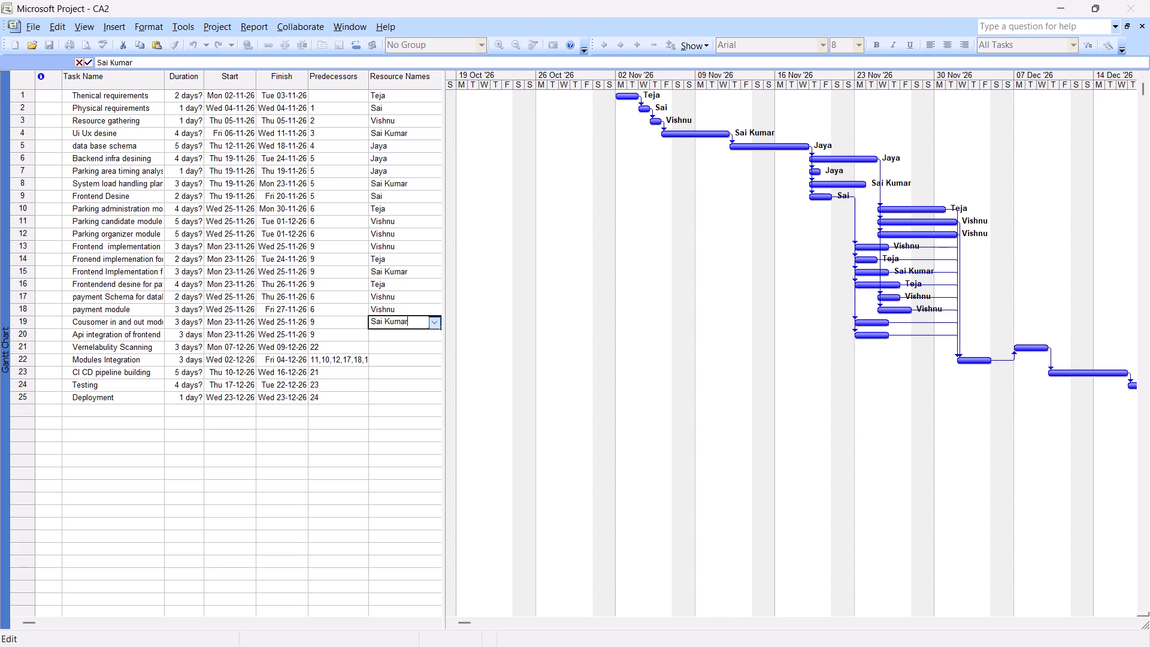
{"action": "left_click", "coordinate": [407, 331]}
{"action": "left_click", "coordinate": [407, 331]}
{"action": "left_click", "coordinate": [432, 335]}
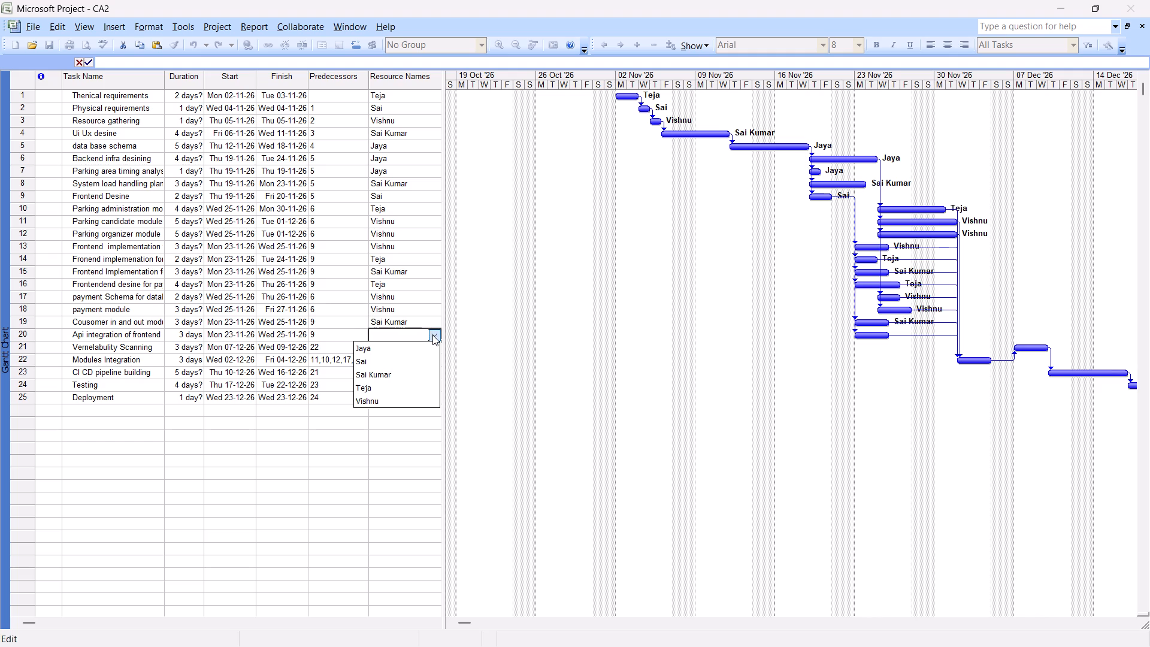
{"action": "left_click", "coordinate": [422, 365]}
{"action": "left_click", "coordinate": [430, 340]}
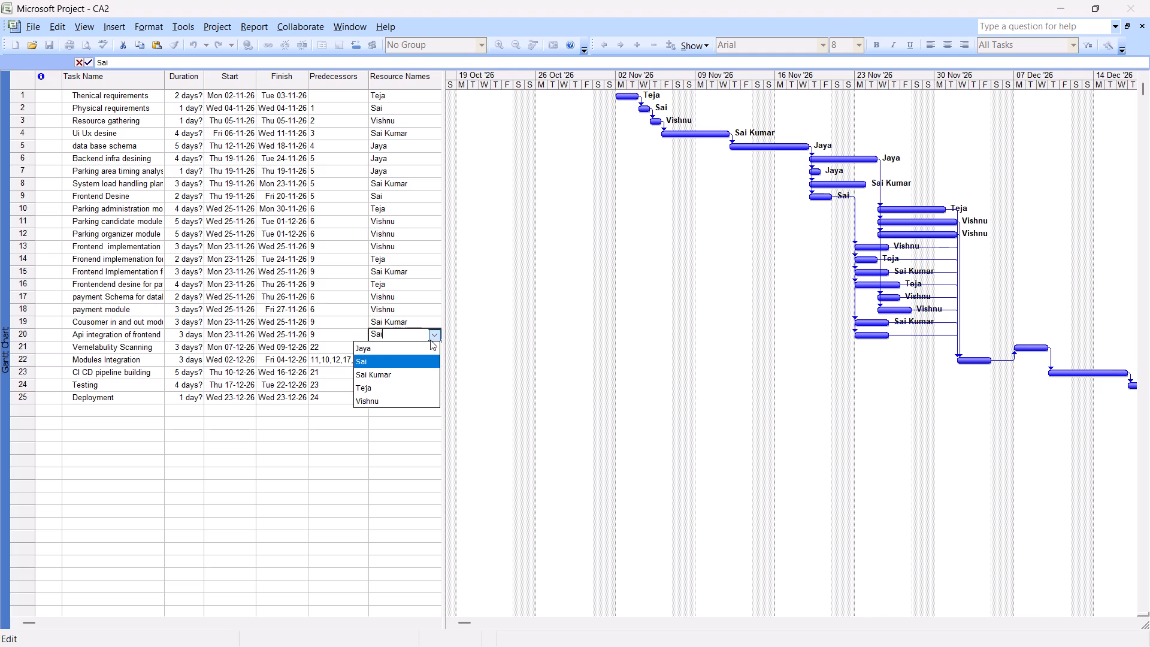
{"action": "left_click", "coordinate": [391, 367]}
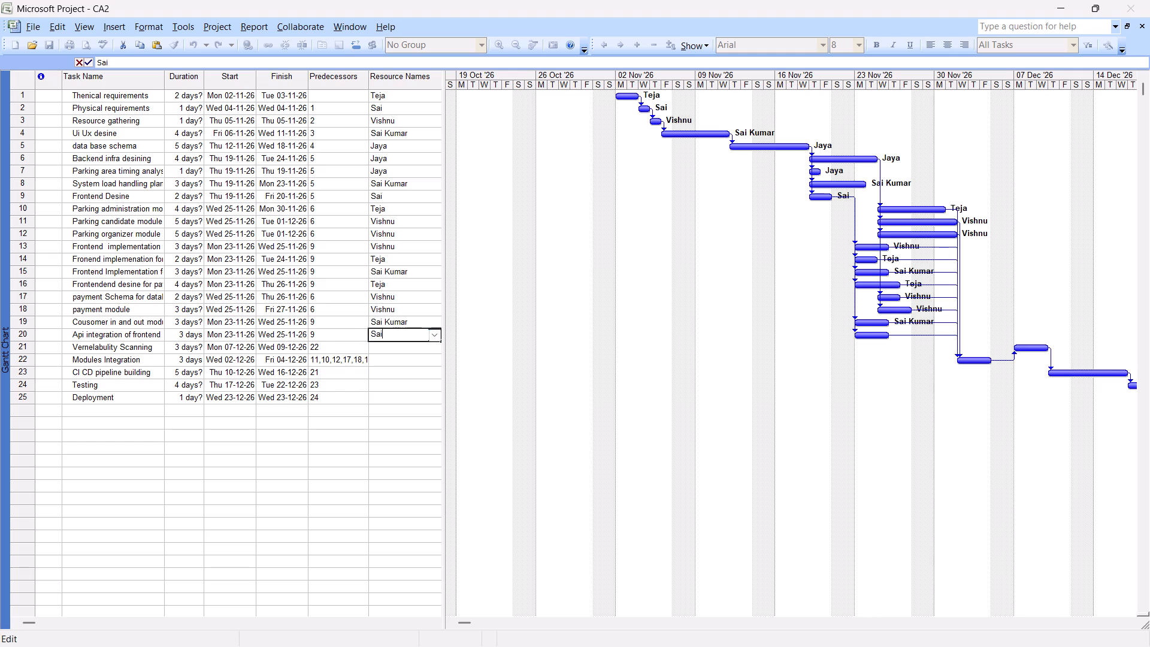
Assign Teja as the resource for the Vernelability Scanning task.
{"action": "left_click", "coordinate": [416, 350]}
{"action": "left_click", "coordinate": [435, 345]}
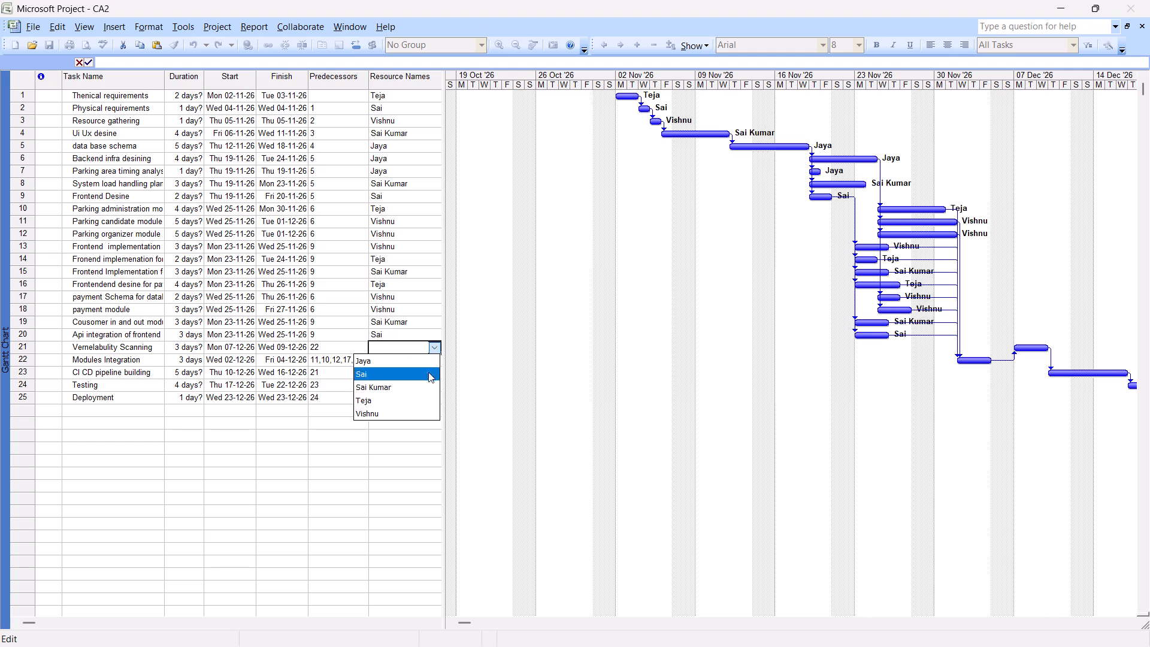
{"action": "left_click", "coordinate": [415, 405]}
Enter Dinesh as a new resource for the Modules Integration task.
{"action": "left_click", "coordinate": [420, 361]}
{"action": "left_click", "coordinate": [435, 361]}
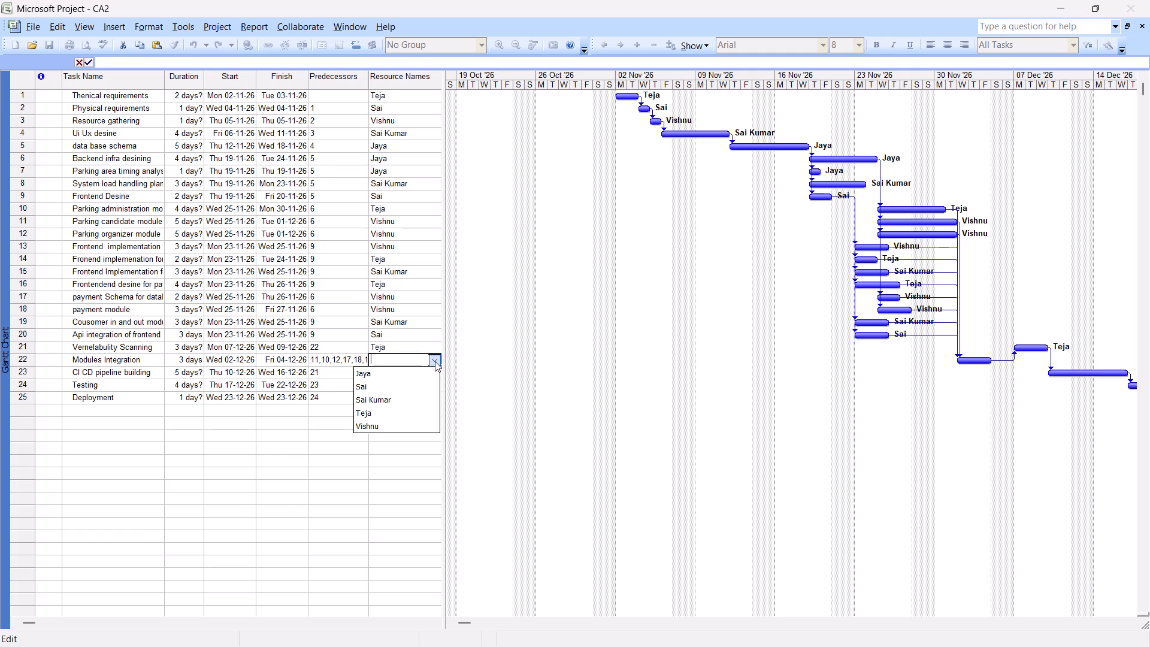
{"action": "left_click", "coordinate": [399, 359]}
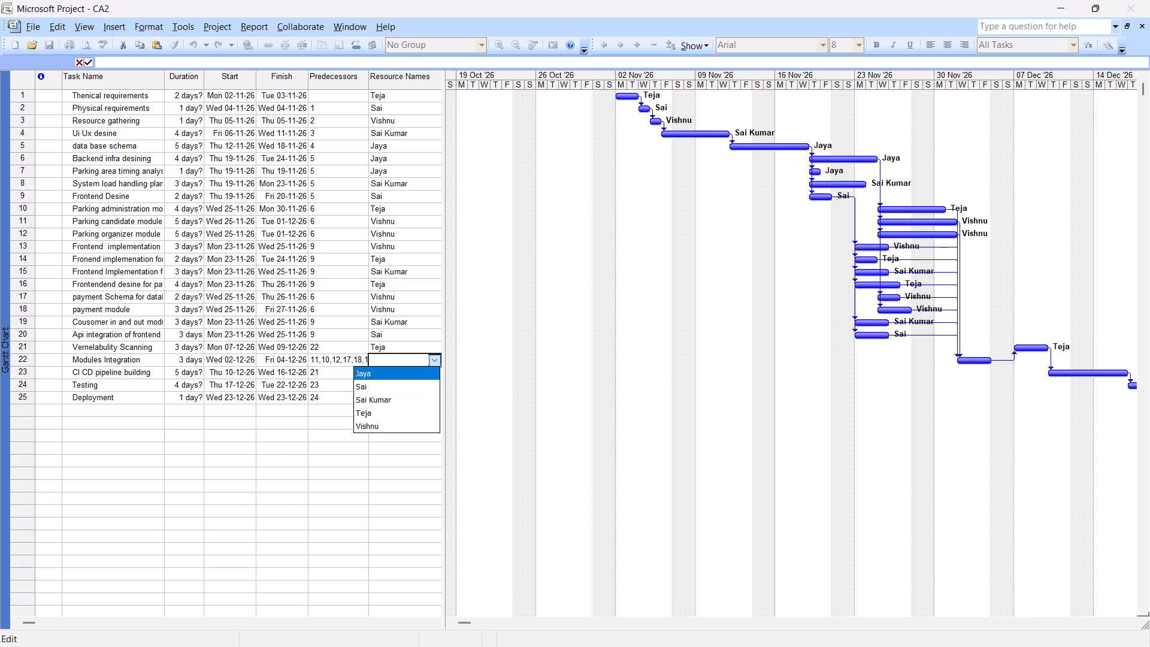
{"action": "left_click", "coordinate": [399, 359], "text": "shift"}
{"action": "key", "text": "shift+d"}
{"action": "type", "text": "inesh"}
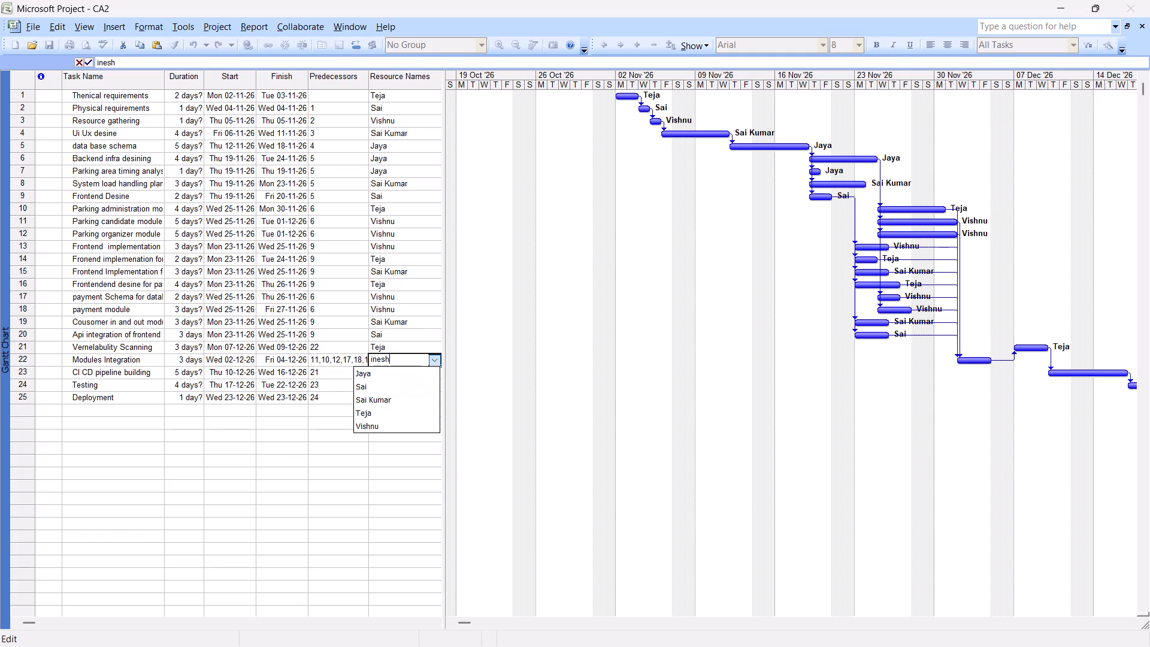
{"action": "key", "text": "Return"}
{"action": "left_click", "coordinate": [394, 360]}
{"action": "left_click", "coordinate": [394, 360]}
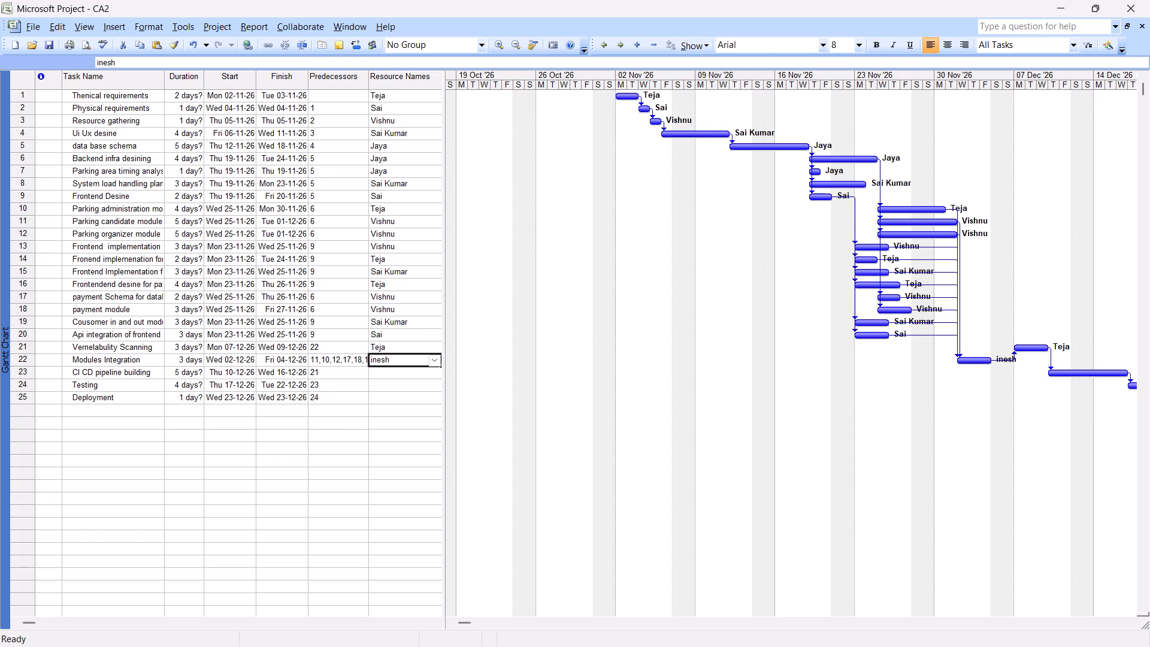
{"action": "key", "text": "BackSpace"}
{"action": "key", "text": "BackSpace"}
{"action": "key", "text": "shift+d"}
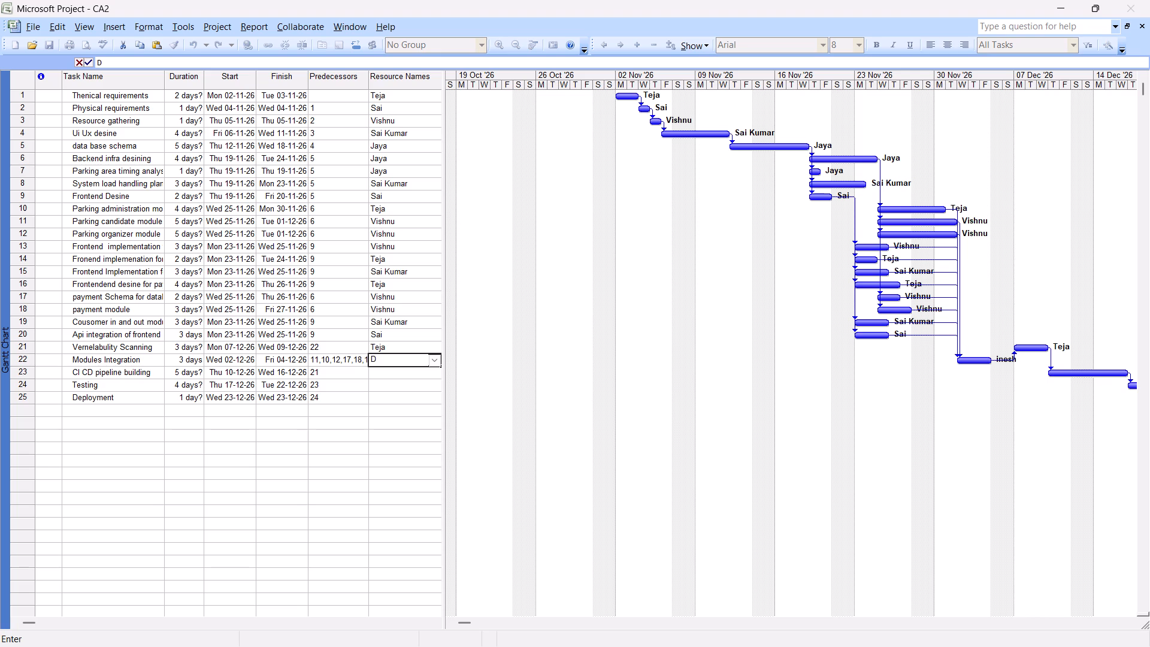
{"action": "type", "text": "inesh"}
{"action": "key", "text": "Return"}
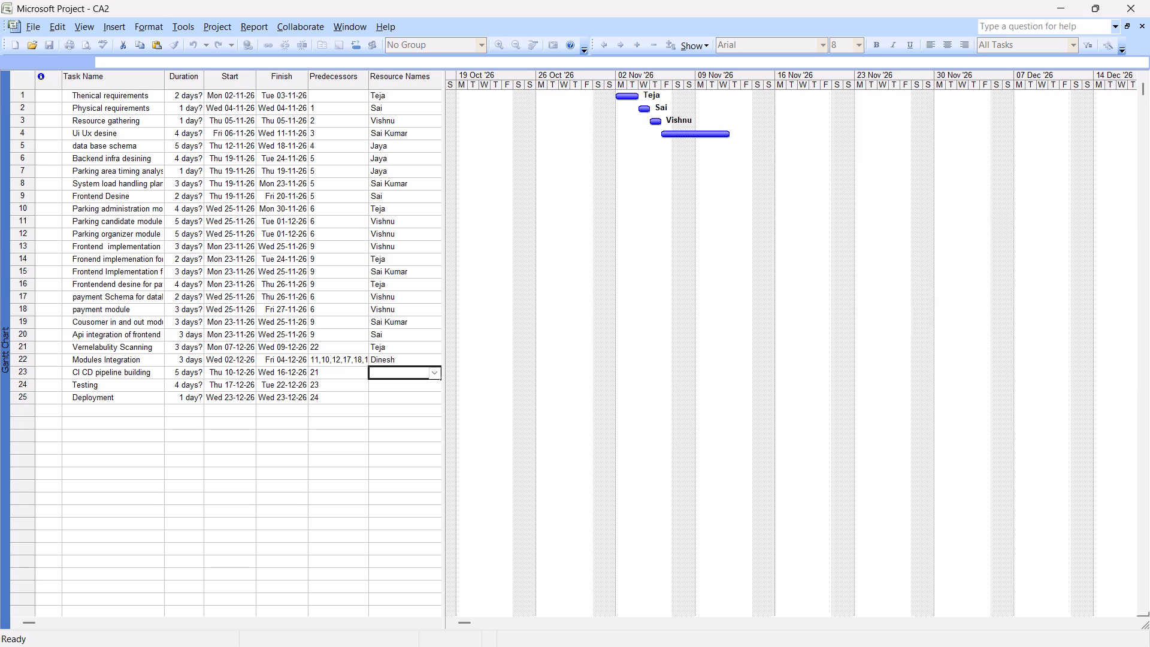
Assign Dinesh to the CI CD pipeline building and Testing tasks.
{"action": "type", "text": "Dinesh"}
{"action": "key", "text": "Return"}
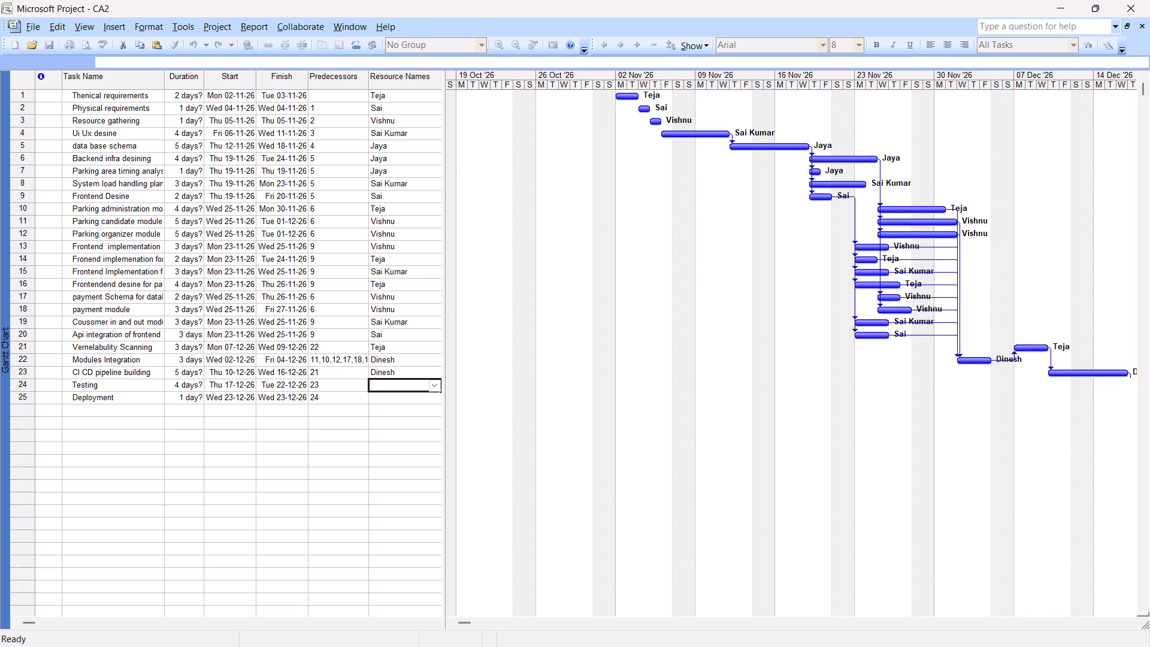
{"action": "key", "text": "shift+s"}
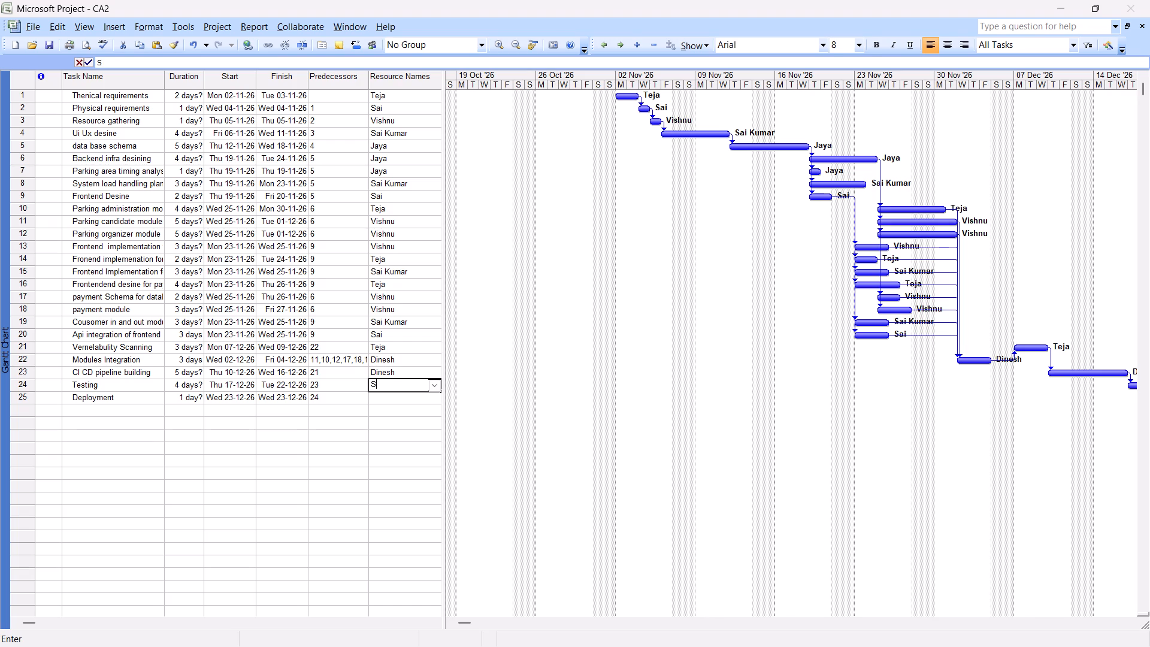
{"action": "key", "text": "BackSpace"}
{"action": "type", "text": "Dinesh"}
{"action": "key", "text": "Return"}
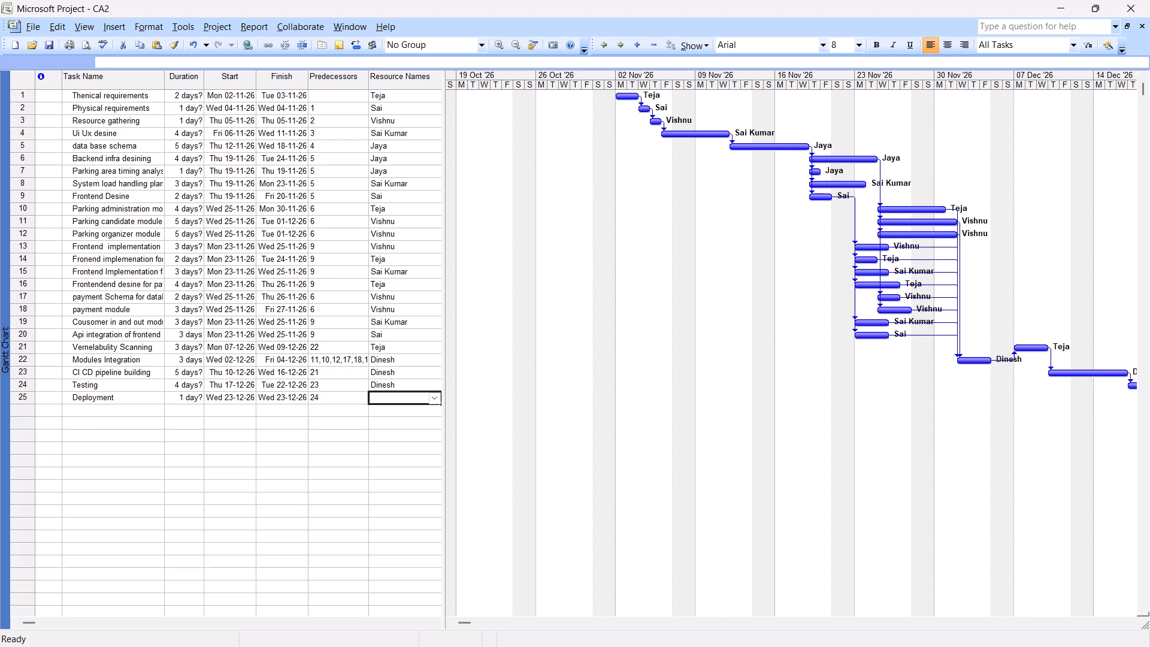
Assign Teja as the resource for the Deployment task.
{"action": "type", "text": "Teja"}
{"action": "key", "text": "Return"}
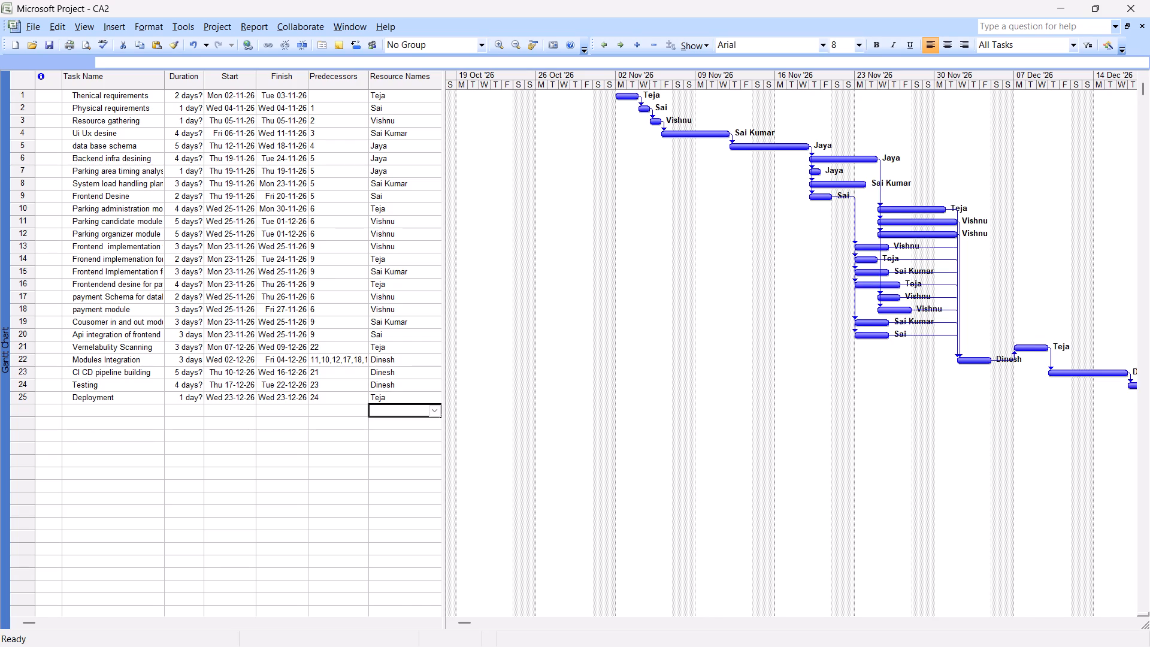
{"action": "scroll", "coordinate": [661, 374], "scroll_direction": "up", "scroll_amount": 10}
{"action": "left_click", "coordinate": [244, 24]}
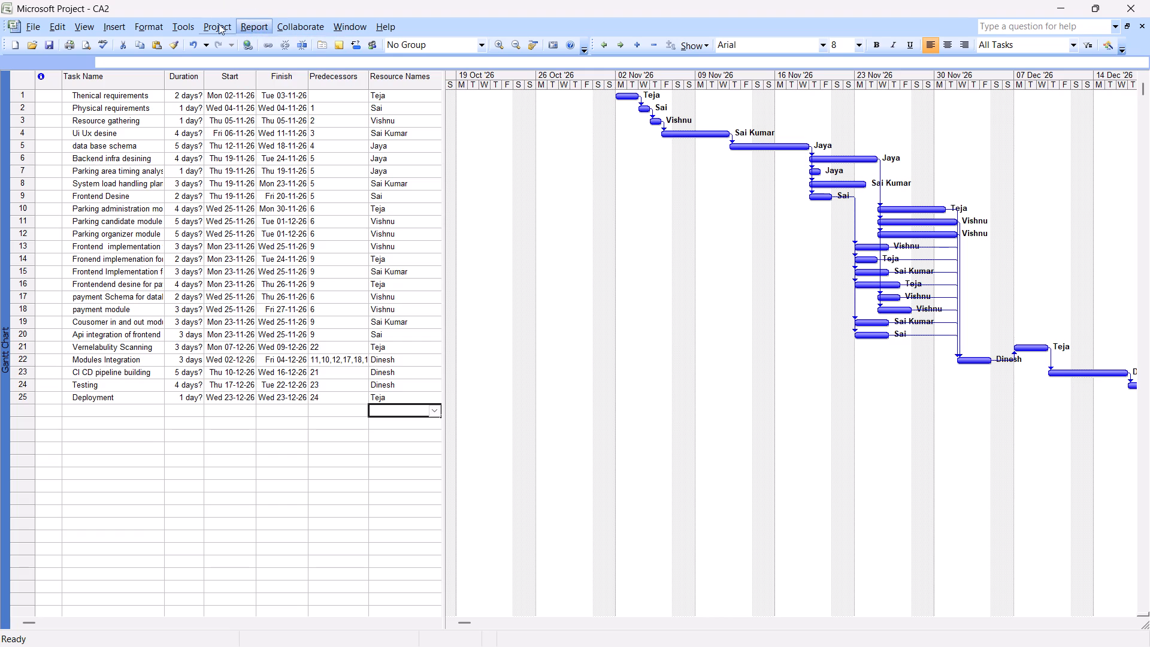
Examine the factors driving the start date of the Thenical requirements task, and close the Task Drivers view.
{"action": "left_click", "coordinate": [217, 24]}
{"action": "double_click", "coordinate": [217, 24]}
{"action": "left_click", "coordinate": [217, 24]}
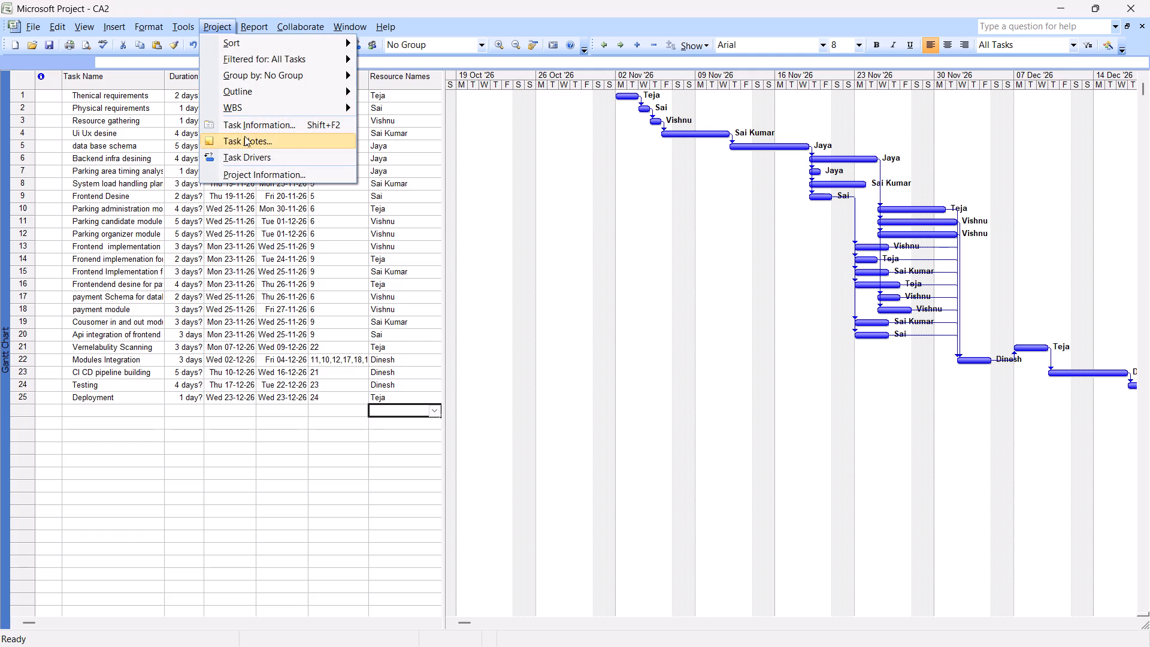
{"action": "left_click", "coordinate": [244, 159]}
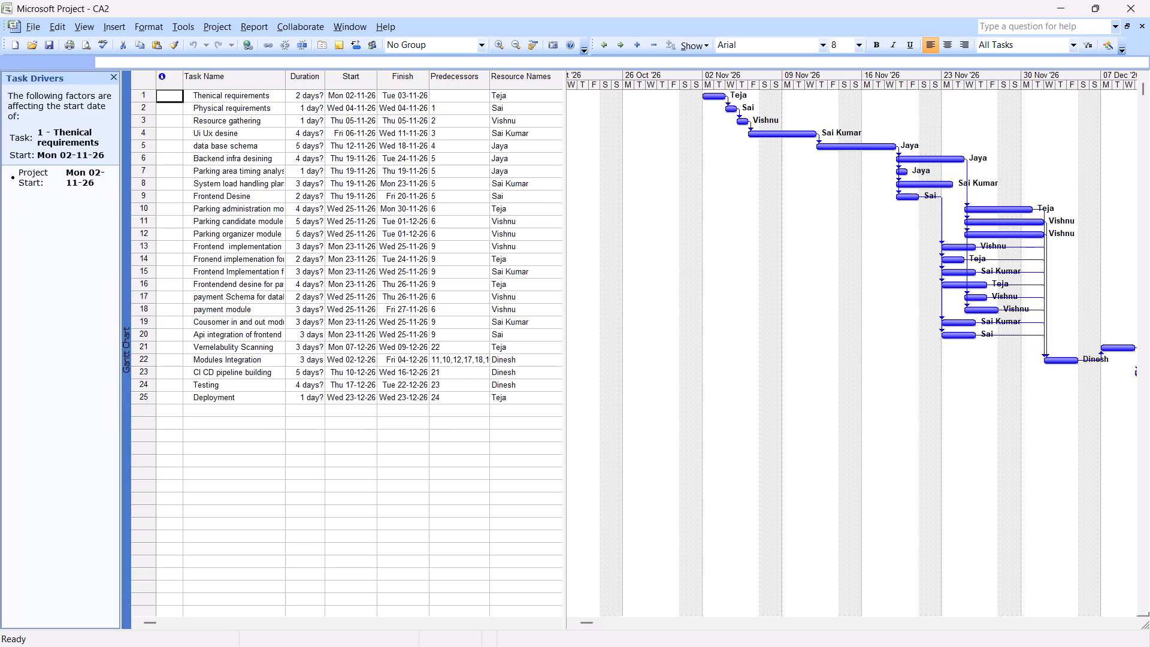
{"action": "left_click", "coordinate": [114, 74]}
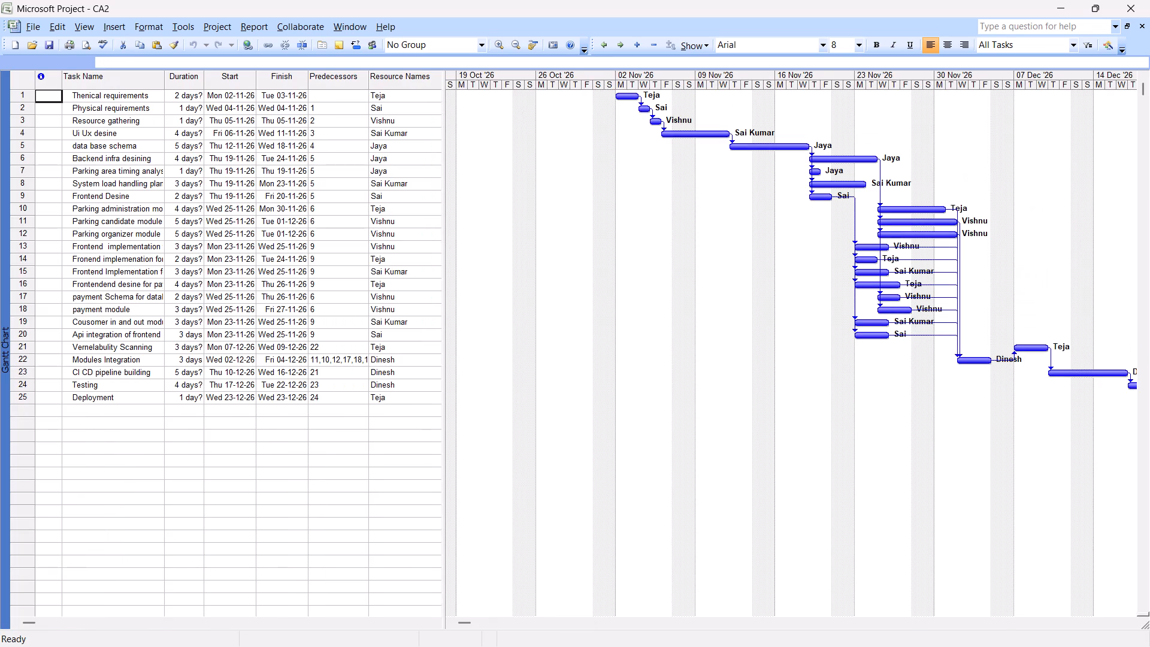
Add the task note "Make it User friendly" to the Ui Ux desine task.
{"action": "left_click", "coordinate": [46, 110]}
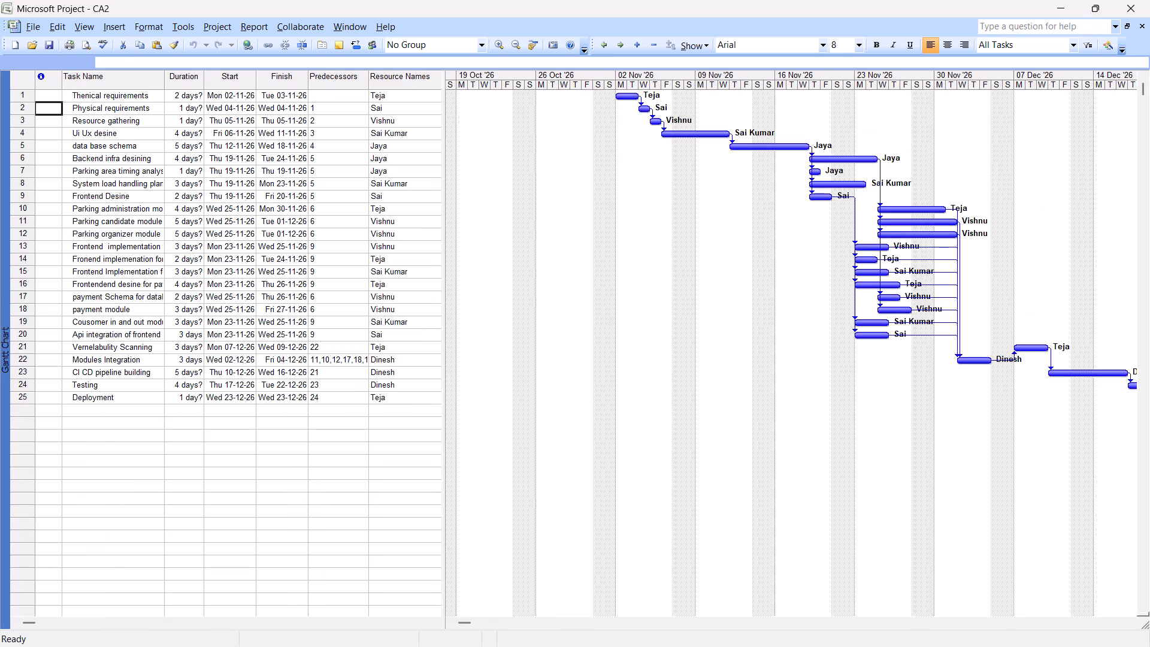
{"action": "left_click", "coordinate": [57, 95]}
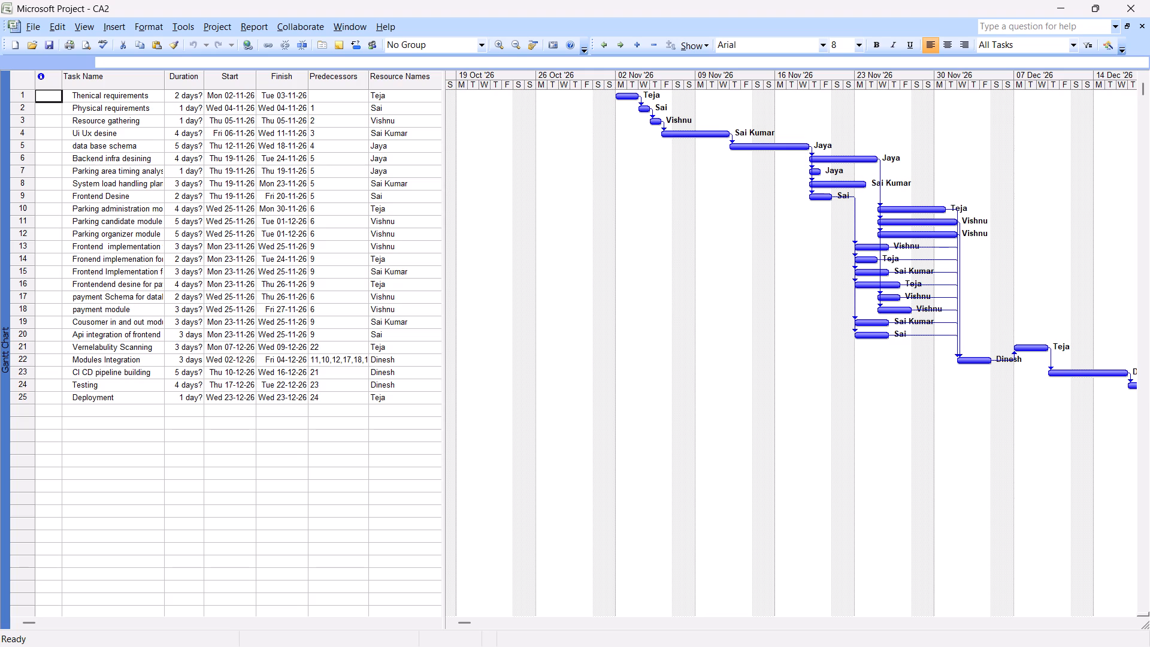
{"action": "left_click", "coordinate": [60, 135]}
{"action": "right_click", "coordinate": [60, 135]}
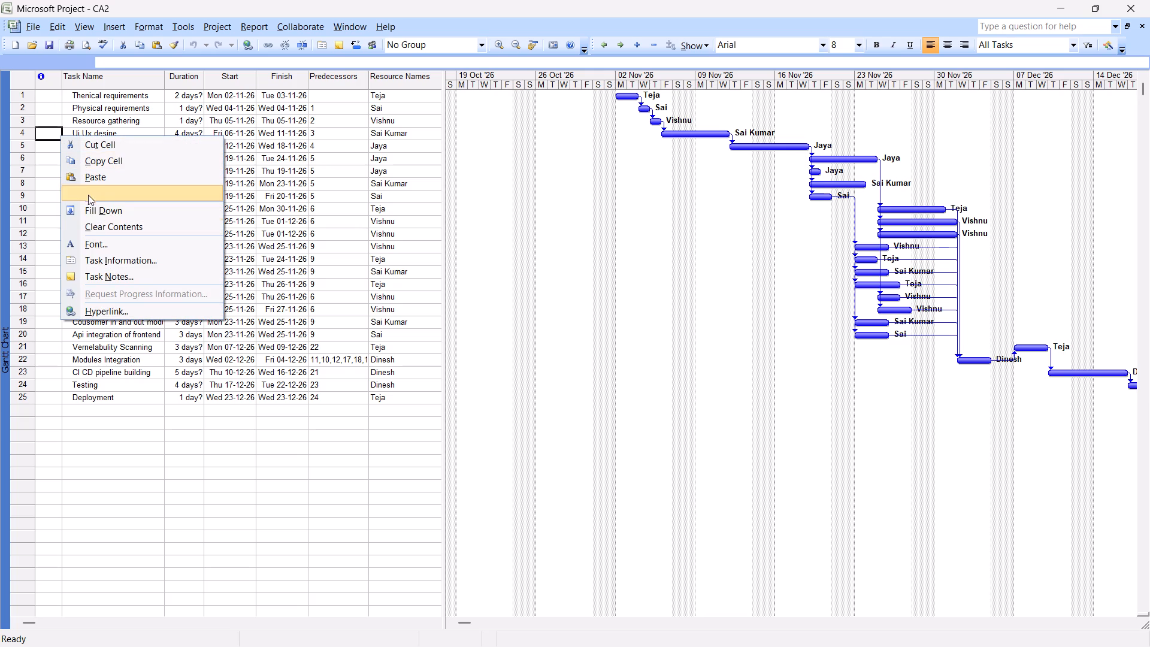
{"action": "left_click", "coordinate": [102, 279]}
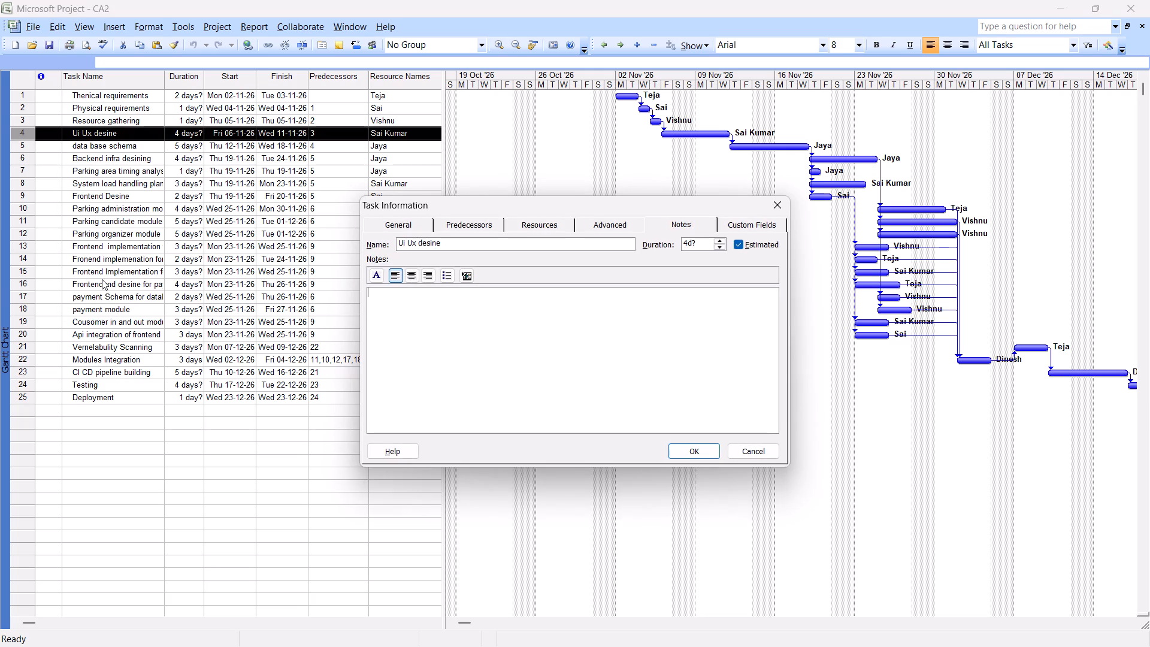
{"action": "left_click", "coordinate": [443, 373]}
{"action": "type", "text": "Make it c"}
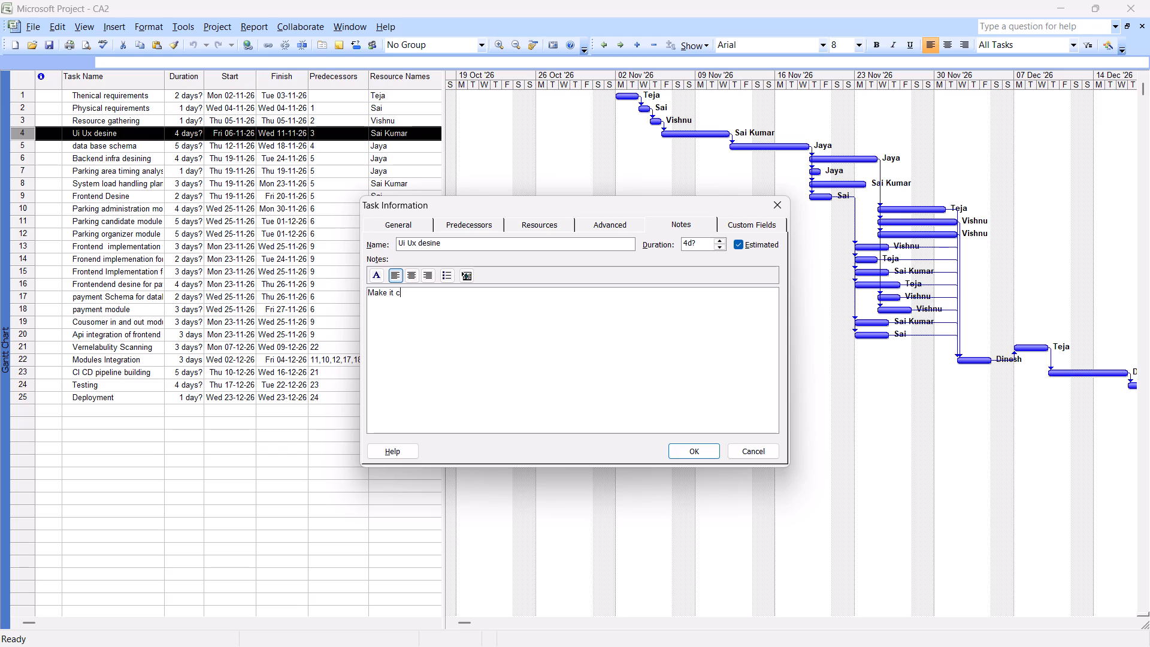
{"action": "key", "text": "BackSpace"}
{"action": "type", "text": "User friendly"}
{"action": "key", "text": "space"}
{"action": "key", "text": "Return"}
{"action": "left_click", "coordinate": [702, 452]}
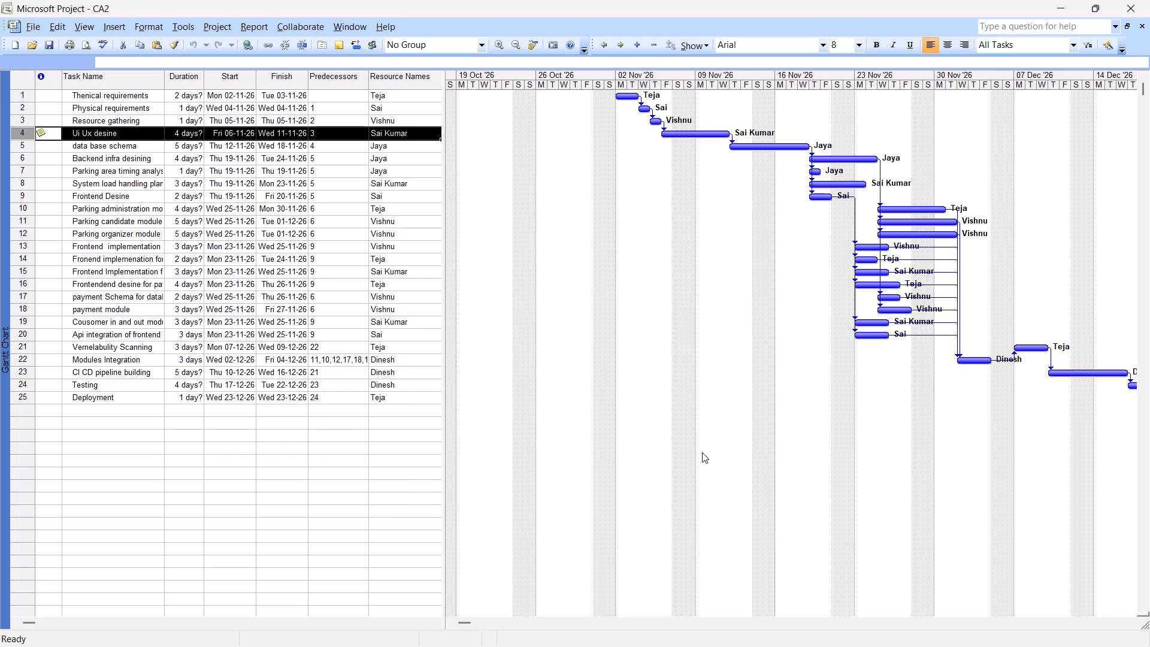
{"action": "left_click", "coordinate": [57, 159]}
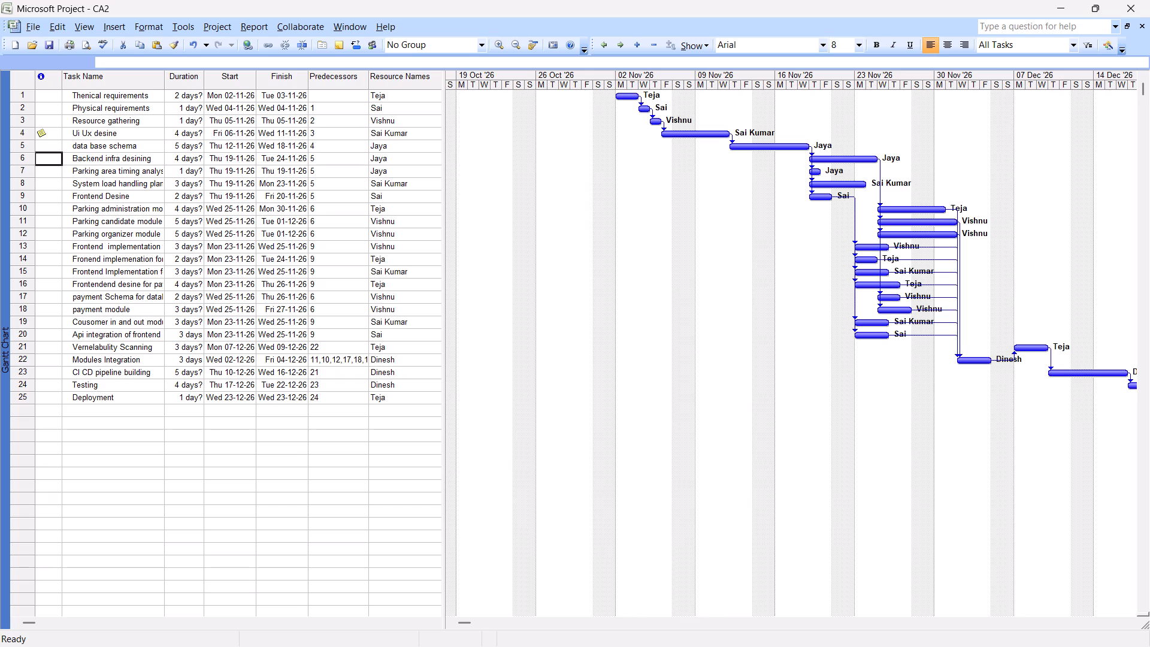
{"action": "right_click", "coordinate": [57, 161]}
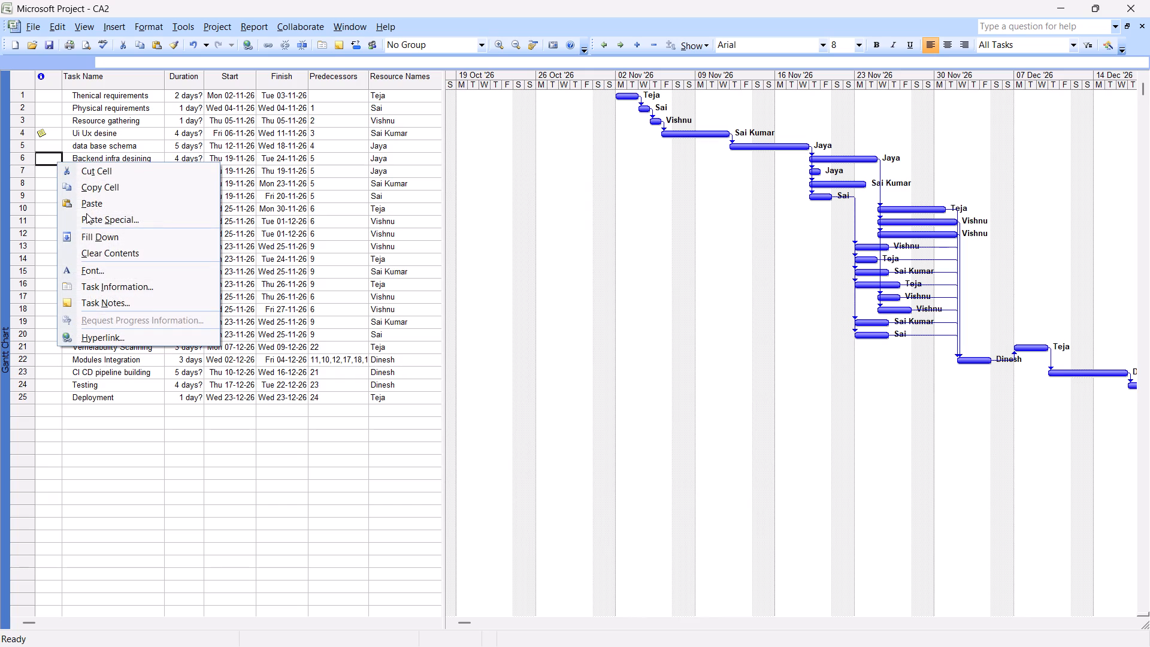
{"action": "left_click", "coordinate": [119, 335]}
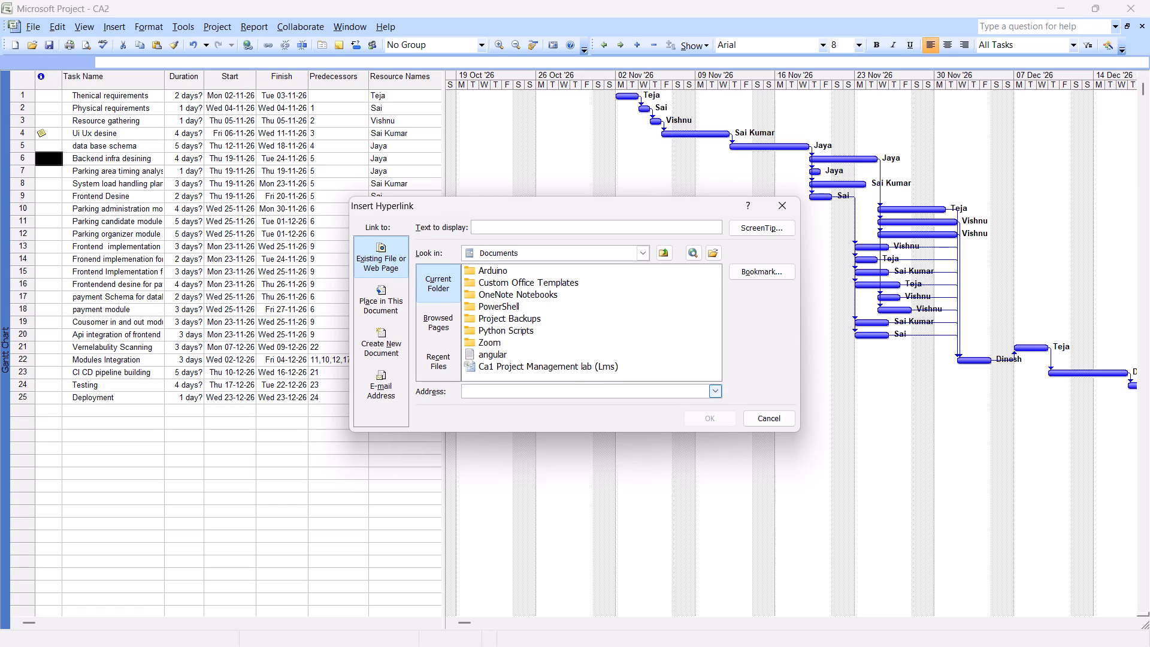
{"action": "left_click", "coordinate": [564, 223]}
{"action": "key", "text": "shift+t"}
{"action": "key", "text": "BackSpace"}
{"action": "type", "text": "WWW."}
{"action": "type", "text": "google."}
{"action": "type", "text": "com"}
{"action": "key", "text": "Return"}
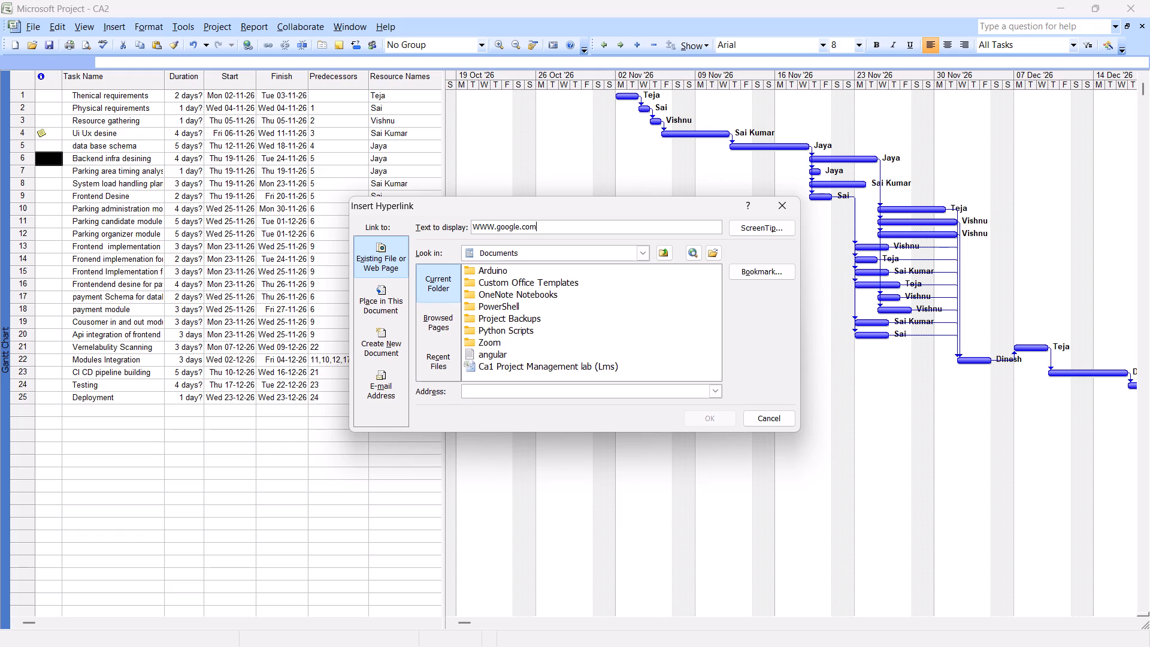
{"action": "left_click", "coordinate": [657, 393]}
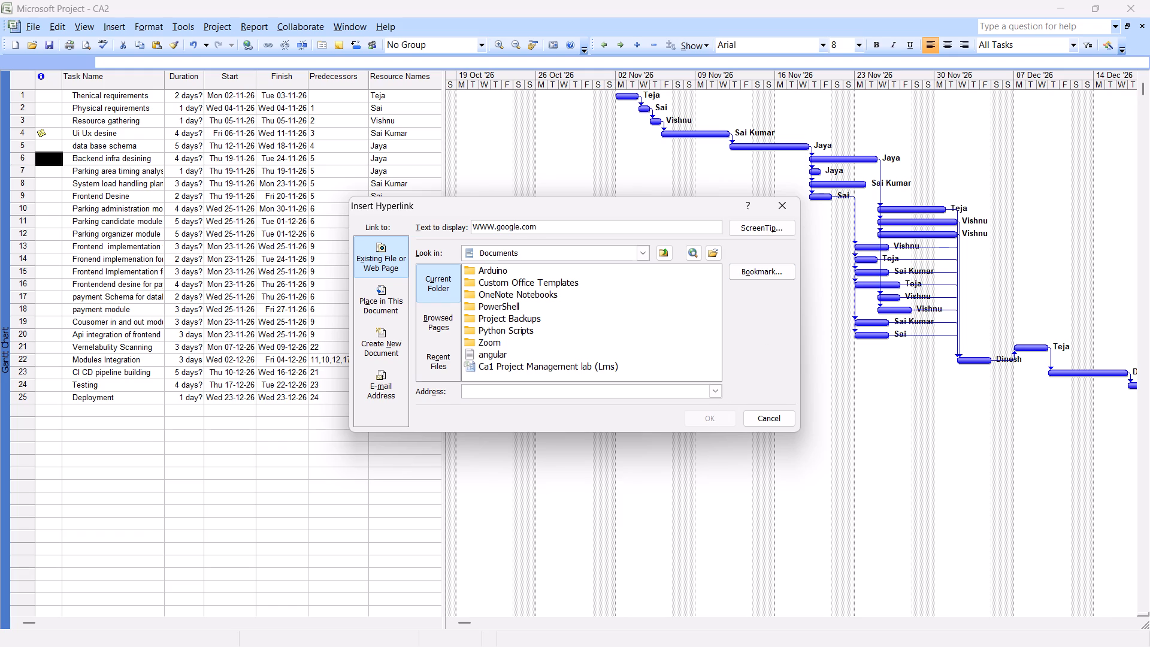
{"action": "left_click", "coordinate": [704, 389]}
{"action": "left_click", "coordinate": [709, 391]}
{"action": "left_click", "coordinate": [719, 395]}
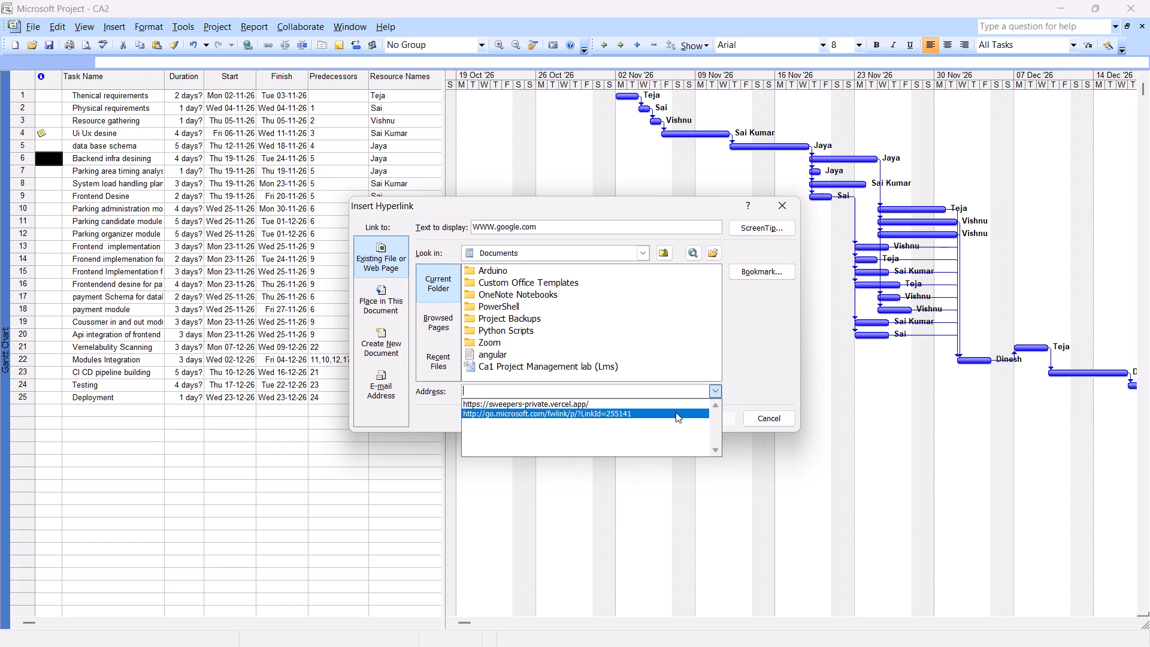
{"action": "left_click", "coordinate": [638, 404]}
{"action": "left_click", "coordinate": [702, 415]}
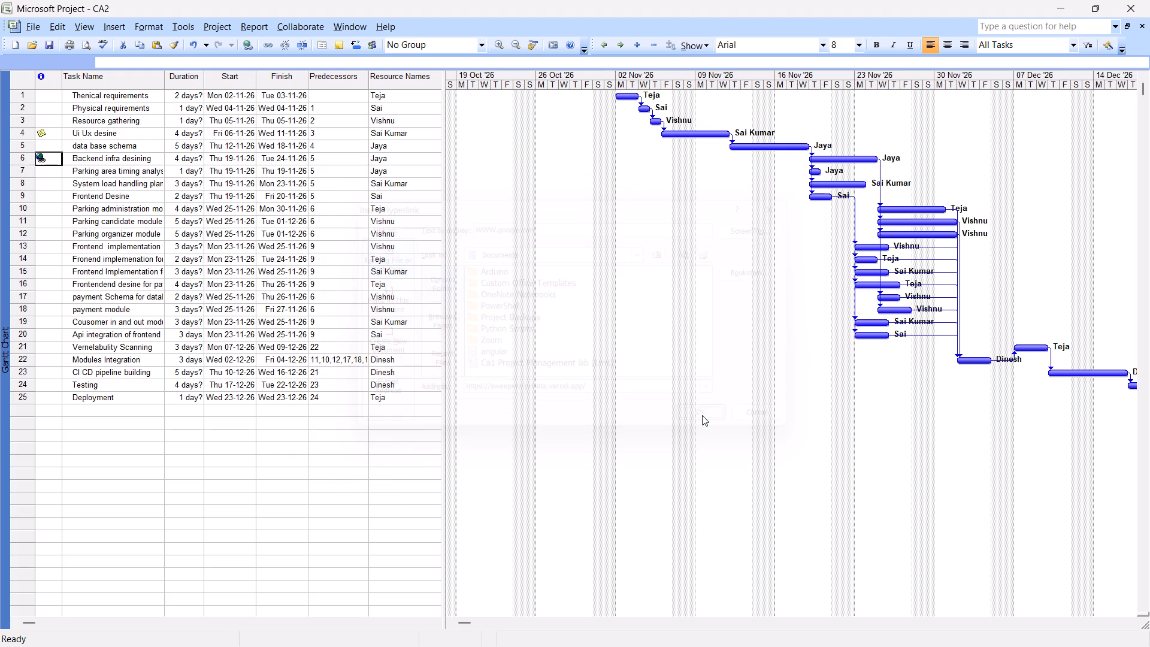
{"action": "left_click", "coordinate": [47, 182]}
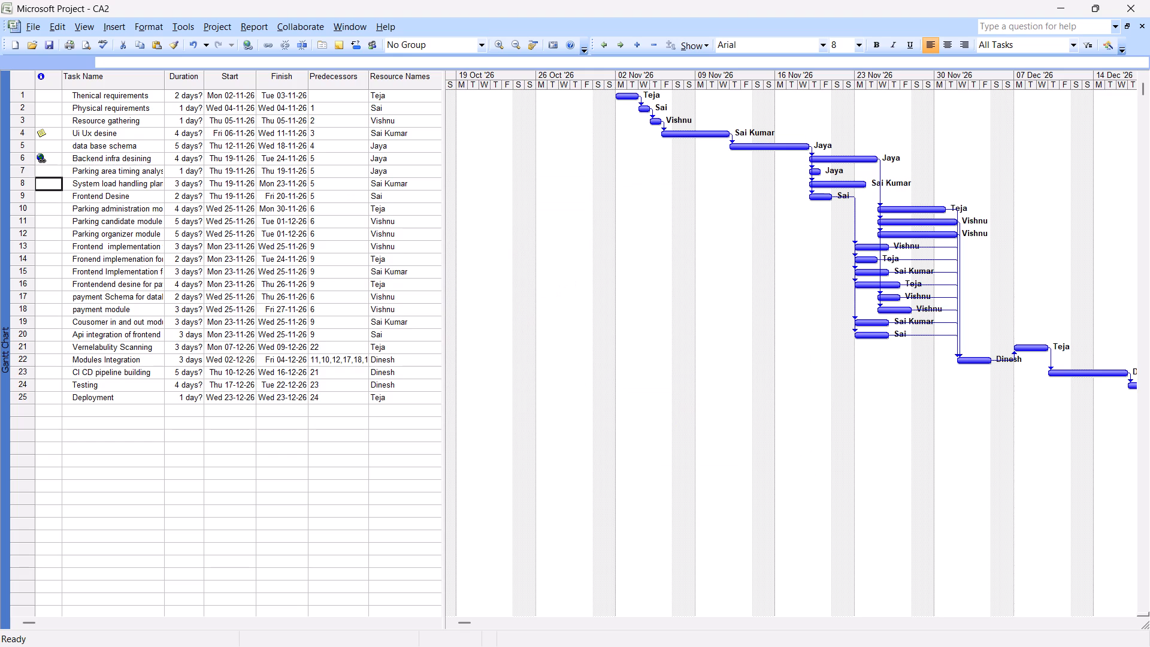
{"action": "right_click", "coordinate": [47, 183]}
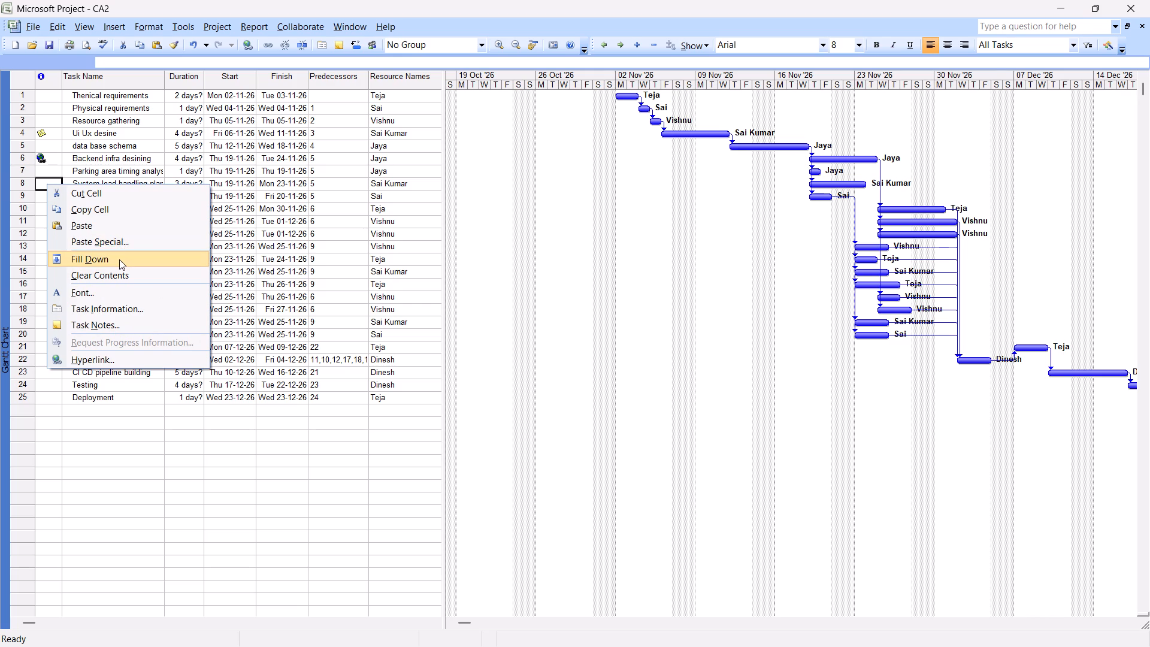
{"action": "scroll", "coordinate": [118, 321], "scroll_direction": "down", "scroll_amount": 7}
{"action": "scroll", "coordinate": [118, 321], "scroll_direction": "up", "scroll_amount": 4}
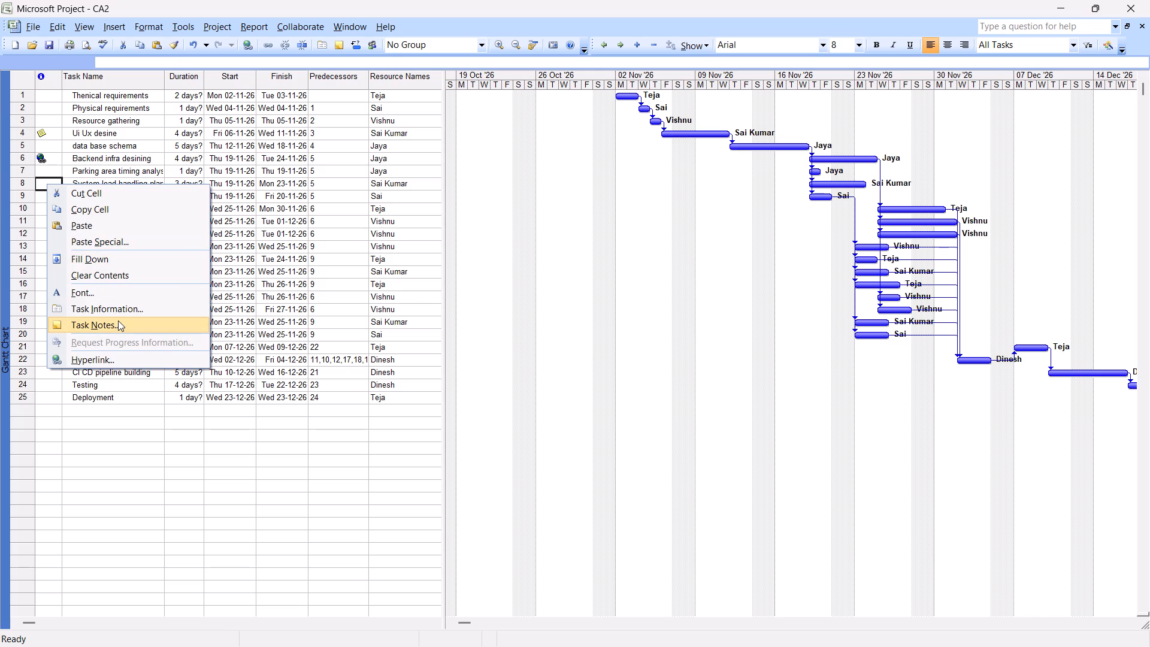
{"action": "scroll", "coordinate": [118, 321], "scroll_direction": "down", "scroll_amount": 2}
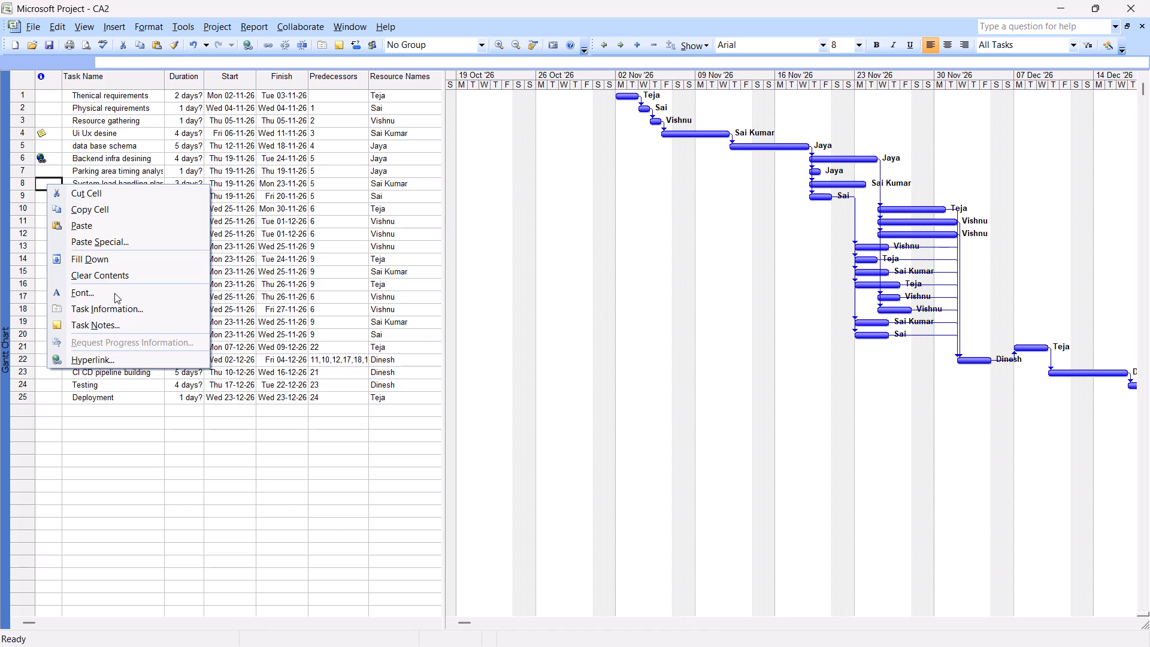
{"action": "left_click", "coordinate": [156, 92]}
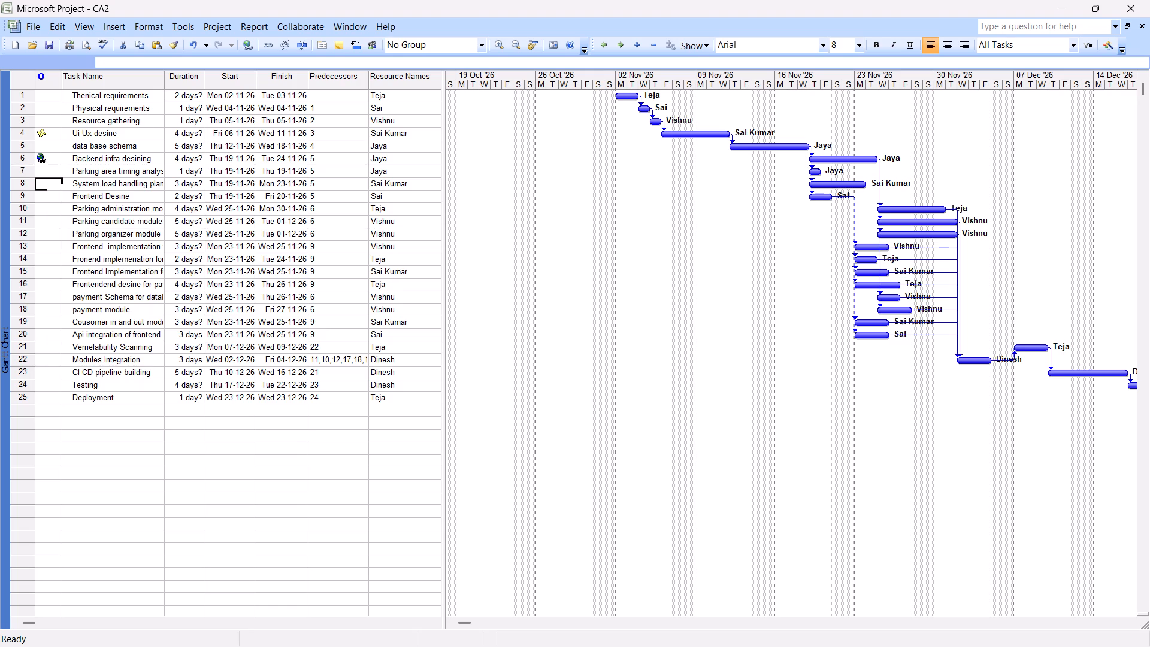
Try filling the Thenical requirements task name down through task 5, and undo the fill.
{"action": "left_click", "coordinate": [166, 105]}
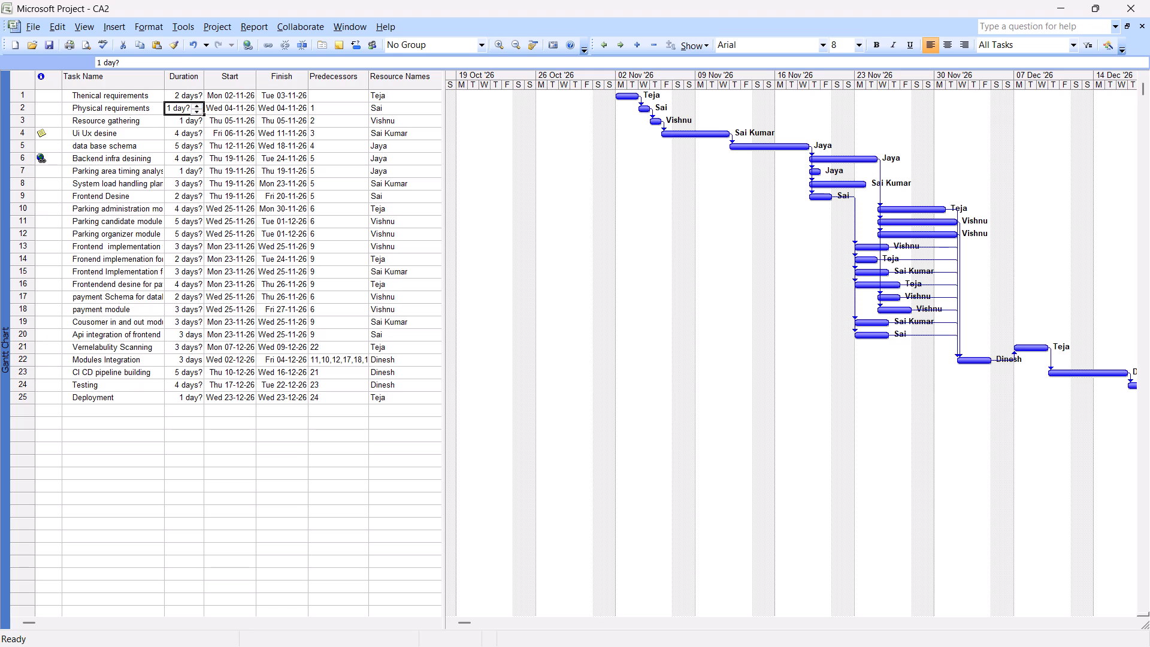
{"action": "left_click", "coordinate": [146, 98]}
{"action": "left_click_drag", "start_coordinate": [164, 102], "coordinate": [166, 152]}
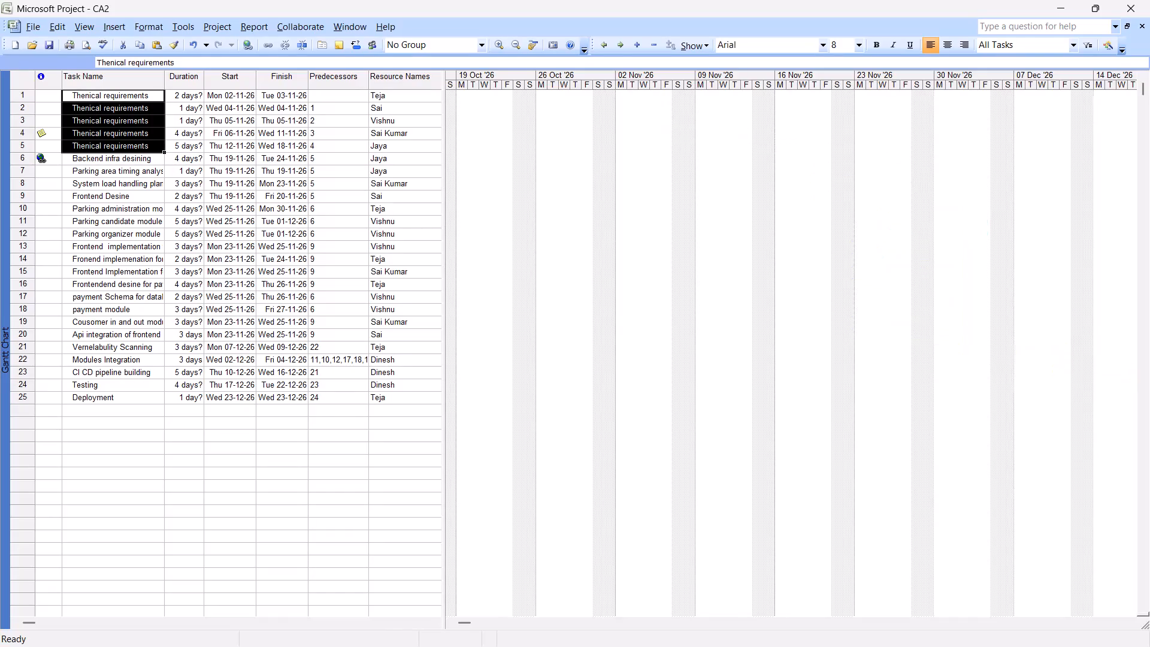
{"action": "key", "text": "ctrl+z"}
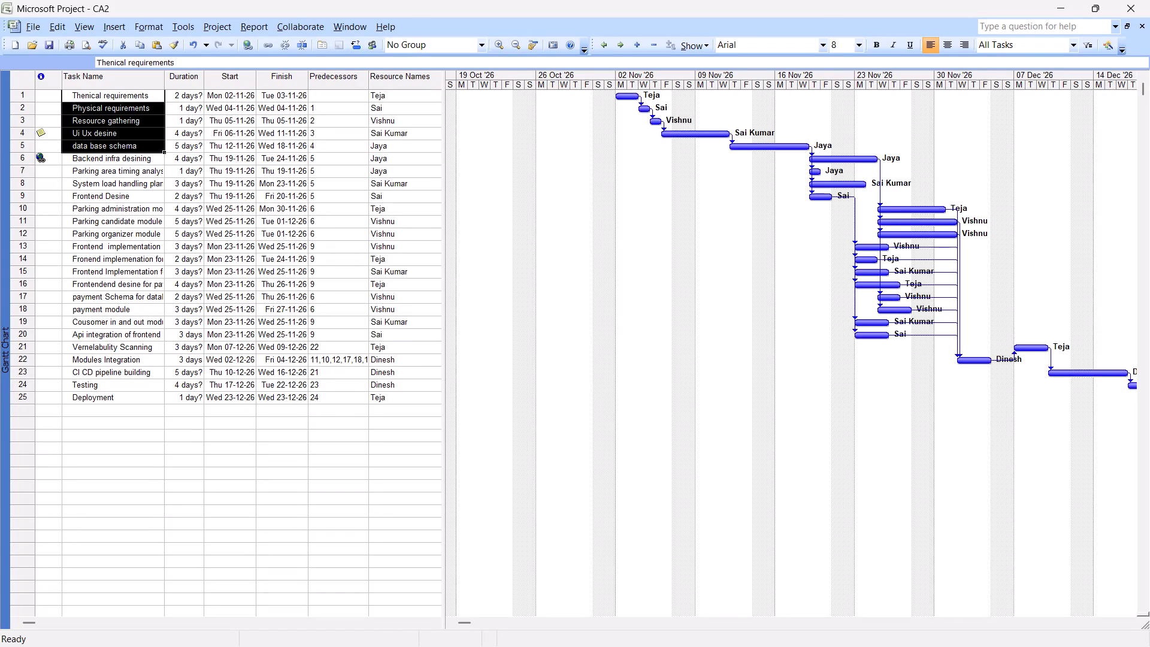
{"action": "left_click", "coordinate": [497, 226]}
Add the task note "Follow the ui desine" to the Frontend Desine task.
{"action": "left_click", "coordinate": [46, 198]}
{"action": "left_click", "coordinate": [46, 198]}
{"action": "right_click", "coordinate": [46, 198]}
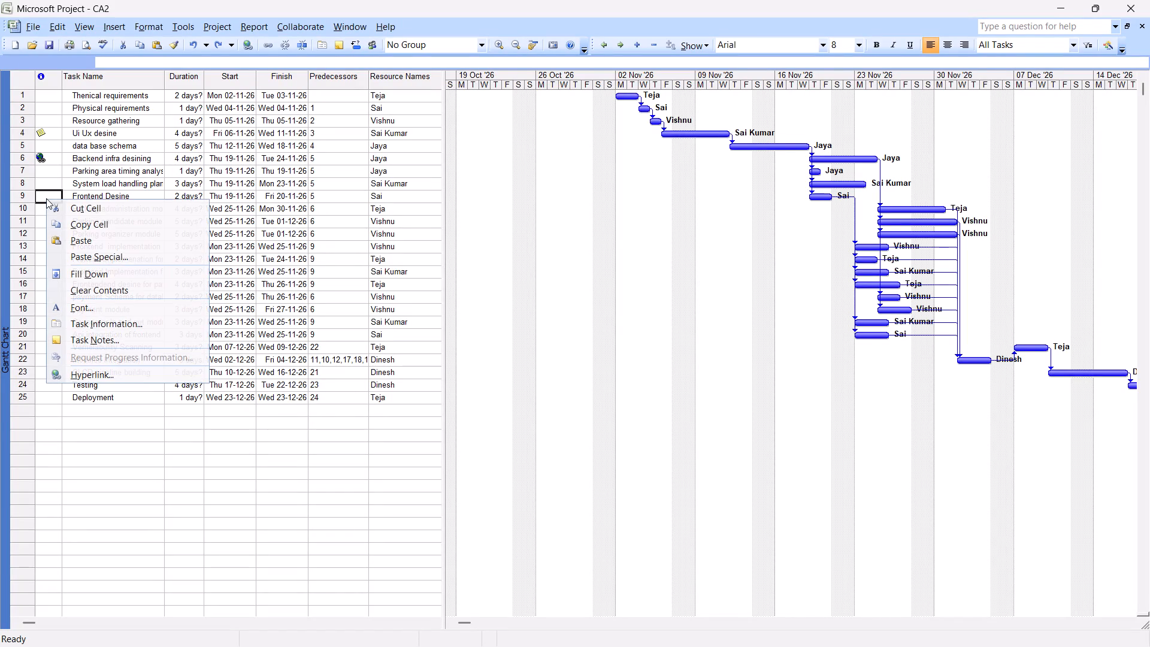
{"action": "left_click", "coordinate": [111, 341]}
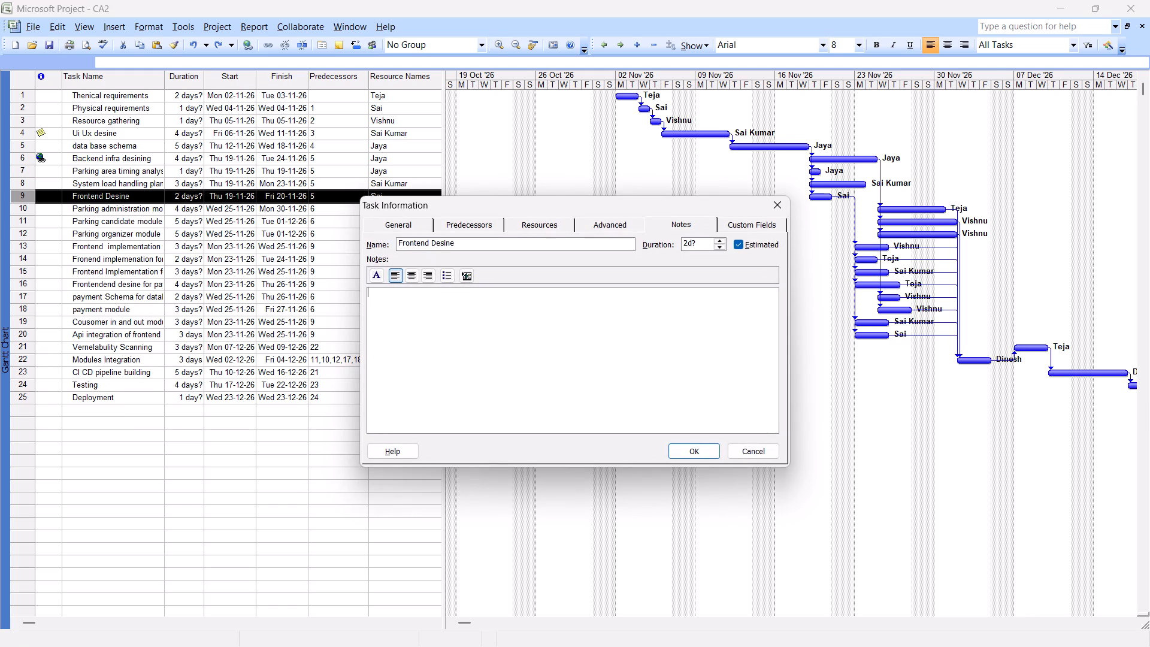
{"action": "left_click", "coordinate": [604, 344]}
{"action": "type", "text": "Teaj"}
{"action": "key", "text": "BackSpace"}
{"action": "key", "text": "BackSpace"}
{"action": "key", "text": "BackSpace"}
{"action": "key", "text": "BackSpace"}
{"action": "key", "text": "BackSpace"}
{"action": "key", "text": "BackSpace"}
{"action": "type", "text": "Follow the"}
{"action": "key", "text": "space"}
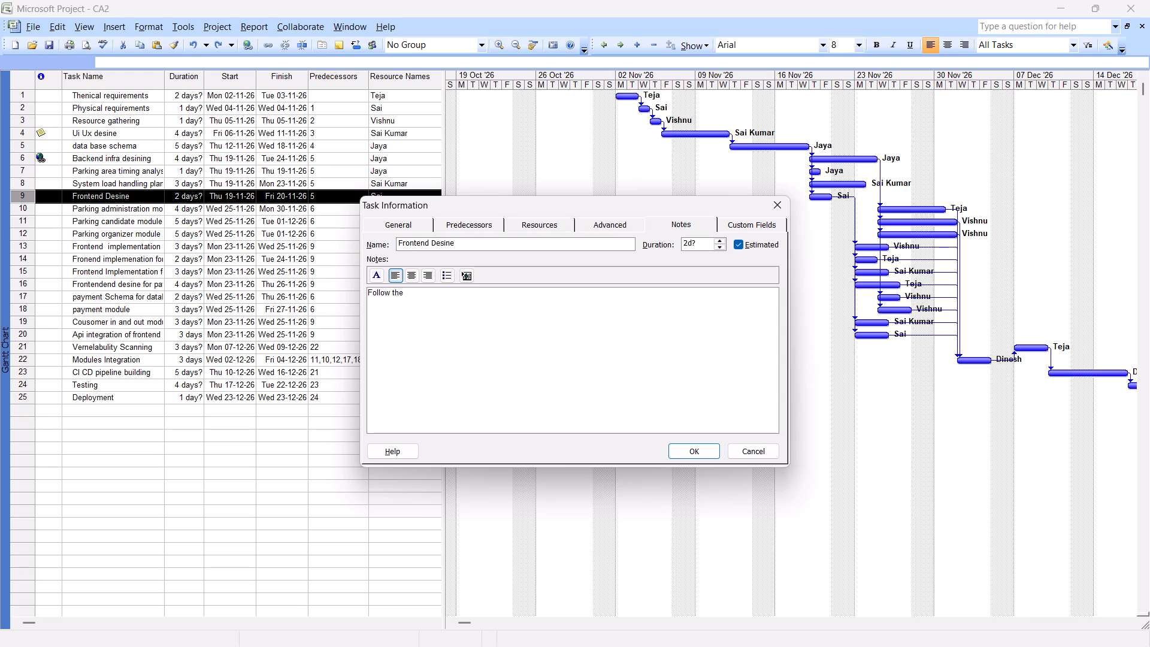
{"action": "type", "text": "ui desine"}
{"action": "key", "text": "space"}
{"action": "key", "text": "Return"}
{"action": "left_click", "coordinate": [701, 455]}
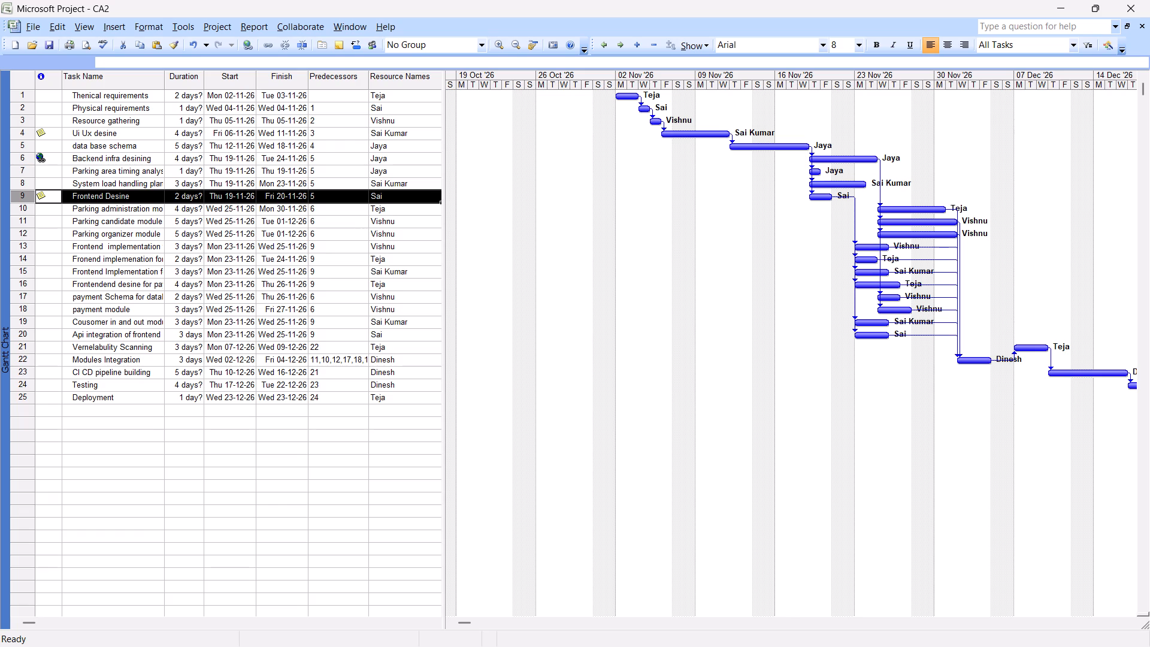
Add the task note "Heavy work load" to the Modules Integration task.
{"action": "left_click", "coordinate": [48, 365]}
{"action": "left_click", "coordinate": [48, 358]}
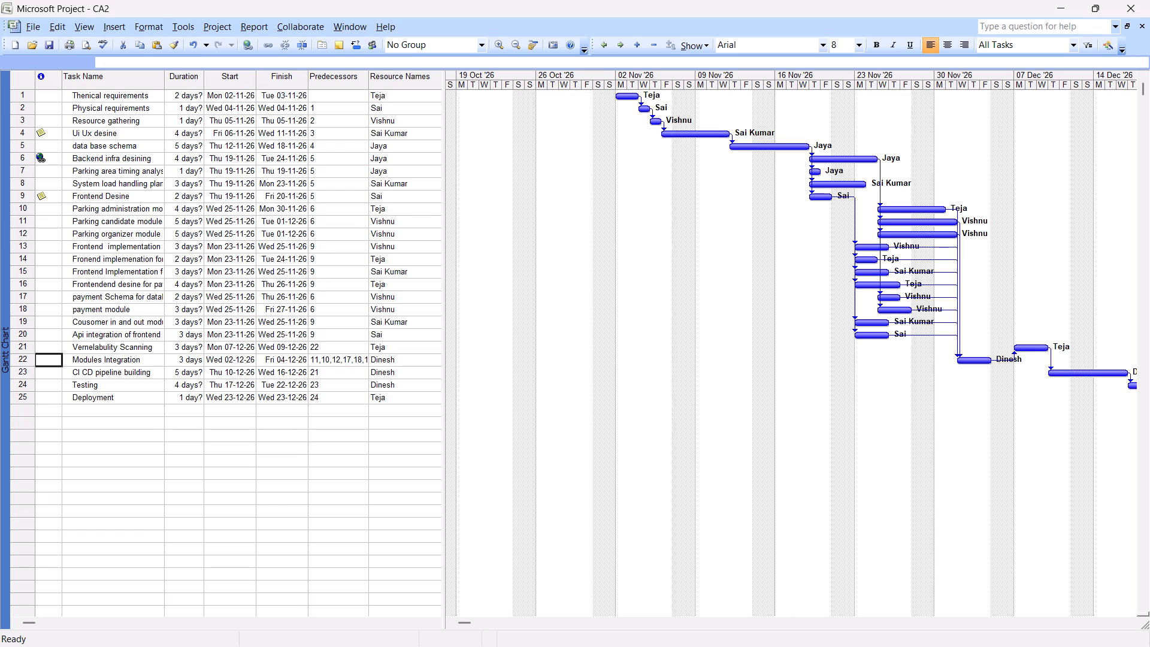
{"action": "double_click", "coordinate": [48, 358]}
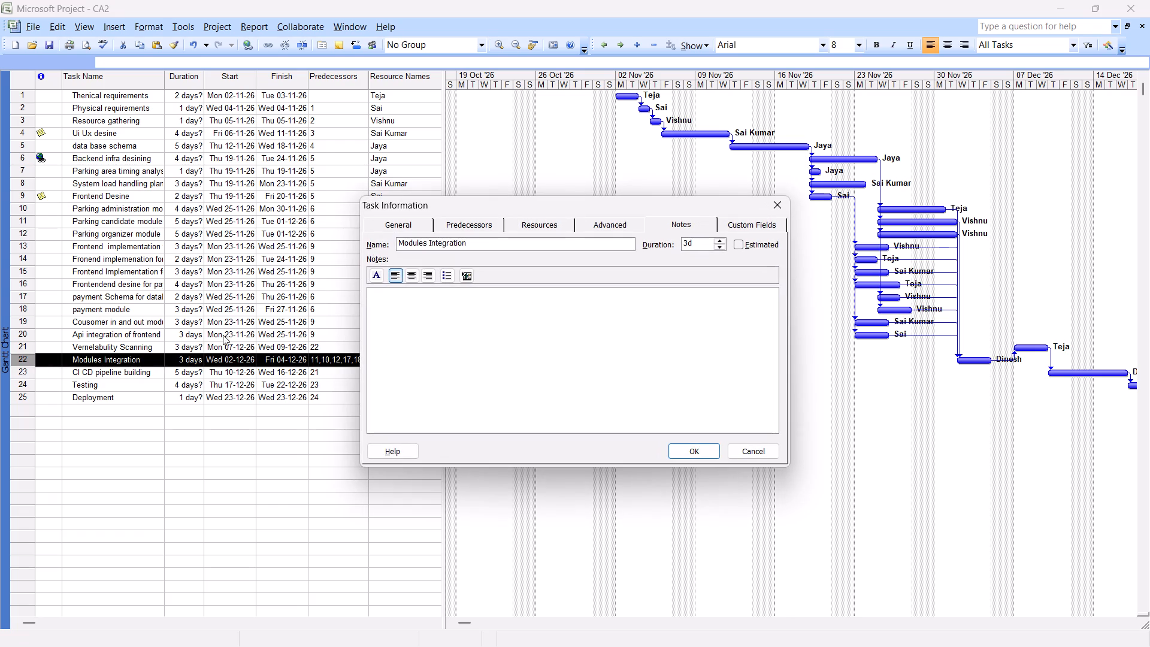
{"action": "left_click", "coordinate": [486, 334]}
{"action": "left_click", "coordinate": [468, 281]}
{"action": "left_click", "coordinate": [725, 243]}
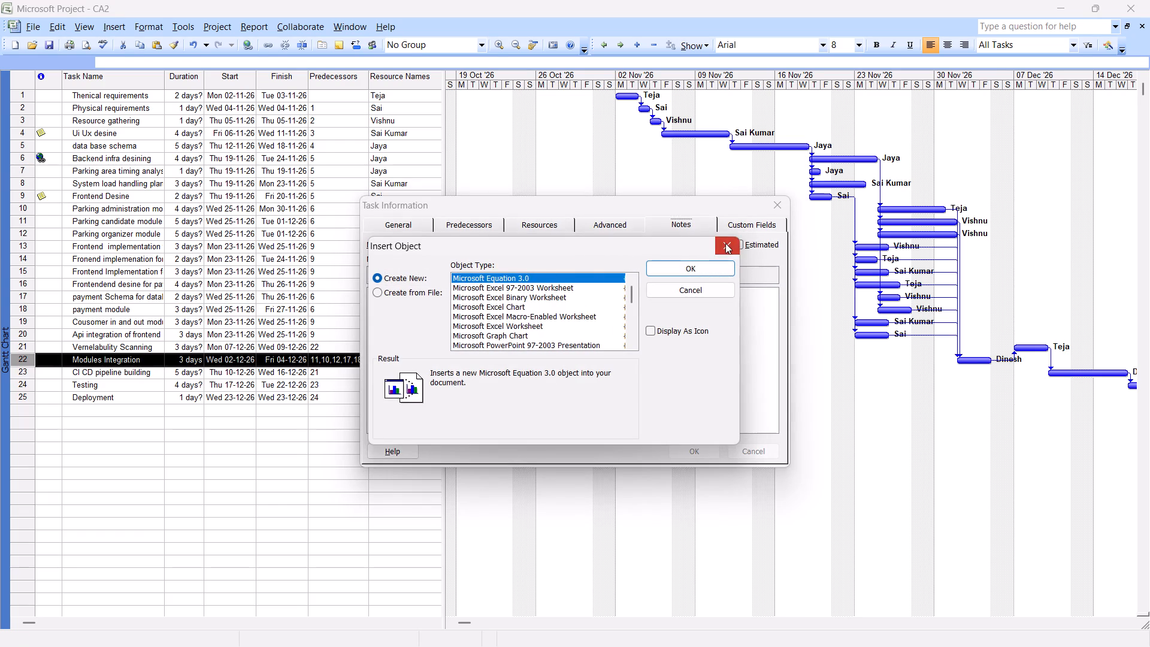
{"action": "left_click", "coordinate": [543, 367]}
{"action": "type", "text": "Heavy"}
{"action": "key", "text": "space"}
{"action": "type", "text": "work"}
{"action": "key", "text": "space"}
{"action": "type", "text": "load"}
{"action": "left_click", "coordinate": [681, 455]}
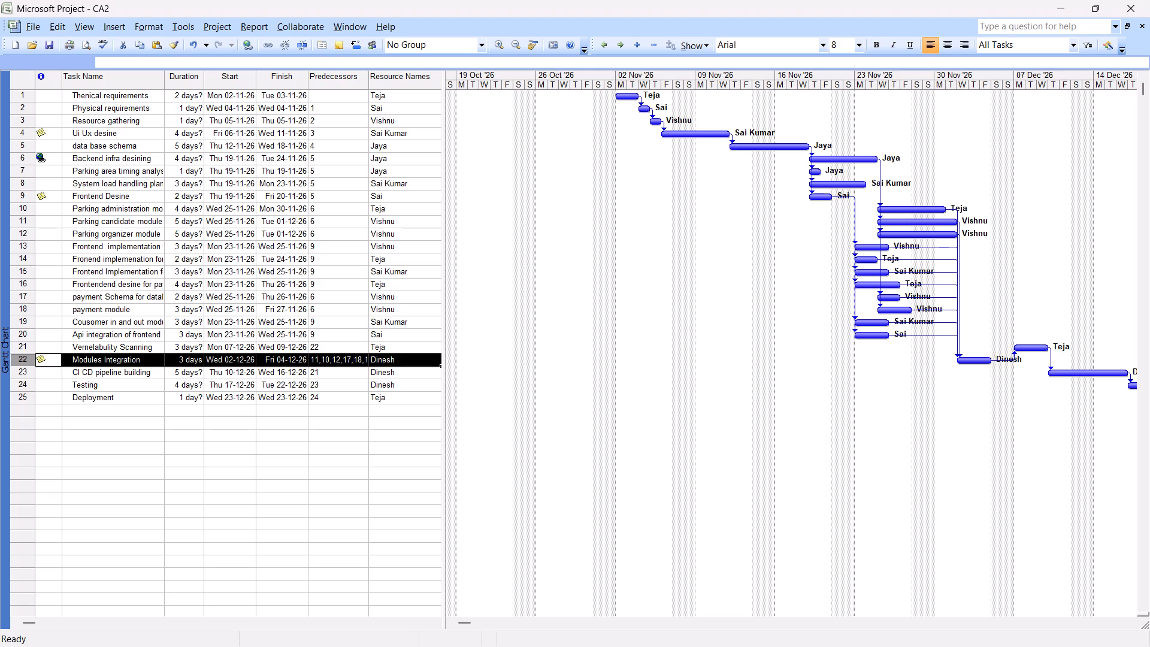
Examine the CA2 calendar's working times for 20 November 2026 and its work weeks, and close the working time settings.
{"action": "left_click", "coordinate": [172, 29]}
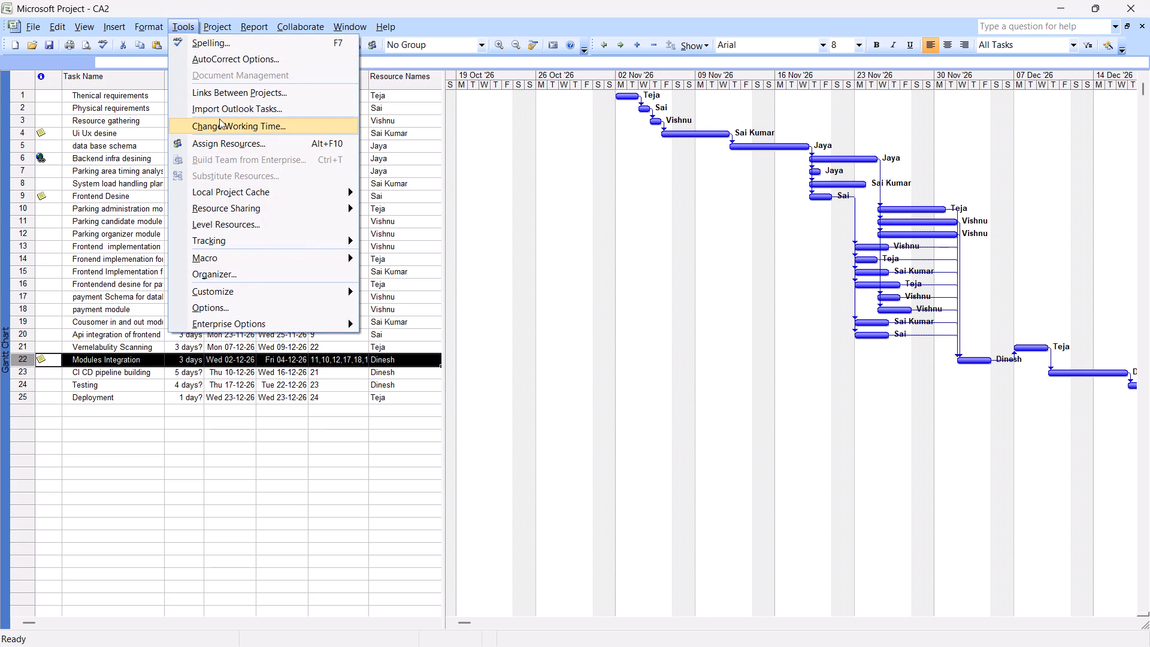
{"action": "left_click", "coordinate": [219, 119]}
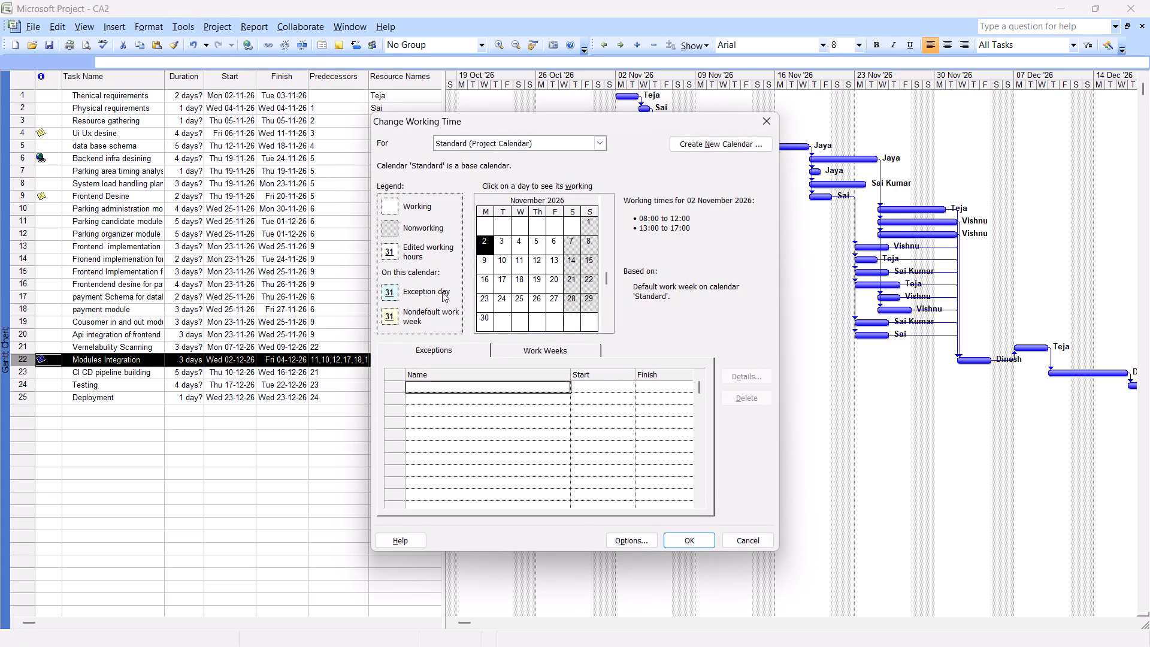
{"action": "left_click", "coordinate": [420, 294]}
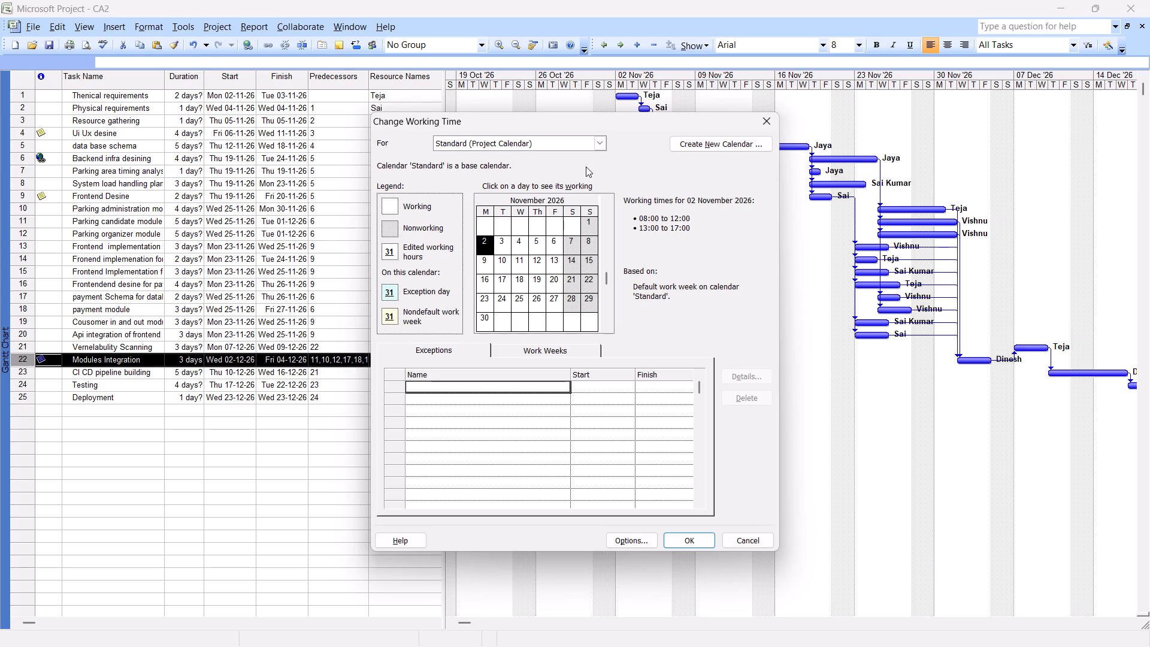
{"action": "left_click", "coordinate": [601, 140]}
{"action": "left_click", "coordinate": [544, 204]}
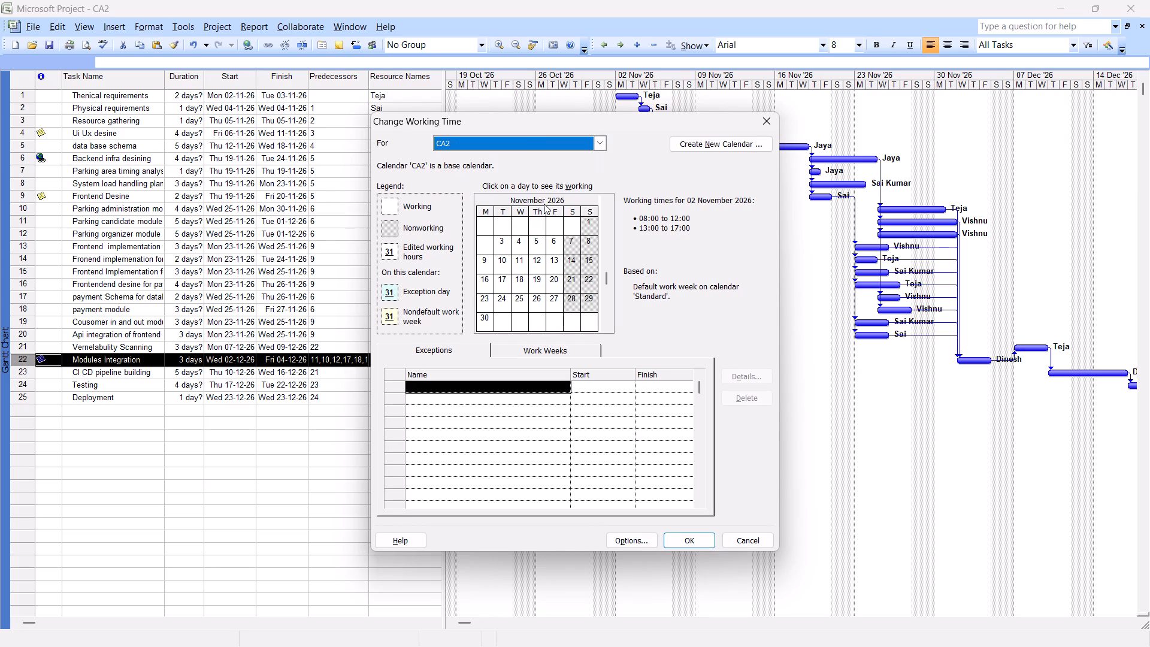
{"action": "left_click", "coordinate": [546, 274]}
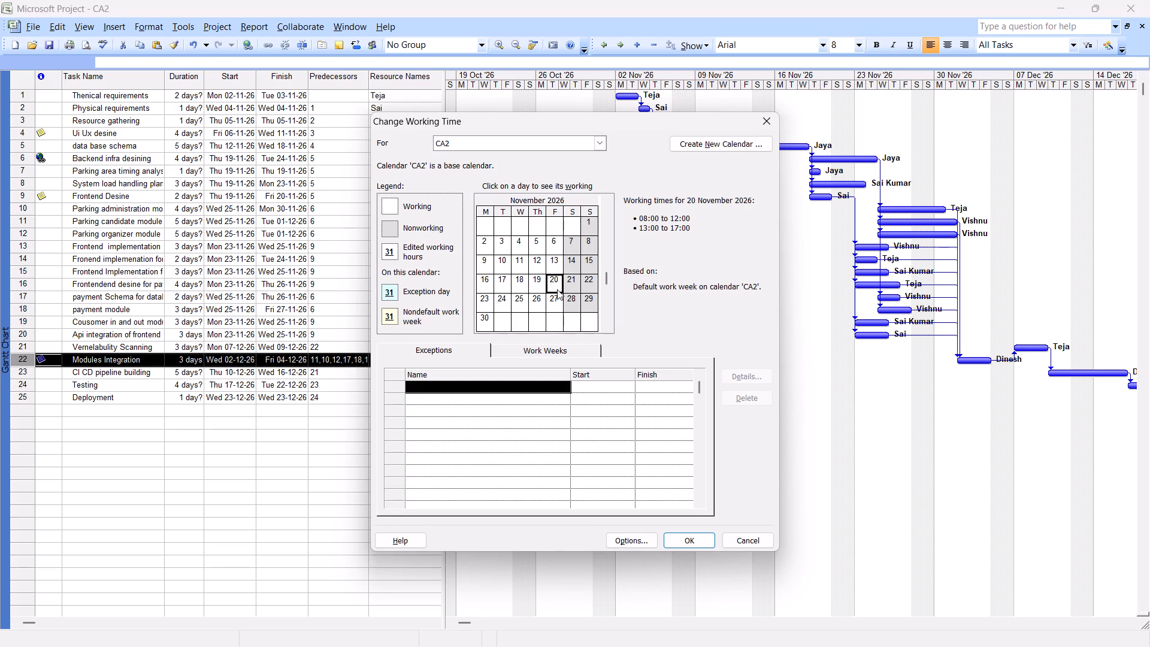
{"action": "left_click", "coordinate": [472, 357]}
{"action": "left_click", "coordinate": [537, 349]}
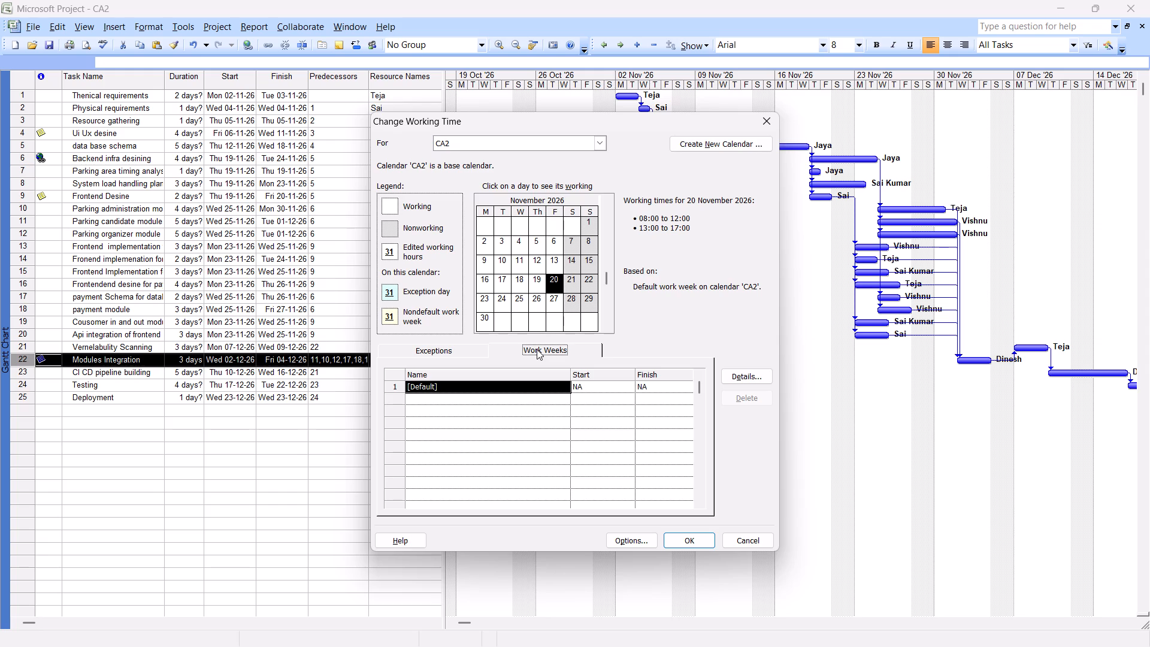
{"action": "left_click", "coordinate": [773, 122]}
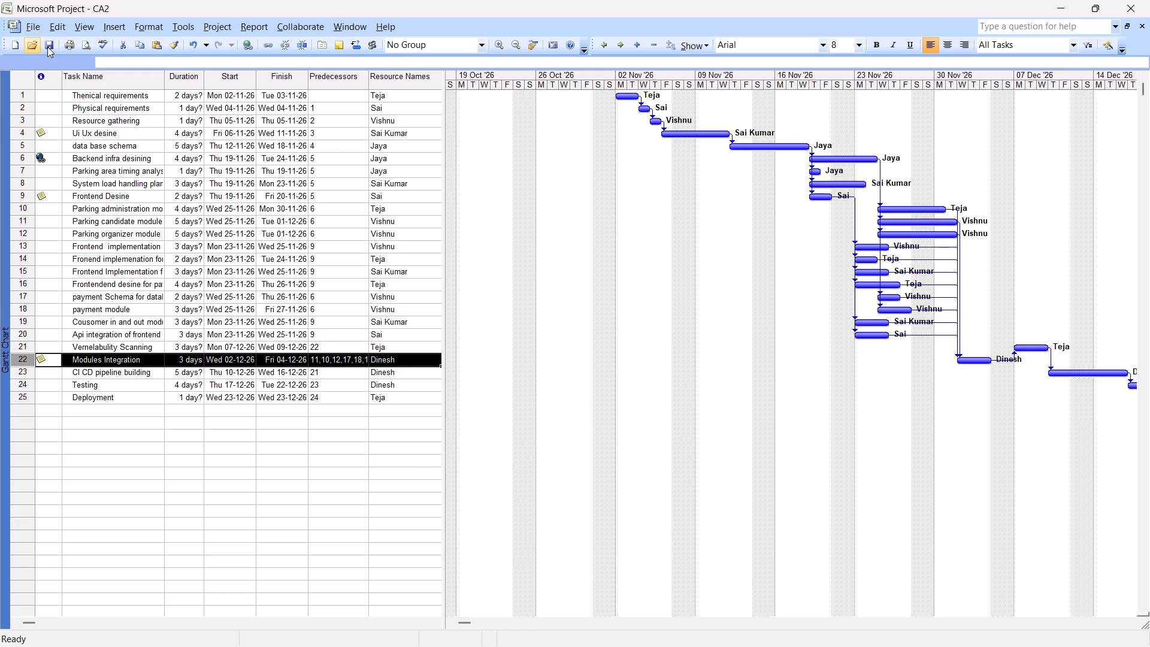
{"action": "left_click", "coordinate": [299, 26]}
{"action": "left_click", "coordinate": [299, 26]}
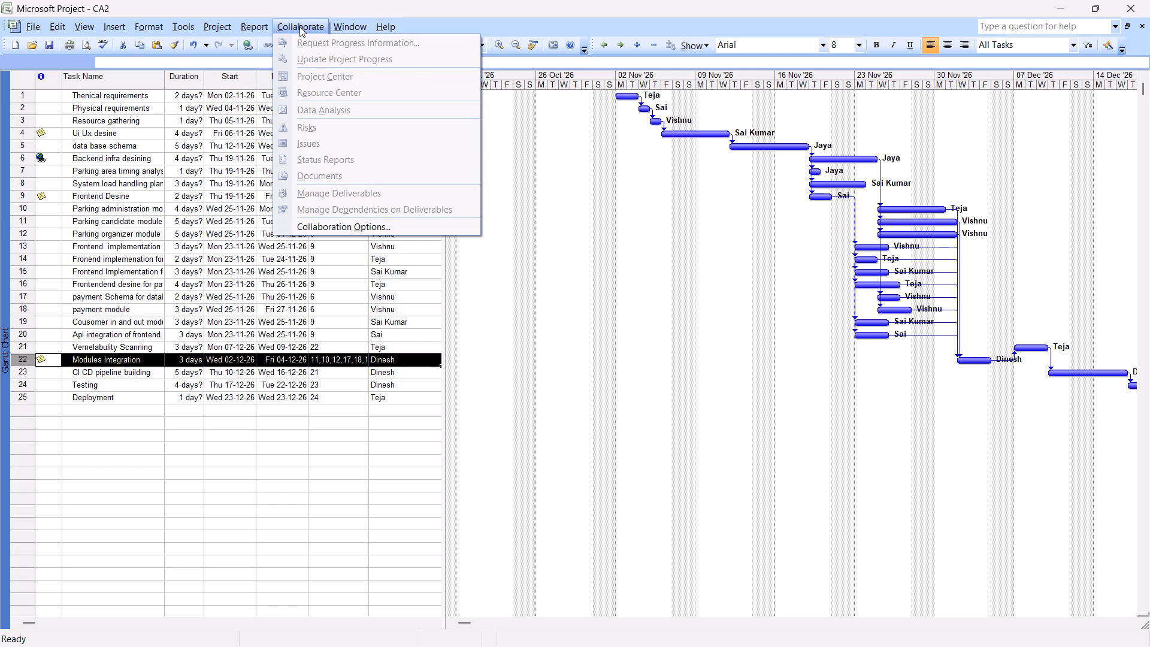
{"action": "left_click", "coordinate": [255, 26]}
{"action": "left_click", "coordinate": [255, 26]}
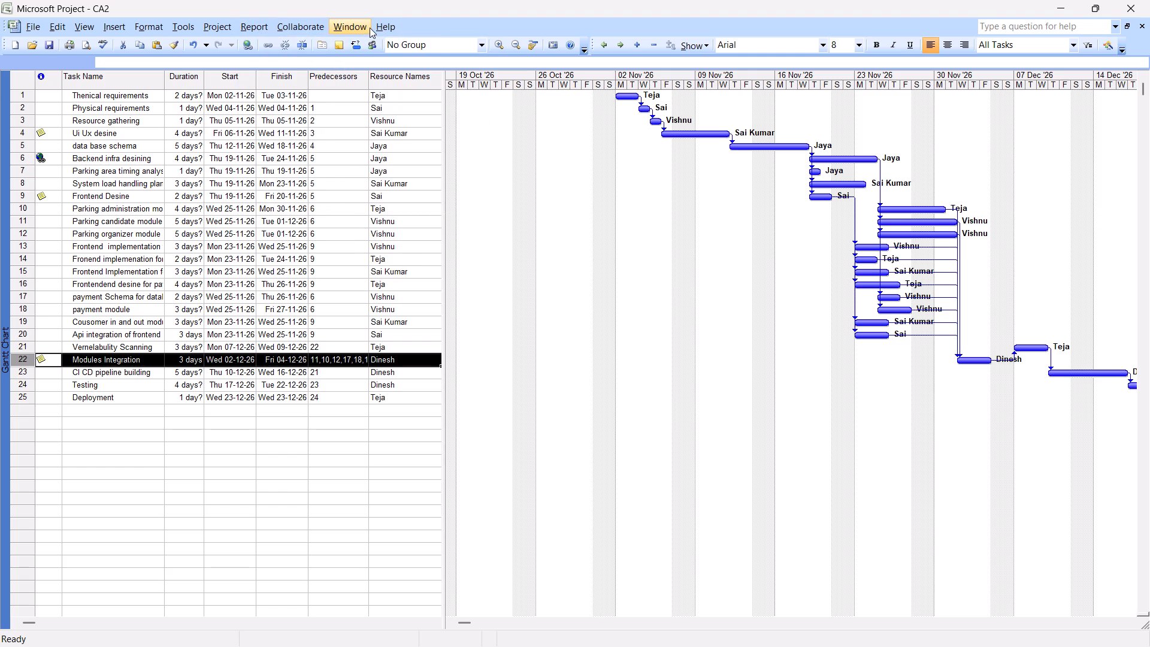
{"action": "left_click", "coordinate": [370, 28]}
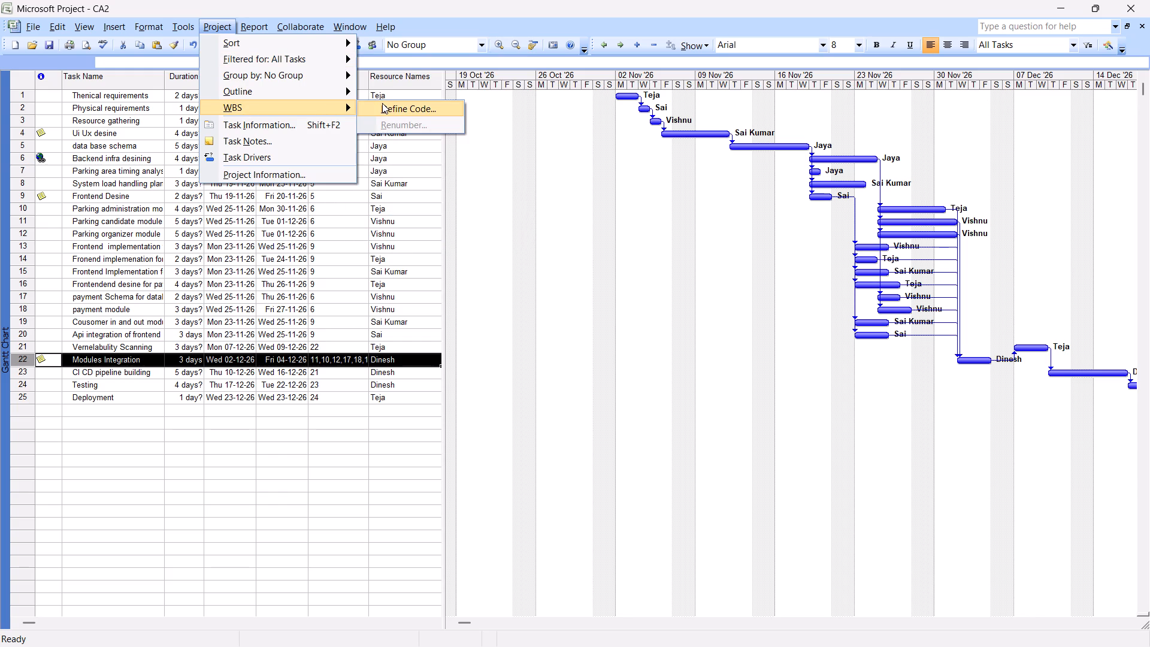
Start a WBS code definition with the project code prefix Teja and Uppercase Letters (ordered) as the level 1 sequence.
{"action": "left_click", "coordinate": [382, 103]}
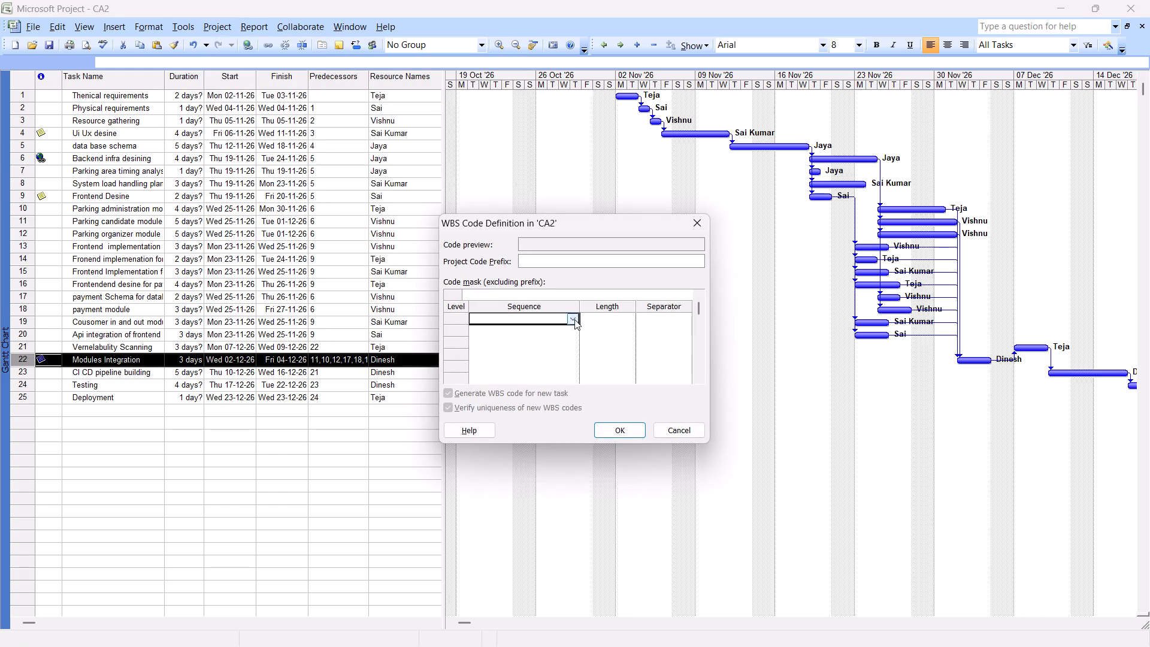
{"action": "left_click", "coordinate": [572, 325]}
{"action": "left_click", "coordinate": [546, 316]}
{"action": "left_click", "coordinate": [543, 321]}
{"action": "left_click", "coordinate": [600, 262]}
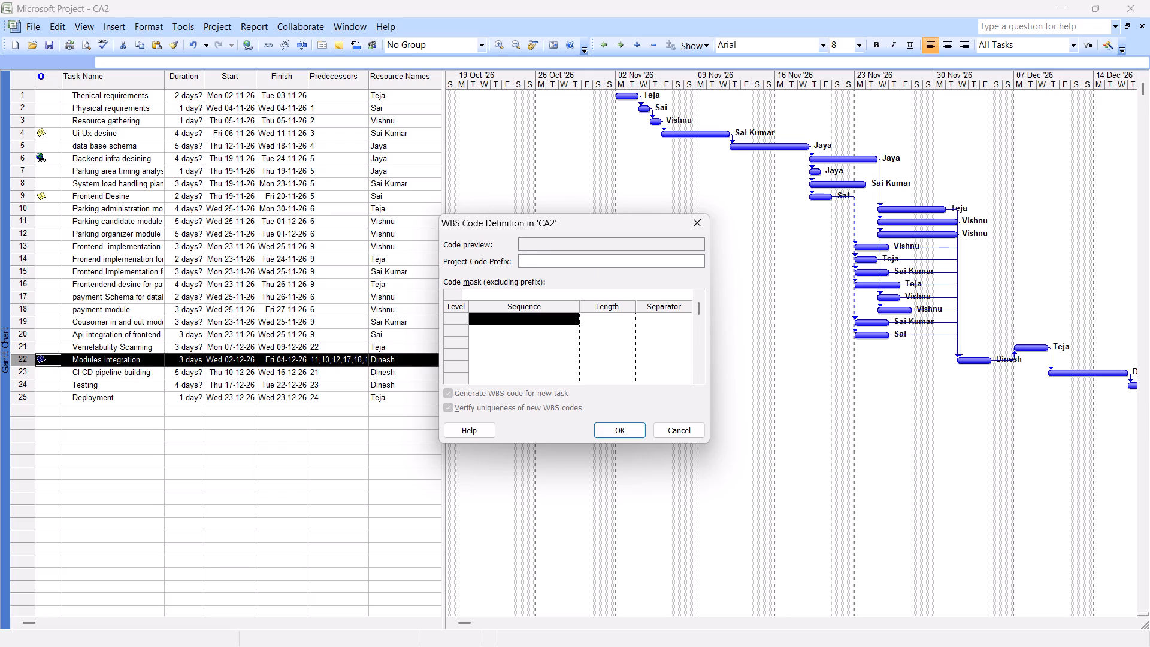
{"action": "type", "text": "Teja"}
{"action": "left_click", "coordinate": [568, 312]}
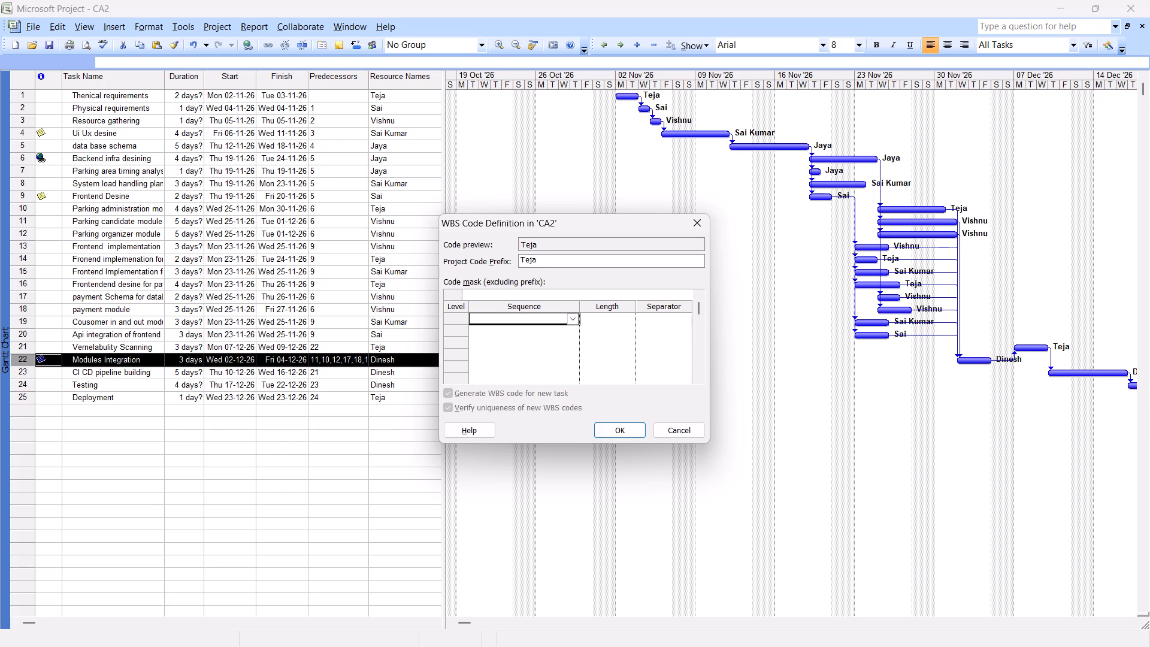
{"action": "left_click", "coordinate": [572, 319]}
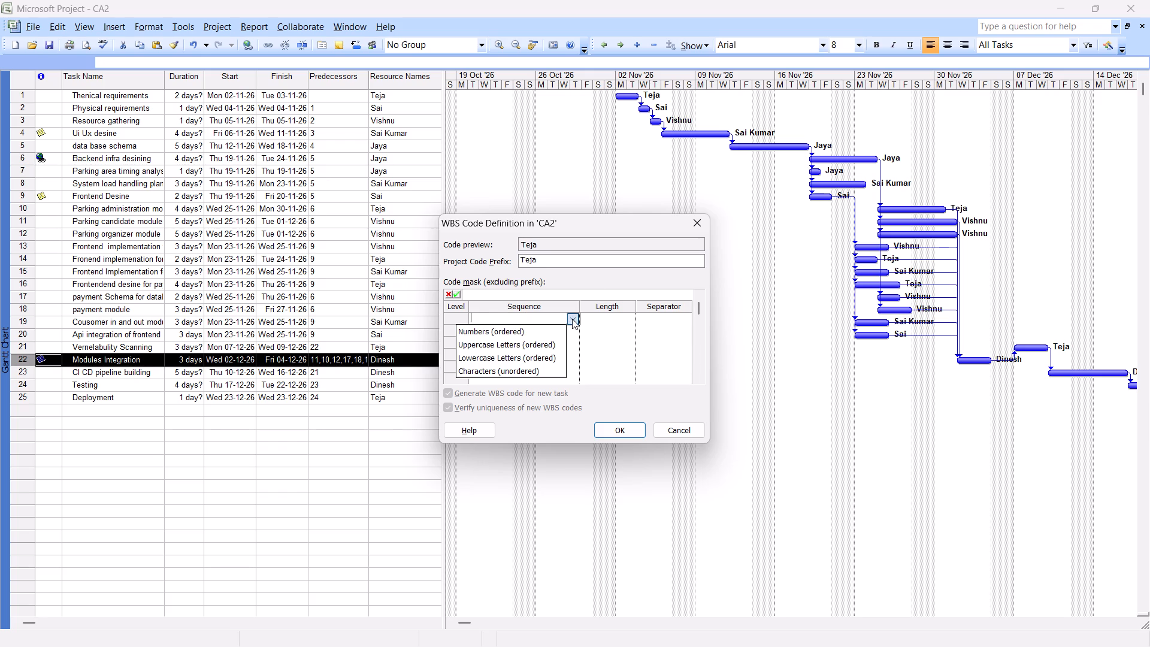
{"action": "left_click", "coordinate": [537, 343]}
{"action": "left_click", "coordinate": [537, 343]}
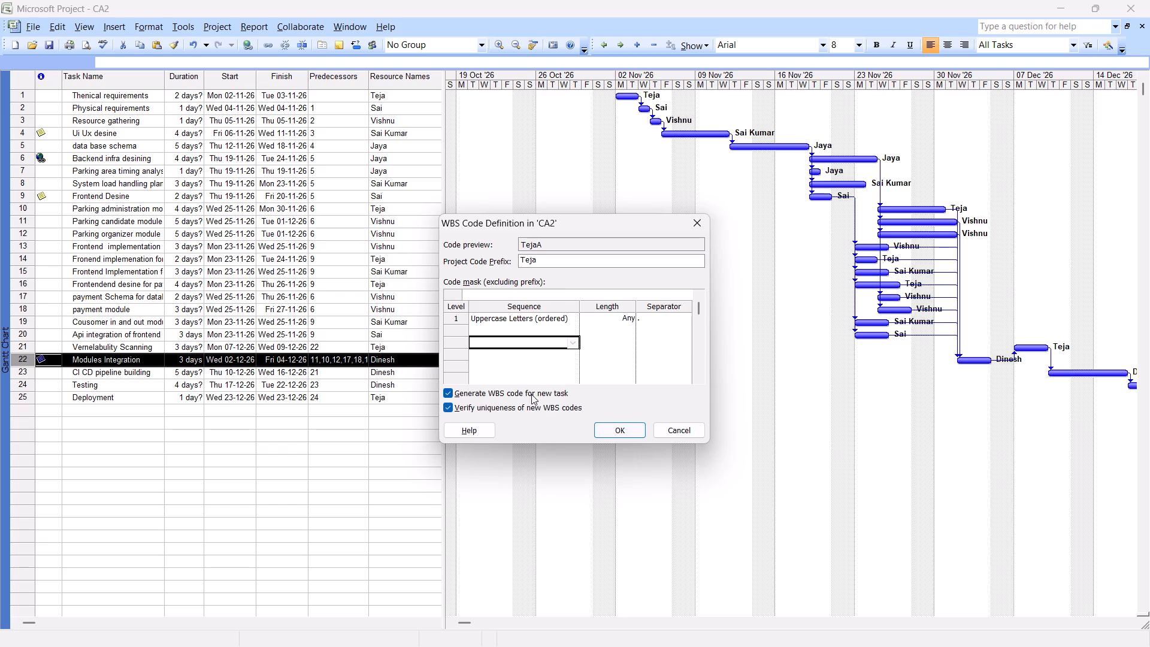
Add Characters (unordered) as the second level of the WBS code mask and apply the definition.
{"action": "left_click", "coordinate": [563, 335]}
{"action": "left_click", "coordinate": [525, 330]}
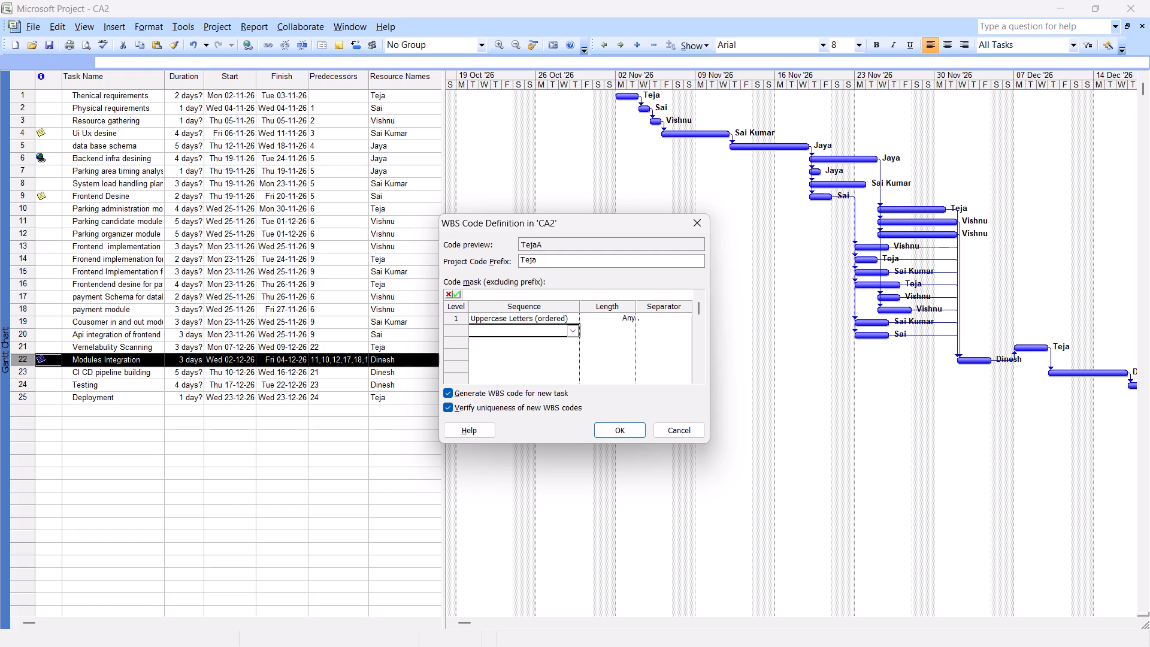
{"action": "left_click", "coordinate": [573, 329]}
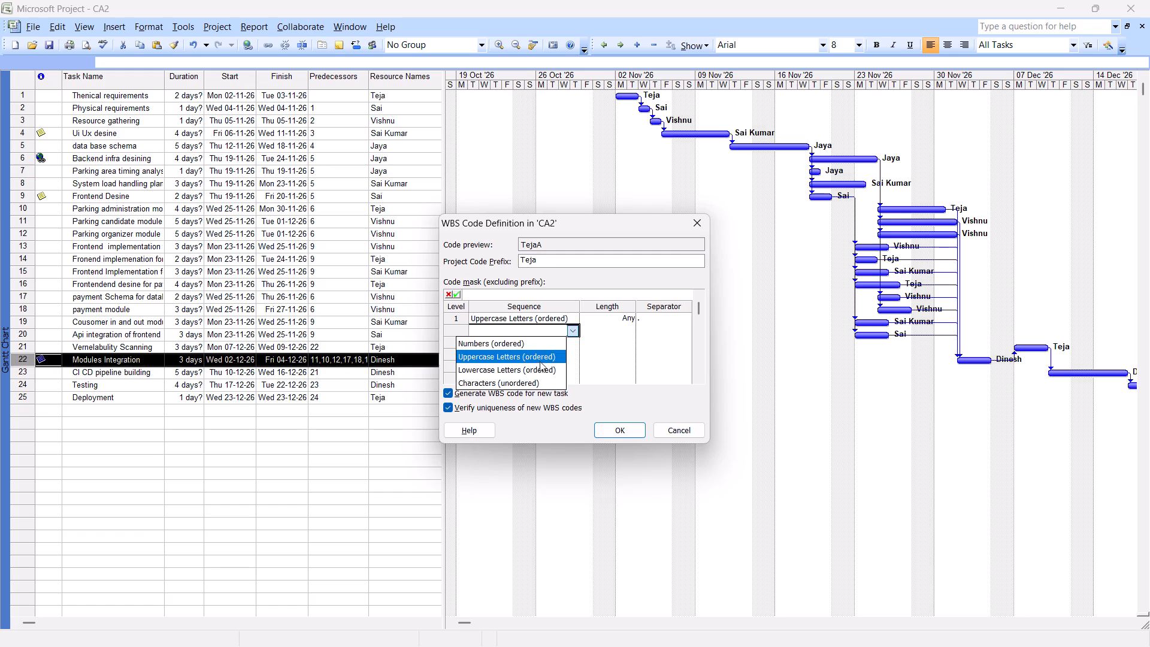
{"action": "left_click", "coordinate": [528, 380]}
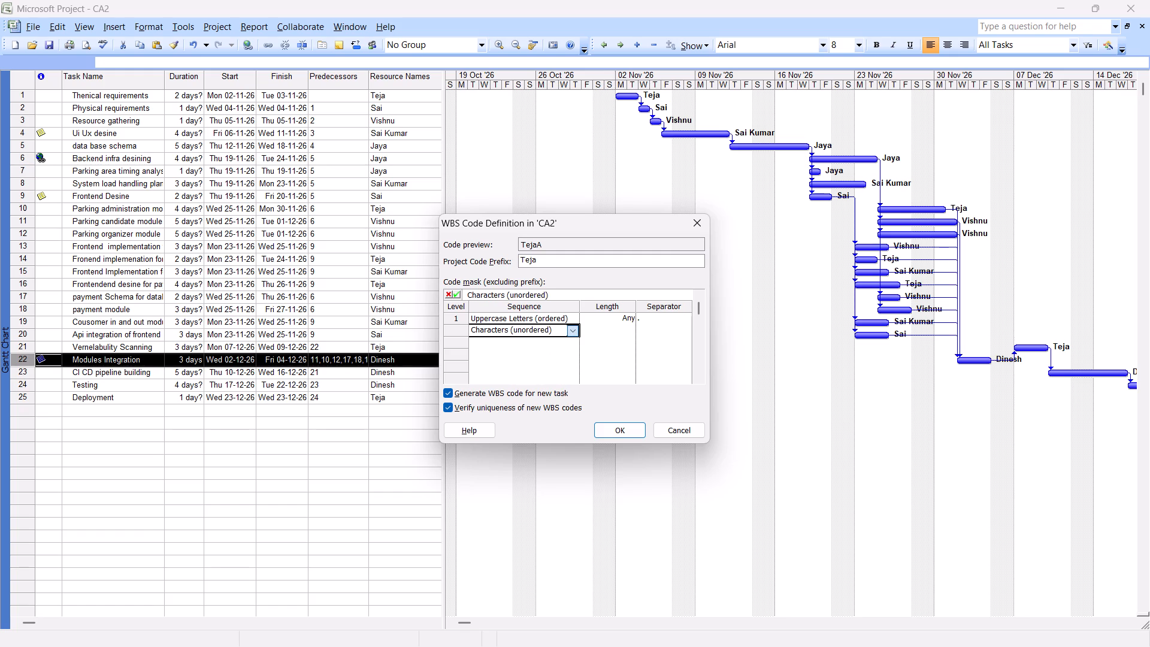
{"action": "left_click", "coordinate": [608, 431]}
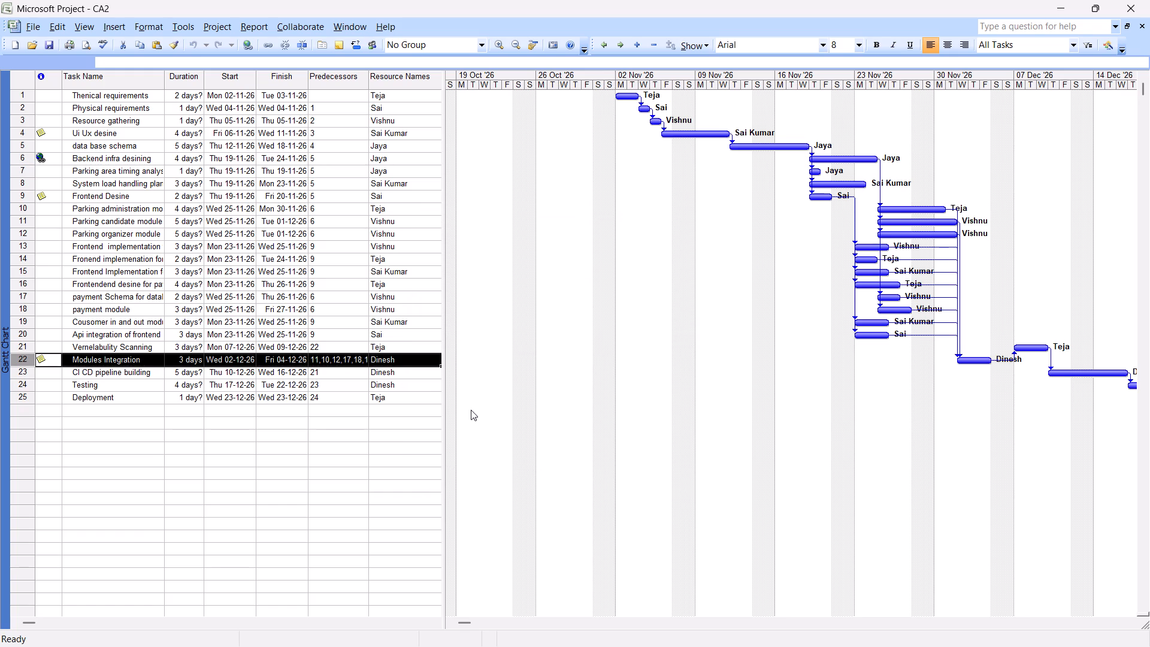
In the task information of the third blank row below Deployment, add Thenical requirements as the first predecessor.
{"action": "left_click", "coordinate": [287, 436]}
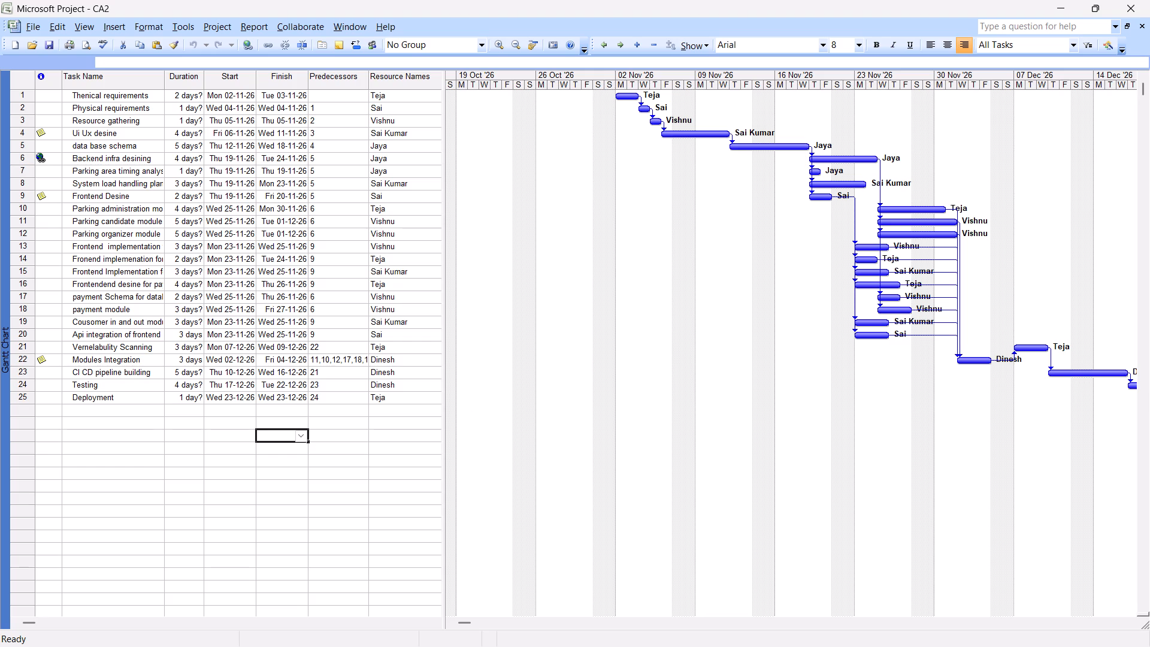
{"action": "double_click", "coordinate": [287, 436]}
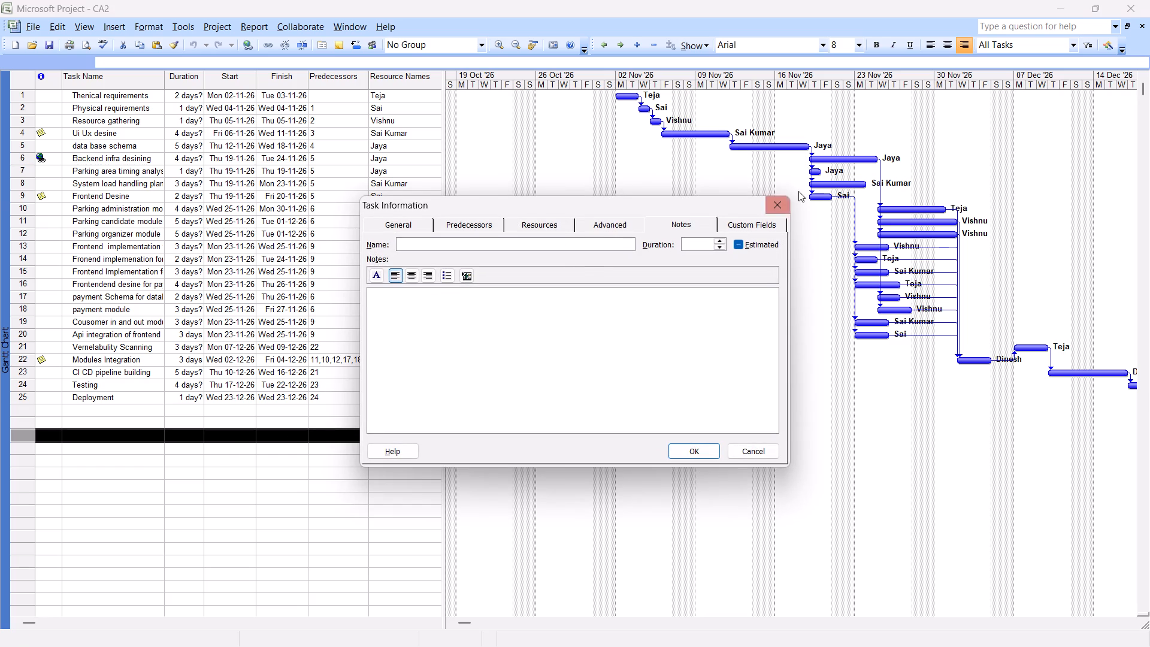
{"action": "left_click", "coordinate": [762, 223]}
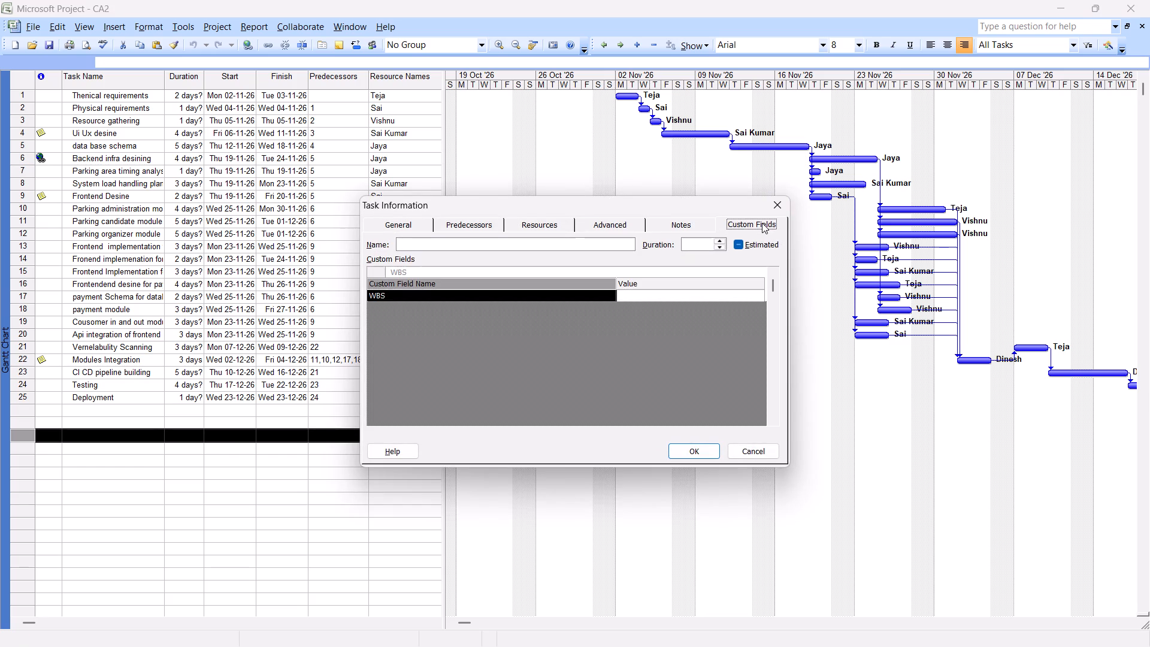
{"action": "left_click", "coordinate": [600, 297]}
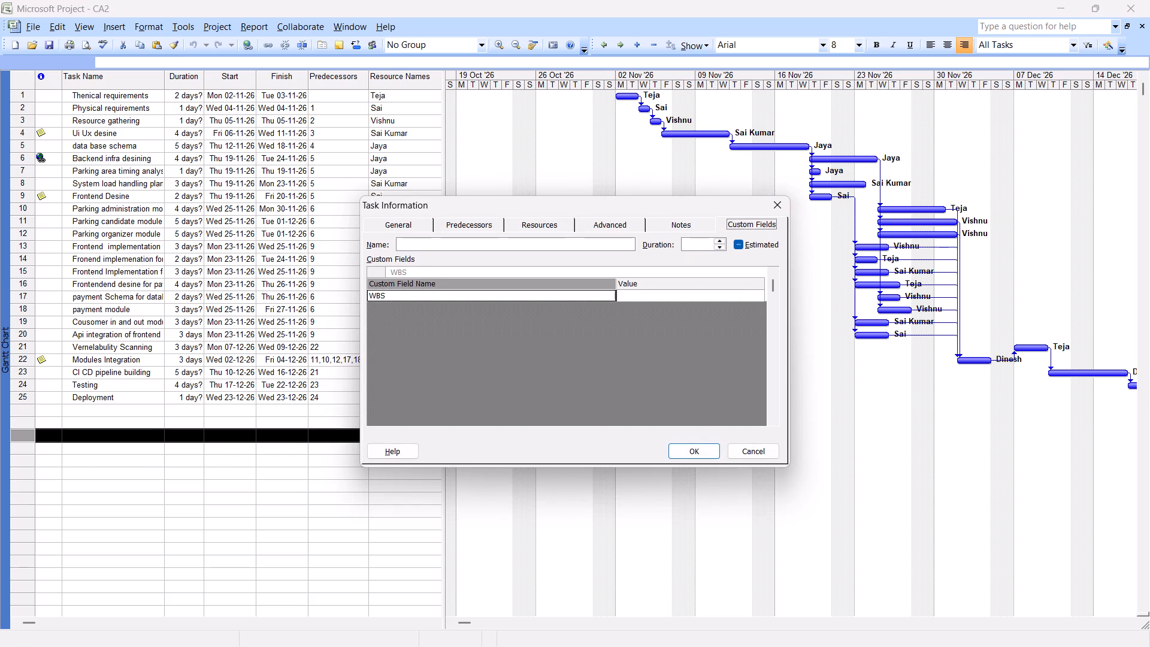
{"action": "left_click", "coordinate": [613, 222]}
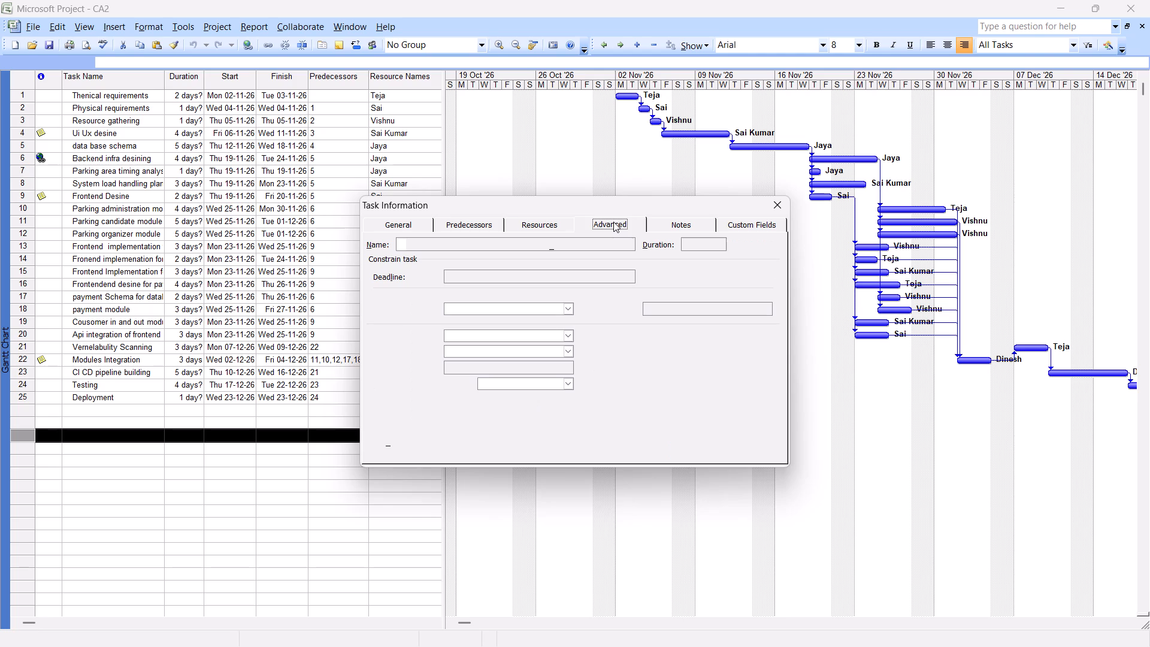
{"action": "left_click", "coordinate": [526, 220]}
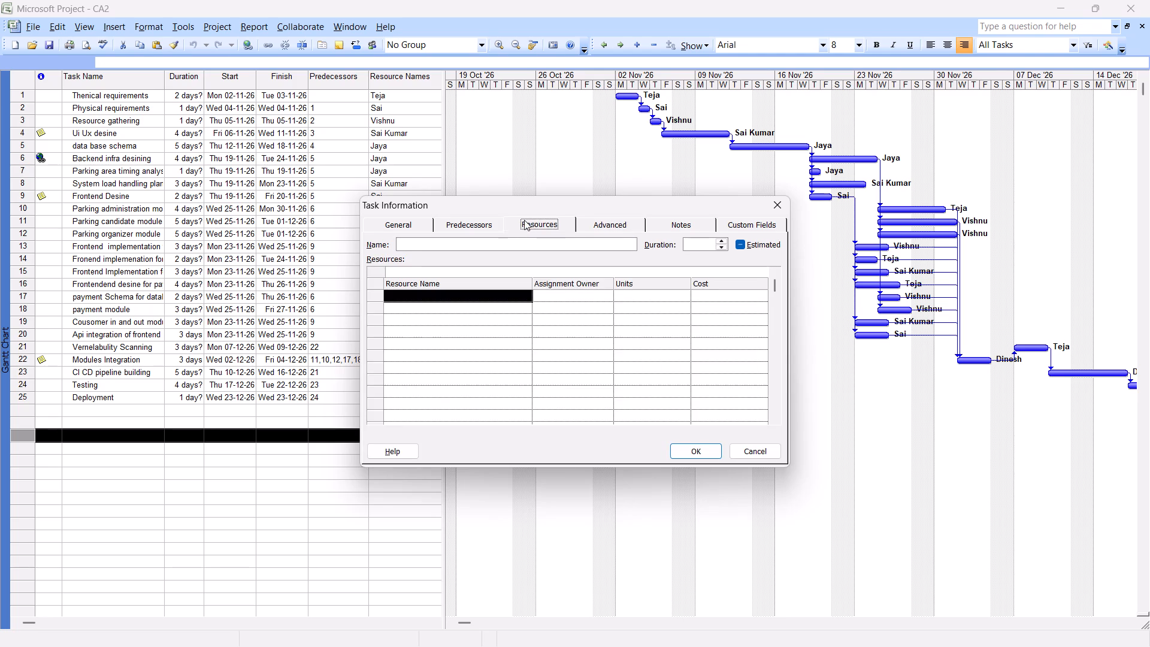
{"action": "left_click", "coordinate": [477, 225]}
{"action": "left_click", "coordinate": [440, 304]}
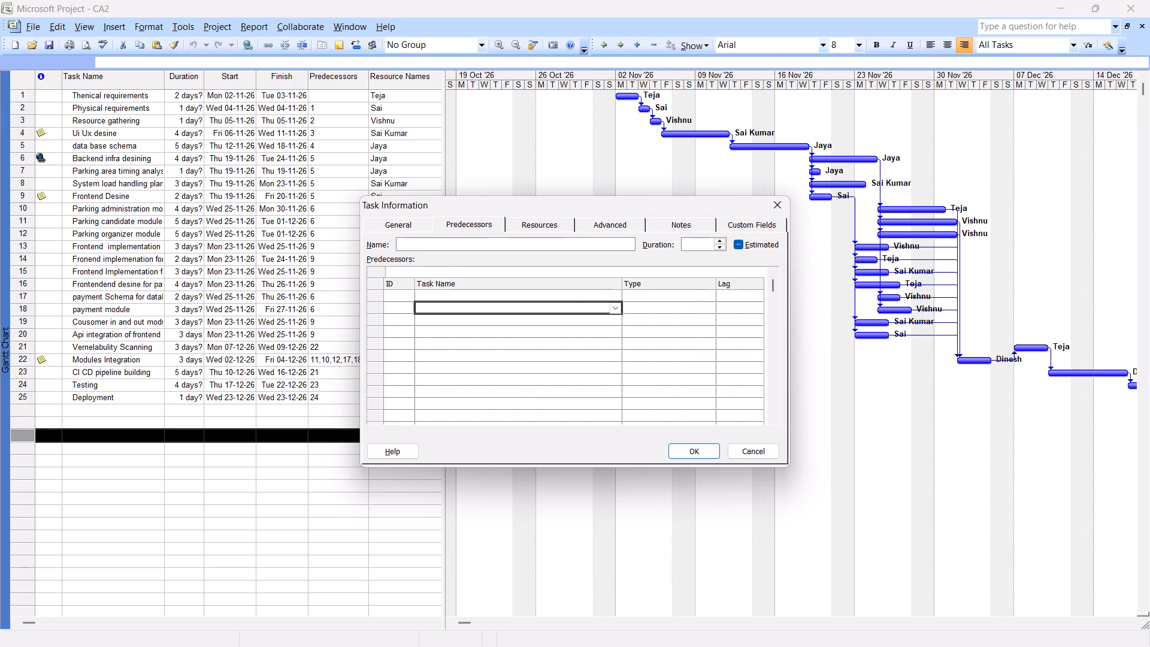
{"action": "left_click", "coordinate": [441, 303]}
{"action": "left_click", "coordinate": [445, 295]}
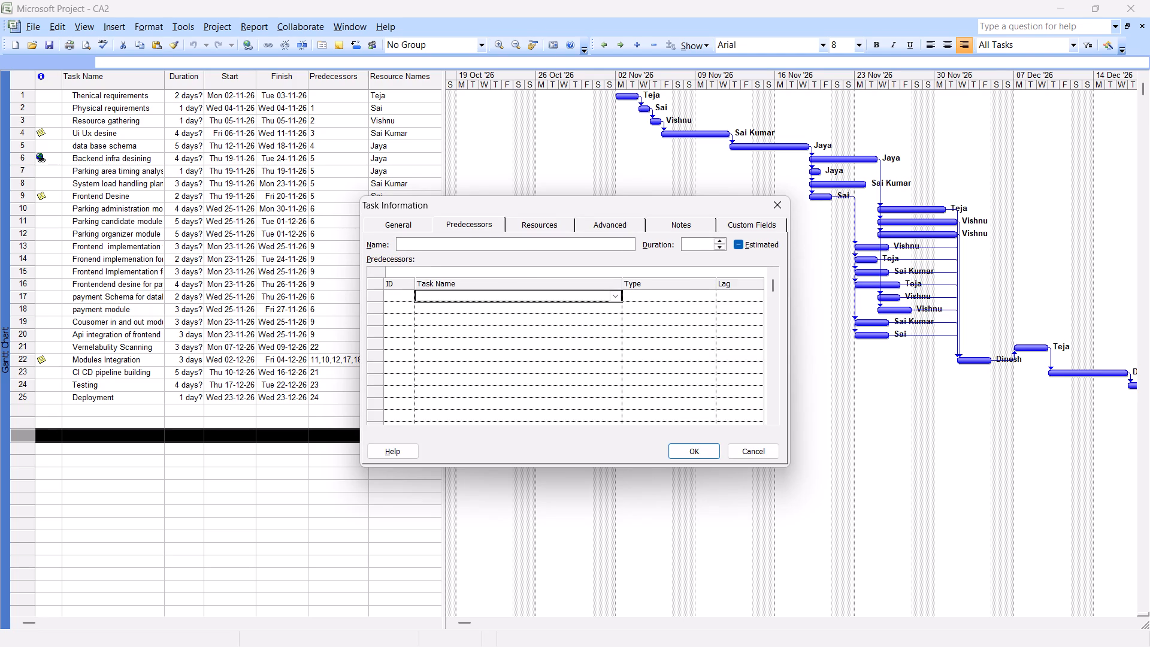
{"action": "left_click", "coordinate": [621, 295]}
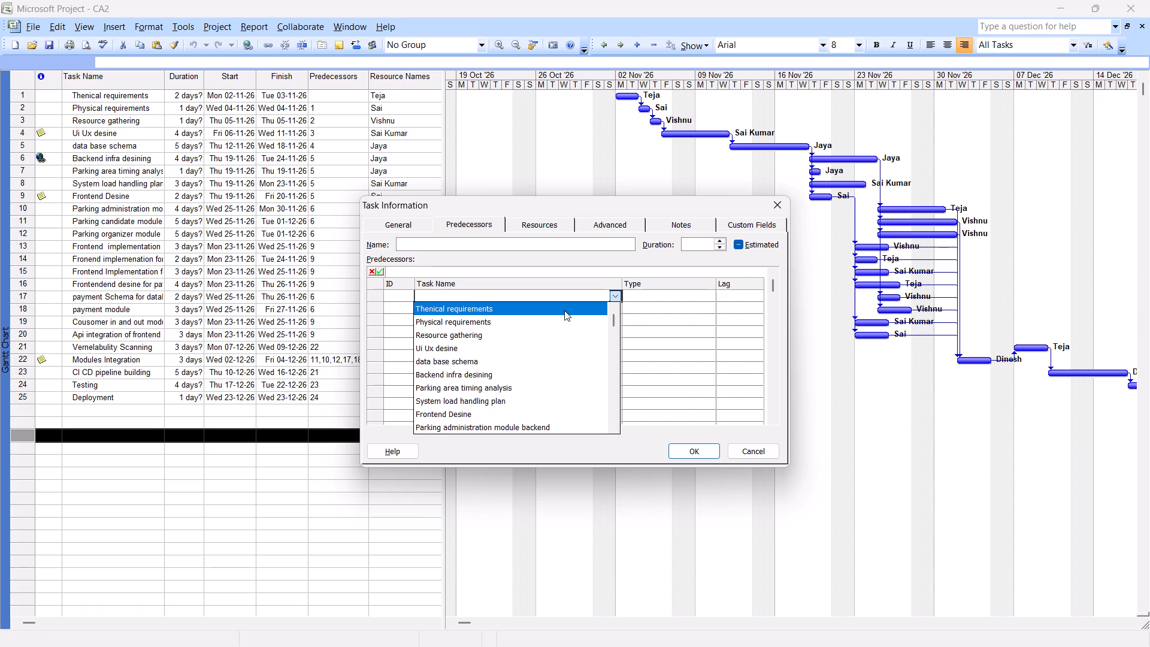
{"action": "left_click", "coordinate": [564, 310]}
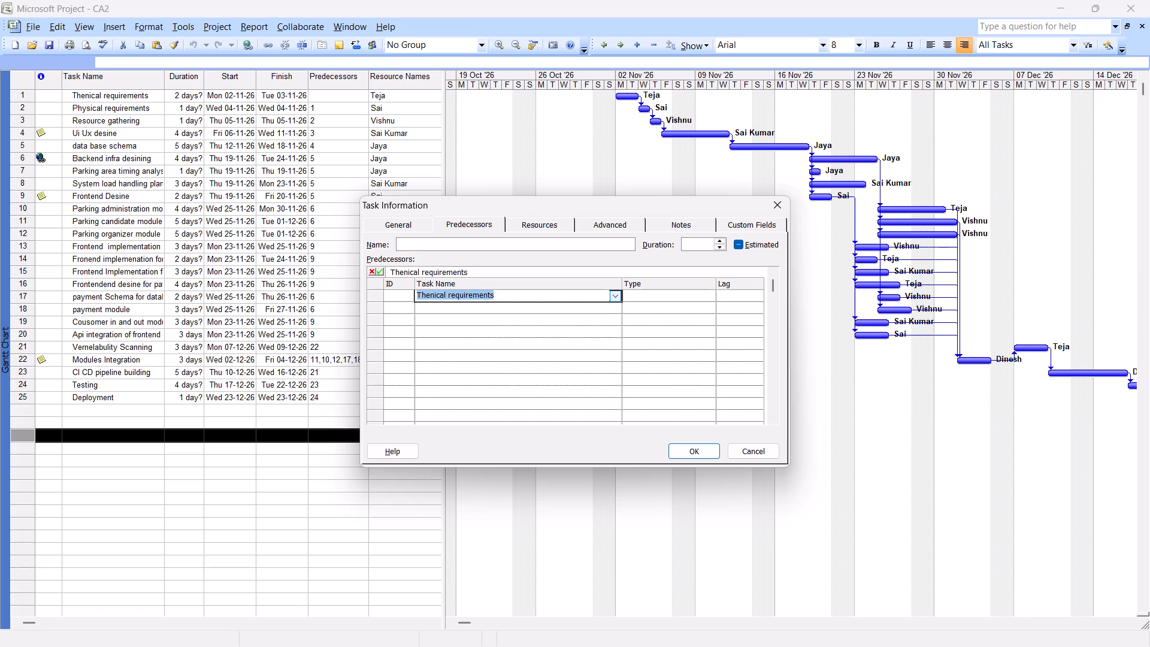
{"action": "left_click", "coordinate": [635, 300]}
Set the lag of the Thenical requirements predecessor to 2d.
{"action": "left_click", "coordinate": [733, 295]}
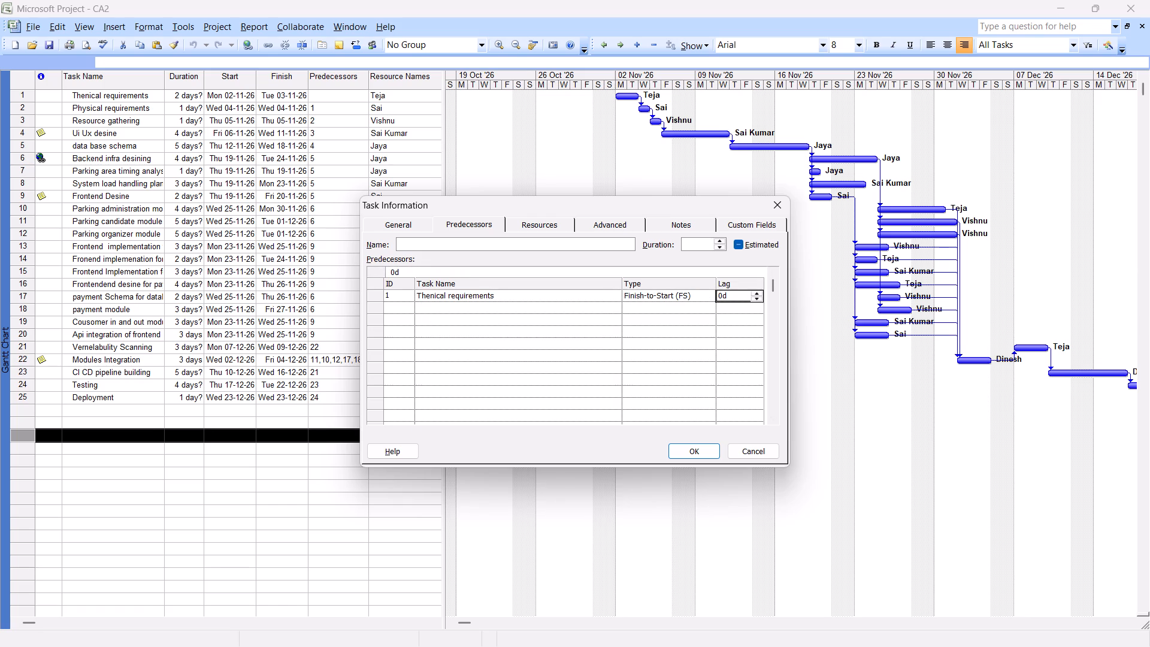
{"action": "triple_click", "coordinate": [753, 295]}
{"action": "left_click", "coordinate": [754, 301]}
Add Physical requirements as the second predecessor with the link type Start-to-Start (SS).
{"action": "left_click", "coordinate": [388, 303]}
{"action": "left_click", "coordinate": [441, 300]}
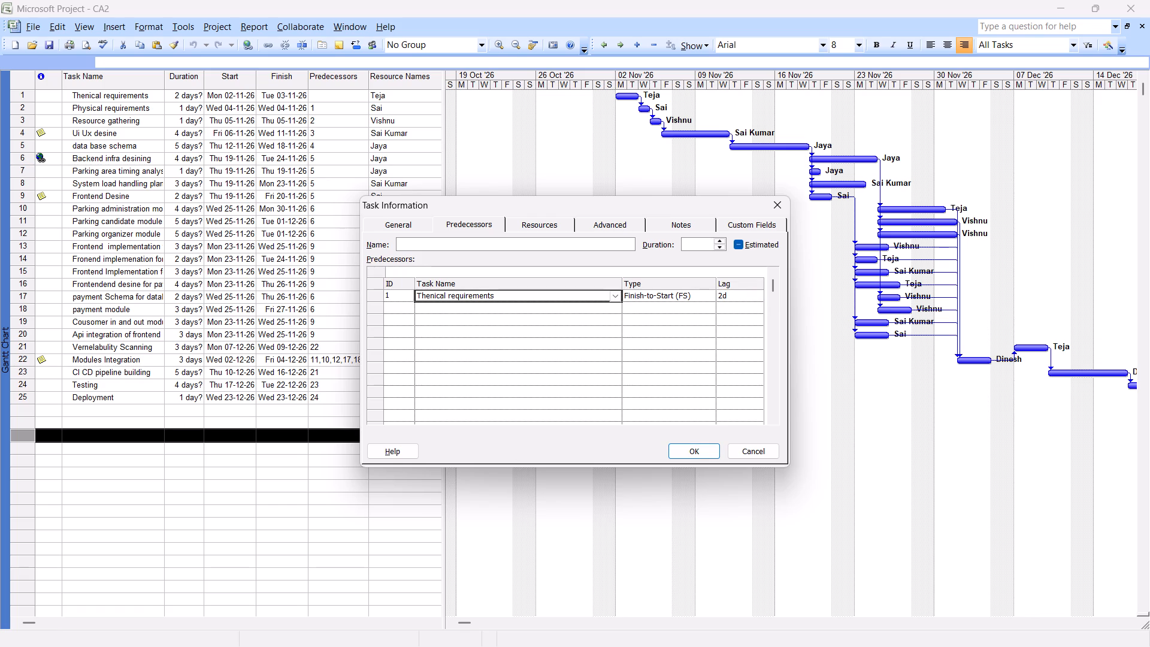
{"action": "left_click", "coordinate": [442, 304]}
{"action": "left_click", "coordinate": [608, 310]}
{"action": "left_click", "coordinate": [621, 310]}
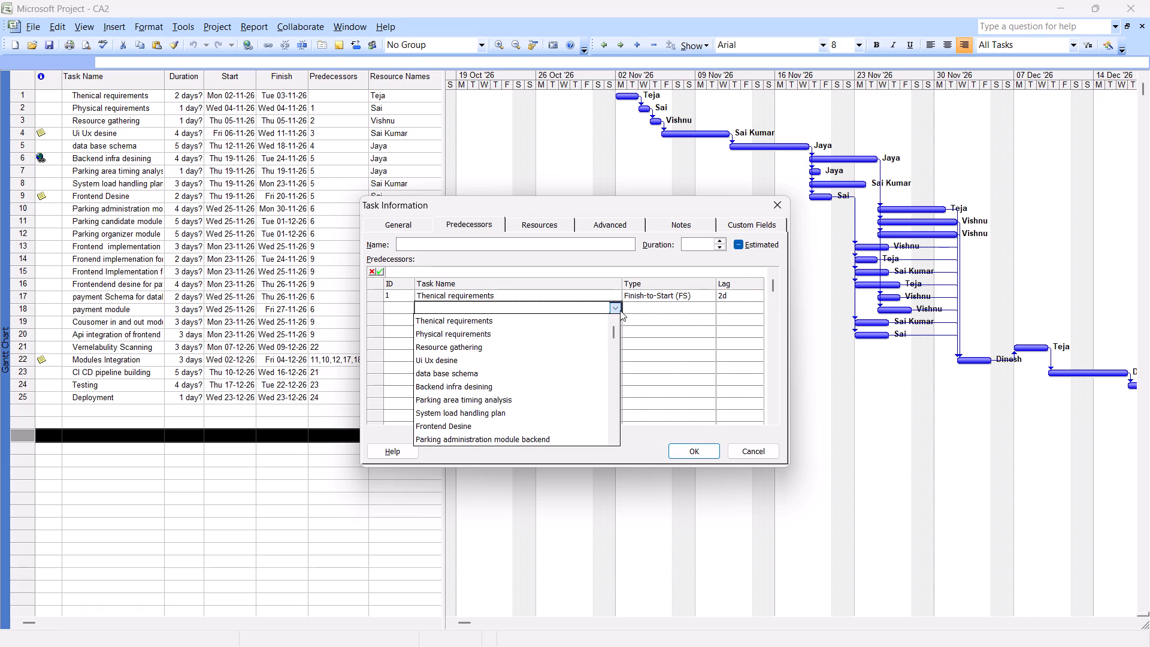
{"action": "left_click", "coordinate": [492, 327]}
{"action": "left_click", "coordinate": [669, 303]}
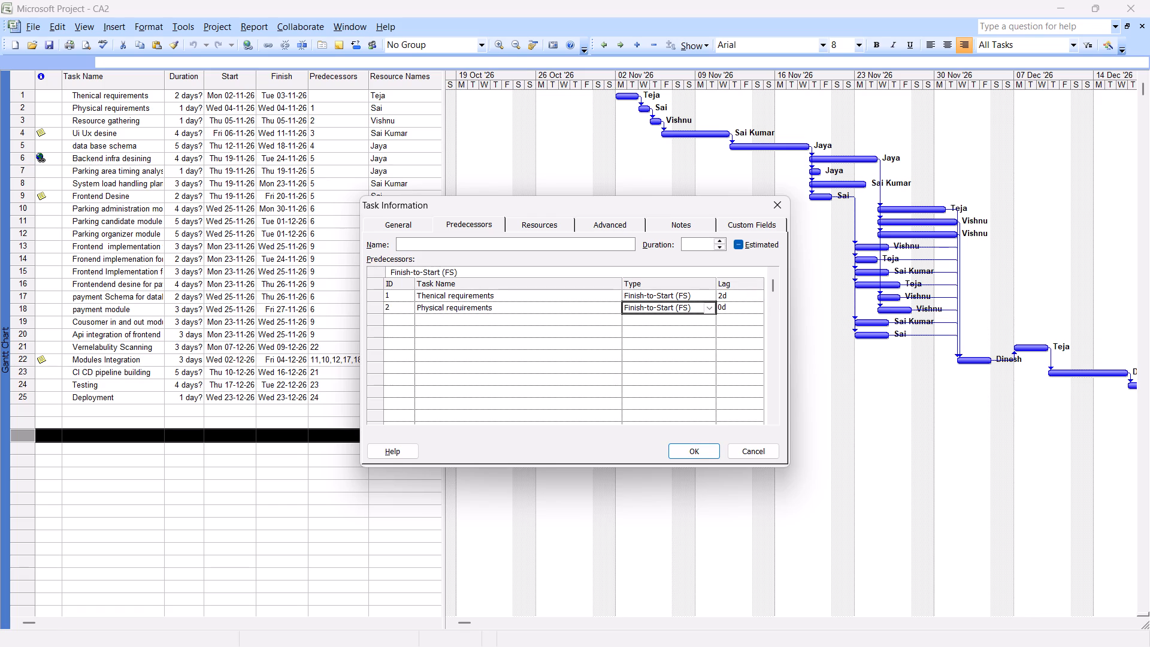
{"action": "left_click", "coordinate": [713, 307]}
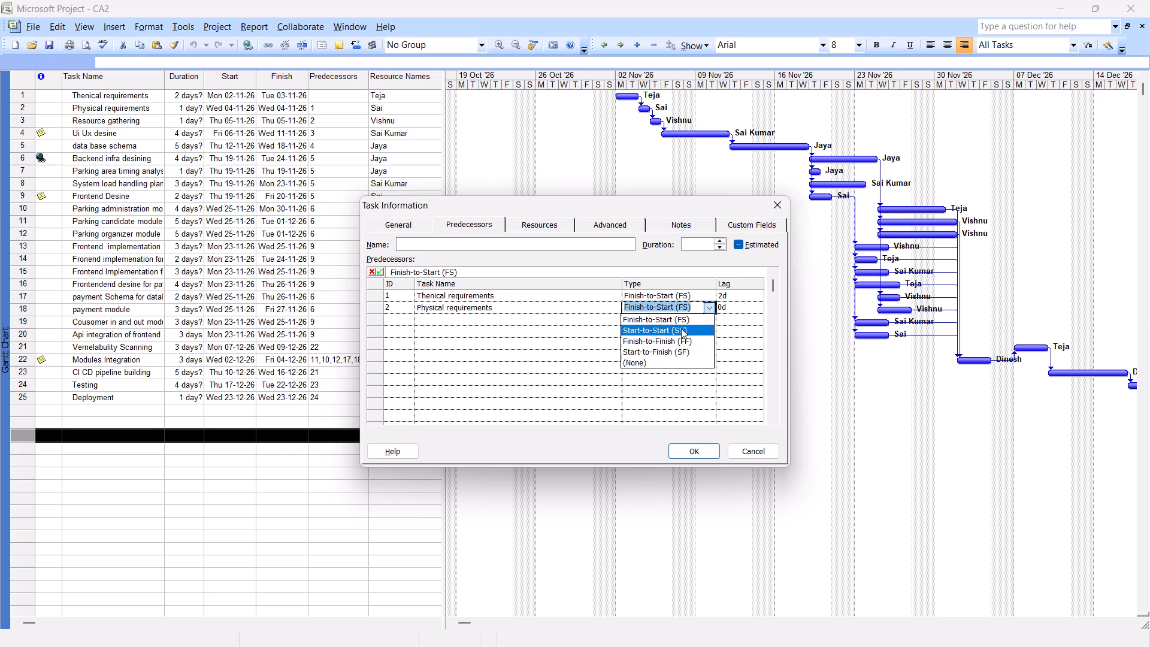
{"action": "left_click", "coordinate": [681, 328]}
Add Resource gathering as the third predecessor, keeping the link type Finish-to-Start (FS).
{"action": "left_click", "coordinate": [429, 318]}
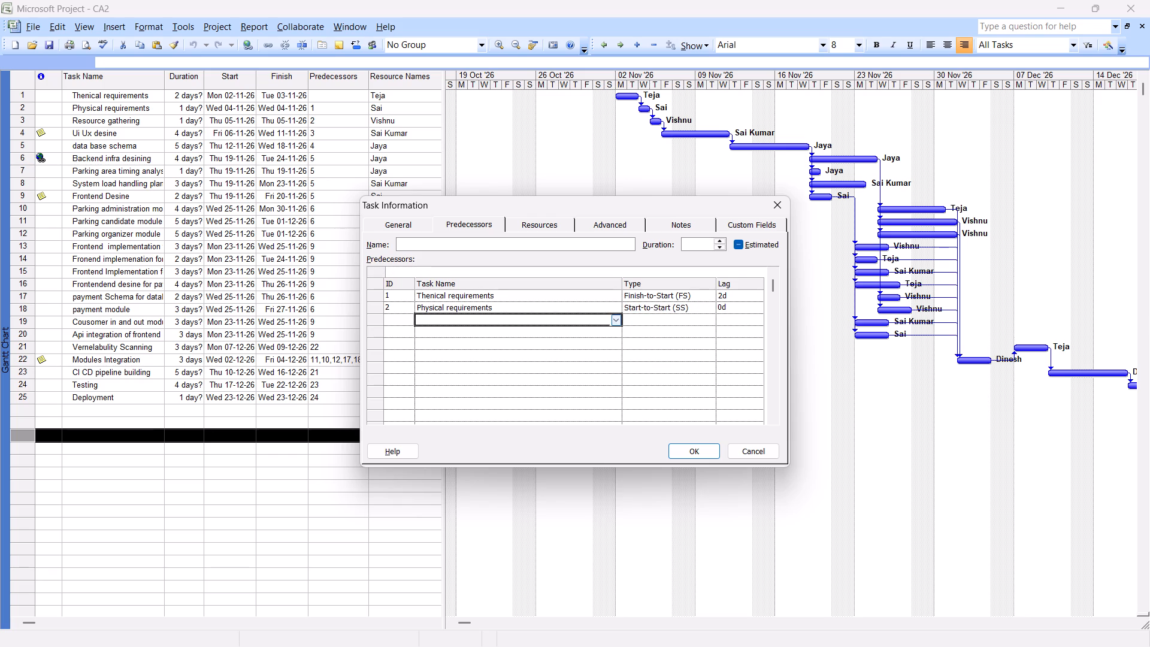
{"action": "left_click", "coordinate": [604, 319]}
{"action": "left_click", "coordinate": [610, 319]}
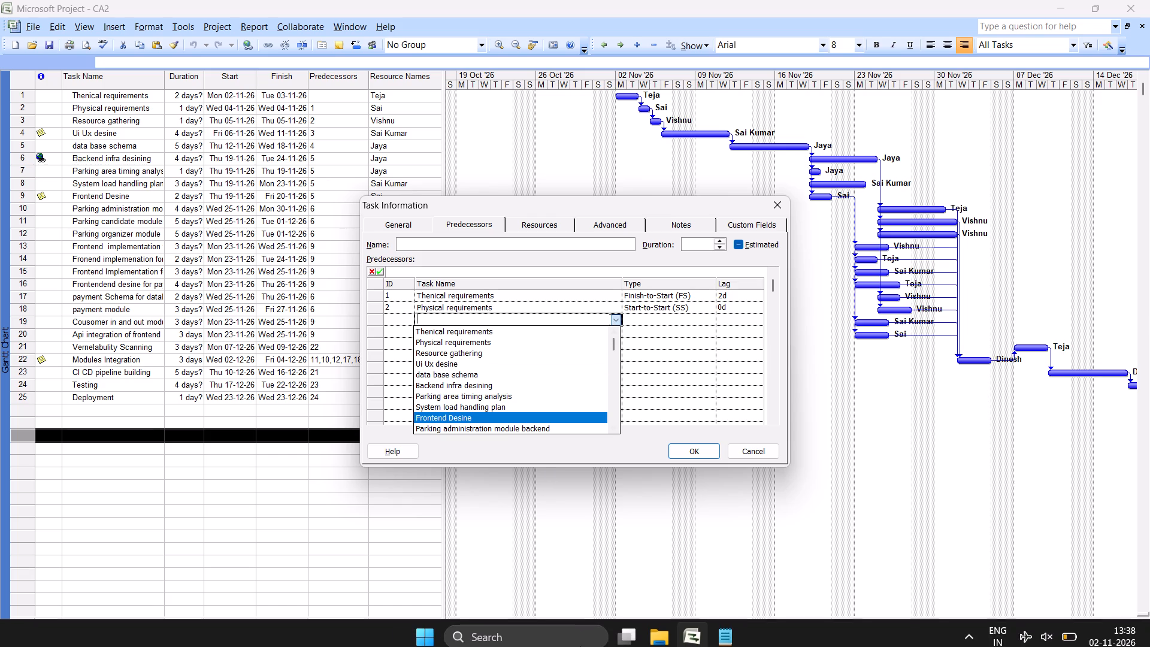
{"action": "left_click", "coordinate": [556, 352]}
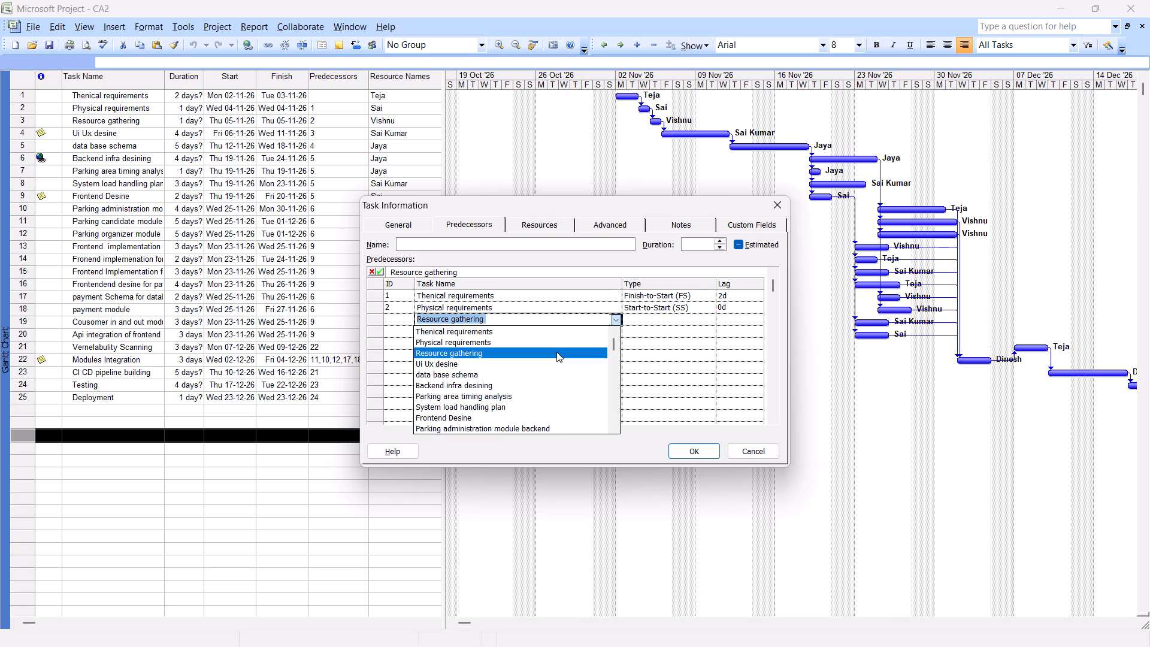
{"action": "left_click", "coordinate": [674, 319]}
{"action": "left_click", "coordinate": [707, 320]}
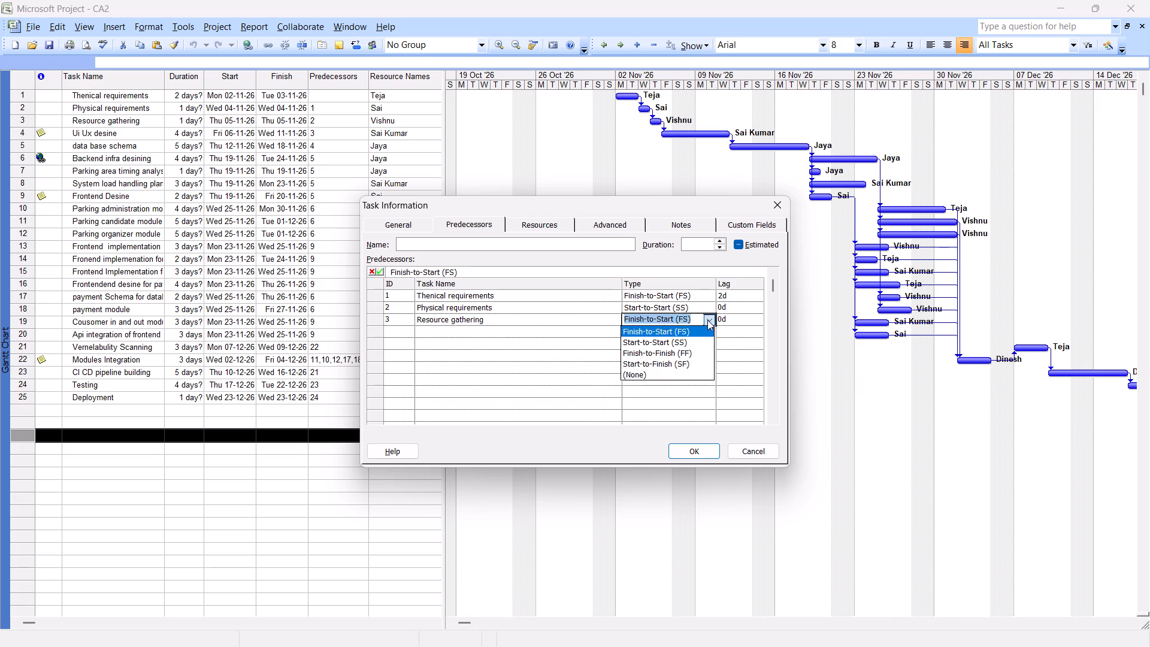
{"action": "left_click", "coordinate": [707, 320]}
Add Ui Ux desine as the fourth predecessor with the link type Start-to-Start (SS).
{"action": "left_click", "coordinate": [450, 336]}
{"action": "left_click", "coordinate": [471, 330]}
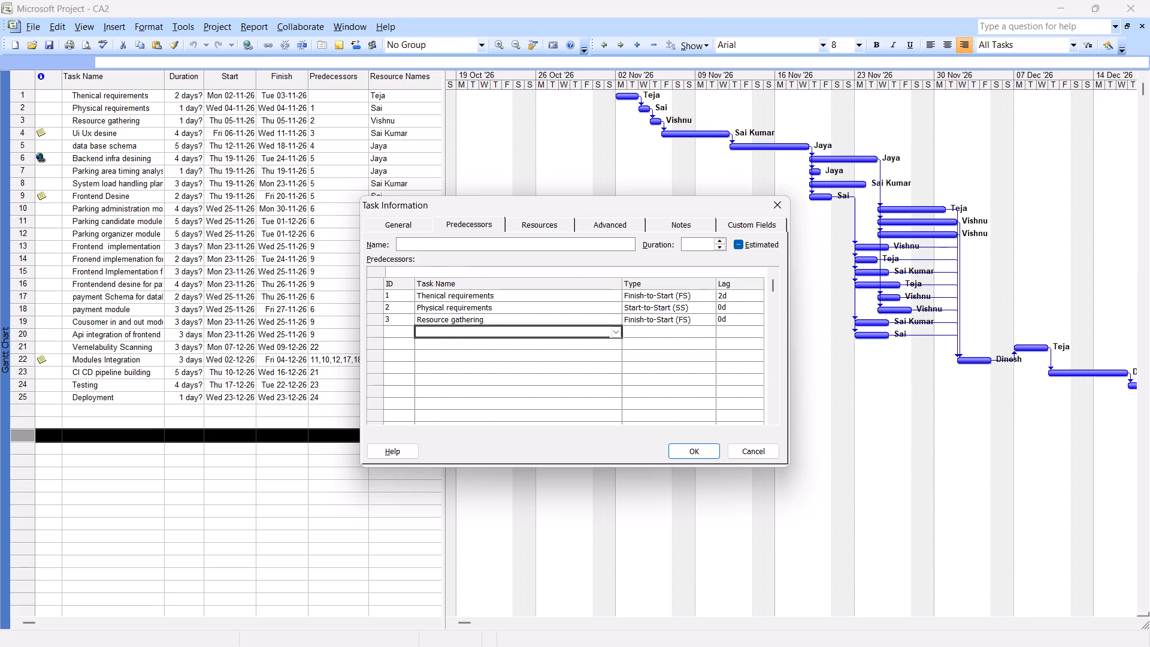
{"action": "left_click", "coordinate": [621, 334]}
{"action": "left_click", "coordinate": [616, 335]}
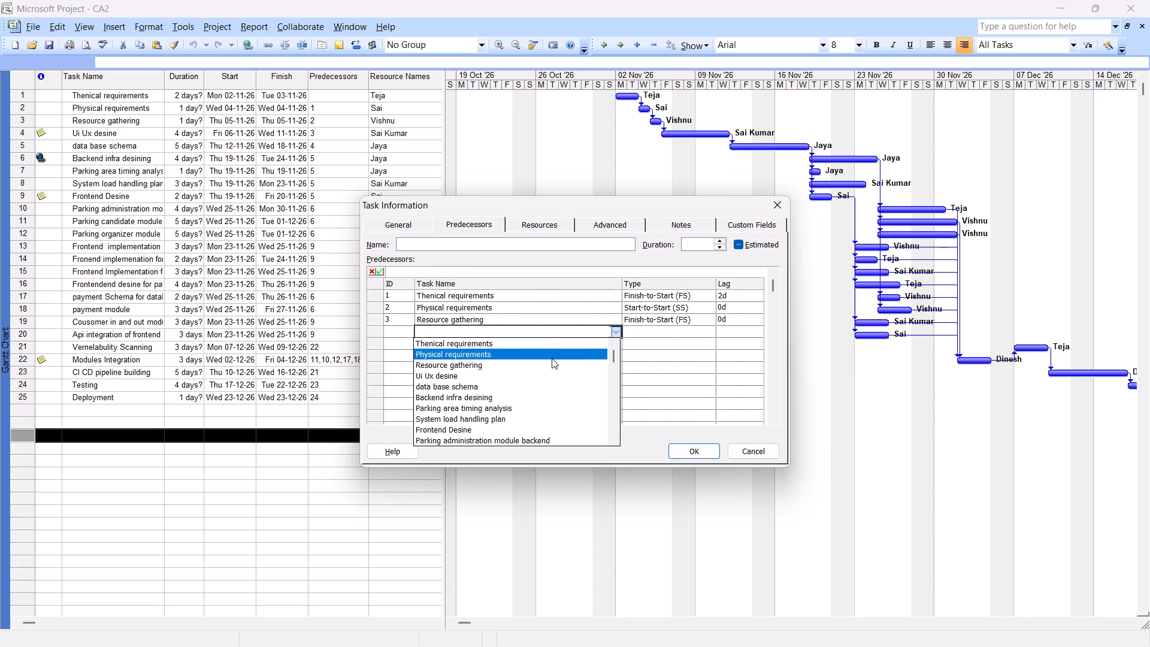
{"action": "left_click", "coordinate": [525, 373]}
{"action": "left_click", "coordinate": [639, 332]}
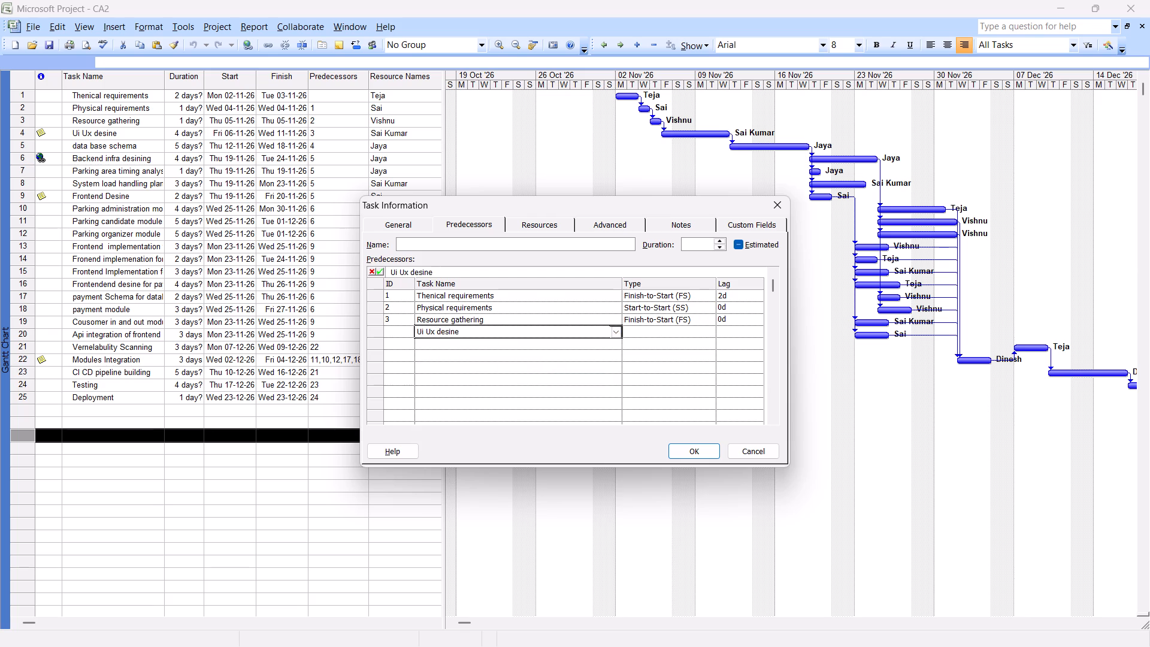
{"action": "left_click", "coordinate": [709, 332]}
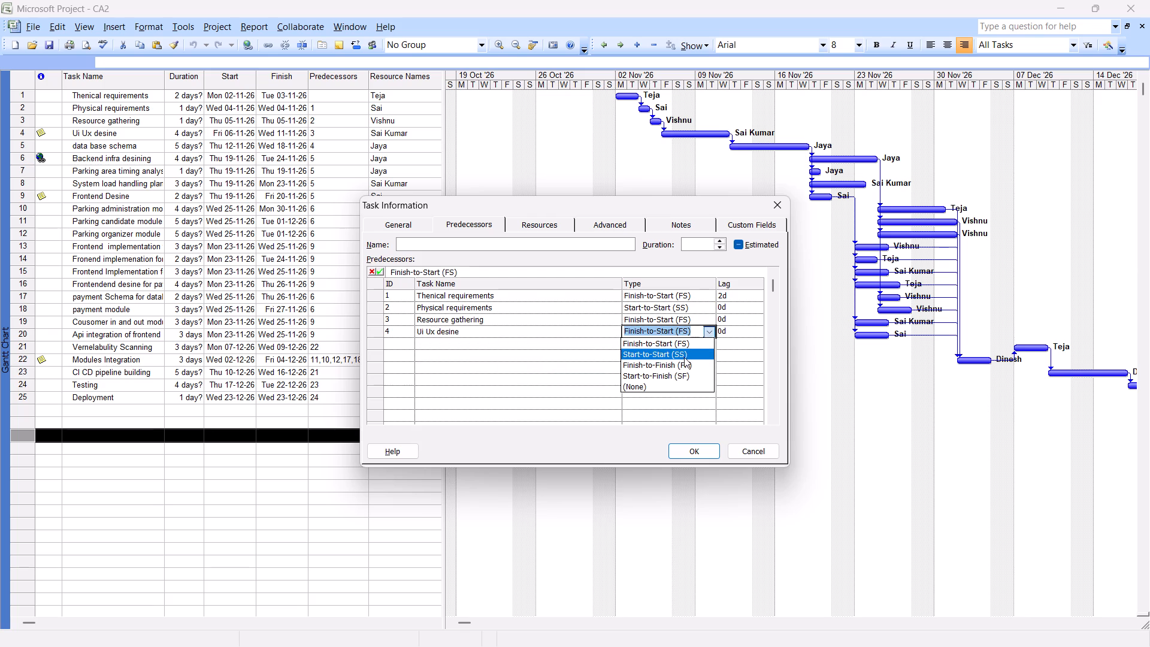
{"action": "left_click", "coordinate": [683, 358]}
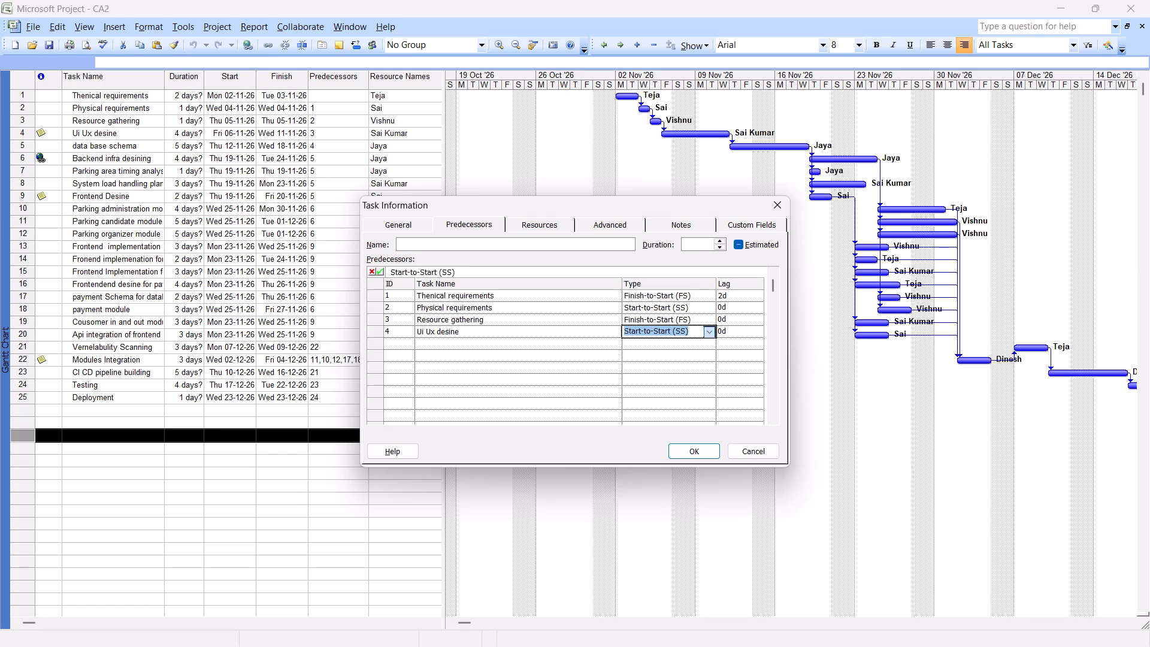
Set the lag of the Ui Ux desine predecessor to 1d.
{"action": "left_click", "coordinate": [734, 327]}
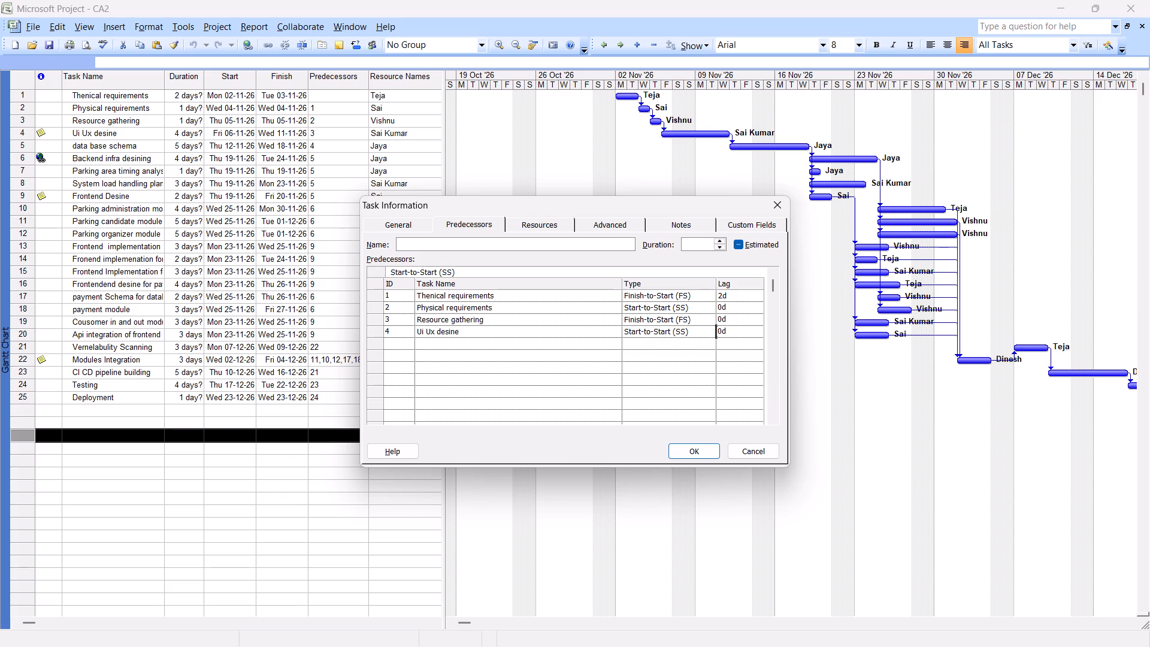
{"action": "left_click", "coordinate": [725, 335]}
{"action": "left_click", "coordinate": [721, 332]}
{"action": "key", "text": "BackSpace"}
{"action": "key", "text": "BackSpace"}
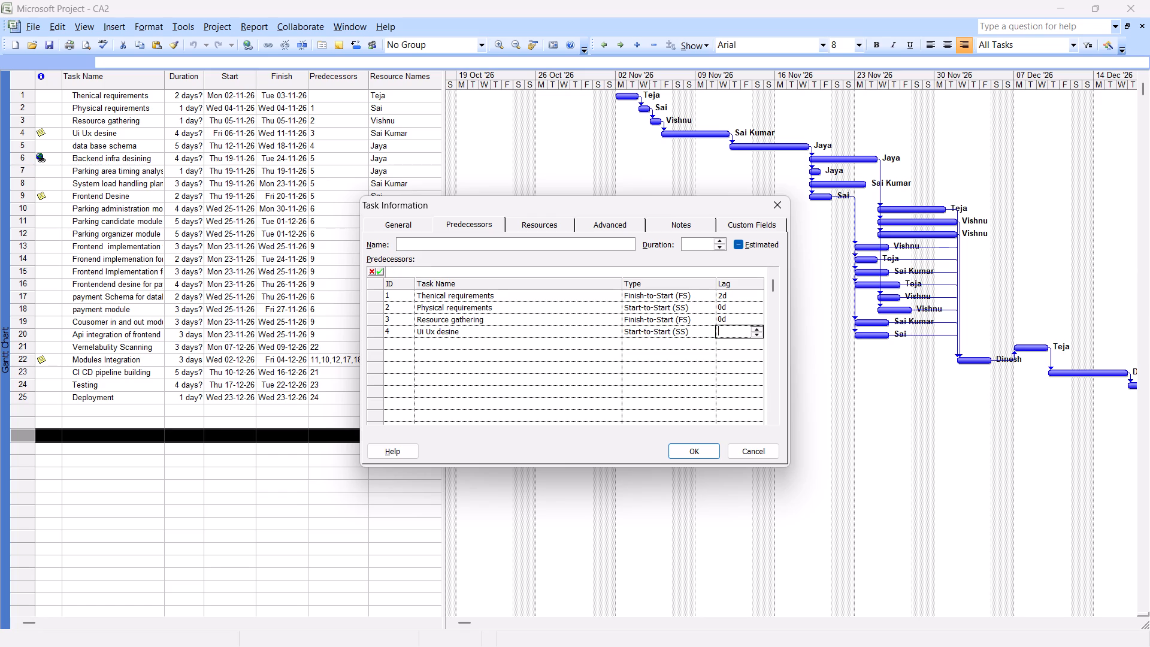
{"action": "key", "text": "BackSpace"}
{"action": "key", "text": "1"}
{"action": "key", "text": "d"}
{"action": "key", "text": "Return"}
Add data base schema as the fifth predecessor, keeping the link type Finish-to-Start (FS).
{"action": "left_click", "coordinate": [534, 355]}
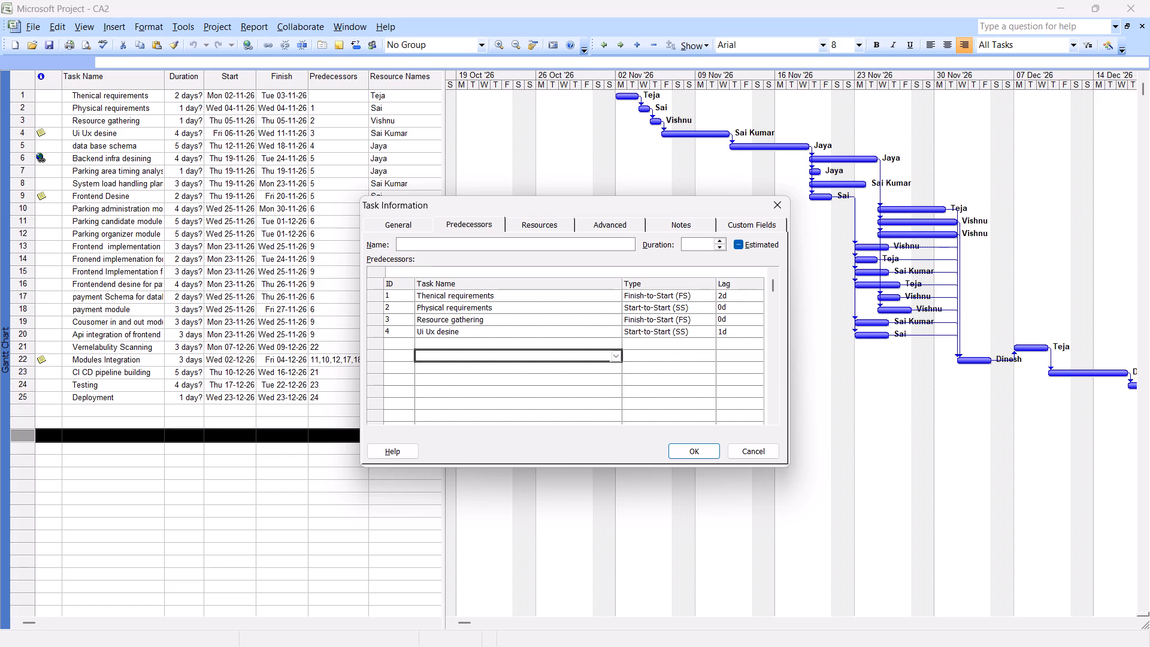
{"action": "left_click", "coordinate": [542, 343]}
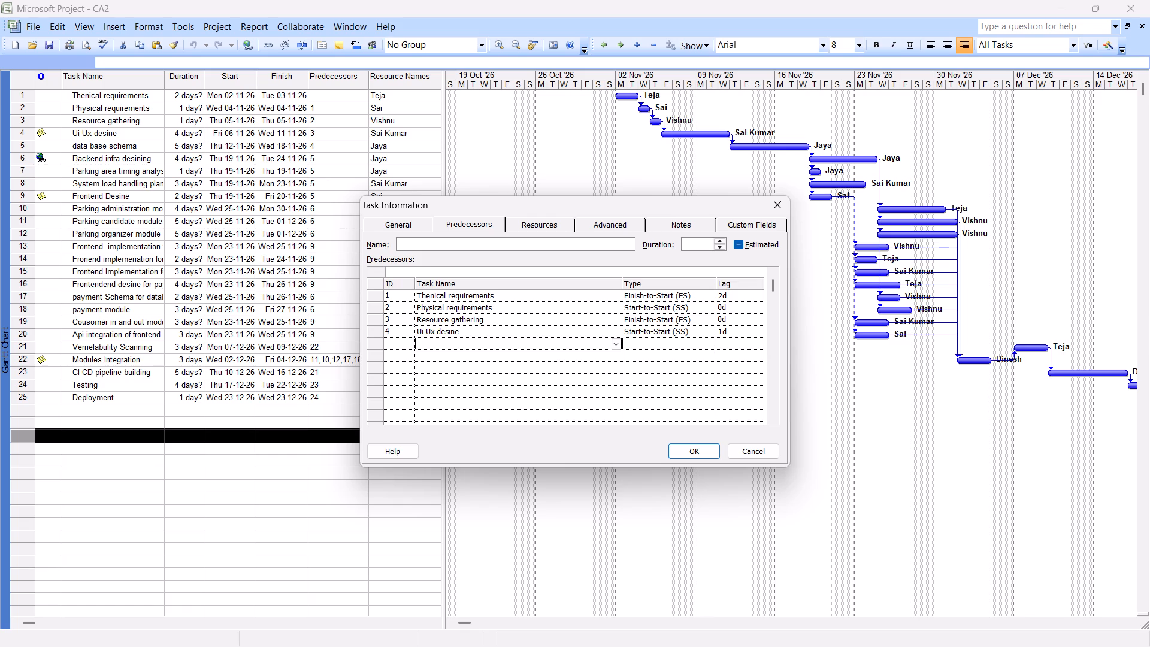
{"action": "left_click", "coordinate": [611, 347]}
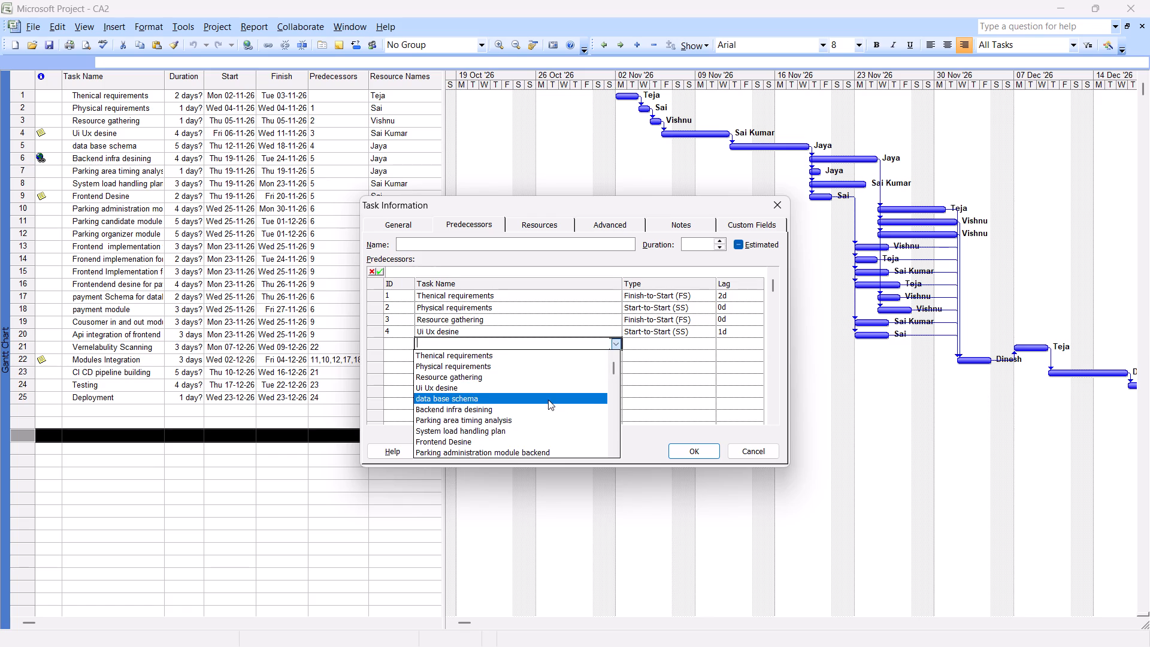
{"action": "left_click", "coordinate": [548, 400]}
{"action": "left_click", "coordinate": [688, 344]}
{"action": "left_click", "coordinate": [709, 343]}
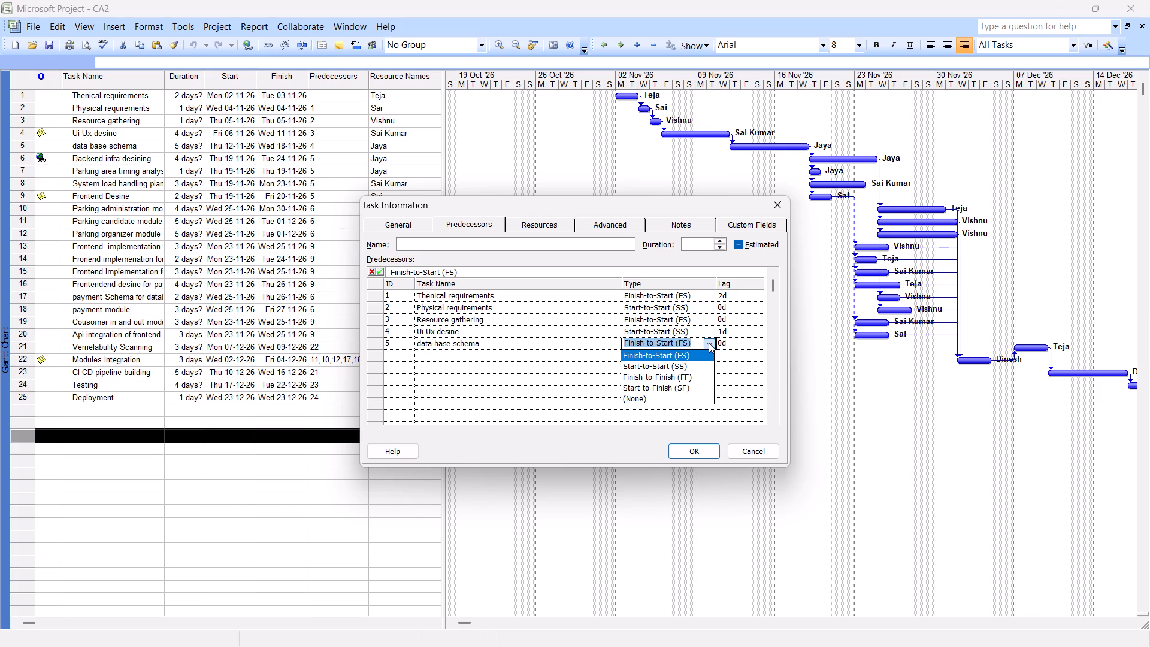
{"action": "left_click", "coordinate": [709, 343]}
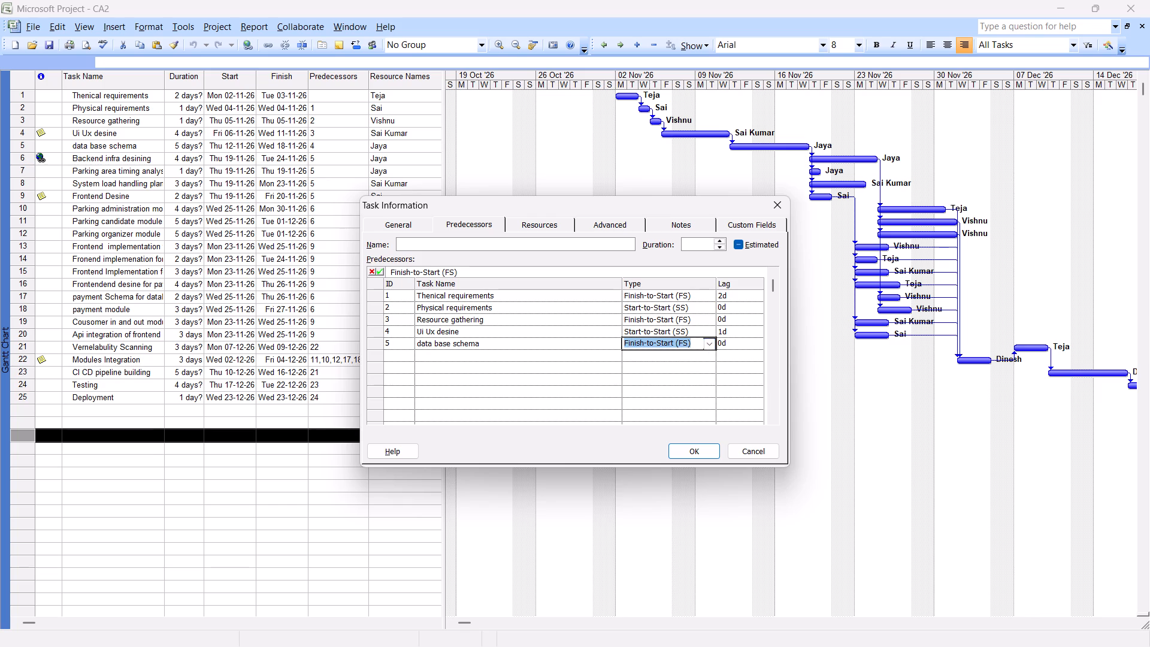
Add Backend infra desining as the sixth predecessor, keeping the link type Finish-to-Start (FS).
{"action": "left_click", "coordinate": [555, 356]}
{"action": "left_click", "coordinate": [616, 364]}
{"action": "double_click", "coordinate": [616, 357]}
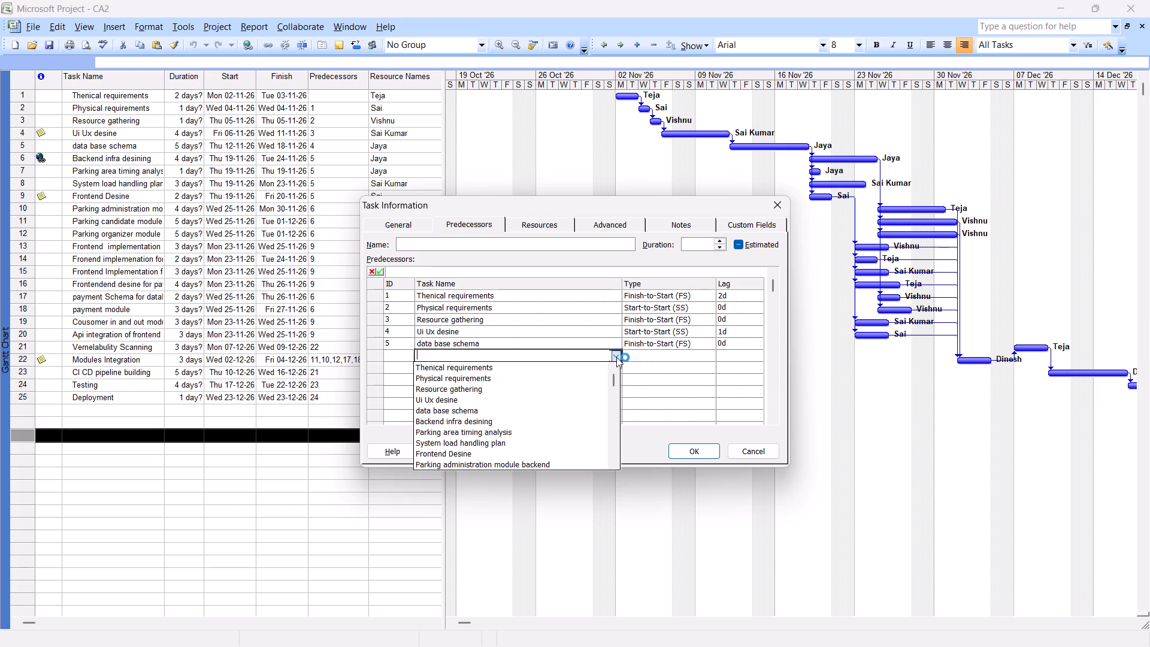
{"action": "left_click", "coordinate": [548, 419]}
{"action": "left_click", "coordinate": [706, 359]}
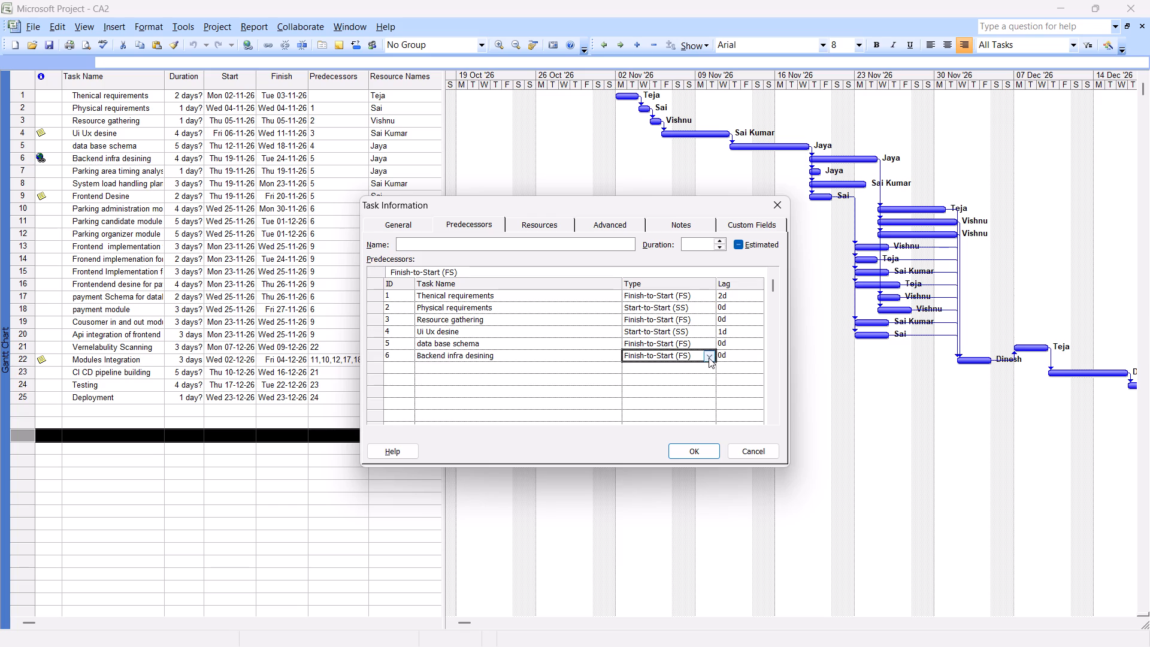
Add Parking area timing analysis as the seventh predecessor with the link type set to (None).
{"action": "left_click", "coordinate": [545, 364]}
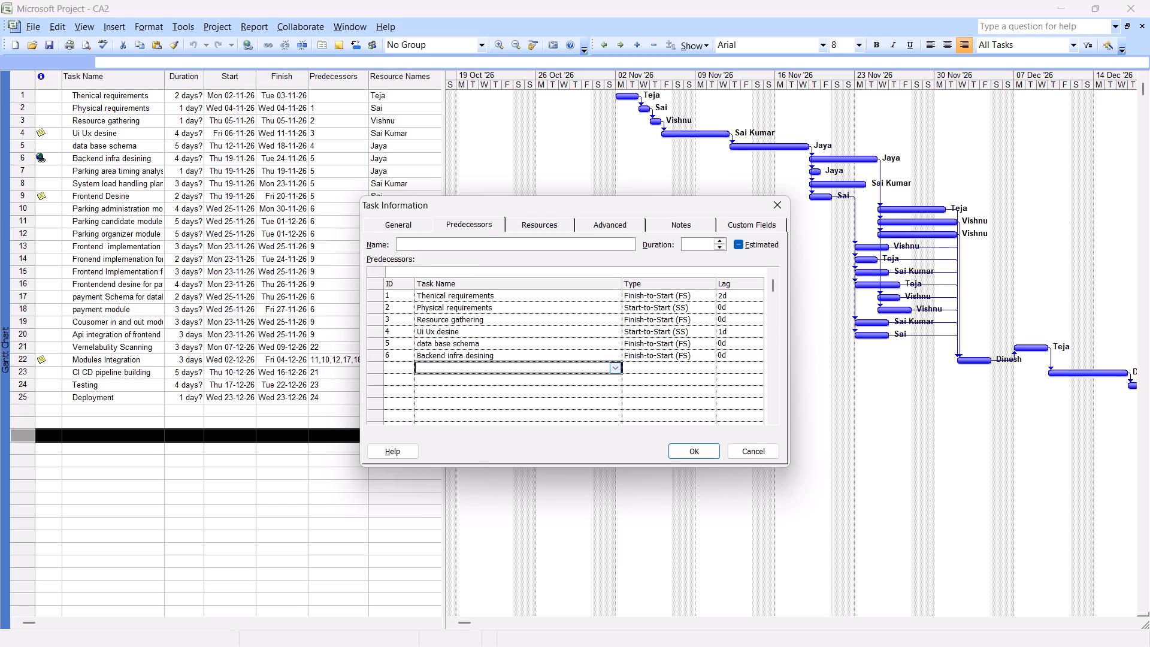
{"action": "left_click", "coordinate": [616, 370]}
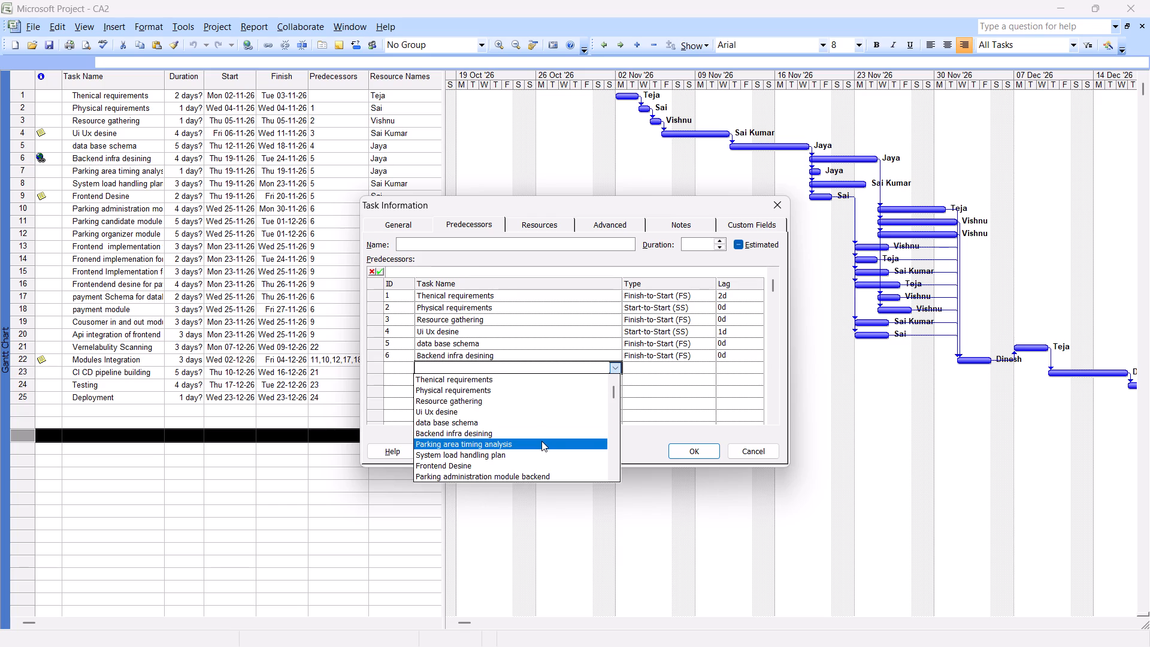
{"action": "left_click", "coordinate": [541, 441]}
{"action": "left_click", "coordinate": [693, 364]}
{"action": "left_click", "coordinate": [709, 368]}
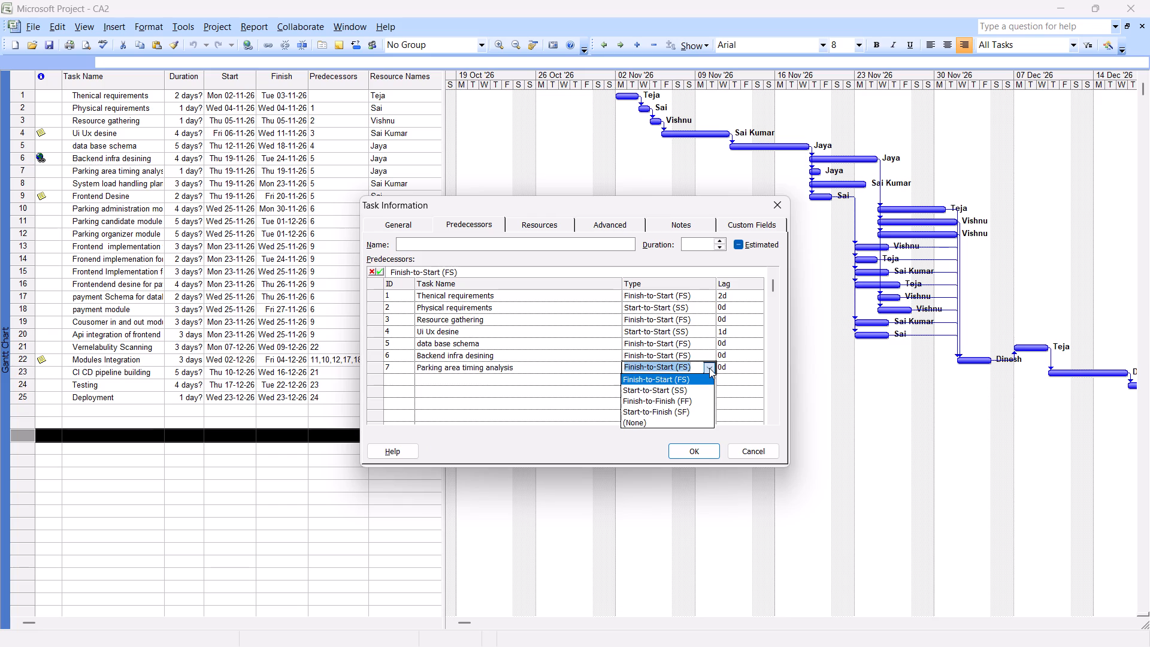
{"action": "left_click", "coordinate": [691, 418]}
Add System load handling plan as the eighth predecessor with the link type Finish-to-Finish (FF).
{"action": "left_click", "coordinate": [555, 380]}
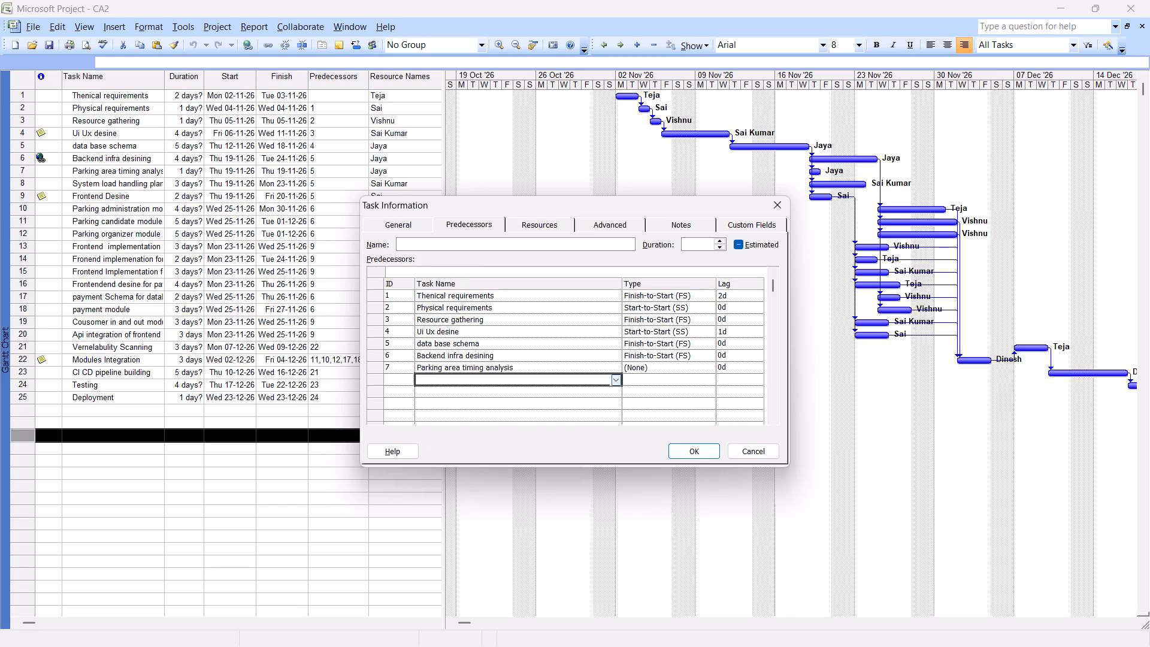
{"action": "left_click", "coordinate": [608, 386]}
{"action": "left_click", "coordinate": [658, 359]}
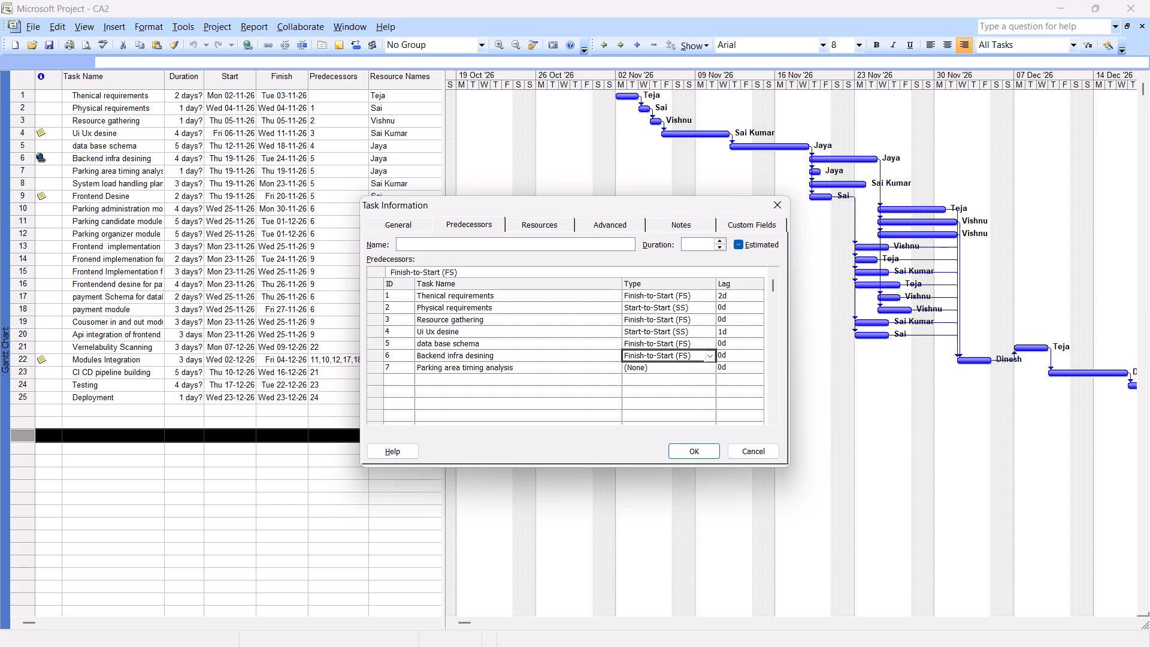
{"action": "left_click", "coordinate": [572, 372]}
{"action": "left_click", "coordinate": [571, 374]}
{"action": "left_click", "coordinate": [620, 375]}
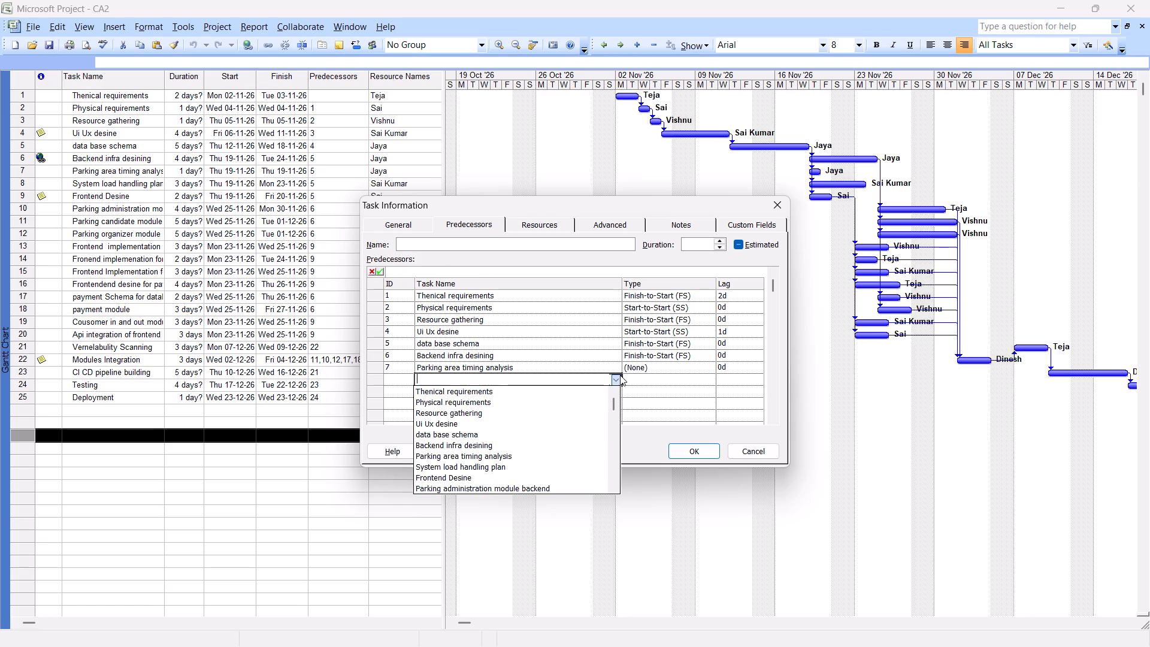
{"action": "scroll", "coordinate": [563, 451], "scroll_direction": "down", "scroll_amount": 1}
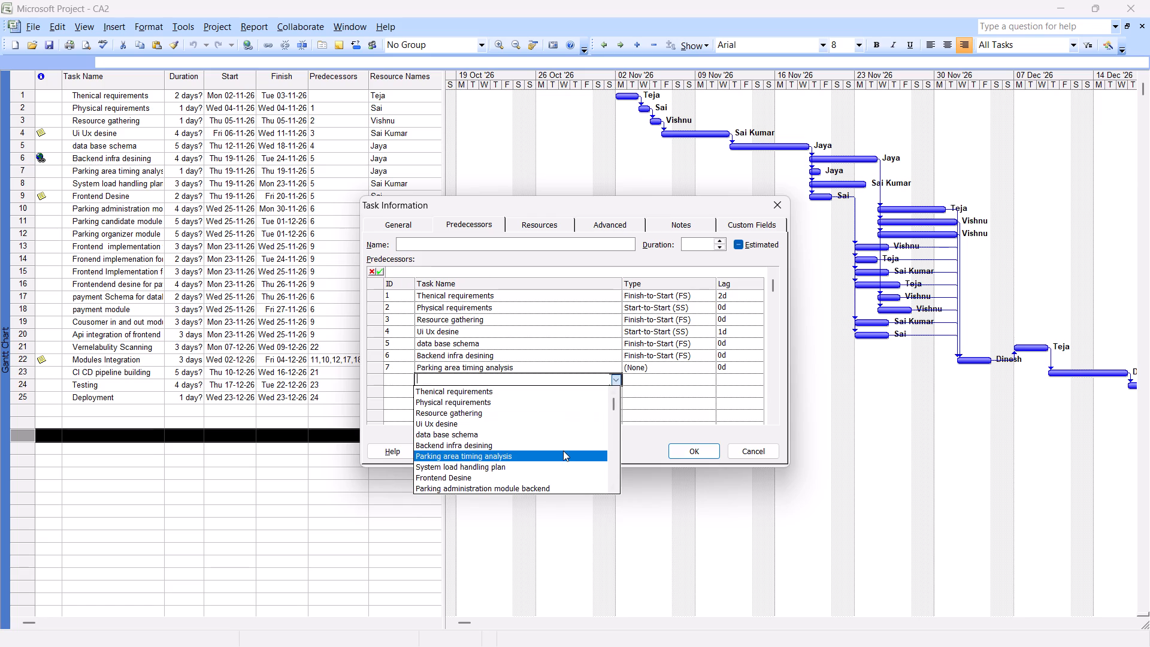
{"action": "scroll", "coordinate": [563, 451], "scroll_direction": "down", "scroll_amount": 1}
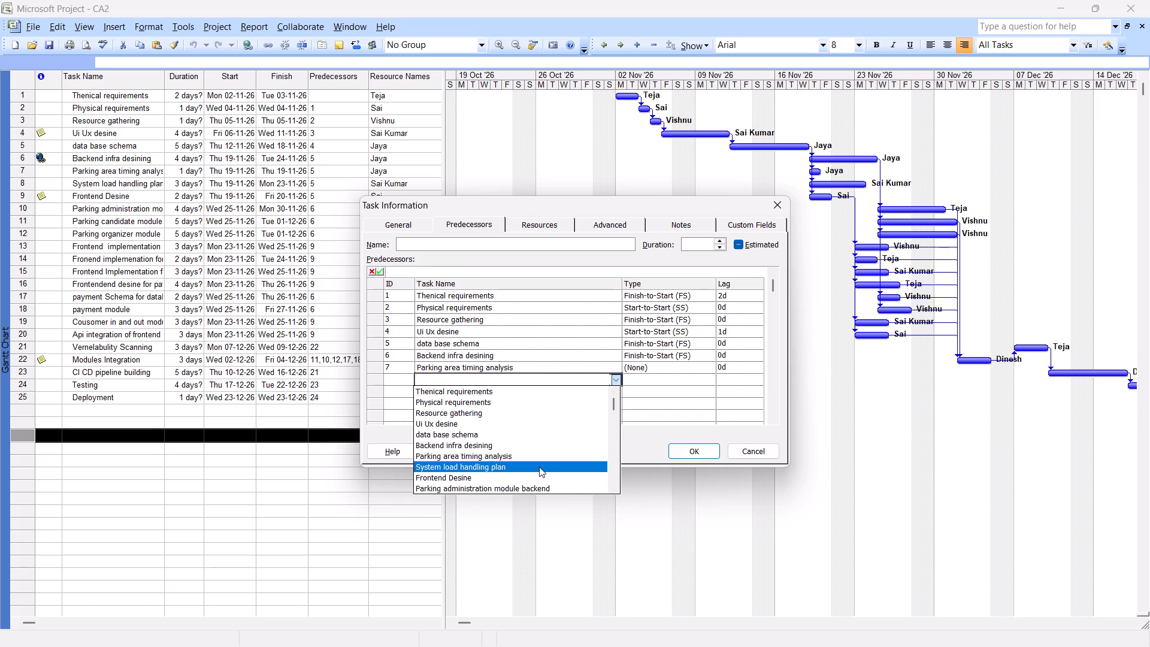
{"action": "left_click", "coordinate": [539, 467]}
{"action": "left_click", "coordinate": [670, 380]}
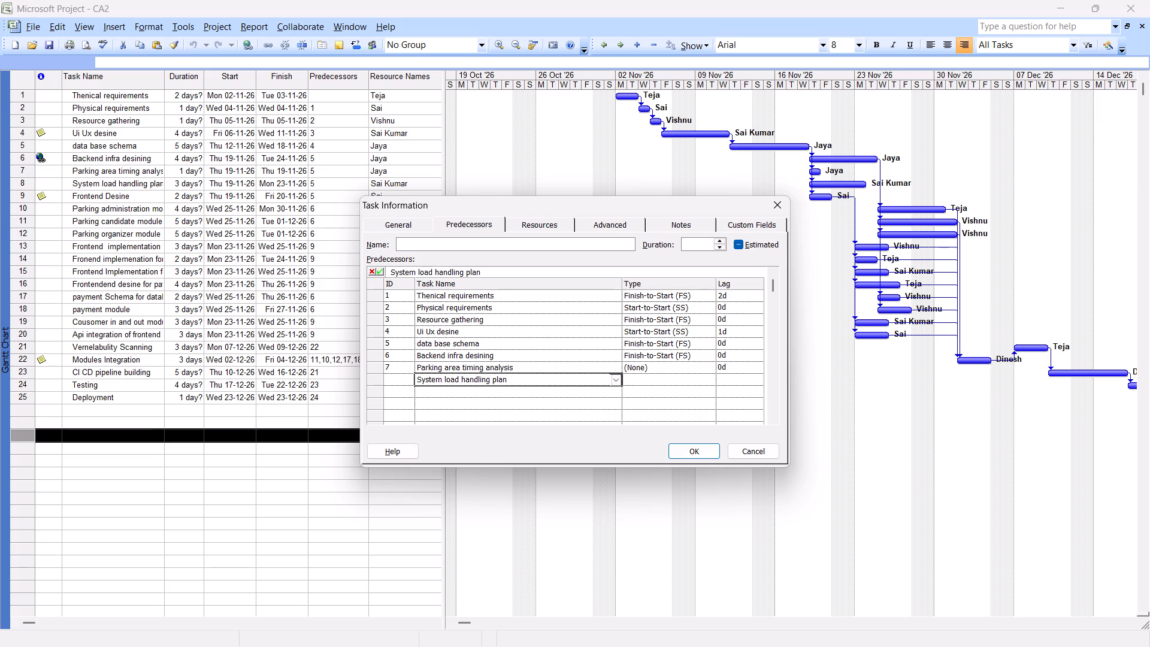
{"action": "left_click", "coordinate": [710, 381]}
{"action": "left_click", "coordinate": [684, 409]}
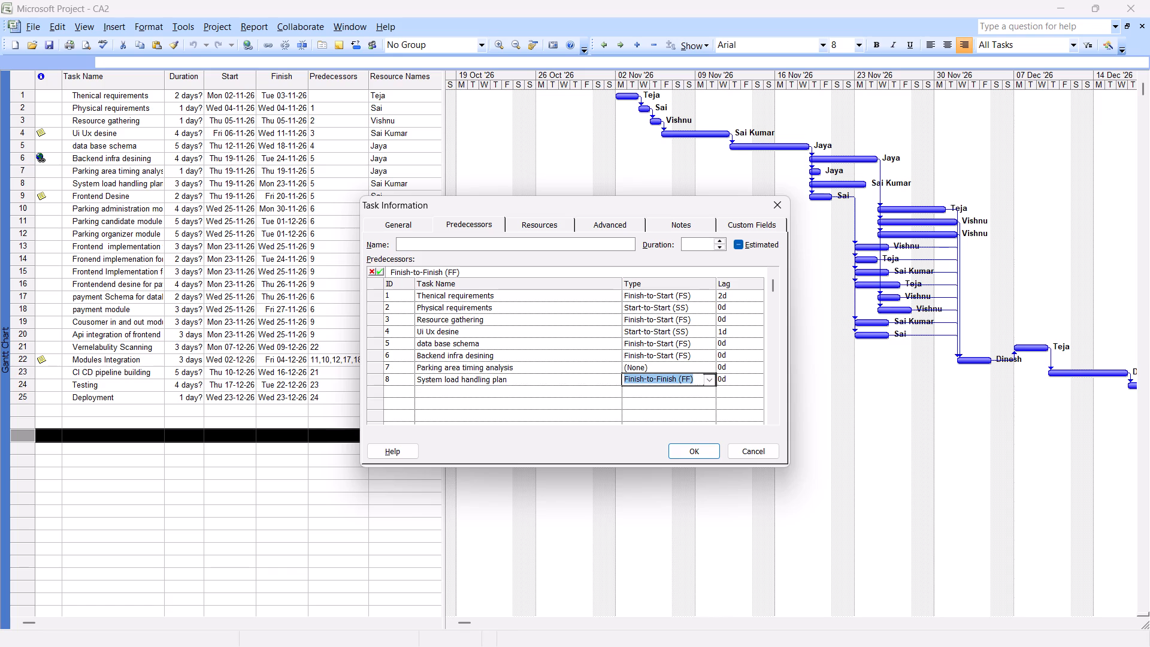
Add Frontend Desine as the ninth predecessor, keeping the link type Finish-to-Start (FS).
{"action": "left_click", "coordinate": [572, 391]}
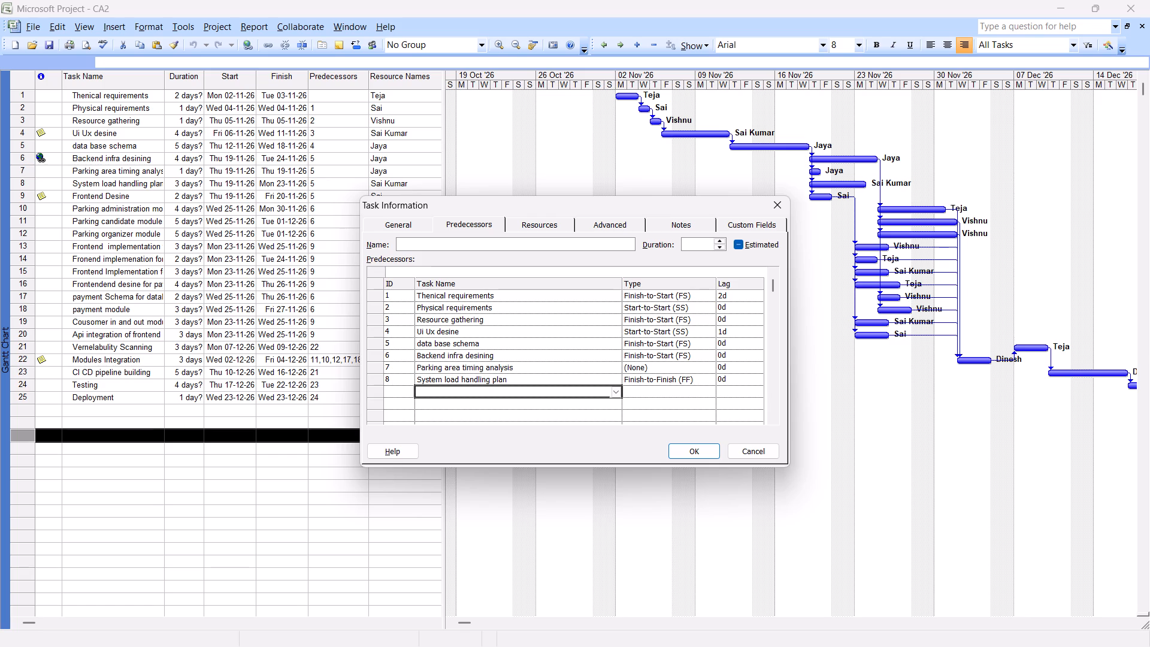
{"action": "left_click", "coordinate": [612, 394]}
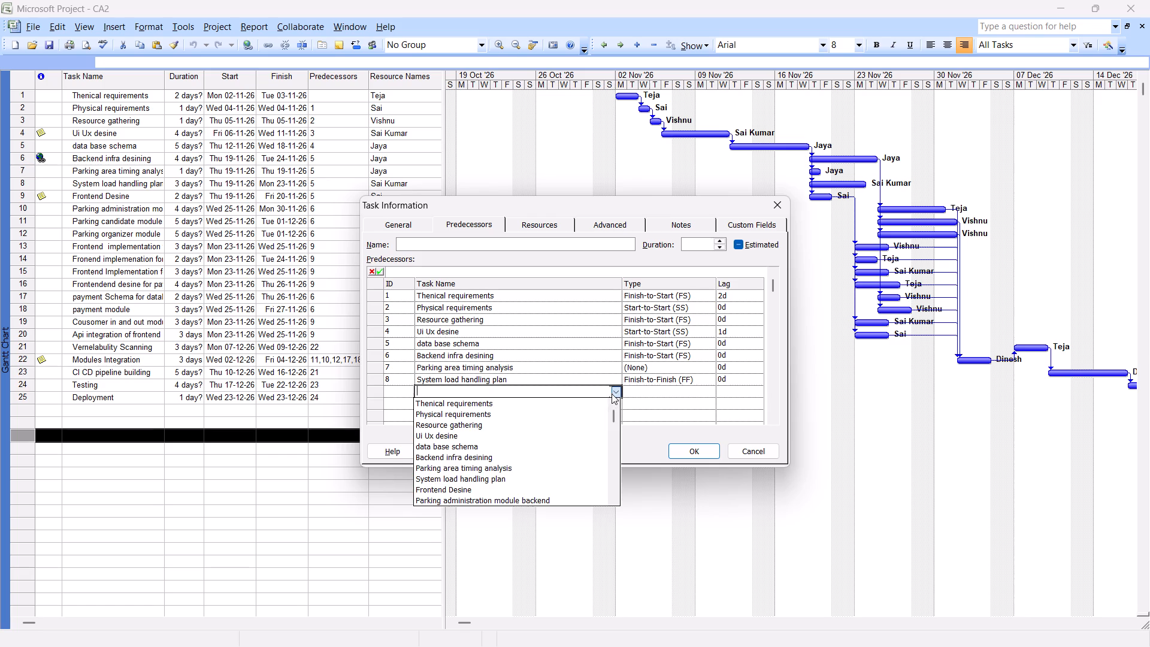
{"action": "left_click", "coordinate": [522, 485]}
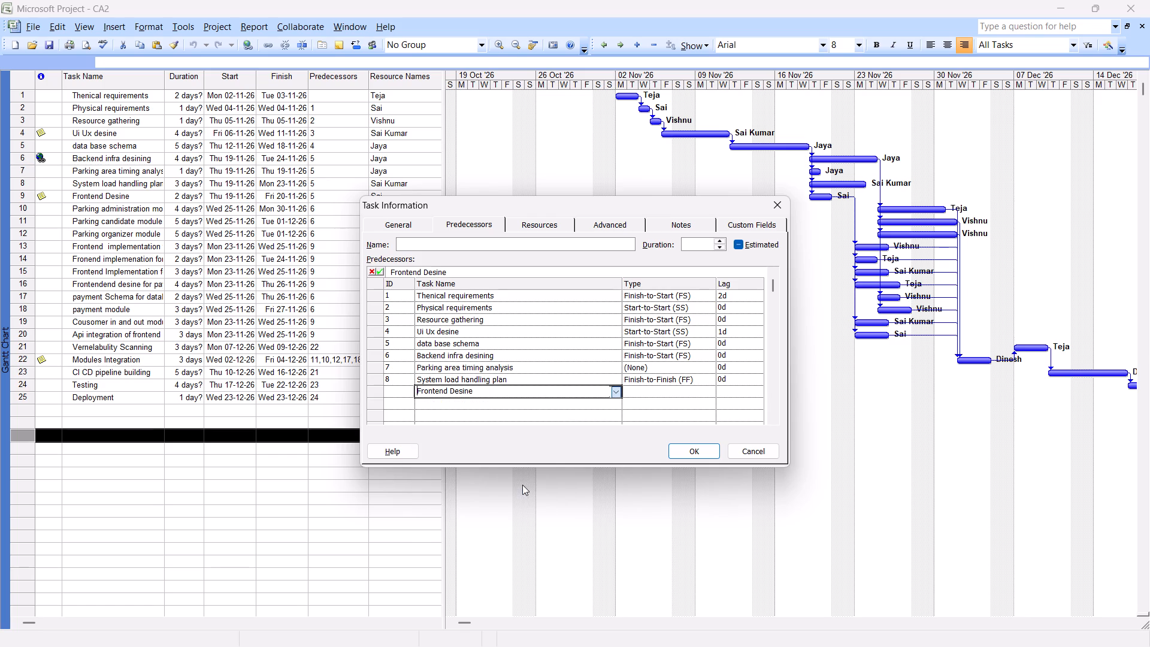
{"action": "left_click", "coordinate": [661, 389]}
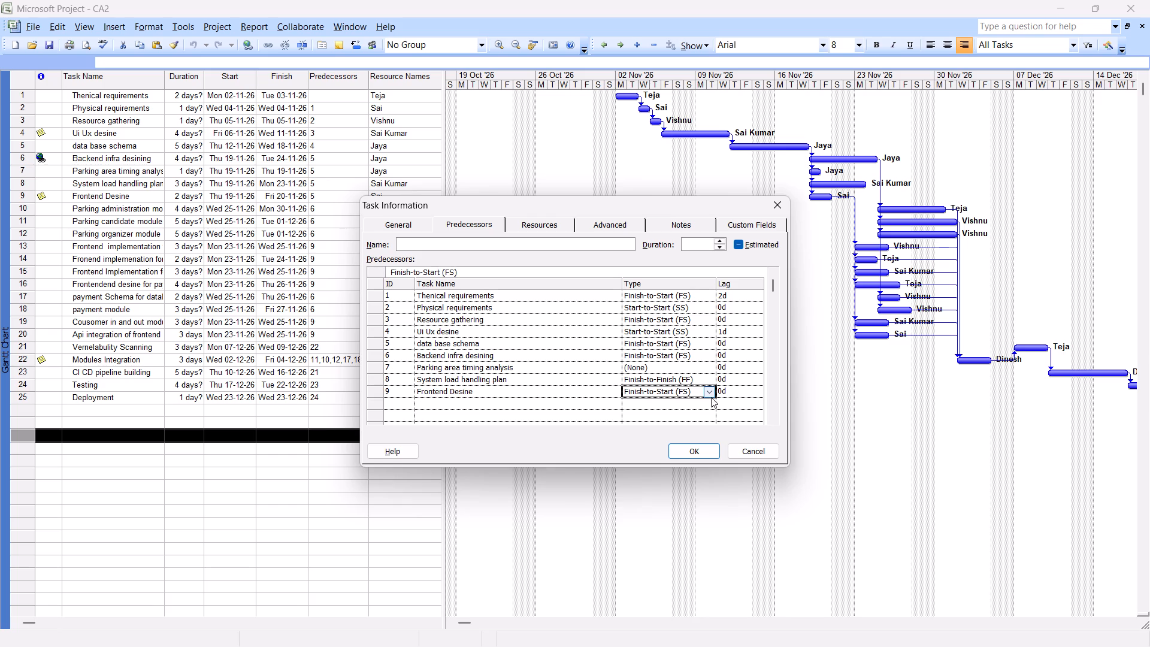
Add Parking administration module backend as the tenth predecessor, keeping the link type Finish-to-Start (FS).
{"action": "left_click", "coordinate": [600, 402]}
{"action": "left_click", "coordinate": [619, 405]}
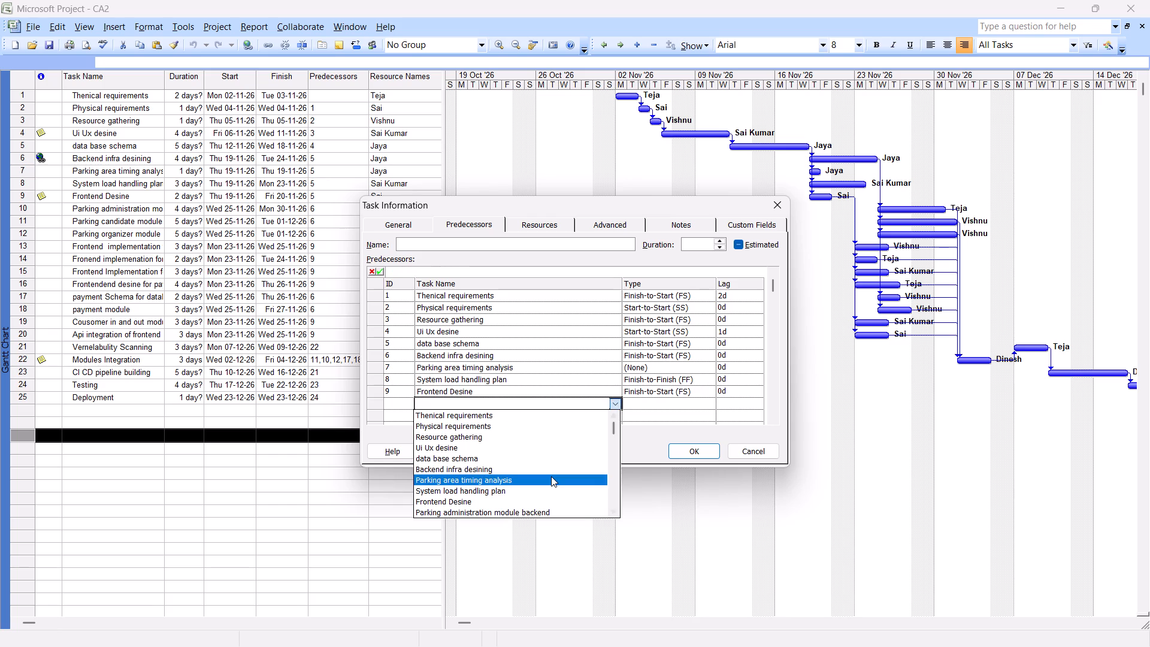
{"action": "scroll", "coordinate": [551, 476], "scroll_direction": "down", "scroll_amount": 1}
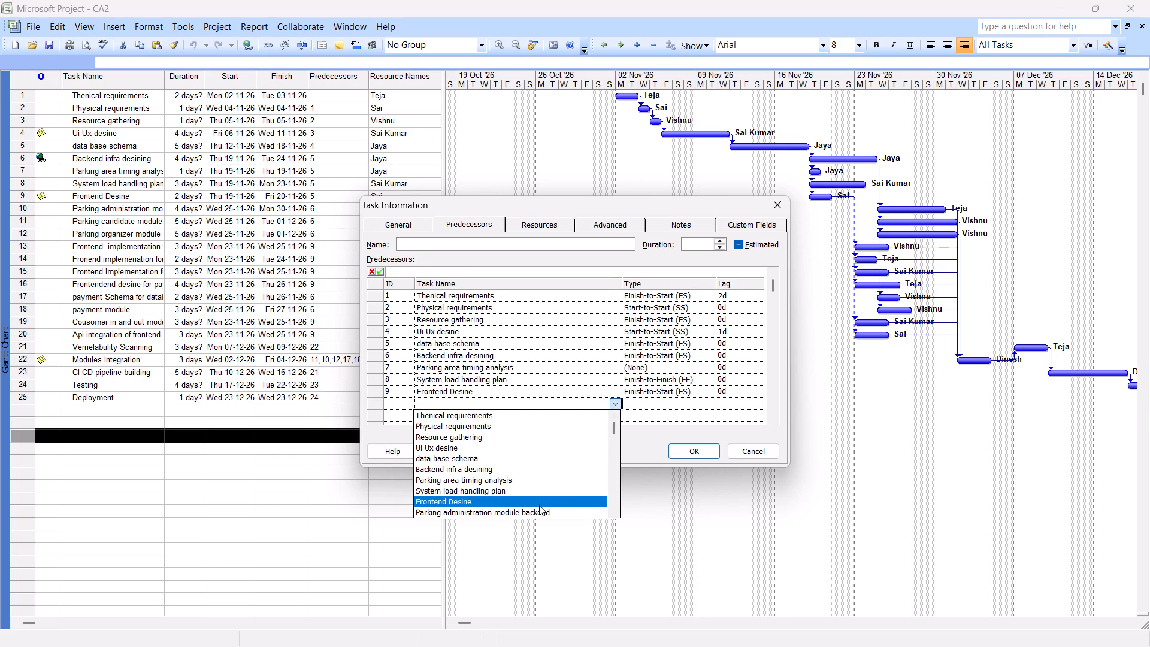
{"action": "left_click", "coordinate": [537, 511]}
{"action": "left_click", "coordinate": [675, 409]}
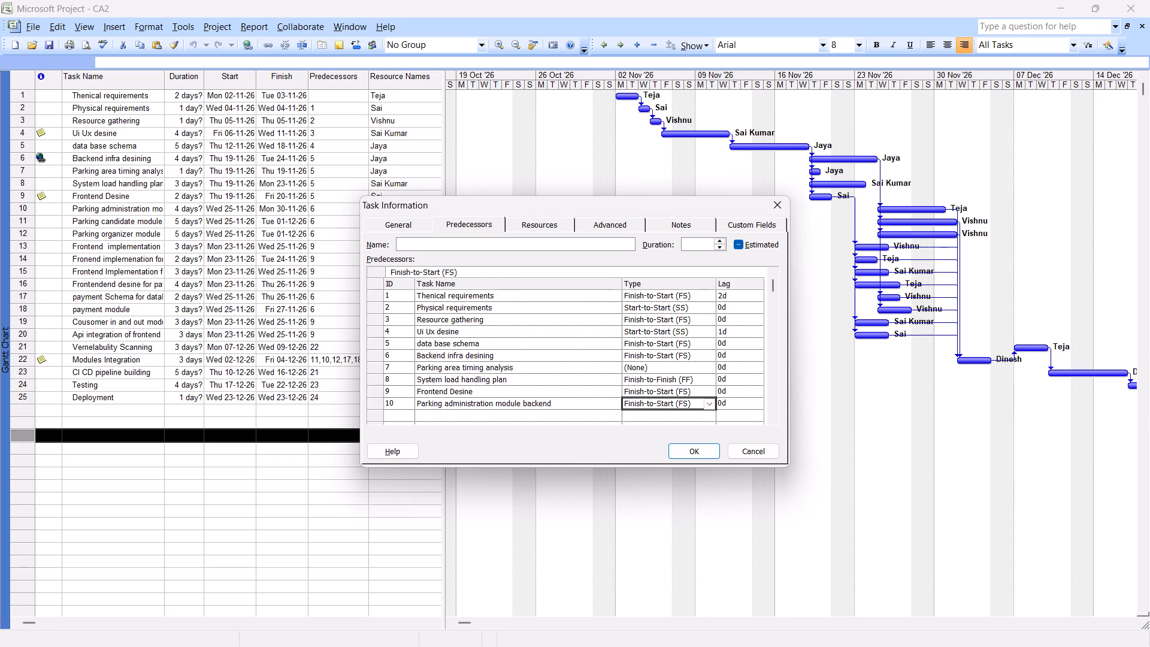
Set the lag of the Frontend Desine predecessor to 4d.
{"action": "left_click", "coordinate": [738, 395]}
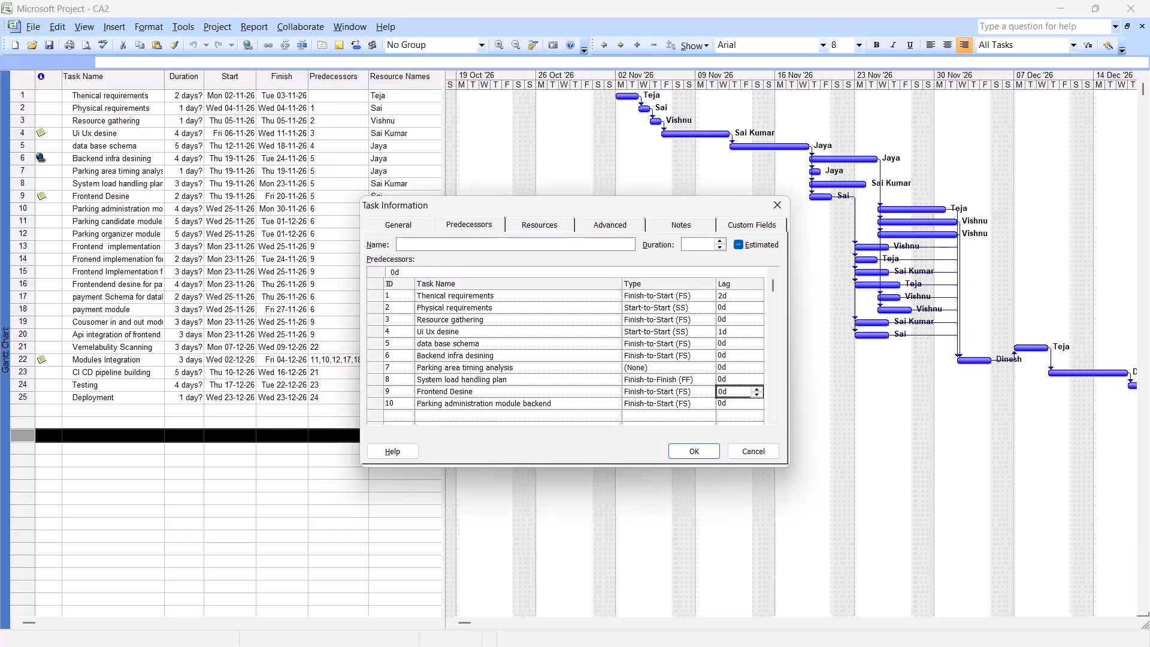
{"action": "left_click", "coordinate": [721, 392]}
{"action": "key", "text": "BackSpace"}
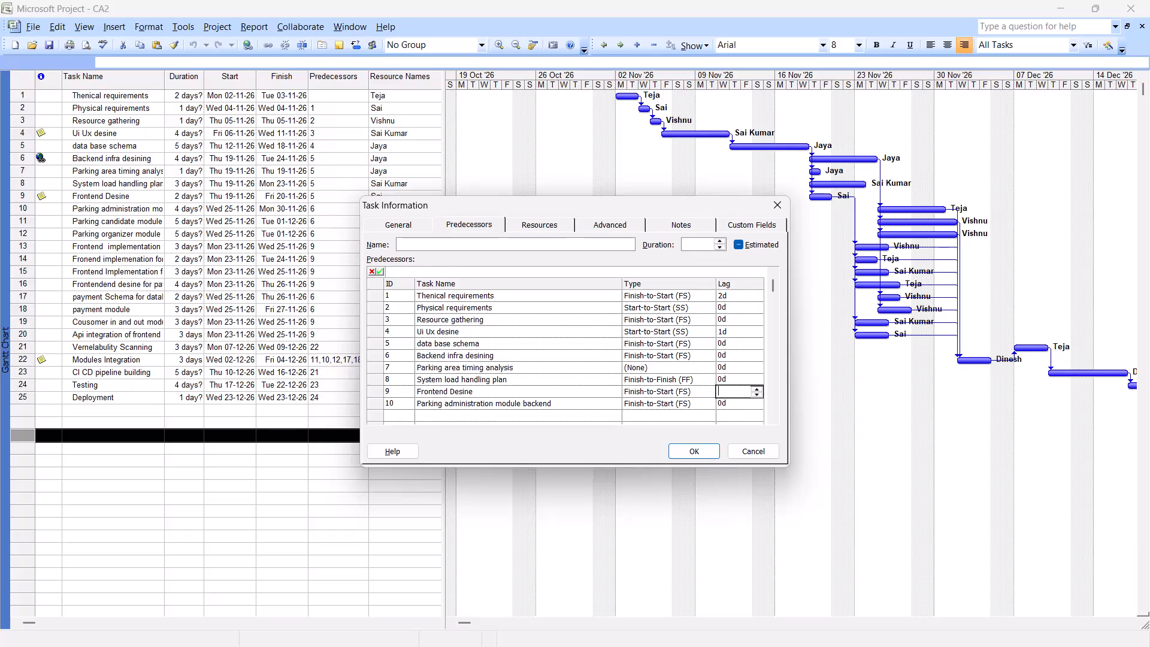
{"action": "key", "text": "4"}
{"action": "left_click", "coordinate": [721, 392]}
{"action": "key", "text": "Return"}
Add Parking candidate module as the eleventh predecessor, keeping the link type Finish-to-Start (FS).
{"action": "scroll", "coordinate": [526, 385], "scroll_direction": "down", "scroll_amount": 1}
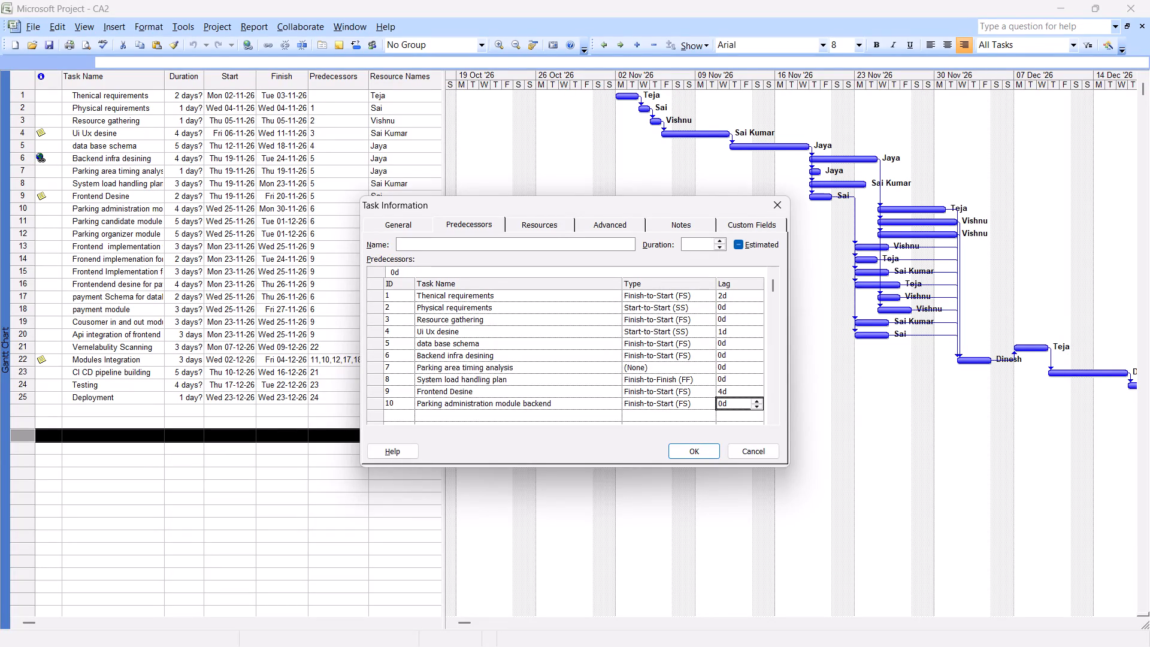
{"action": "left_click", "coordinate": [519, 418]}
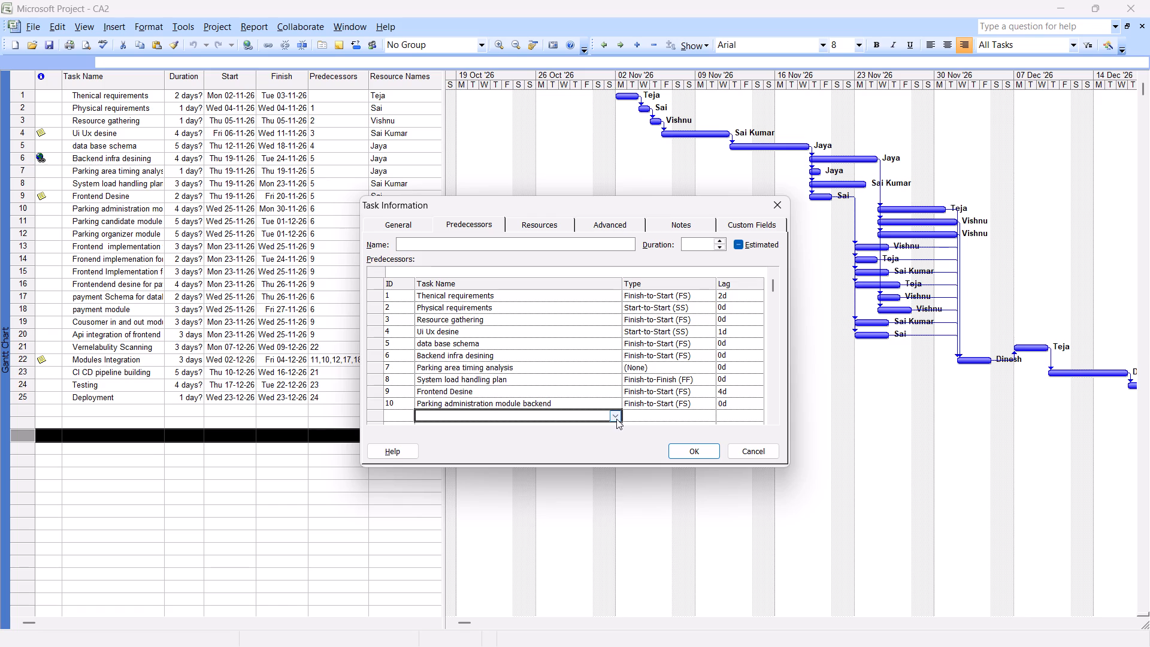
{"action": "left_click", "coordinate": [616, 419]}
{"action": "left_click_drag", "start_coordinate": [612, 439], "coordinate": [619, 540]}
{"action": "left_click", "coordinate": [537, 426]}
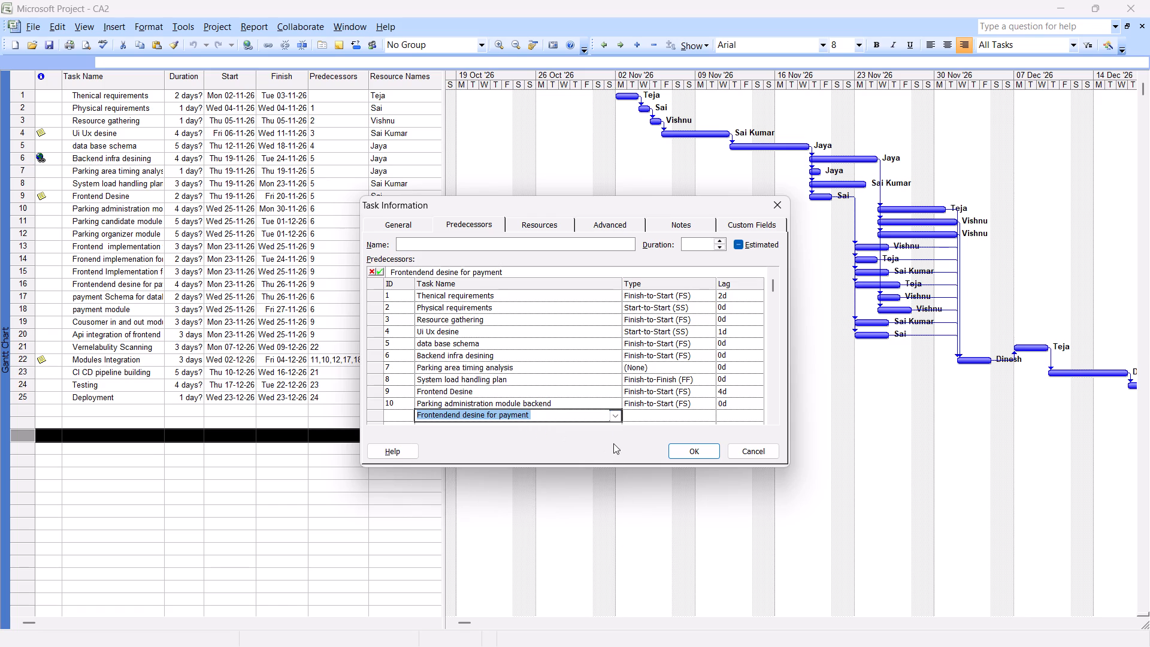
{"action": "left_click", "coordinate": [615, 413]}
{"action": "scroll", "coordinate": [570, 455], "scroll_direction": "up", "scroll_amount": 1}
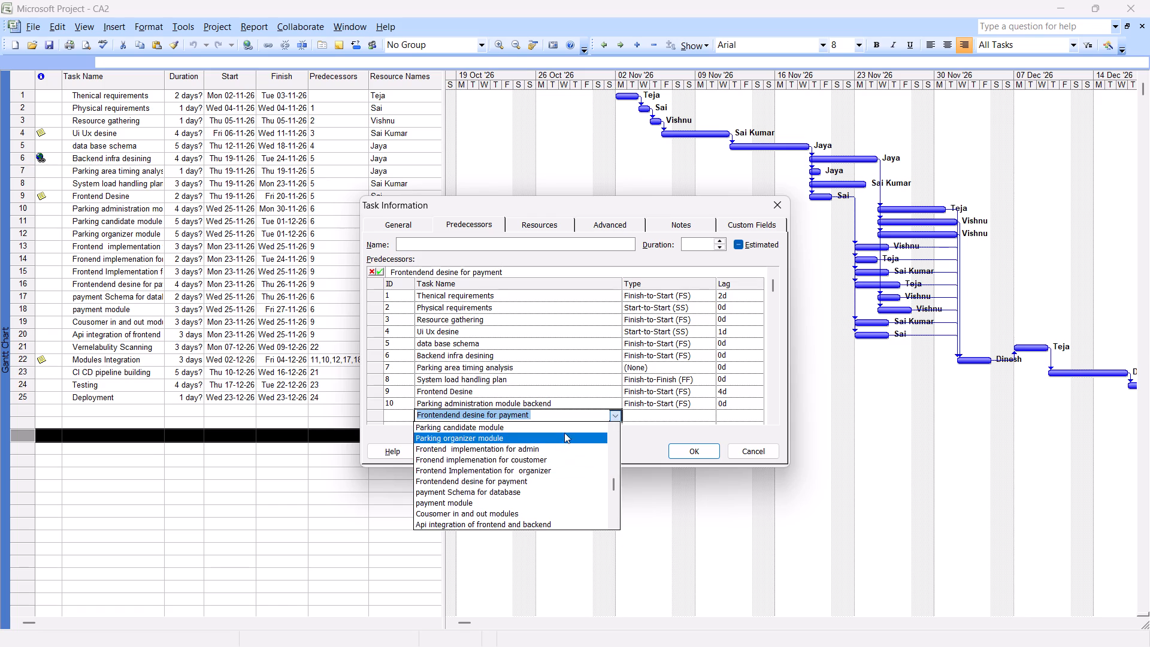
{"action": "left_click", "coordinate": [564, 431]}
{"action": "left_click", "coordinate": [634, 417]}
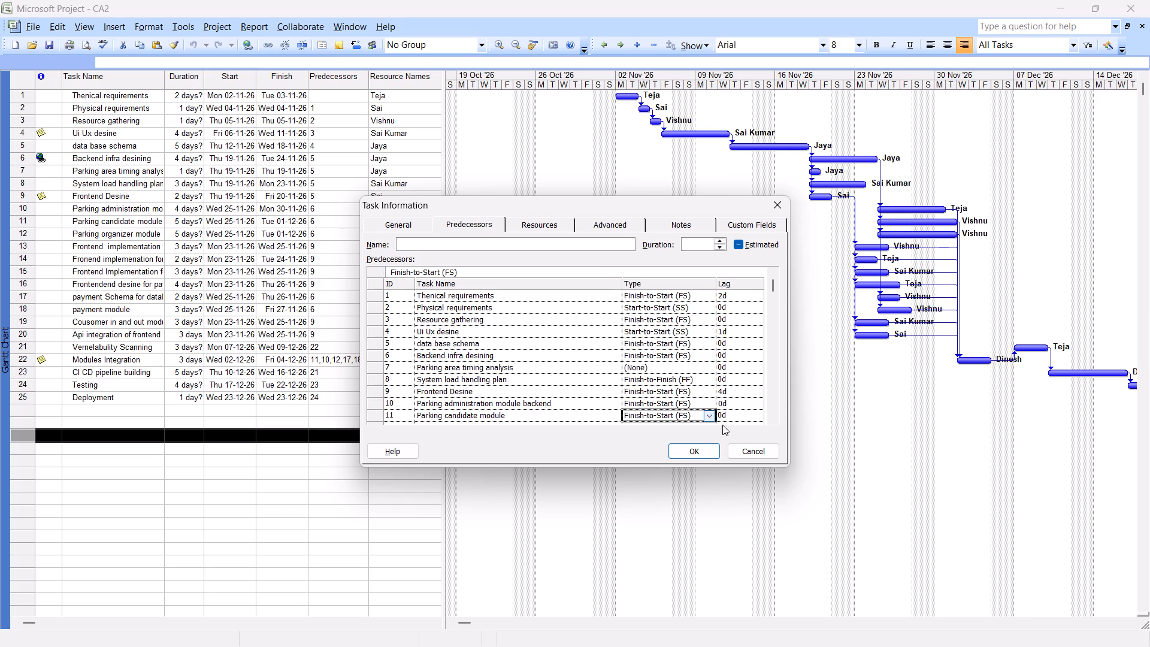
Add payment Schema for database as the twelfth predecessor, keeping the link type Finish-to-Start (FS).
{"action": "scroll", "coordinate": [605, 413], "scroll_direction": "down", "scroll_amount": 4}
{"action": "left_click_drag", "start_coordinate": [773, 286], "coordinate": [783, 348]}
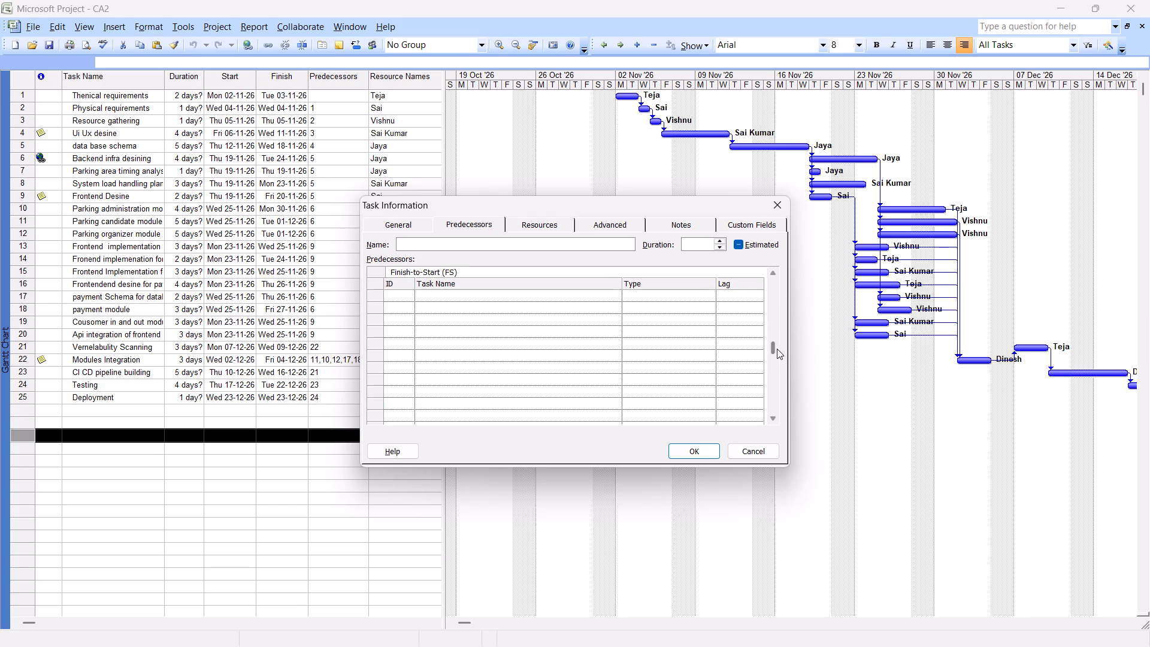
{"action": "left_click", "coordinate": [773, 343]}
{"action": "left_click_drag", "start_coordinate": [773, 343], "coordinate": [770, 297]}
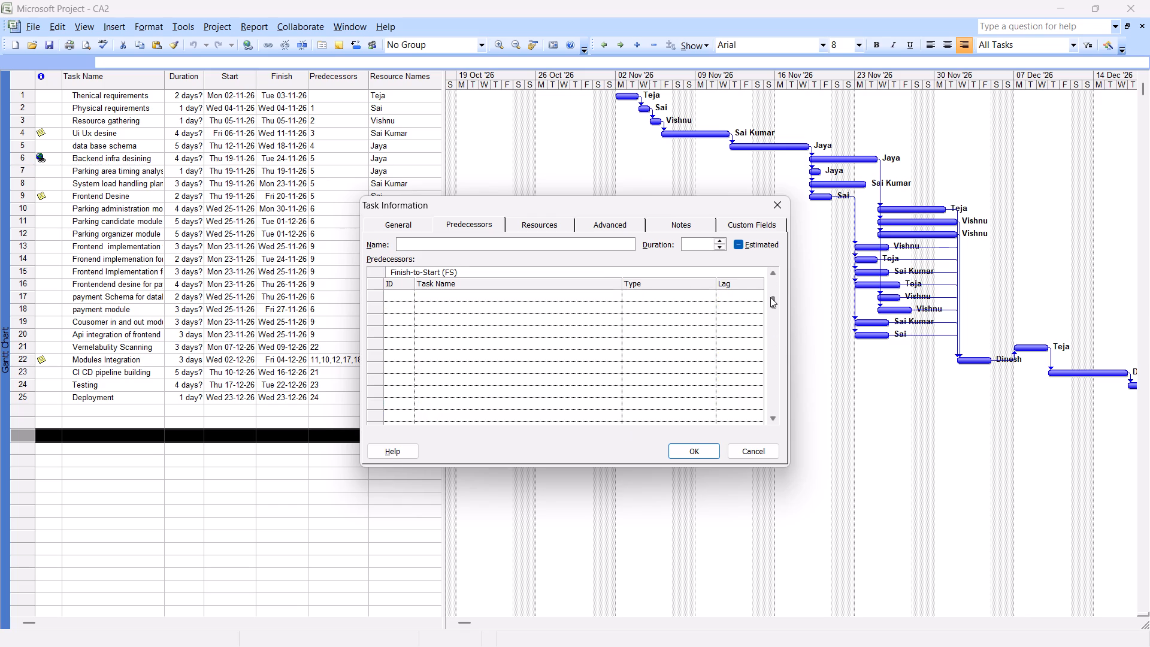
{"action": "left_click", "coordinate": [775, 294]}
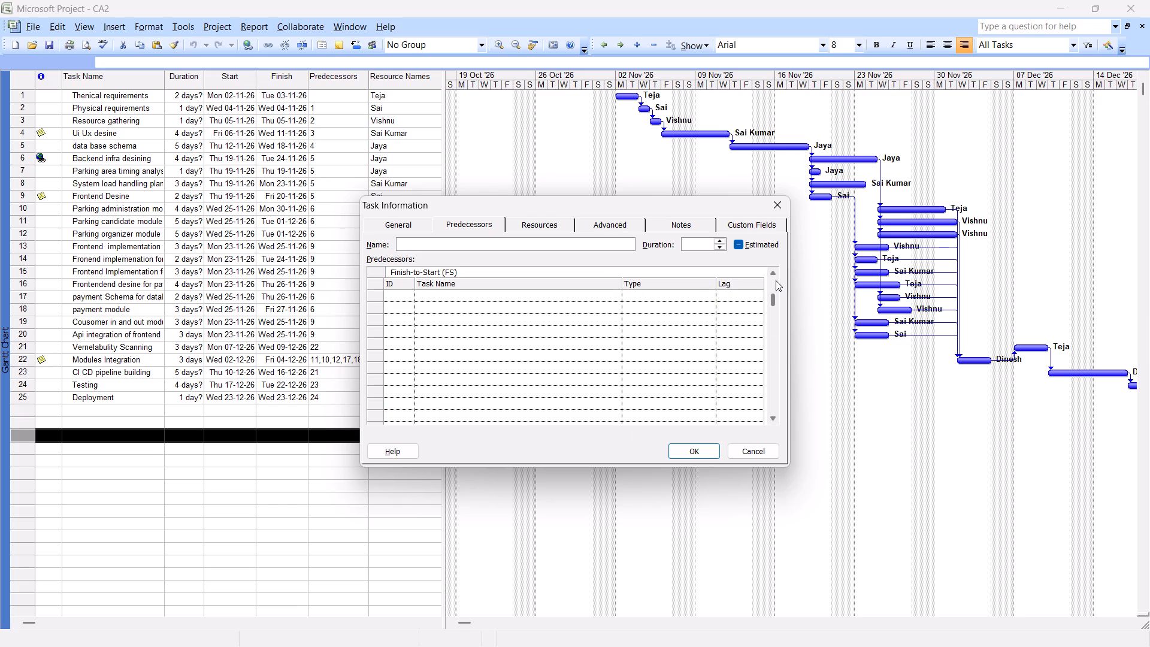
{"action": "left_click", "coordinate": [776, 282]}
{"action": "left_click", "coordinate": [775, 282]}
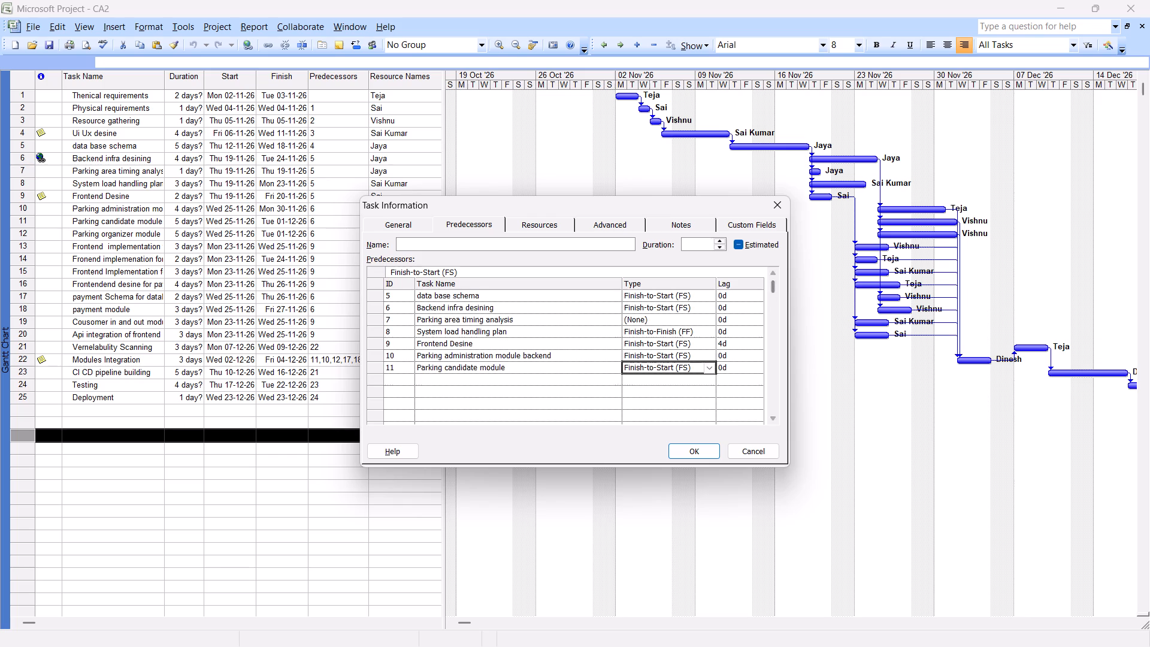
{"action": "left_click", "coordinate": [546, 383]}
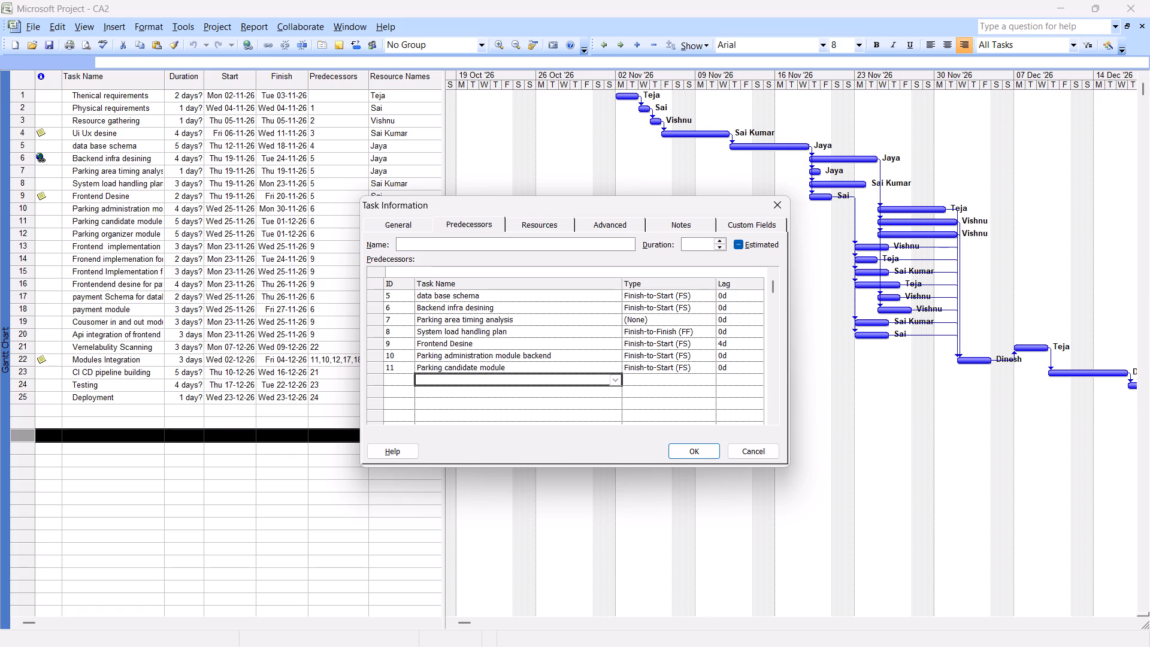
{"action": "left_click", "coordinate": [625, 383]}
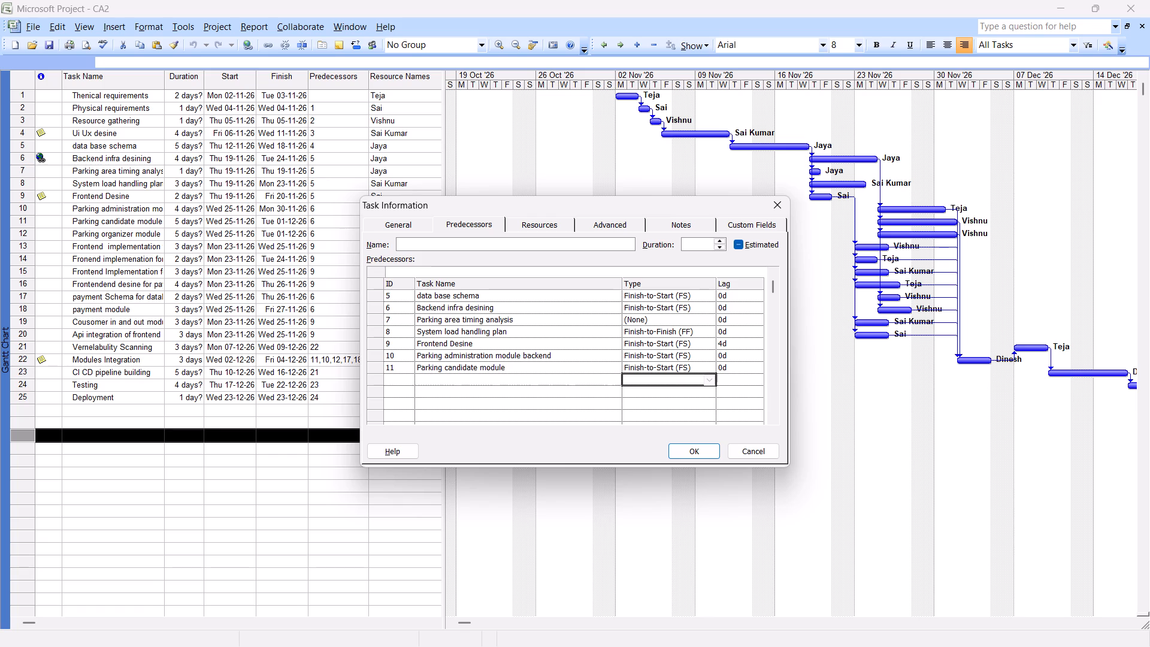
{"action": "left_click", "coordinate": [612, 380]}
{"action": "left_click", "coordinate": [609, 380]}
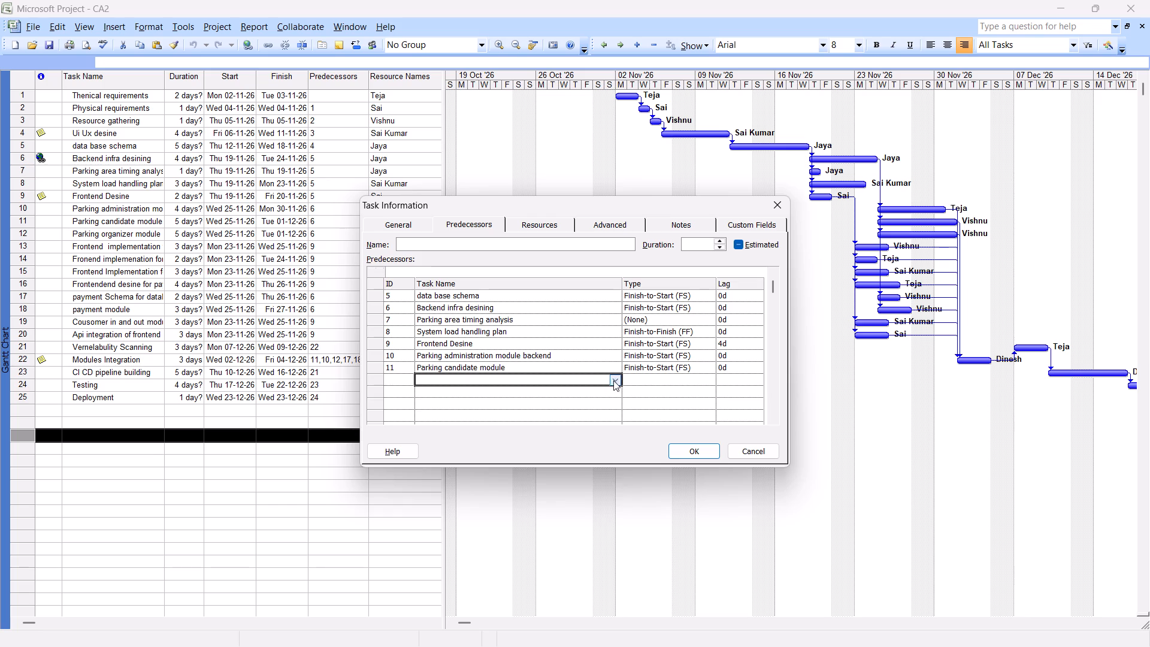
{"action": "left_click", "coordinate": [613, 380]}
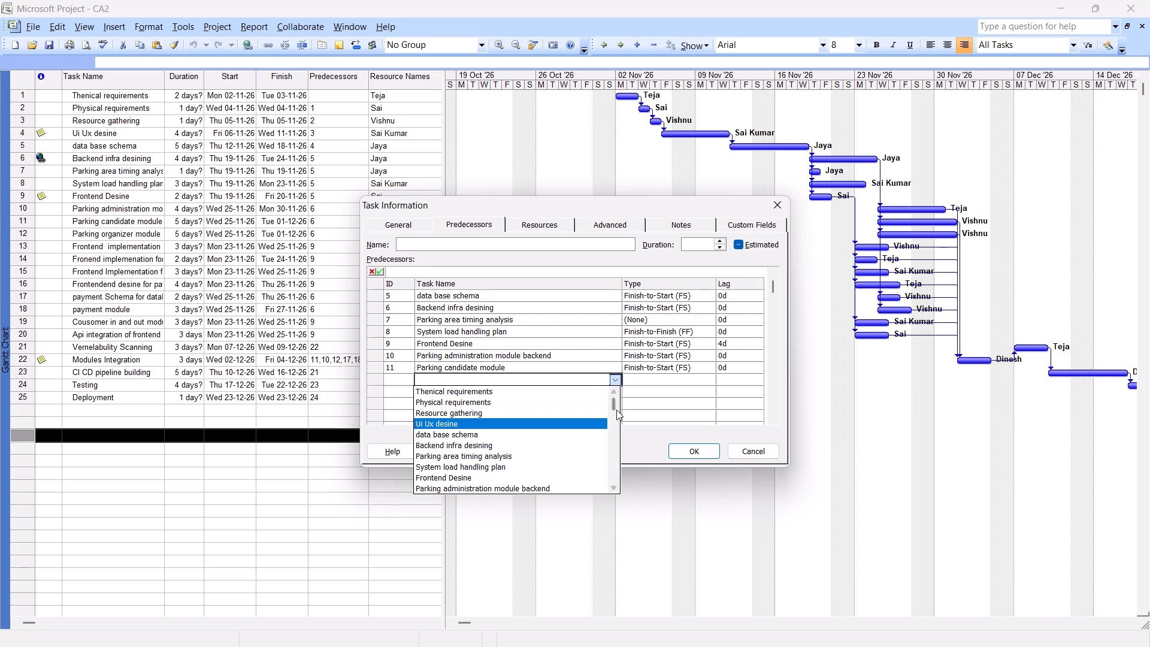
{"action": "left_click_drag", "start_coordinate": [613, 409], "coordinate": [613, 414]}
{"action": "left_click_drag", "start_coordinate": [612, 403], "coordinate": [610, 424]}
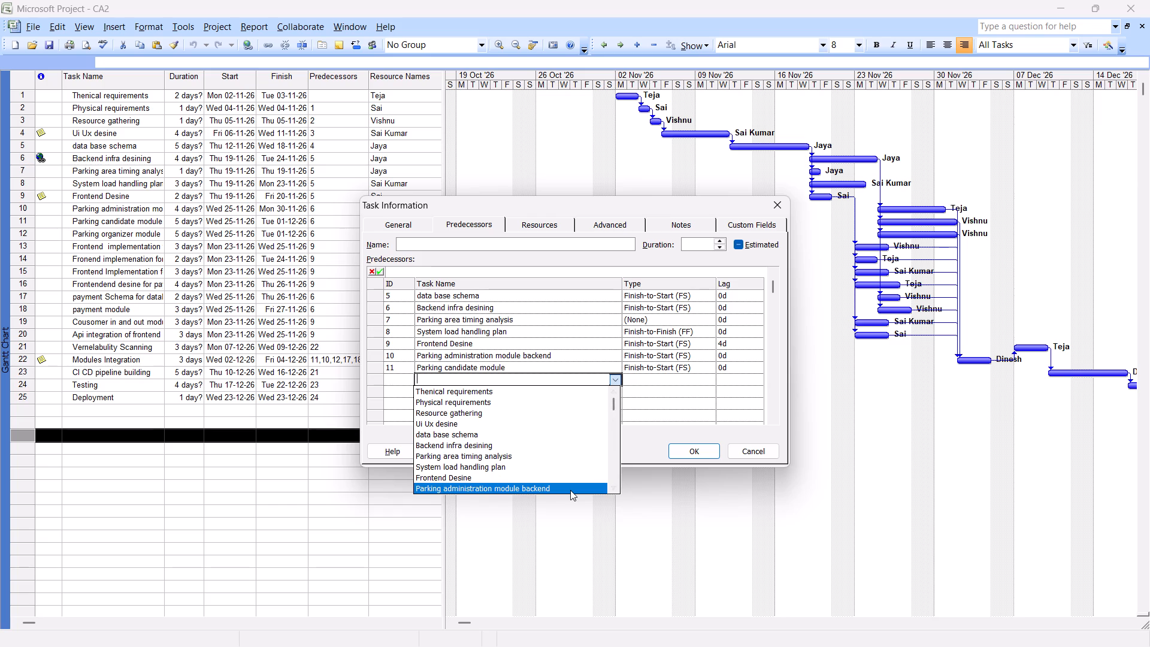
{"action": "scroll", "coordinate": [570, 490], "scroll_direction": "down", "scroll_amount": 2}
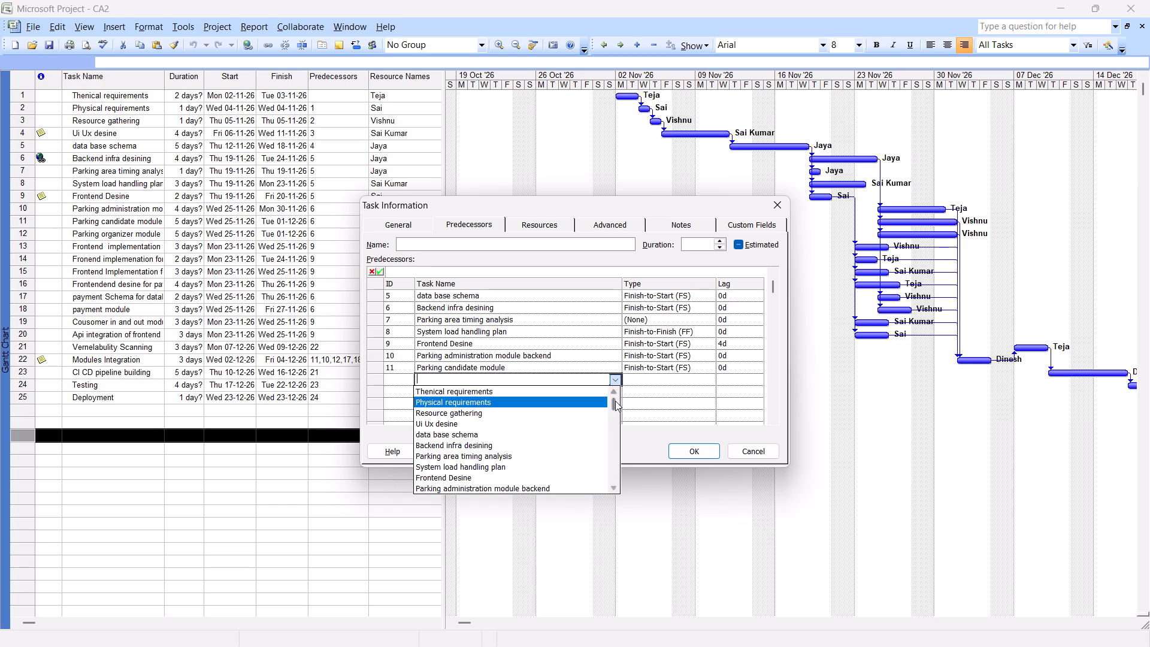
{"action": "left_click_drag", "start_coordinate": [615, 401], "coordinate": [615, 421]}
{"action": "left_click_drag", "start_coordinate": [615, 406], "coordinate": [624, 487]}
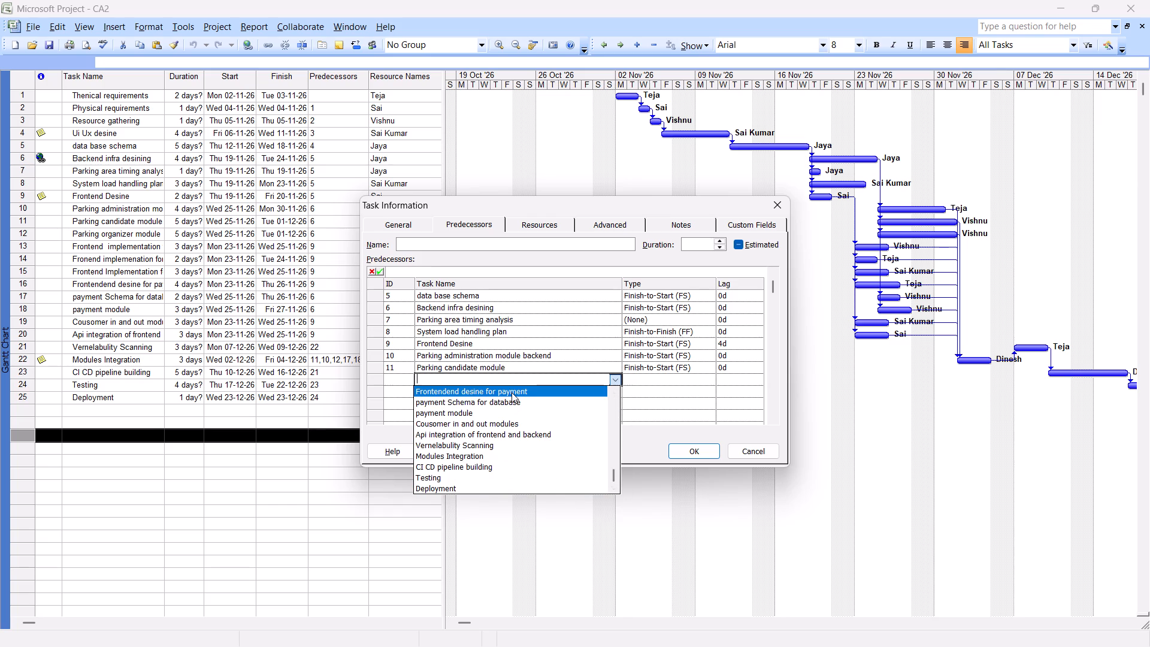
{"action": "left_click", "coordinate": [511, 400]}
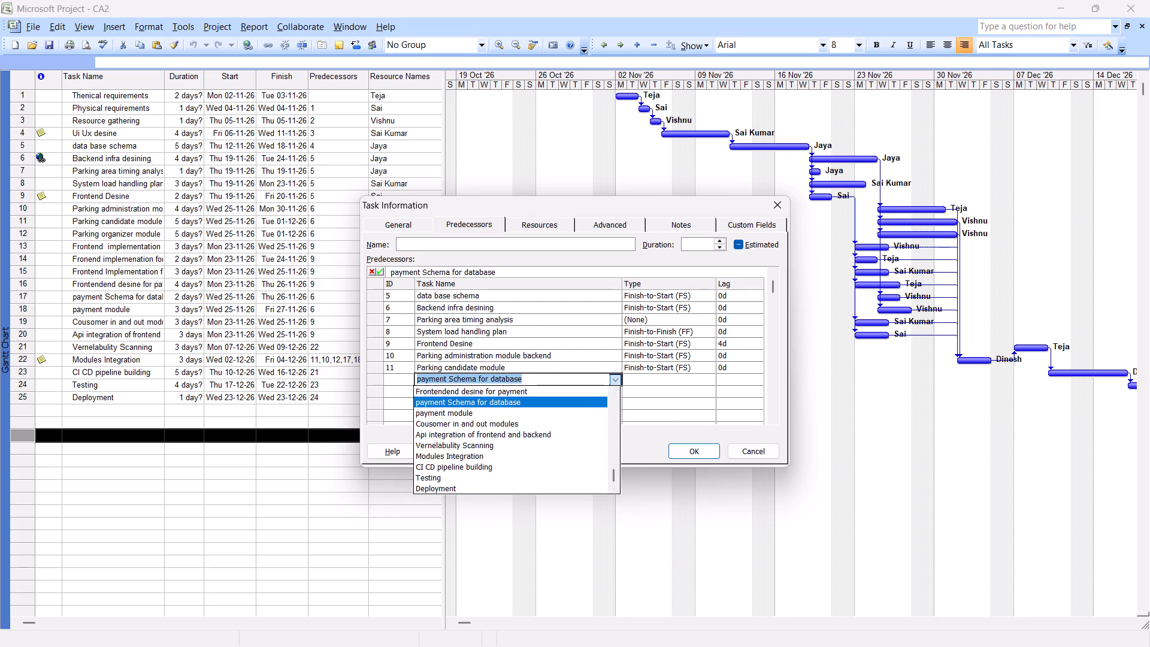
Add Cousomer in and out modules as the thirteenth predecessor, keeping the link type Finish-to-Start (FS).
{"action": "left_click", "coordinate": [592, 395]}
{"action": "left_click", "coordinate": [619, 394]}
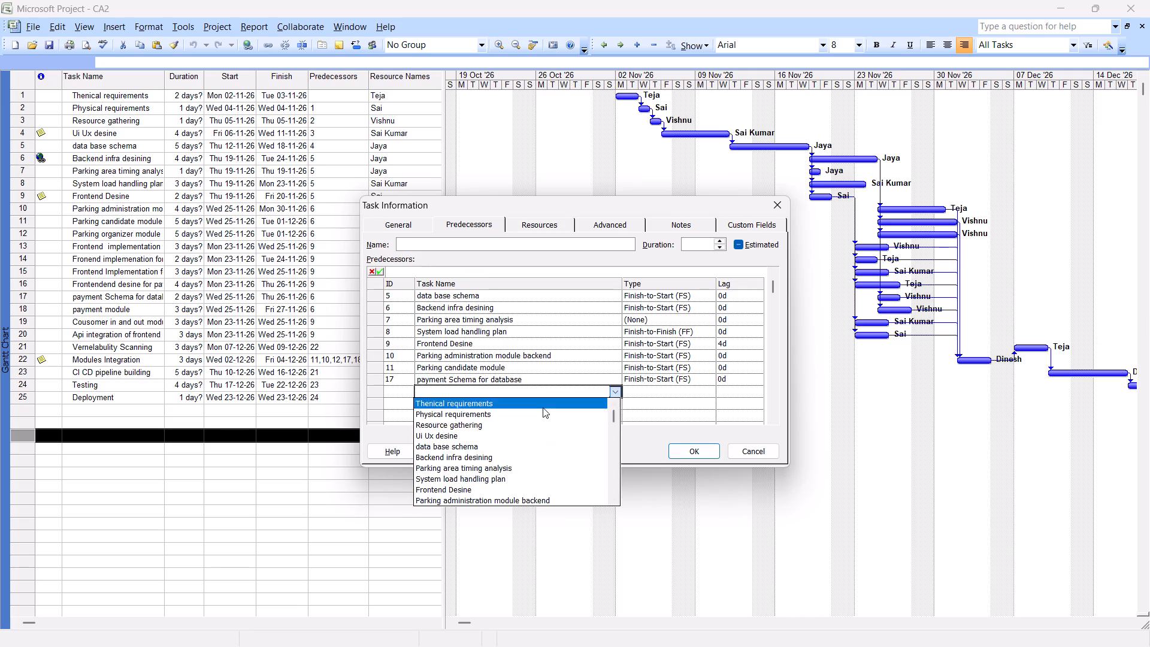
{"action": "scroll", "coordinate": [541, 433], "scroll_direction": "down", "scroll_amount": 2}
{"action": "left_click_drag", "start_coordinate": [613, 419], "coordinate": [613, 491]}
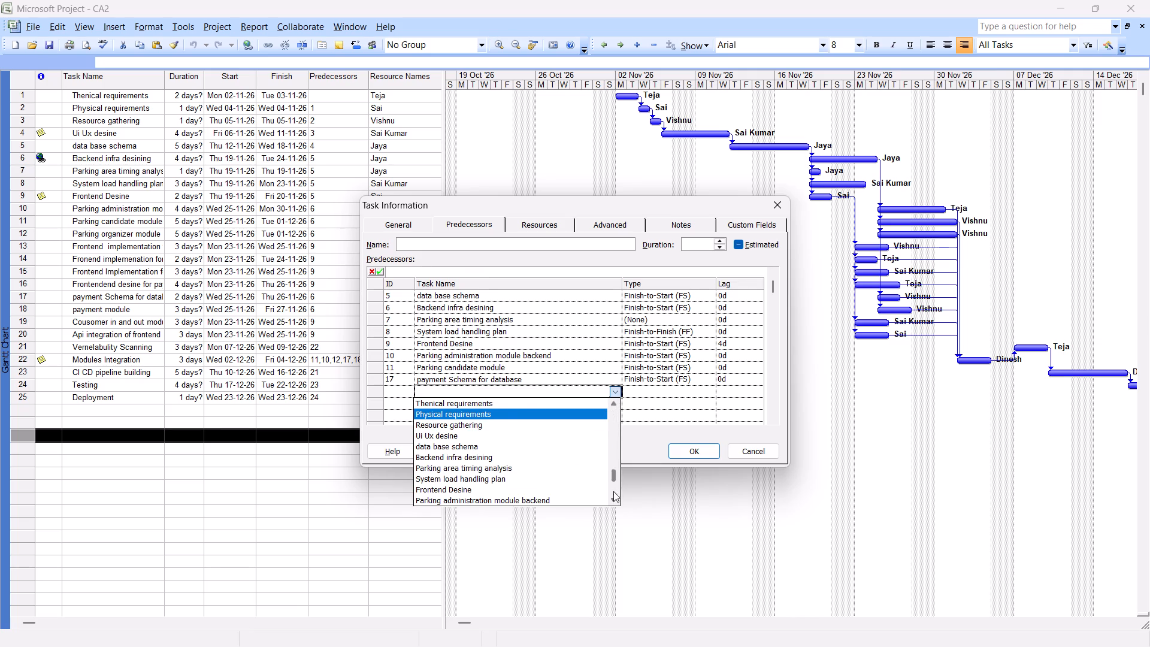
{"action": "left_click_drag", "start_coordinate": [613, 491], "coordinate": [611, 519]}
{"action": "left_click", "coordinate": [525, 430]}
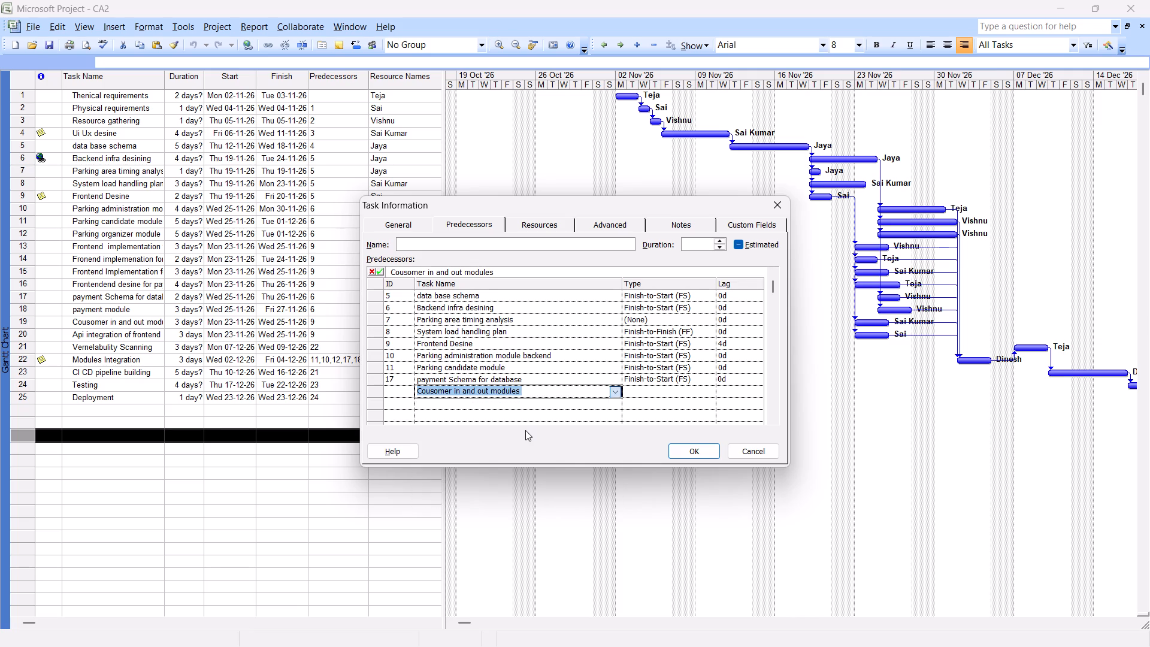
Add Cousomer in and out modules again as the fourteenth predecessor, keeping the link type Finish-to-Start (FS).
{"action": "left_click", "coordinate": [615, 412]}
{"action": "left_click", "coordinate": [615, 407]}
{"action": "left_click", "coordinate": [615, 407]}
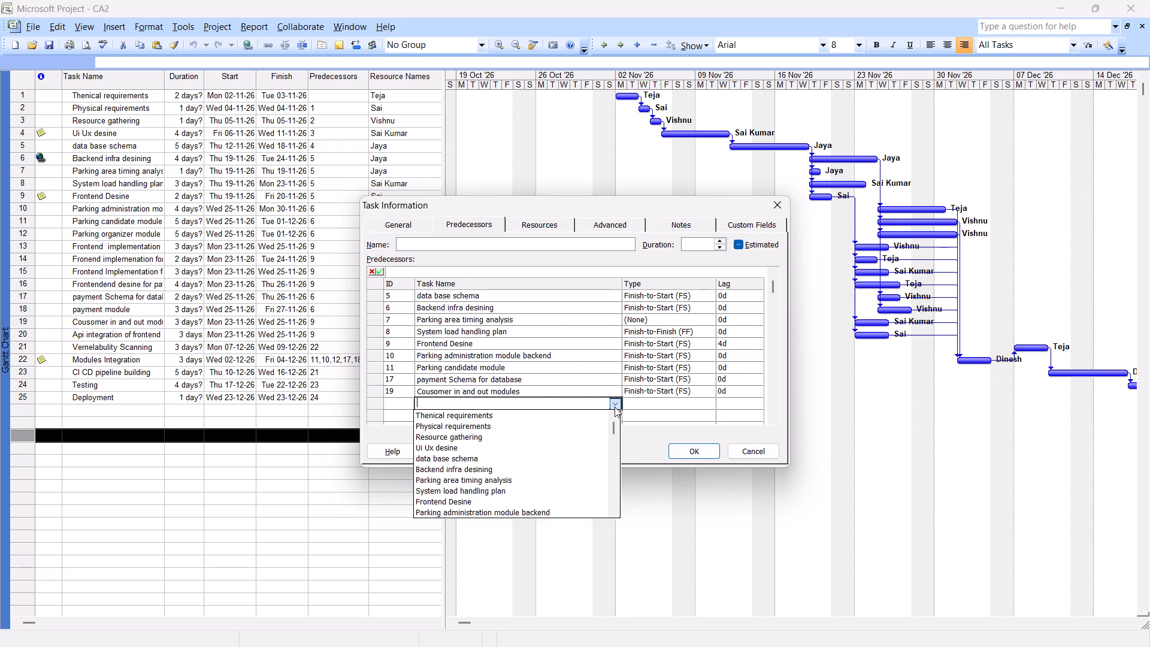
{"action": "scroll", "coordinate": [578, 437], "scroll_direction": "down", "scroll_amount": 3}
{"action": "scroll", "coordinate": [577, 425], "scroll_direction": "up", "scroll_amount": 3}
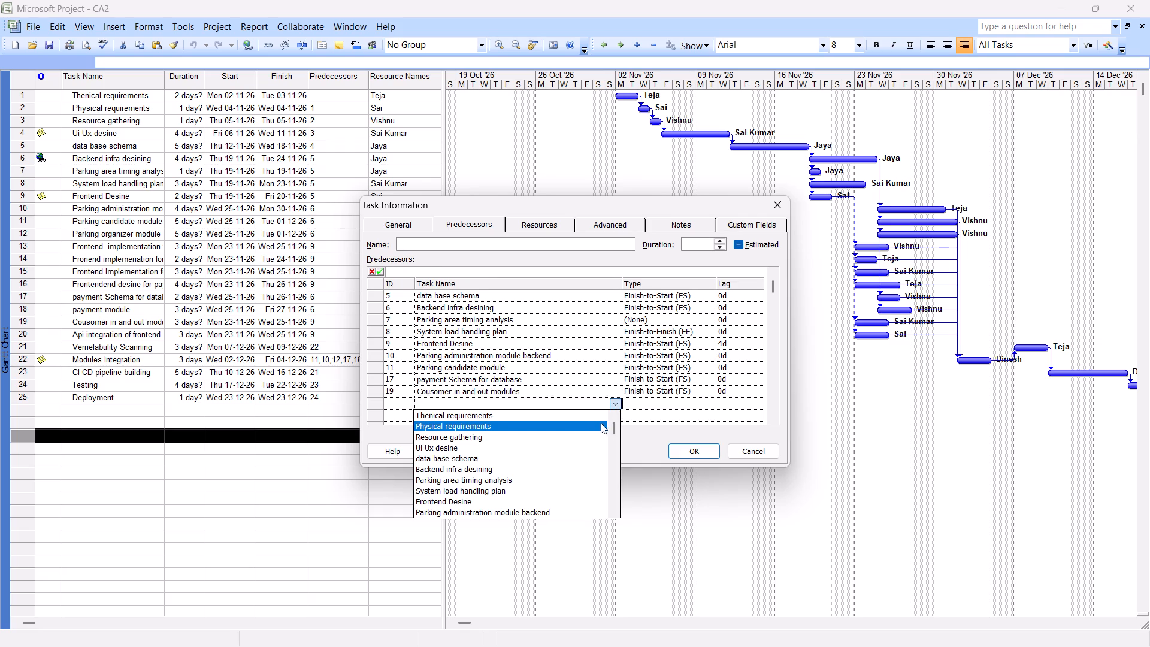
{"action": "left_click_drag", "start_coordinate": [613, 429], "coordinate": [603, 544]}
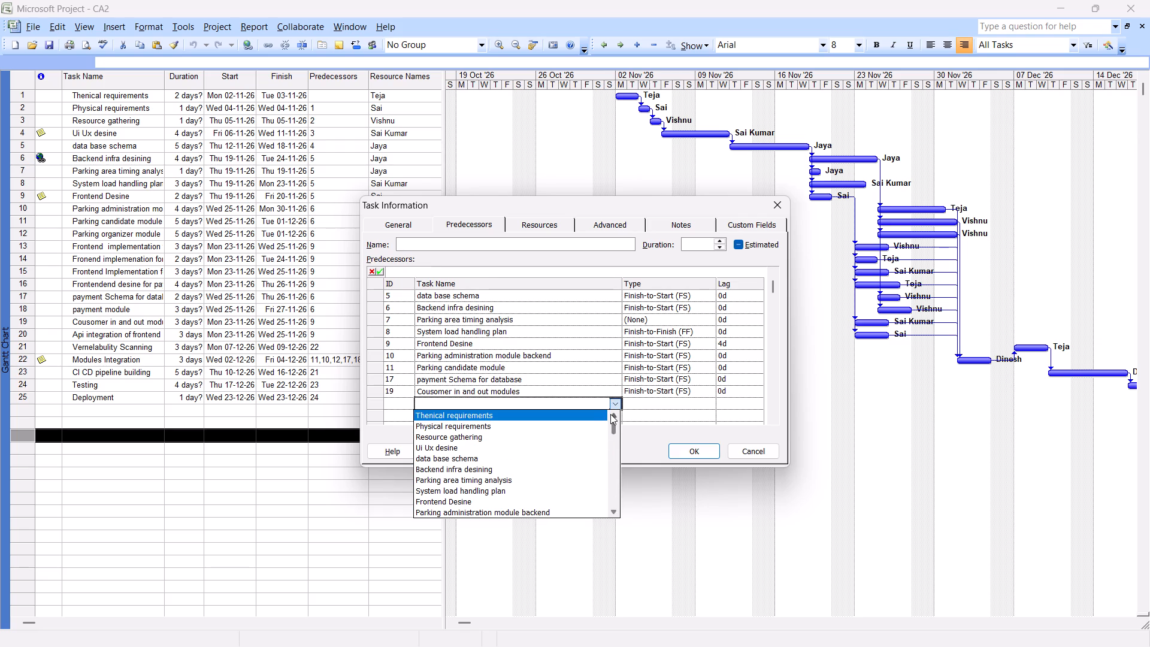
{"action": "left_click_drag", "start_coordinate": [616, 427], "coordinate": [595, 560]}
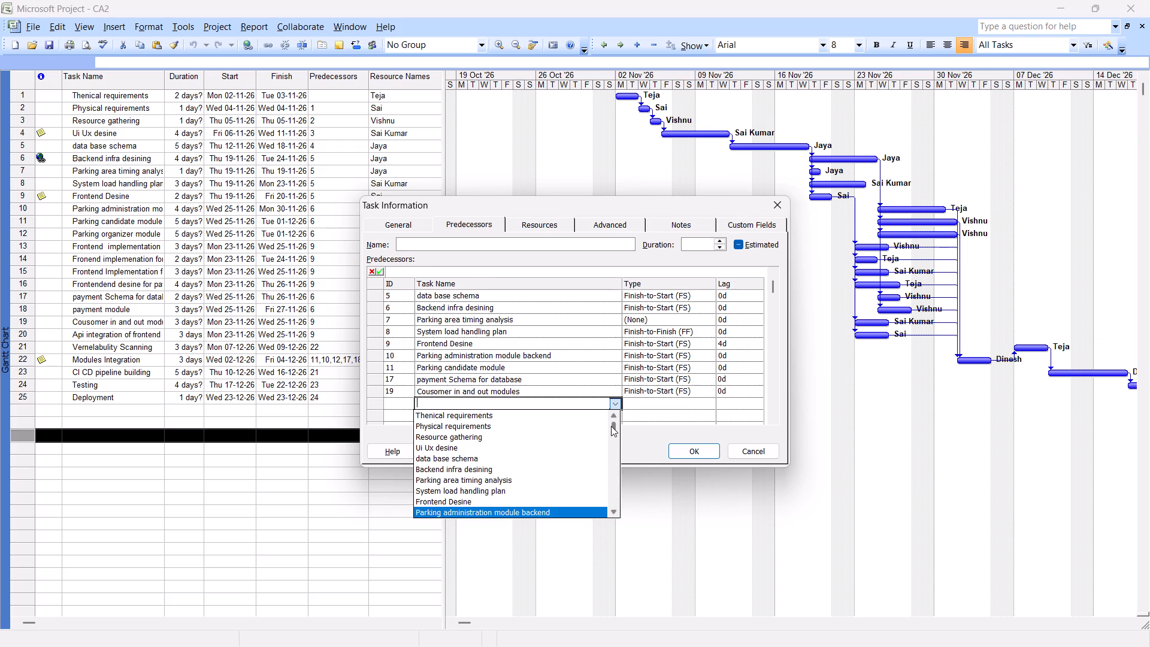
{"action": "left_click_drag", "start_coordinate": [612, 426], "coordinate": [644, 534]}
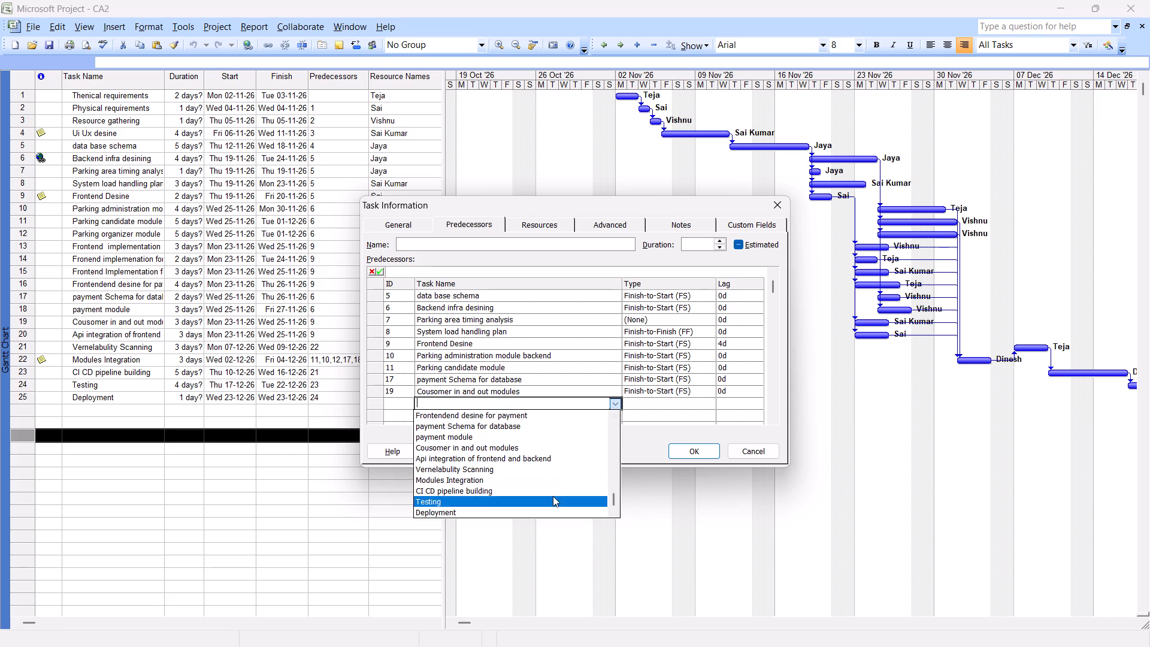
{"action": "left_click", "coordinate": [510, 446]}
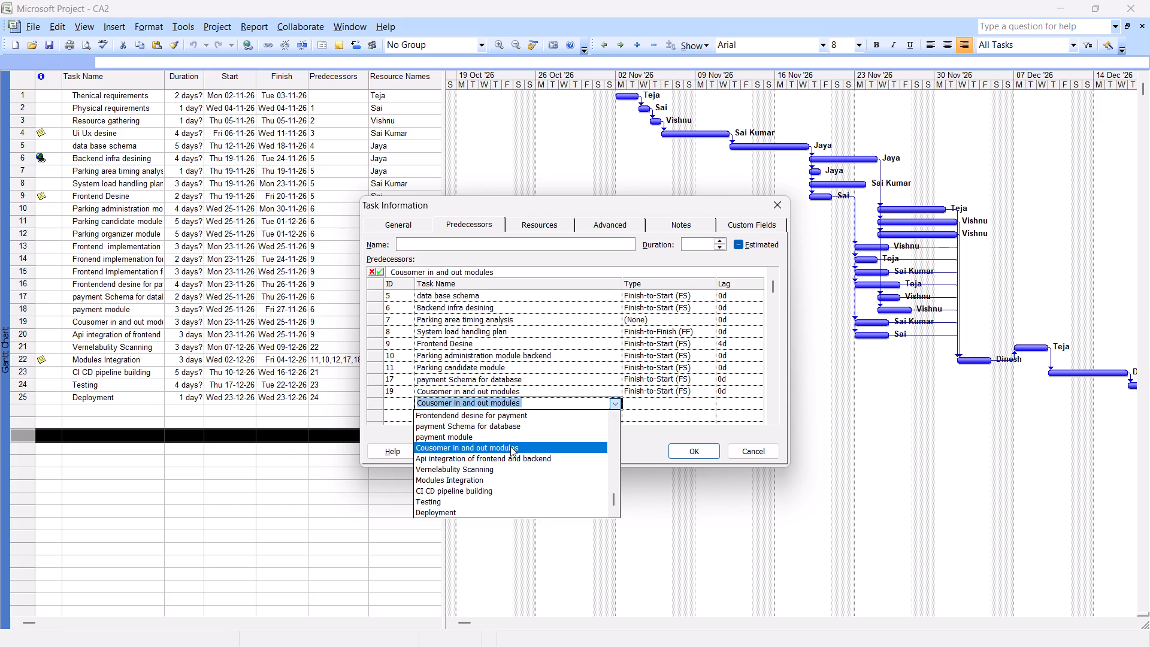
{"action": "left_click", "coordinate": [613, 417]}
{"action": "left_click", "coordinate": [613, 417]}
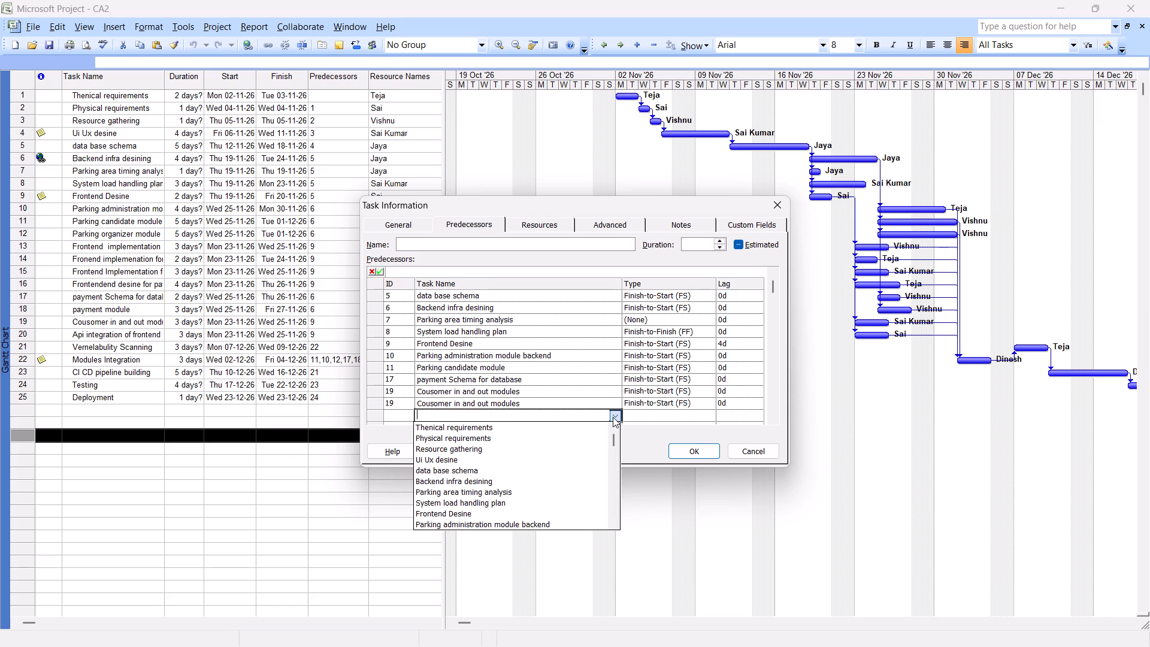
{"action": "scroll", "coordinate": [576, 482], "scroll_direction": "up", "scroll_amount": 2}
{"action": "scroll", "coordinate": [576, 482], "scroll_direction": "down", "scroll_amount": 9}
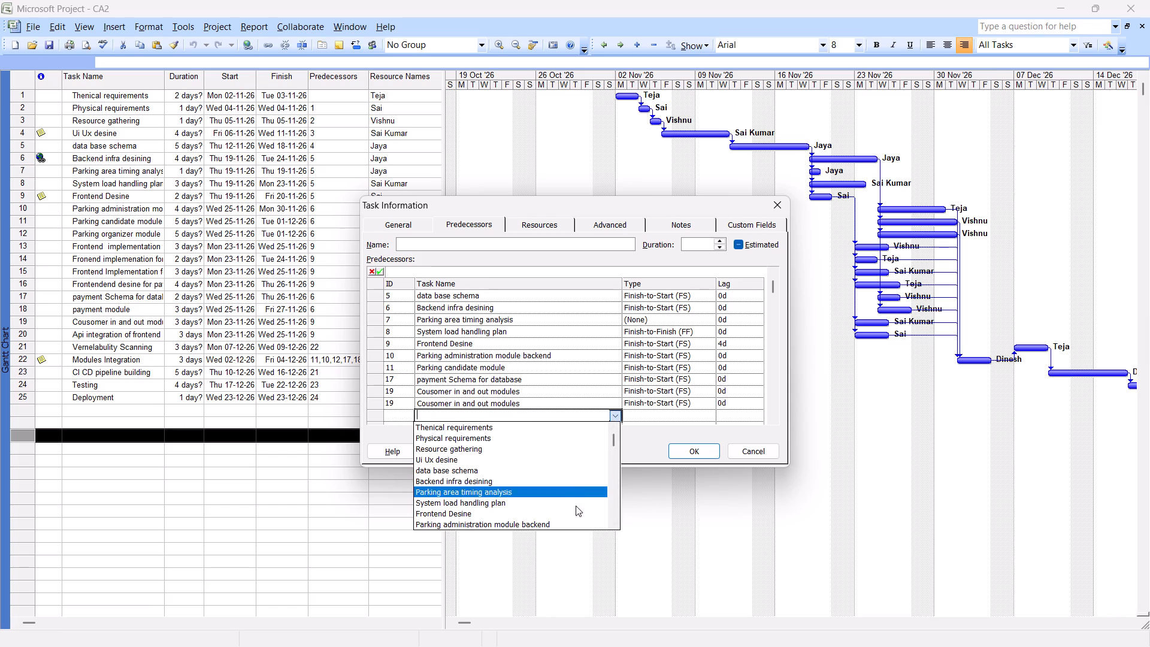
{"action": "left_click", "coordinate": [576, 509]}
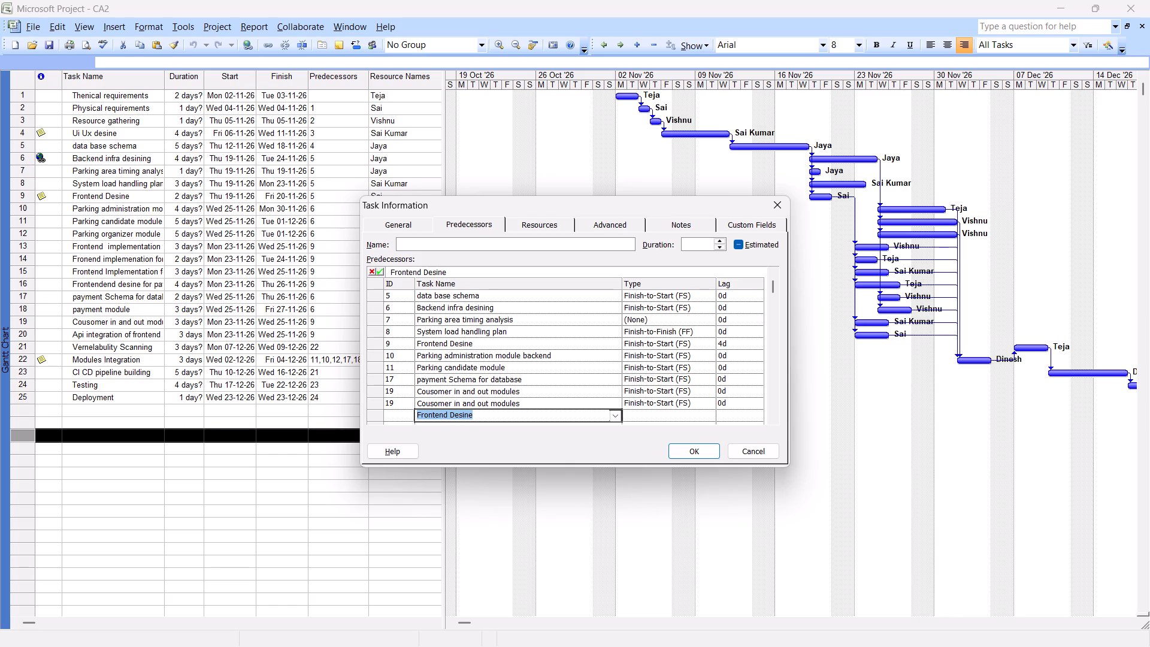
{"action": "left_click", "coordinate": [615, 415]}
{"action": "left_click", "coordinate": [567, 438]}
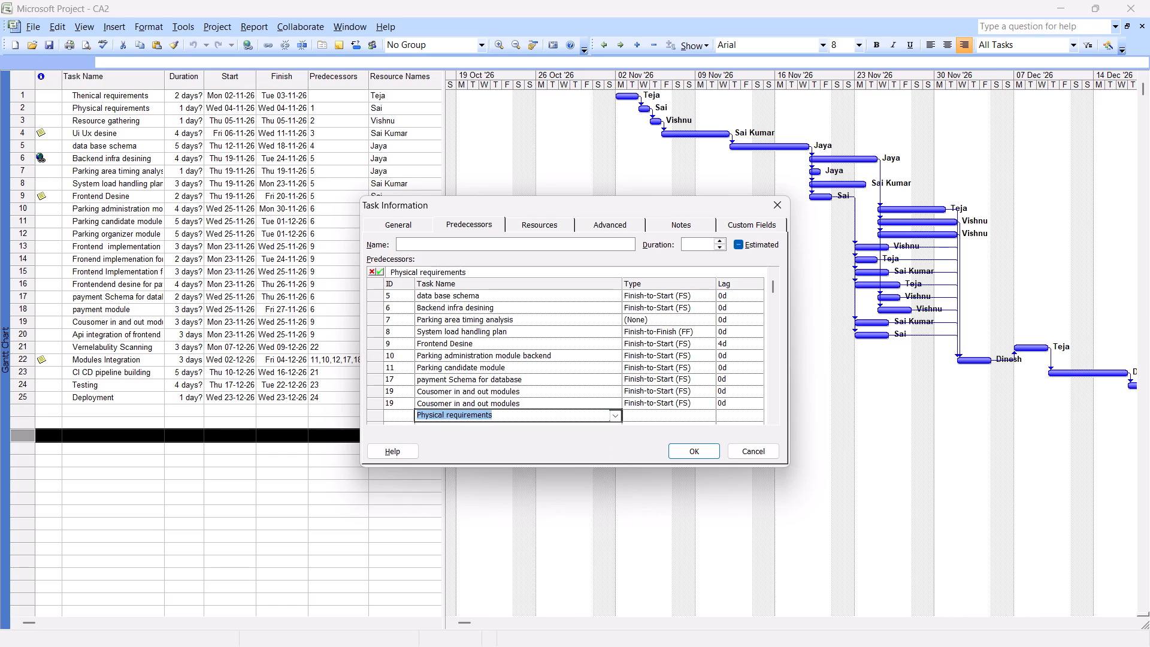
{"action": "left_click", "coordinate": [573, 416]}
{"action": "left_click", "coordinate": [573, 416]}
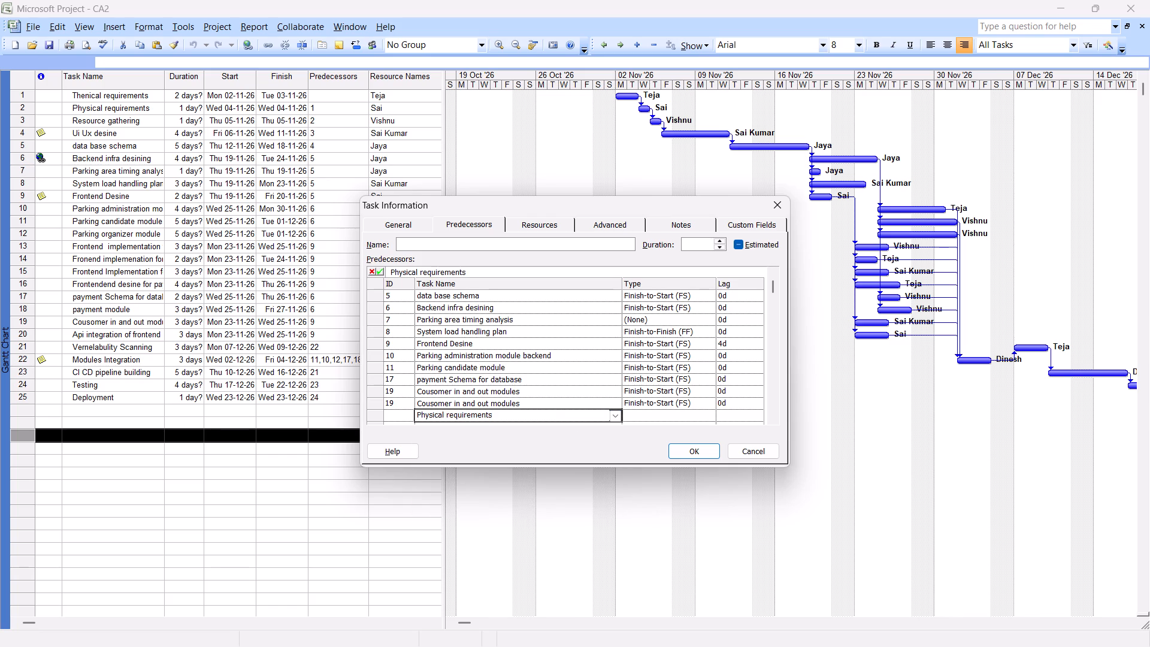
Add Frontend implementation for admin as the fifteenth predecessor, keeping the link type Finish-to-Start (FS).
{"action": "left_click", "coordinate": [613, 413]}
{"action": "key", "text": "Down"}
{"action": "key", "text": "Up"}
{"action": "key", "text": "Down"}
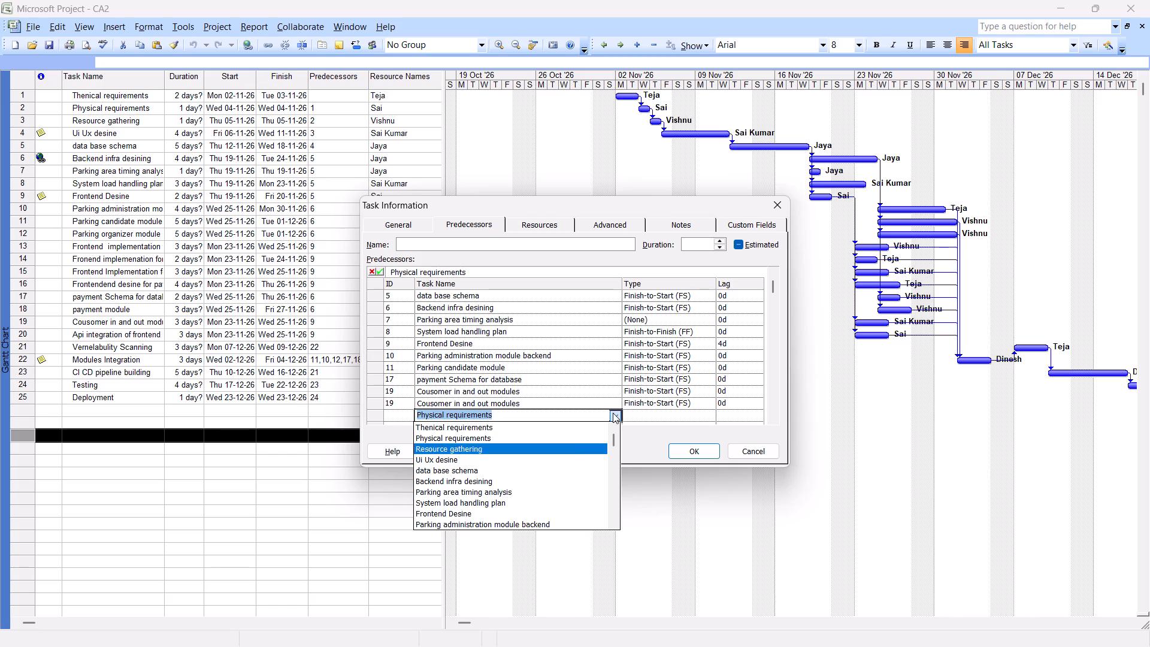
{"action": "key", "text": "Down"}
{"action": "key", "text": "Down"}
{"action": "key", "text": "Down"}
{"action": "key", "text": "Down"}
{"action": "key", "text": "Down"}
{"action": "key", "text": "Down"}
{"action": "key", "text": "Down"}
{"action": "key", "text": "Down"}
{"action": "key", "text": "Down"}
{"action": "key", "text": "Down"}
{"action": "key", "text": "Down"}
{"action": "key", "text": "Down"}
{"action": "key", "text": "Down"}
{"action": "key", "text": "Down"}
{"action": "key", "text": "Down"}
{"action": "key", "text": "Down"}
{"action": "key", "text": "Down"}
{"action": "key", "text": "Down"}
{"action": "key", "text": "Down"}
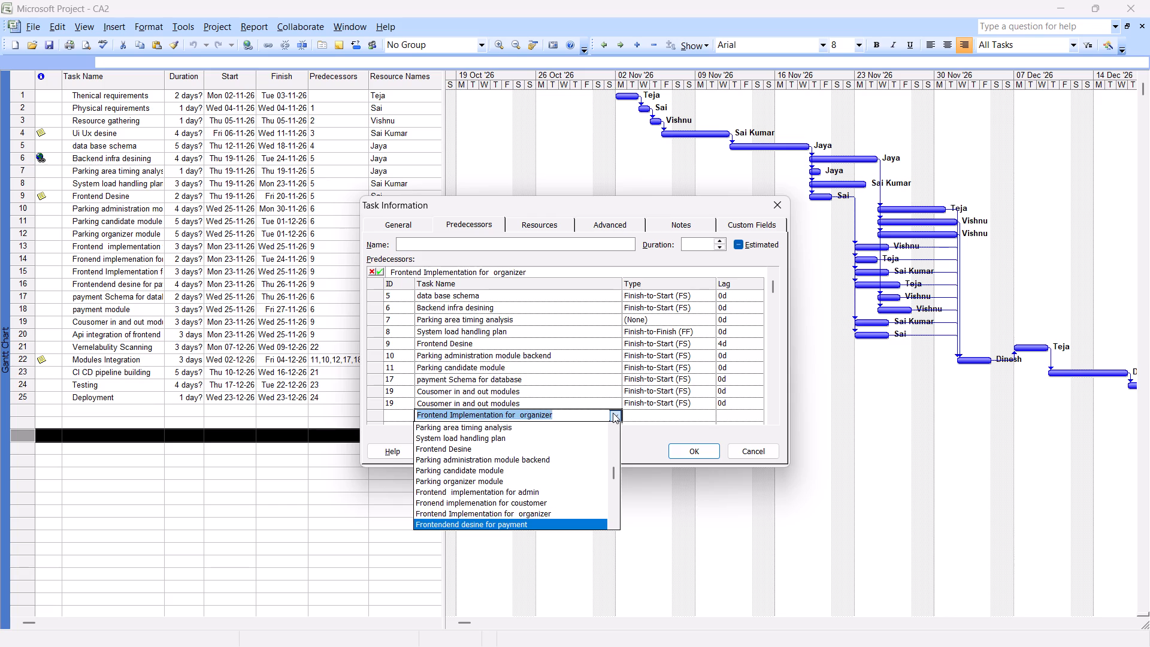
{"action": "key", "text": "Up"}
{"action": "key", "text": "Up"}
{"action": "key", "text": "Up"}
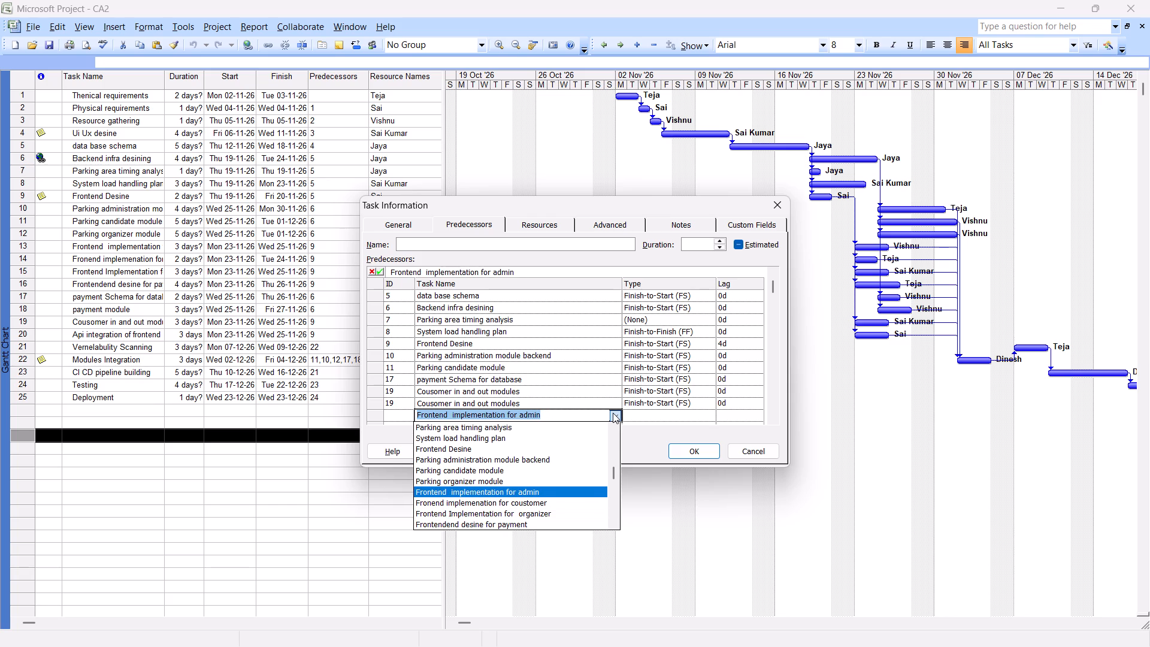
{"action": "key", "text": "Return"}
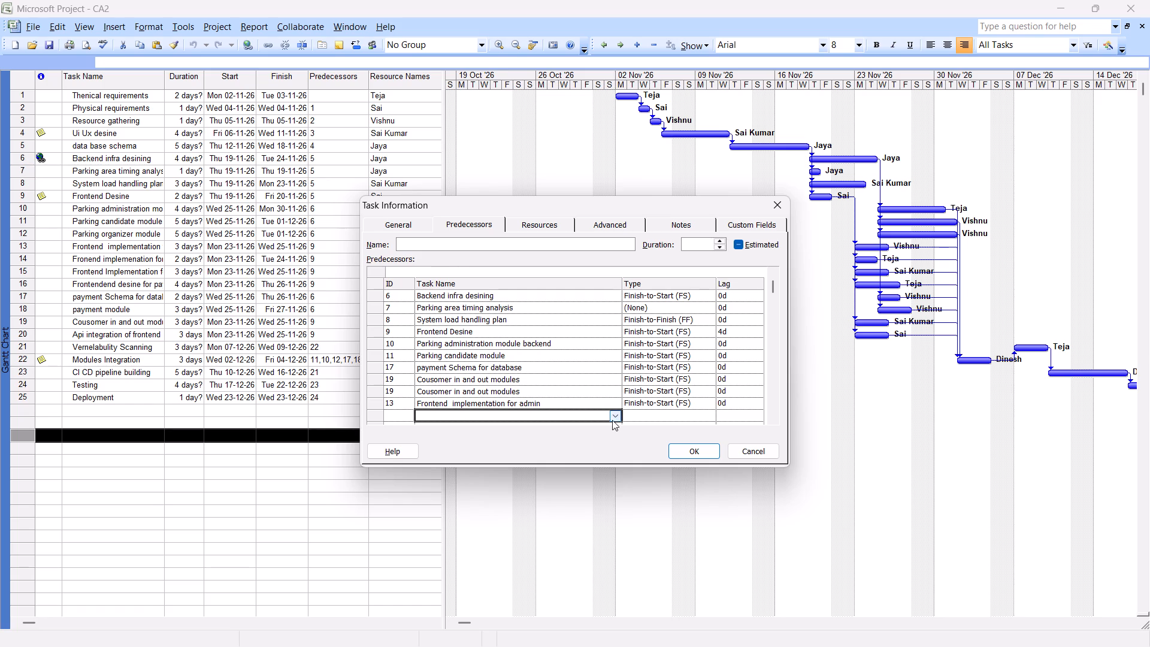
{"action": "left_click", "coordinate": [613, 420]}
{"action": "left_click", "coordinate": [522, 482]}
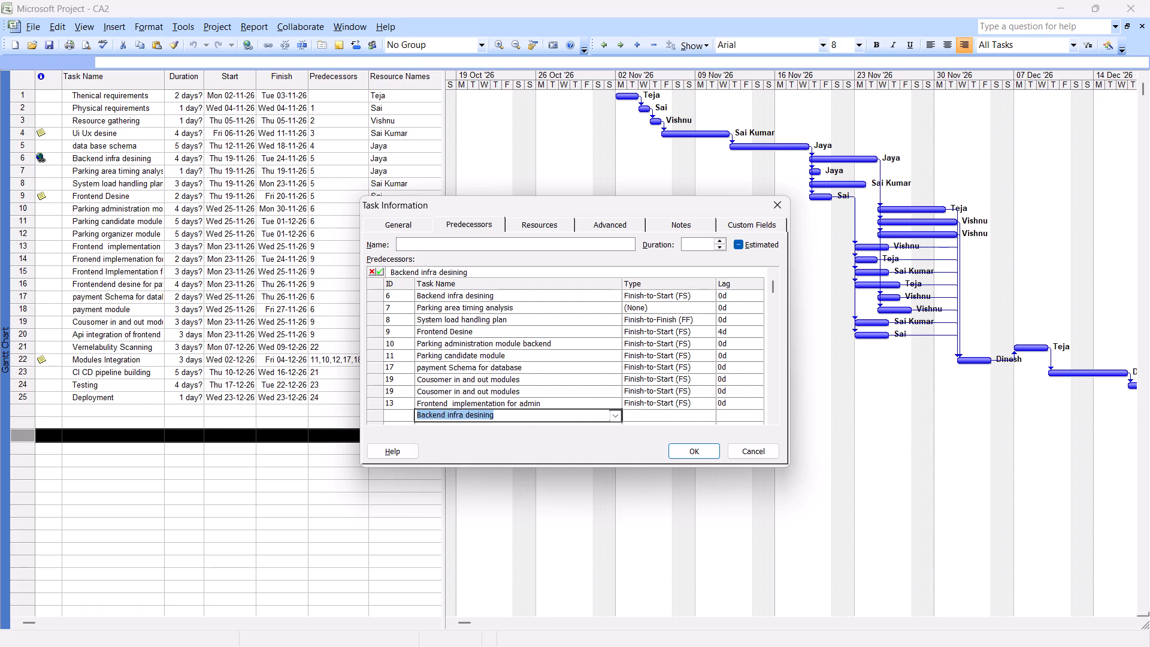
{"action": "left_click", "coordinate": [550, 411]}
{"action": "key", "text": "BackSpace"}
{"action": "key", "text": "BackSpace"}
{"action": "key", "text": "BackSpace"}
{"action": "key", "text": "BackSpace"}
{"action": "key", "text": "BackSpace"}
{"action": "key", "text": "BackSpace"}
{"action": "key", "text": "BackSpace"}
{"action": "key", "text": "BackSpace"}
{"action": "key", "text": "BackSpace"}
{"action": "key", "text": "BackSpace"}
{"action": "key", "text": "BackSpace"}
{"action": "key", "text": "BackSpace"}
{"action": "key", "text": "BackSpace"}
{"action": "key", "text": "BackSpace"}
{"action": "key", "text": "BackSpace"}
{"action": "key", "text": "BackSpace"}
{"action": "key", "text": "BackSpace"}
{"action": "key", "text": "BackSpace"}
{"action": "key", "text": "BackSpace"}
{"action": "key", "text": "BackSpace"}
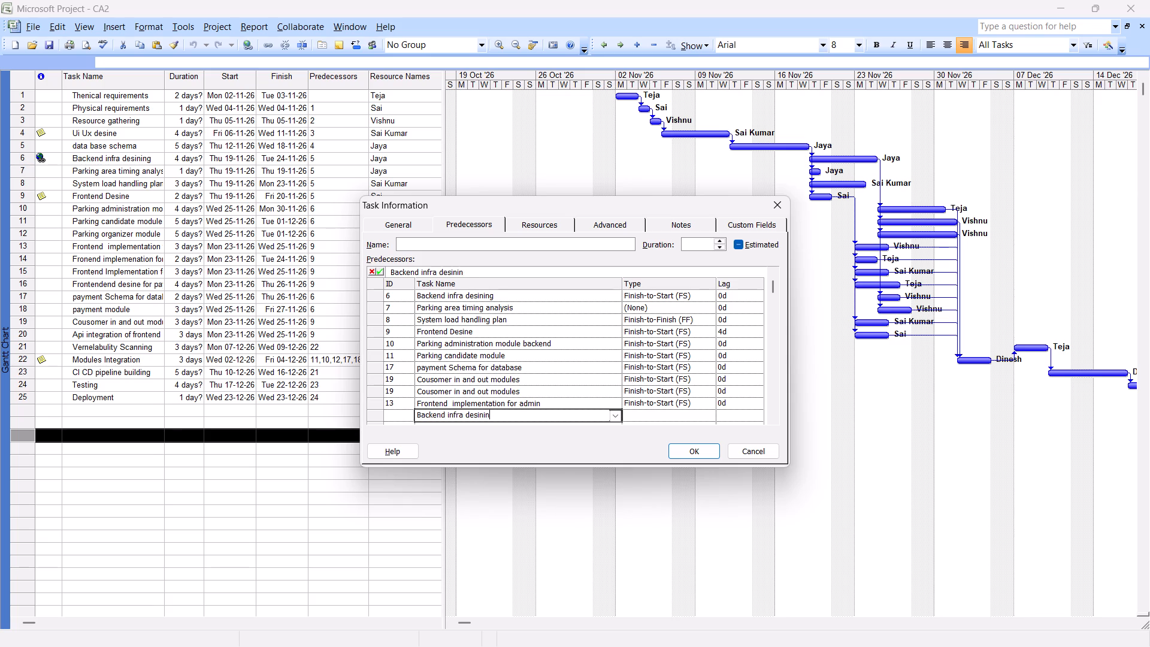
Add Fronend implemenation for coustomer as the sixteenth predecessor, keeping the link type Finish-to-Start (FS).
{"action": "left_click", "coordinate": [614, 424]}
{"action": "left_click", "coordinate": [615, 416]}
{"action": "left_click", "coordinate": [615, 416]}
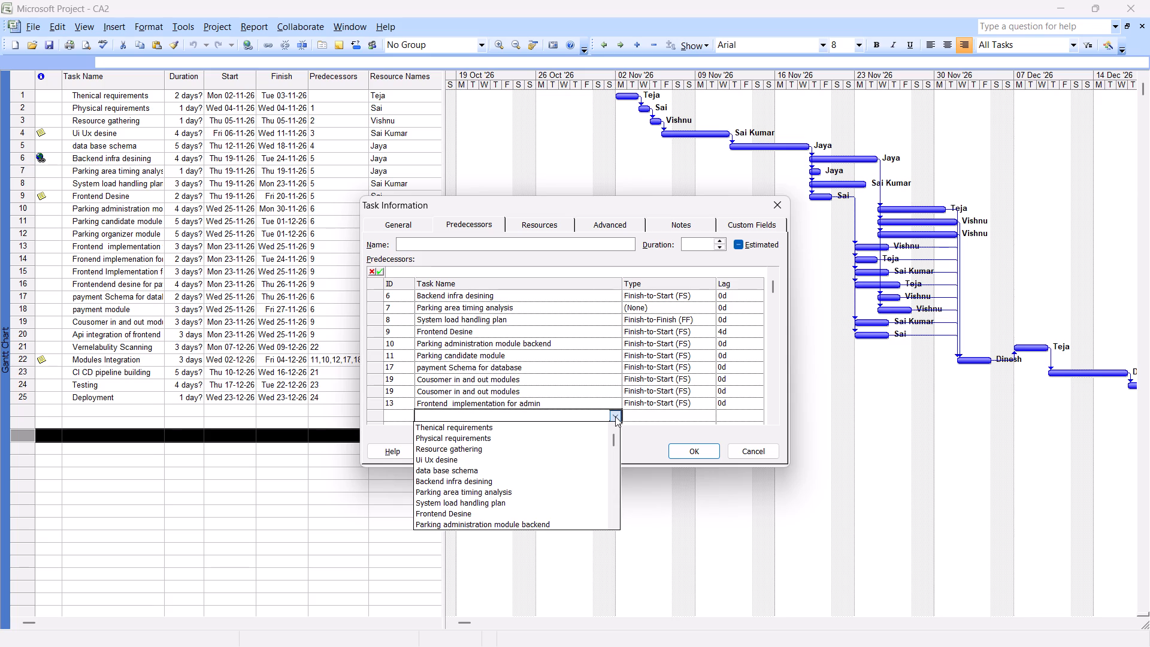
{"action": "key", "text": "Down"}
{"action": "key", "text": "Down"}
{"action": "key", "text": "Down"}
{"action": "key", "text": "Down"}
{"action": "key", "text": "Down"}
{"action": "key", "text": "Down"}
{"action": "key", "text": "Down"}
{"action": "key", "text": "Down"}
{"action": "key", "text": "Down"}
{"action": "key", "text": "Down"}
{"action": "key", "text": "Down"}
{"action": "key", "text": "Down"}
{"action": "key", "text": "Down"}
{"action": "key", "text": "Down"}
{"action": "key", "text": "Down"}
{"action": "key", "text": "Down"}
{"action": "key", "text": "Down"}
{"action": "key", "text": "Down"}
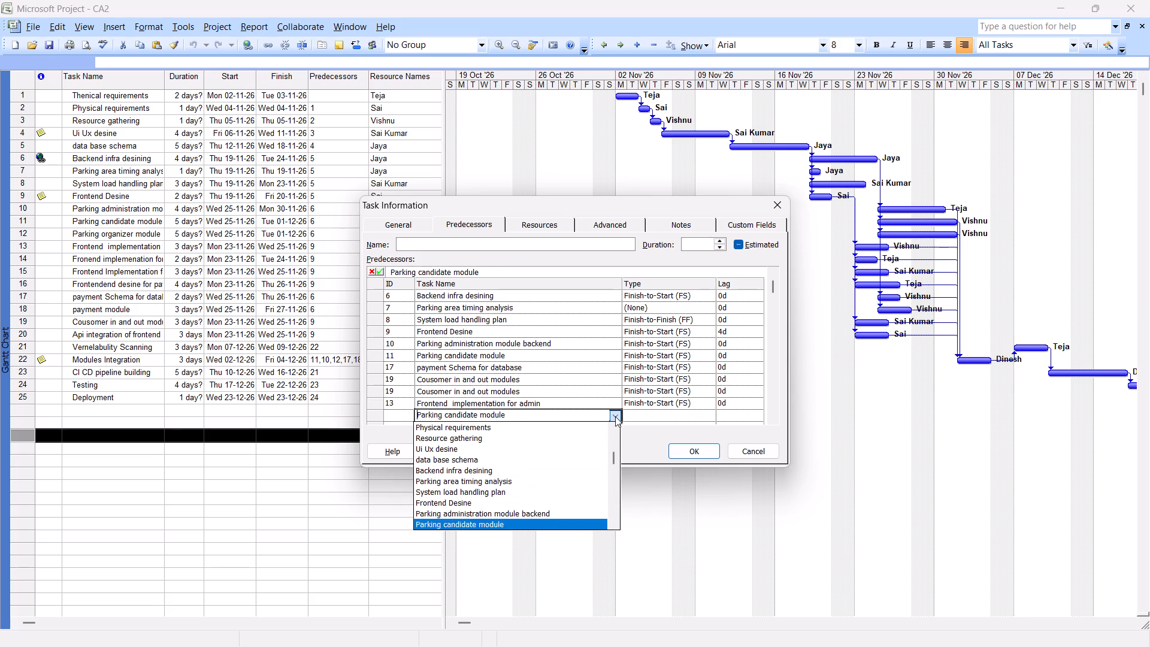
{"action": "key", "text": "Down"}
{"action": "key", "text": "Down"}
{"action": "key", "text": "Down"}
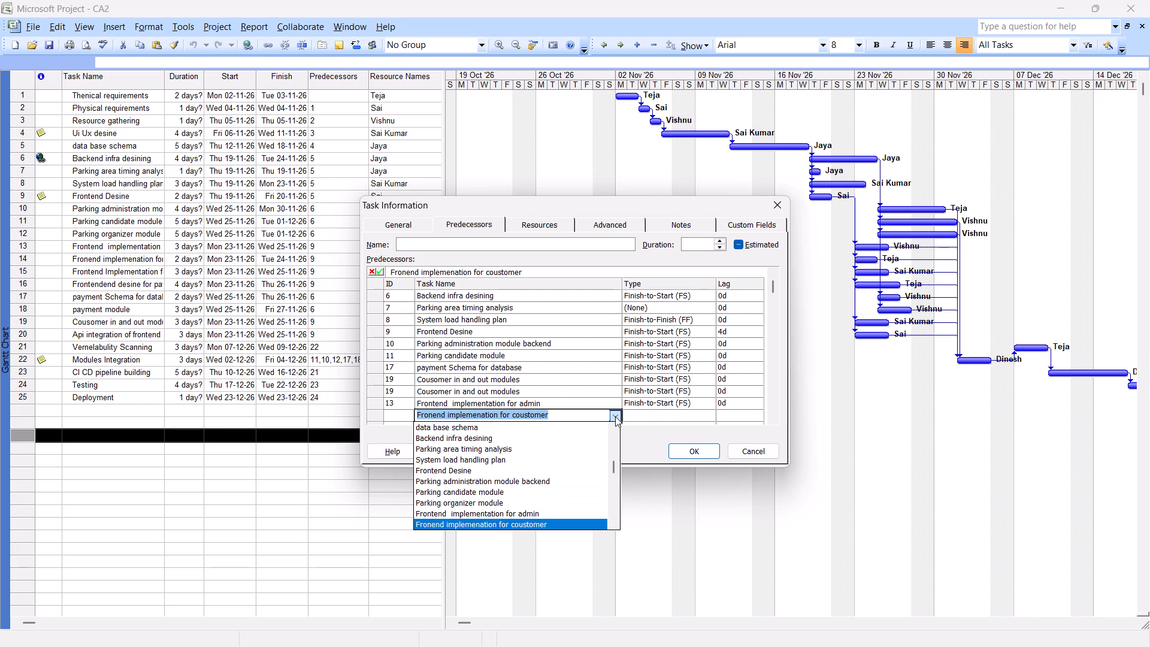
{"action": "key", "text": "Return"}
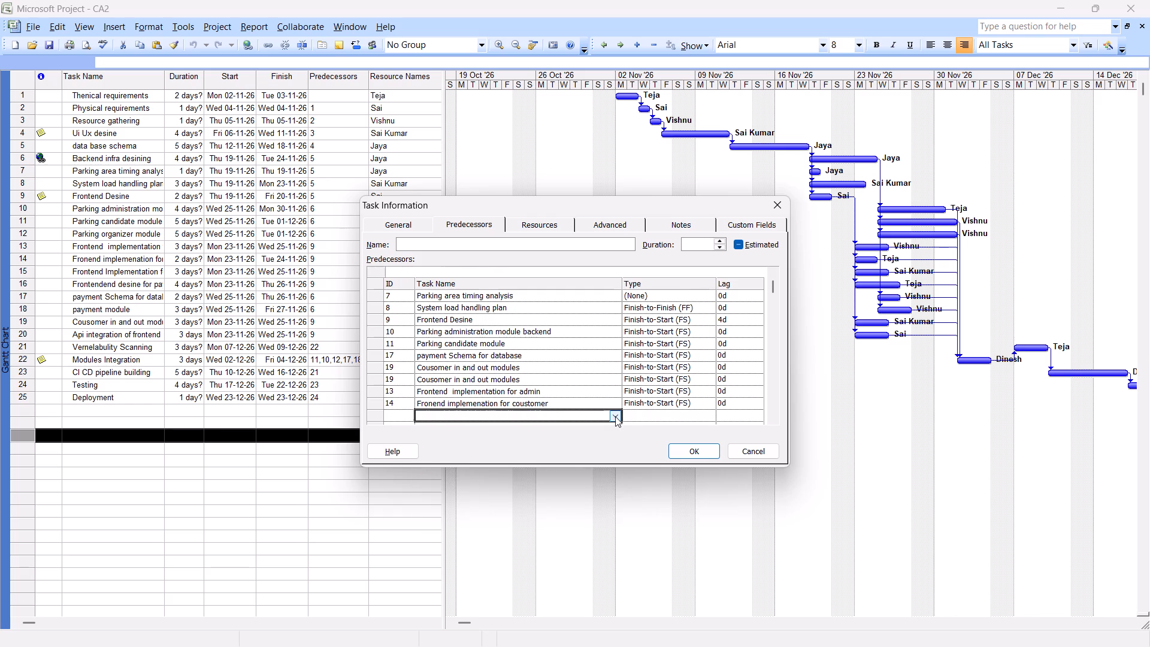
Add Frontend Implementation for organizer as the seventeenth predecessor, keeping the link type Finish-to-Start (FS).
{"action": "left_click", "coordinate": [615, 418]}
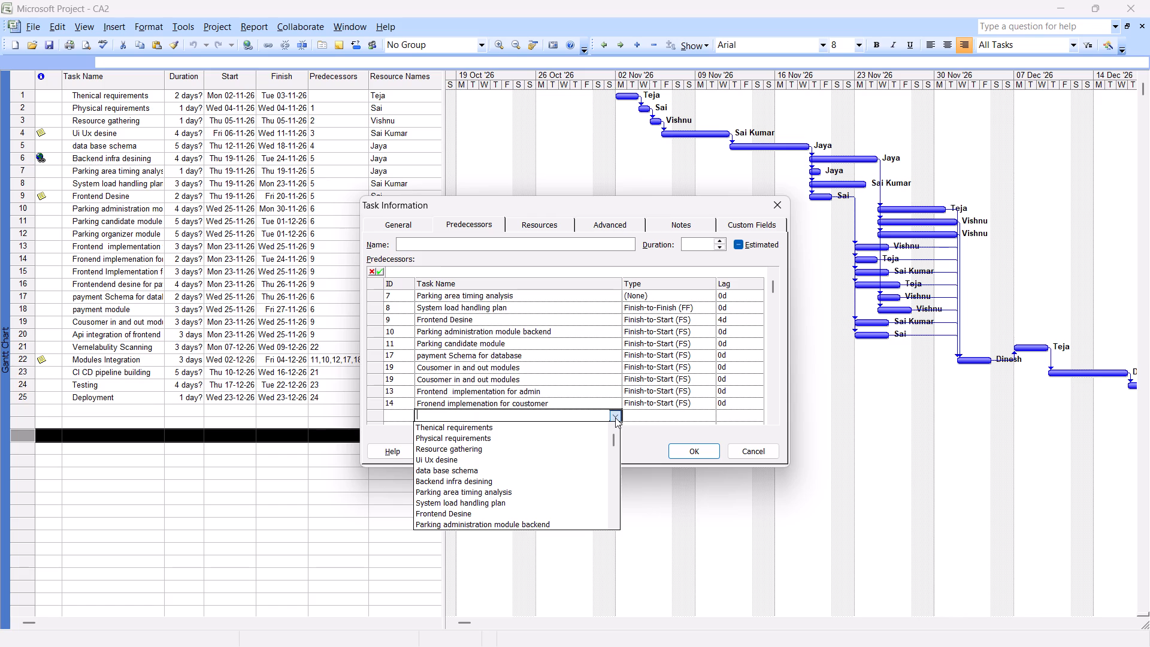
{"action": "scroll", "coordinate": [595, 432], "scroll_direction": "down", "scroll_amount": 1}
{"action": "key", "text": "Down"}
{"action": "key", "text": "Down"}
{"action": "key", "text": "Down"}
{"action": "key", "text": "Down"}
{"action": "key", "text": "Down"}
{"action": "key", "text": "Down"}
{"action": "key", "text": "Down"}
{"action": "key", "text": "Down"}
{"action": "key", "text": "Down"}
{"action": "key", "text": "Down"}
{"action": "key", "text": "Down"}
{"action": "key", "text": "Down"}
{"action": "key", "text": "Down"}
{"action": "key", "text": "Down"}
{"action": "key", "text": "Down"}
{"action": "key", "text": "Down"}
{"action": "key", "text": "Down"}
{"action": "key", "text": "Down"}
{"action": "key", "text": "Down"}
{"action": "key", "text": "Down"}
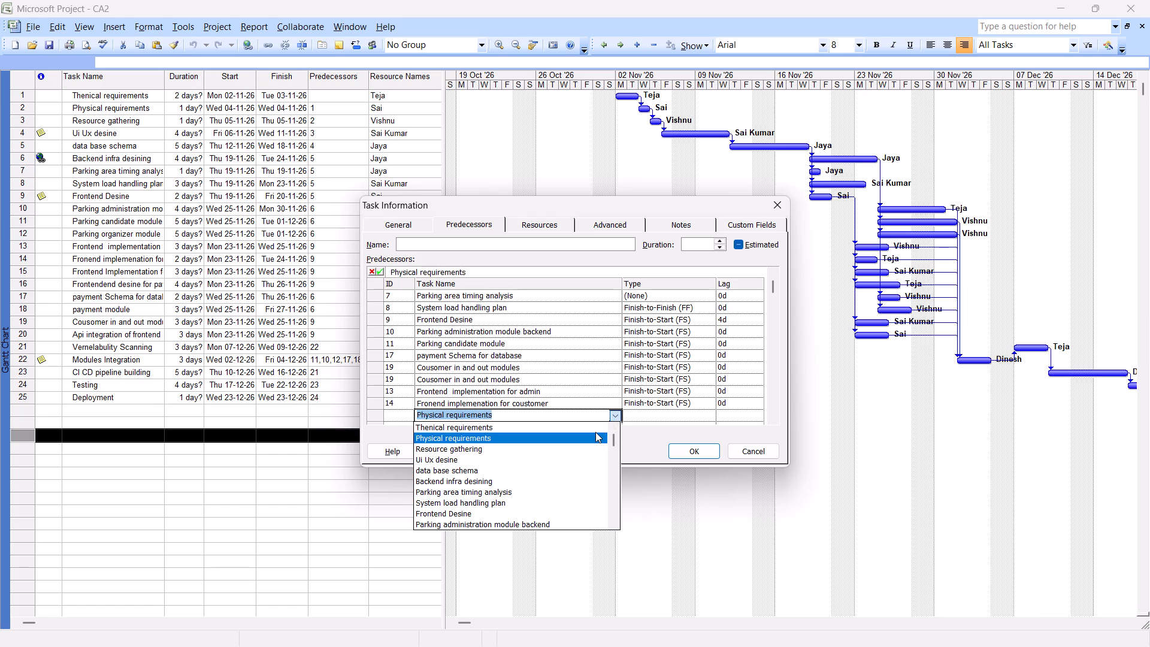
{"action": "key", "text": "Down"}
{"action": "key", "text": "Down"}
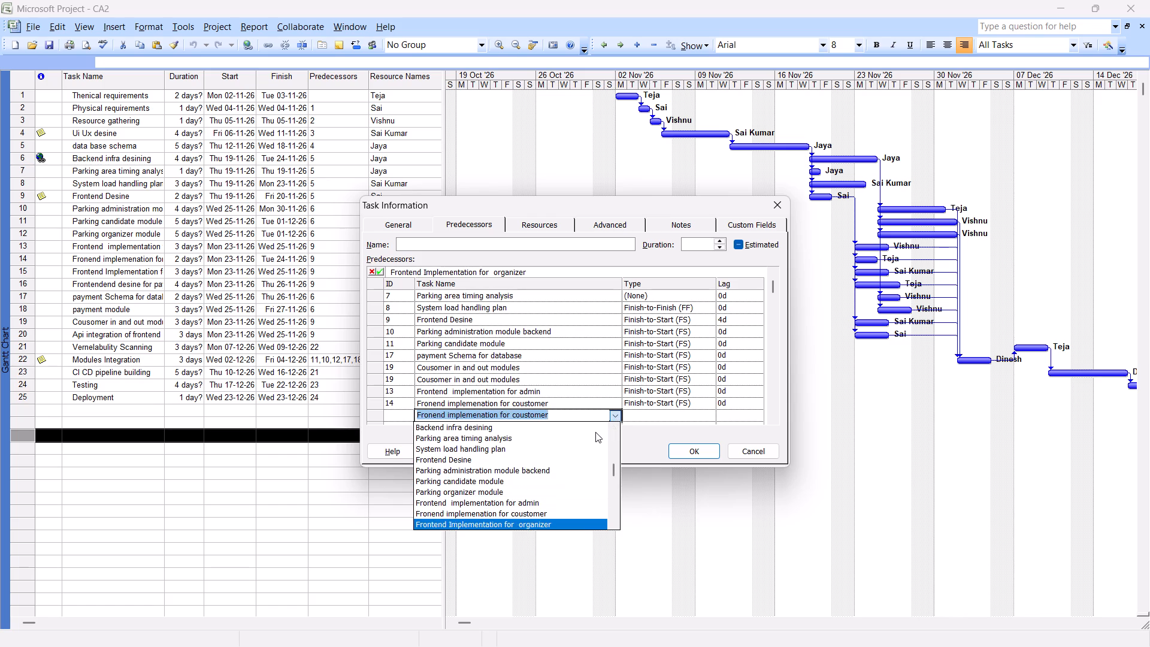
{"action": "key", "text": "Down"}
{"action": "key", "text": "Up"}
{"action": "key", "text": "Return"}
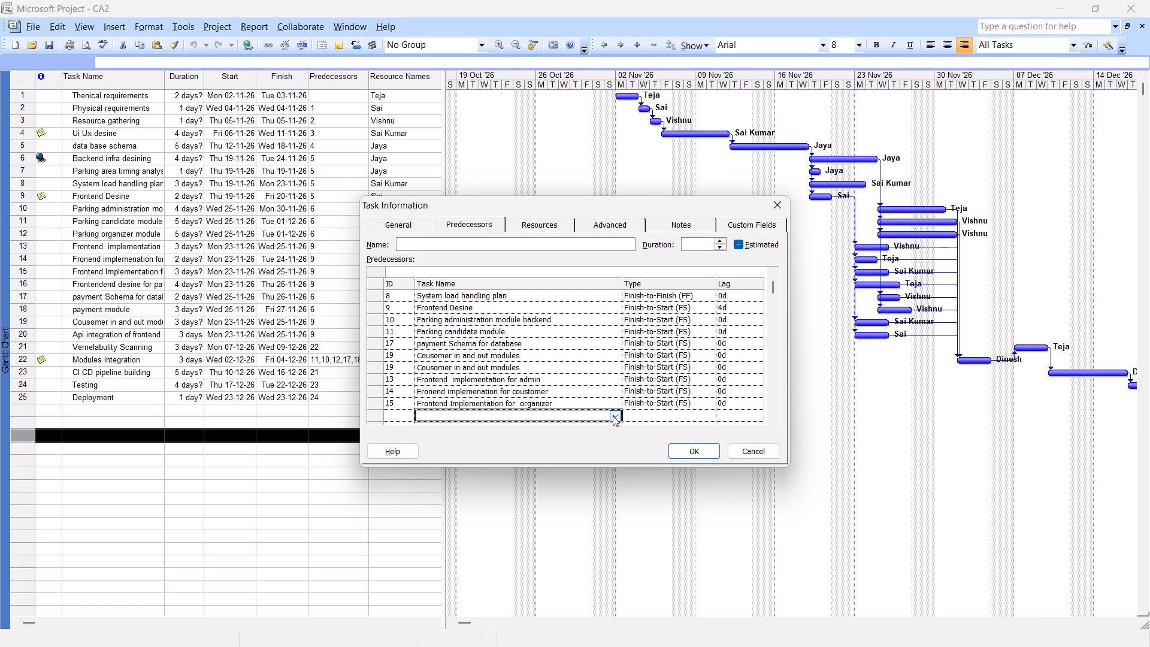
Add Frontendend desine for payment as the eighteenth predecessor, keeping the link type Finish-to-Start (FS).
{"action": "left_click", "coordinate": [613, 416]}
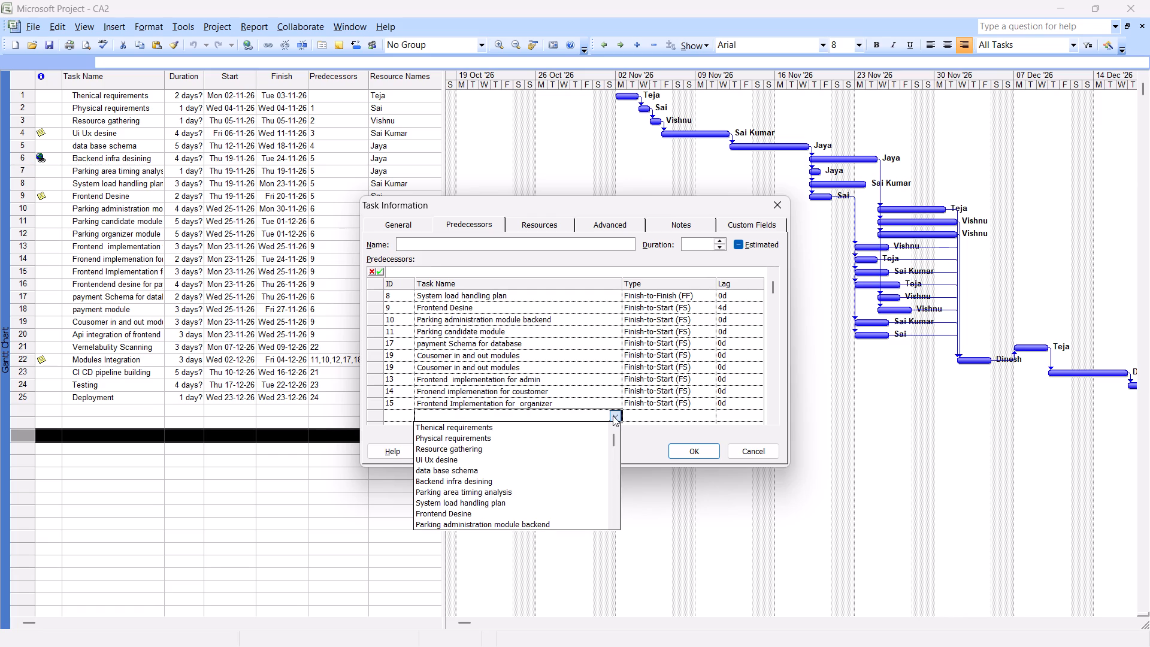
{"action": "key", "text": "Down"}
{"action": "key", "text": "Down"}
{"action": "key", "text": "Down"}
{"action": "key", "text": "Down"}
{"action": "key", "text": "Down"}
{"action": "key", "text": "Down"}
{"action": "key", "text": "Down"}
{"action": "key", "text": "Down"}
{"action": "key", "text": "Down"}
{"action": "key", "text": "Down"}
{"action": "key", "text": "Down"}
{"action": "key", "text": "Down"}
{"action": "key", "text": "Down"}
{"action": "key", "text": "Down"}
{"action": "key", "text": "Down"}
{"action": "key", "text": "Down"}
{"action": "key", "text": "Down"}
{"action": "key", "text": "Down"}
{"action": "key", "text": "Down"}
{"action": "key", "text": "Down"}
{"action": "key", "text": "Down"}
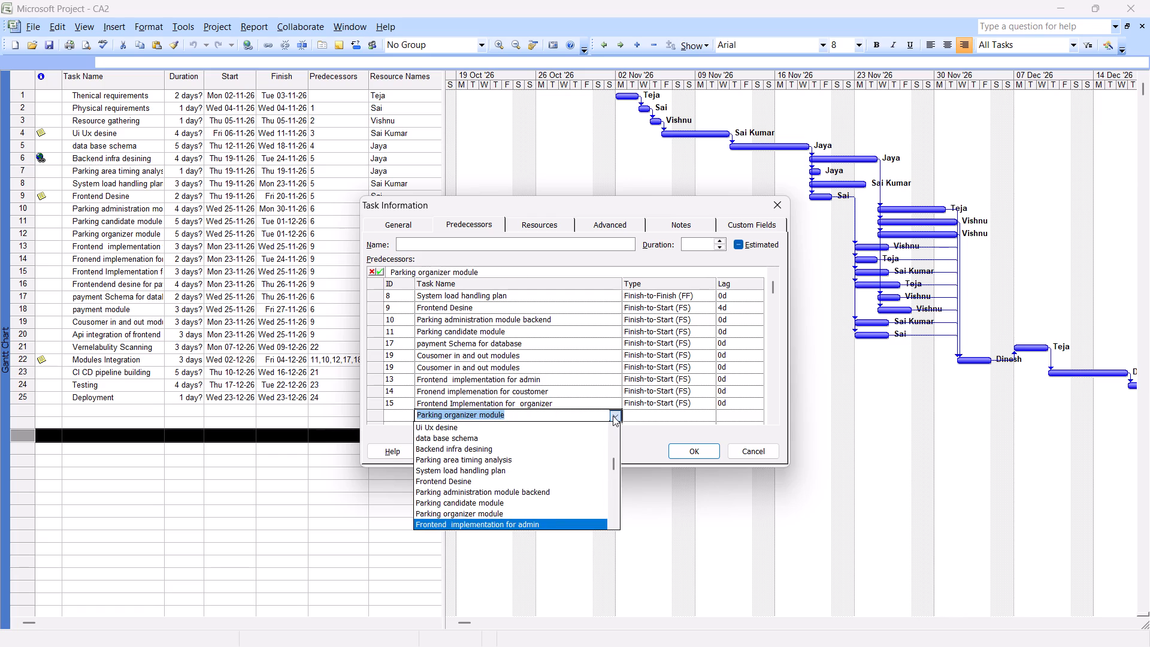
{"action": "key", "text": "Down"}
{"action": "key", "text": "Down"}
{"action": "key", "text": "Down"}
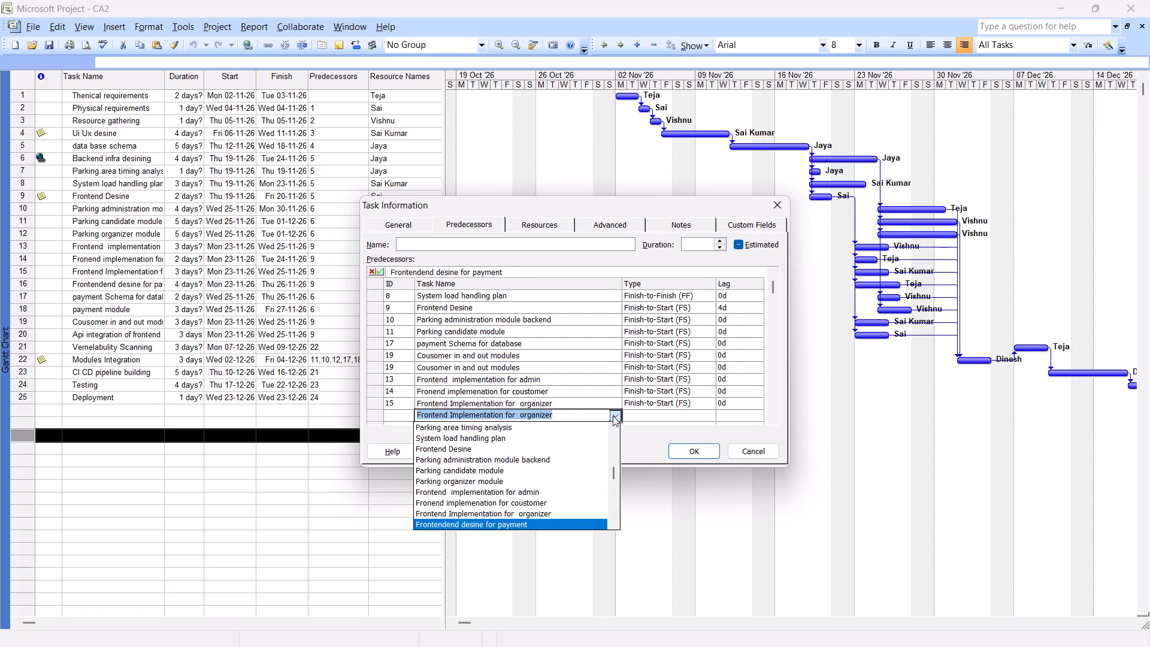
{"action": "key", "text": "Return"}
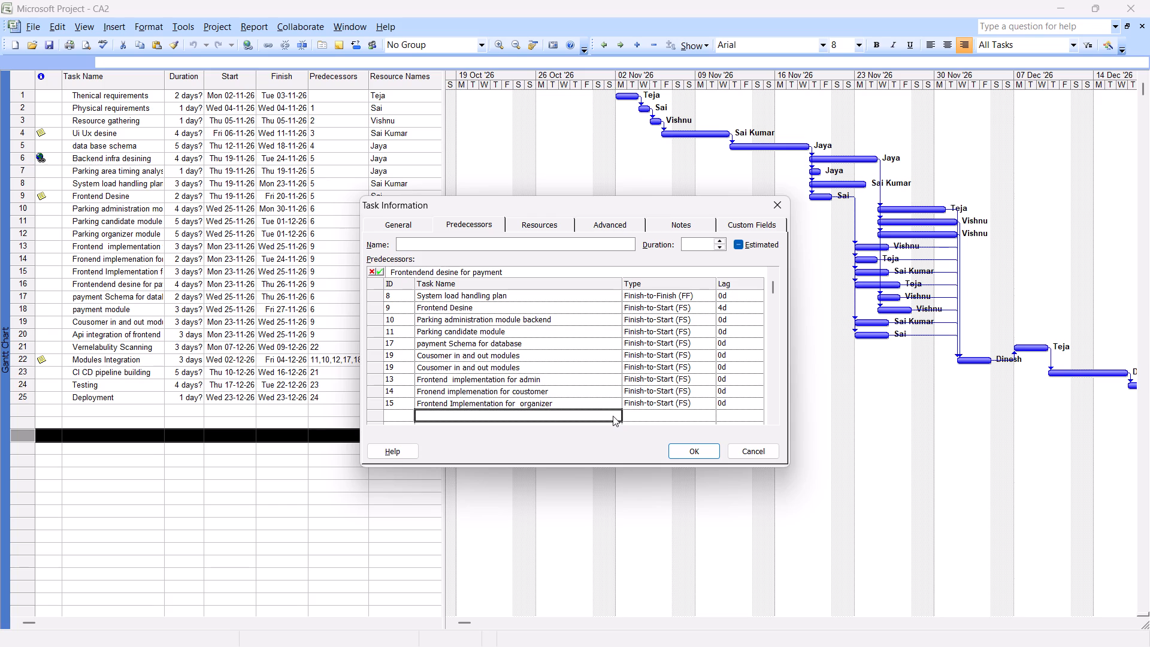
Add payment Schema for database again as the nineteenth predecessor, keeping the link type Finish-to-Start (FS).
{"action": "left_click", "coordinate": [613, 416]}
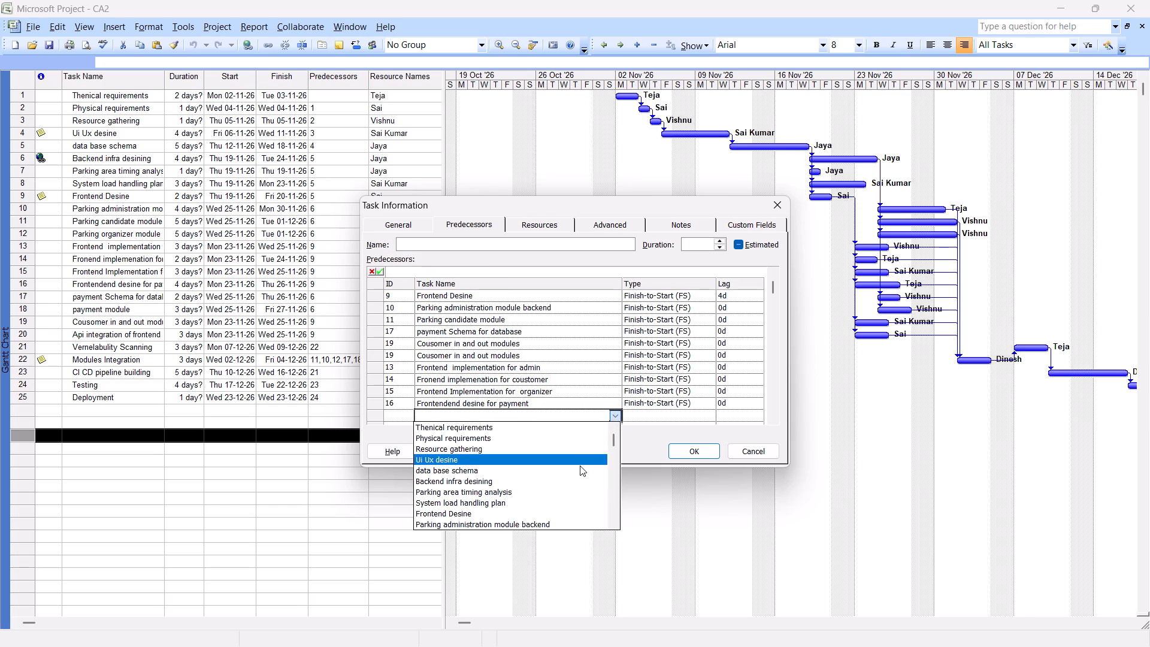
{"action": "key", "text": "Down"}
{"action": "key", "text": "Down"}
{"action": "key", "text": "Down"}
{"action": "key", "text": "Down"}
{"action": "key", "text": "Down"}
{"action": "key", "text": "Down"}
{"action": "key", "text": "Down"}
{"action": "key", "text": "Down"}
{"action": "key", "text": "Down"}
{"action": "key", "text": "Down"}
{"action": "key", "text": "Down"}
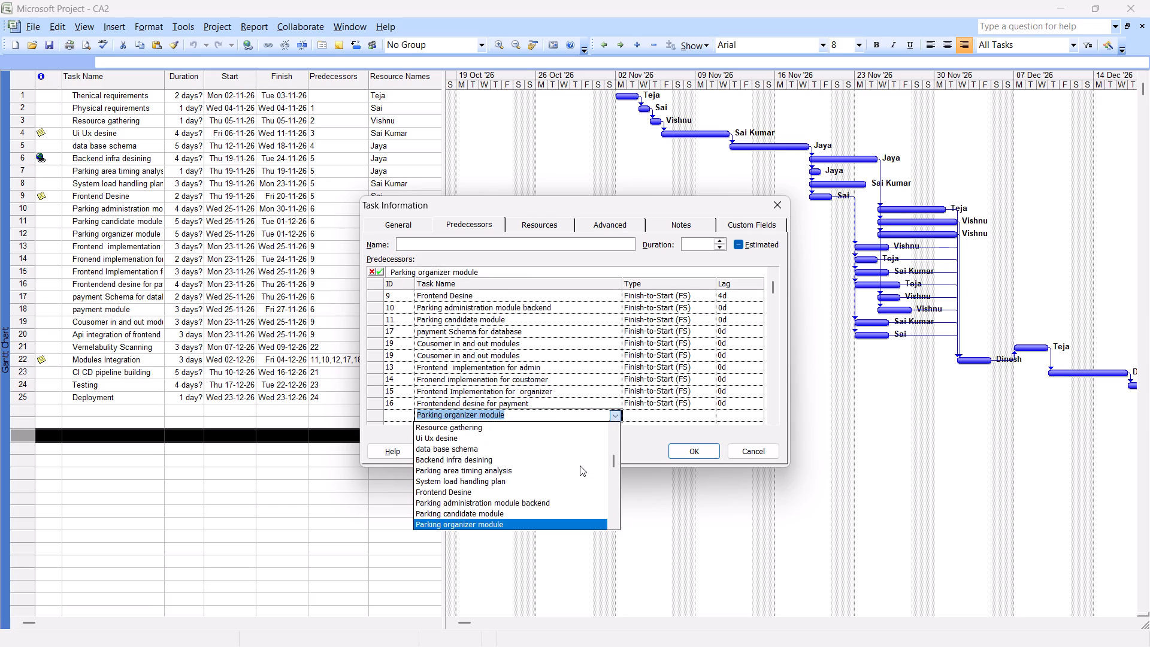
{"action": "key", "text": "Down"}
{"action": "key", "text": "Down"}
{"action": "key", "text": "Down"}
{"action": "key", "text": "Down"}
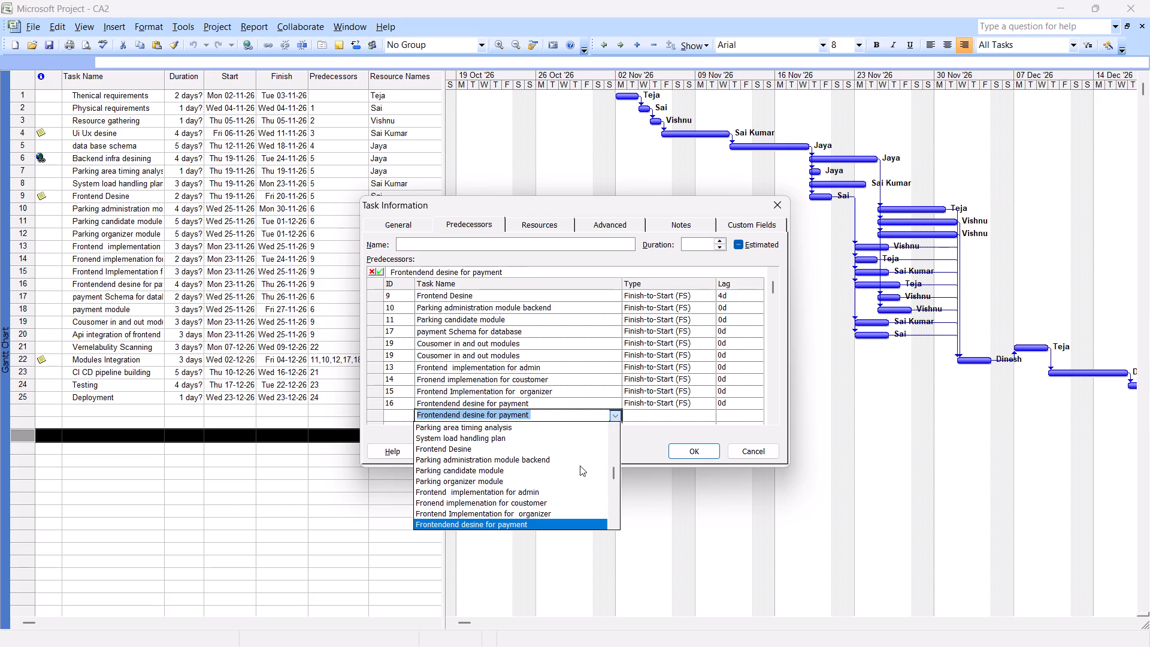
{"action": "key", "text": "Down"}
{"action": "key", "text": "Down"}
{"action": "key", "text": "Up"}
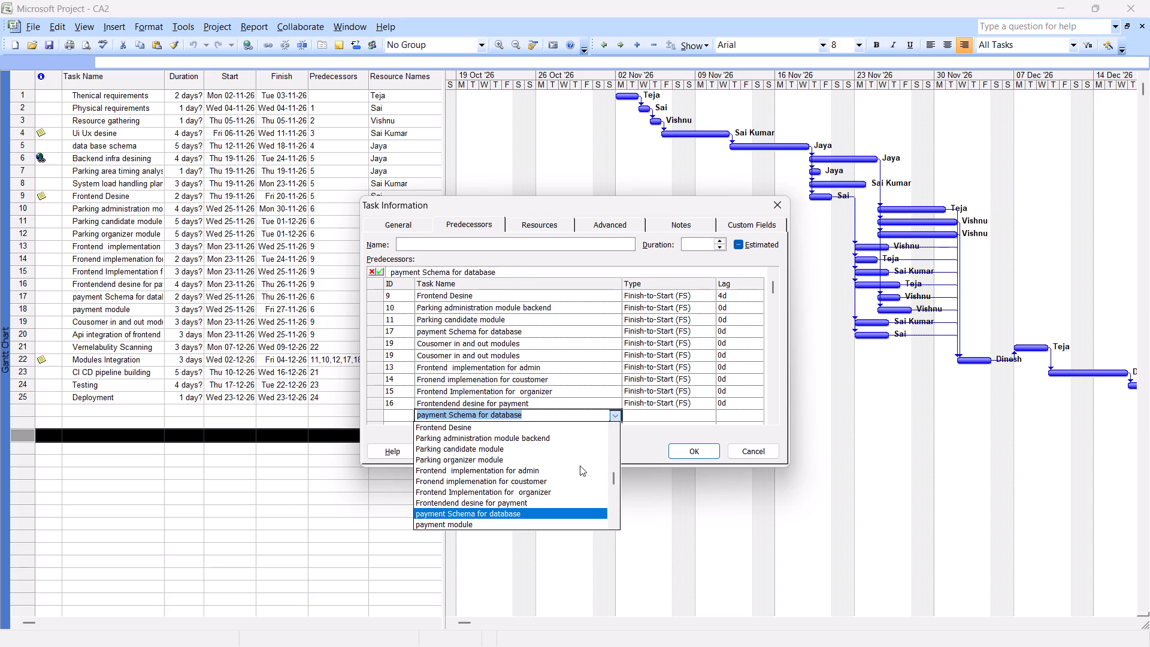
{"action": "key", "text": "Return"}
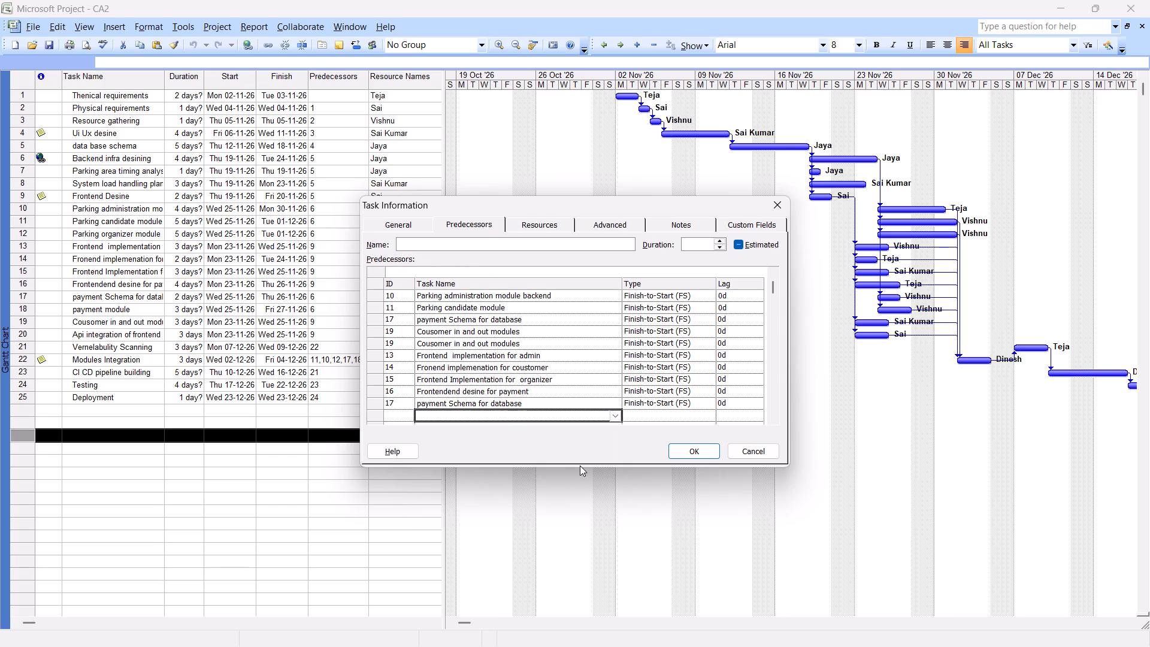
Add payment module as the twentieth predecessor, keeping the link type Finish-to-Start (FS).
{"action": "left_click", "coordinate": [617, 419]}
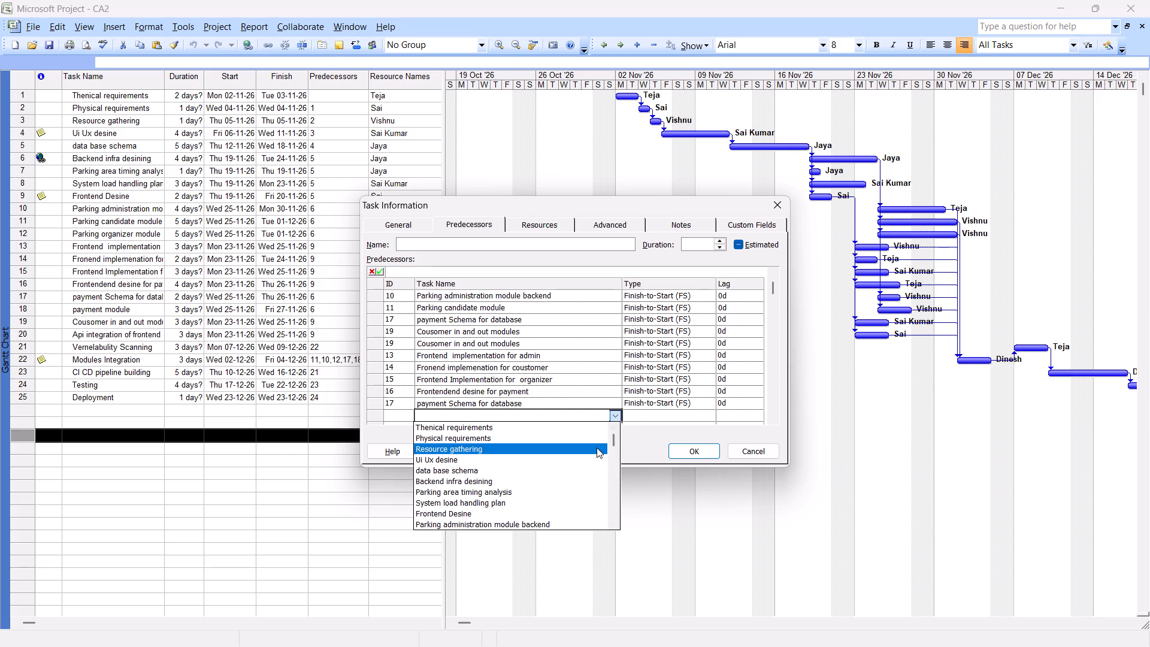
{"action": "key", "text": "Down"}
{"action": "key", "text": "Down"}
{"action": "key", "text": "Down"}
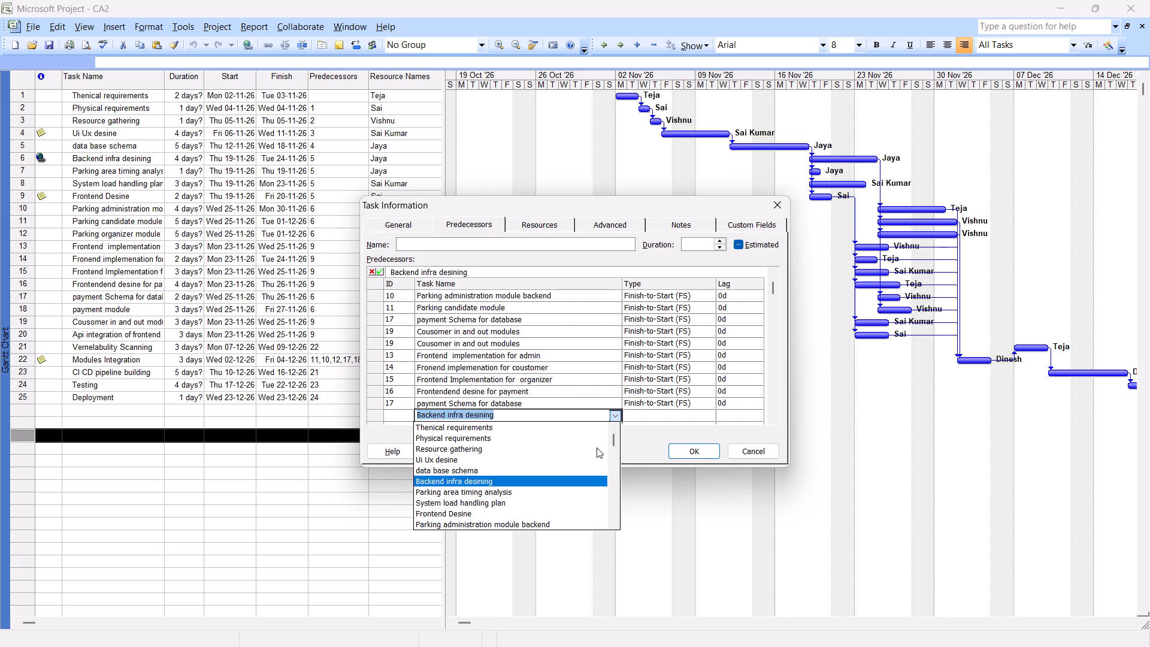
{"action": "key", "text": "Down"}
{"action": "key", "text": "Down"}
{"action": "key", "text": "Down"}
{"action": "key", "text": "Down"}
{"action": "key", "text": "Down"}
{"action": "key", "text": "Down"}
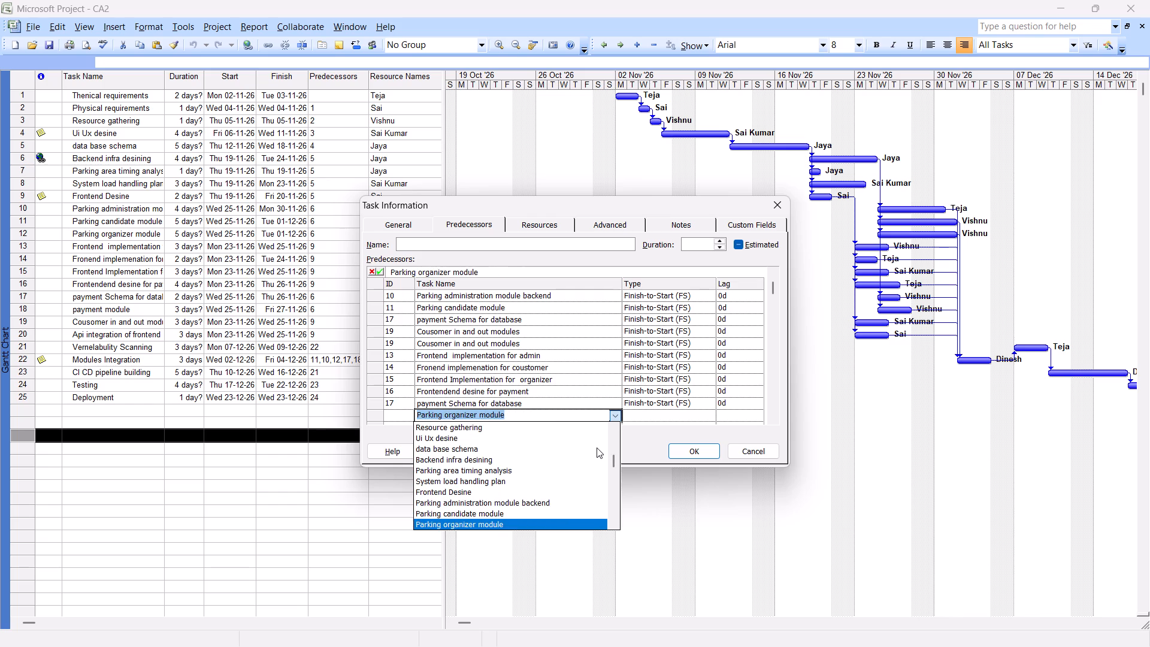
{"action": "key", "text": "Down"}
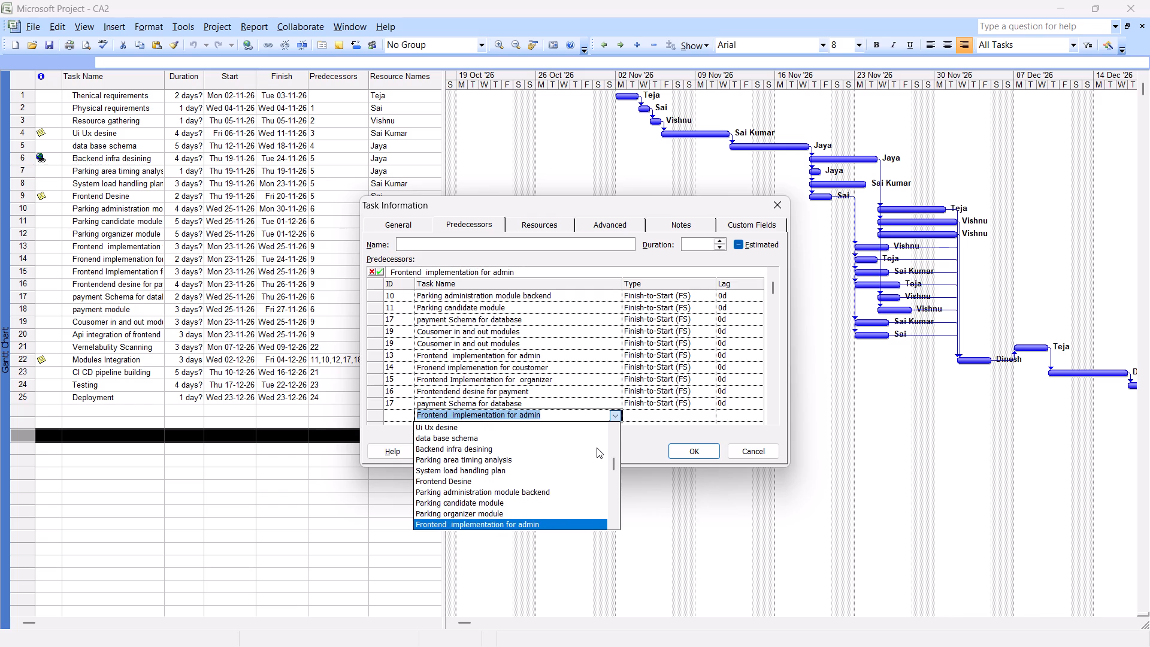
{"action": "key", "text": "Down"}
{"action": "key", "text": "Down"}
{"action": "key", "text": "Down"}
{"action": "key", "text": "Down"}
{"action": "key", "text": "Down"}
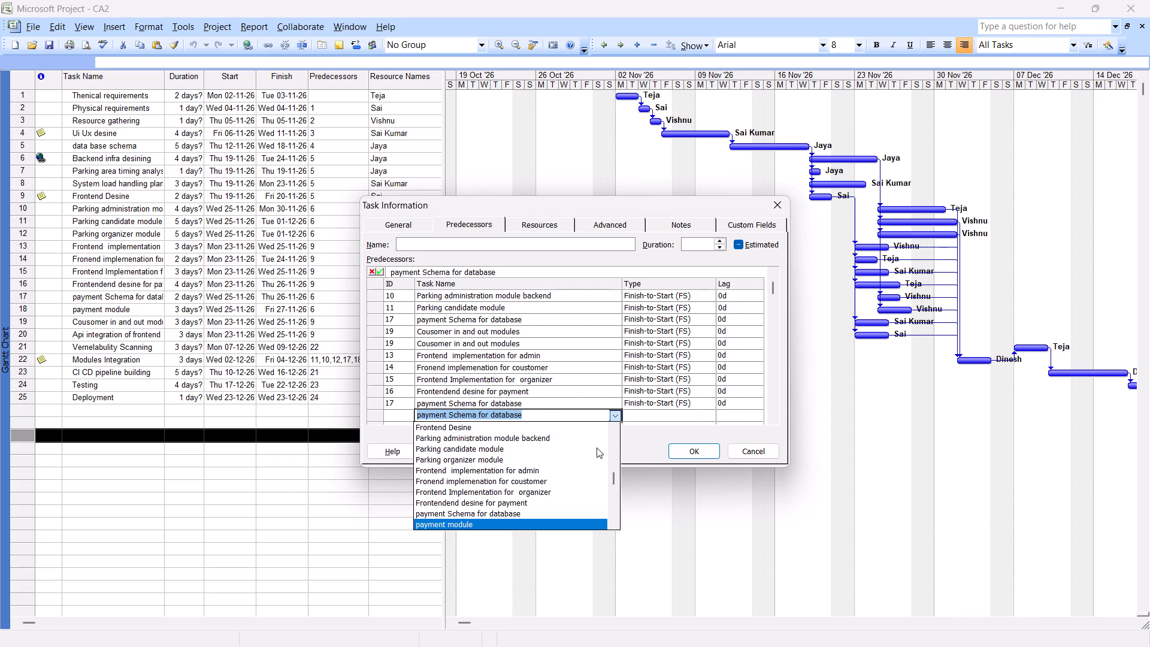
{"action": "key", "text": "Down"}
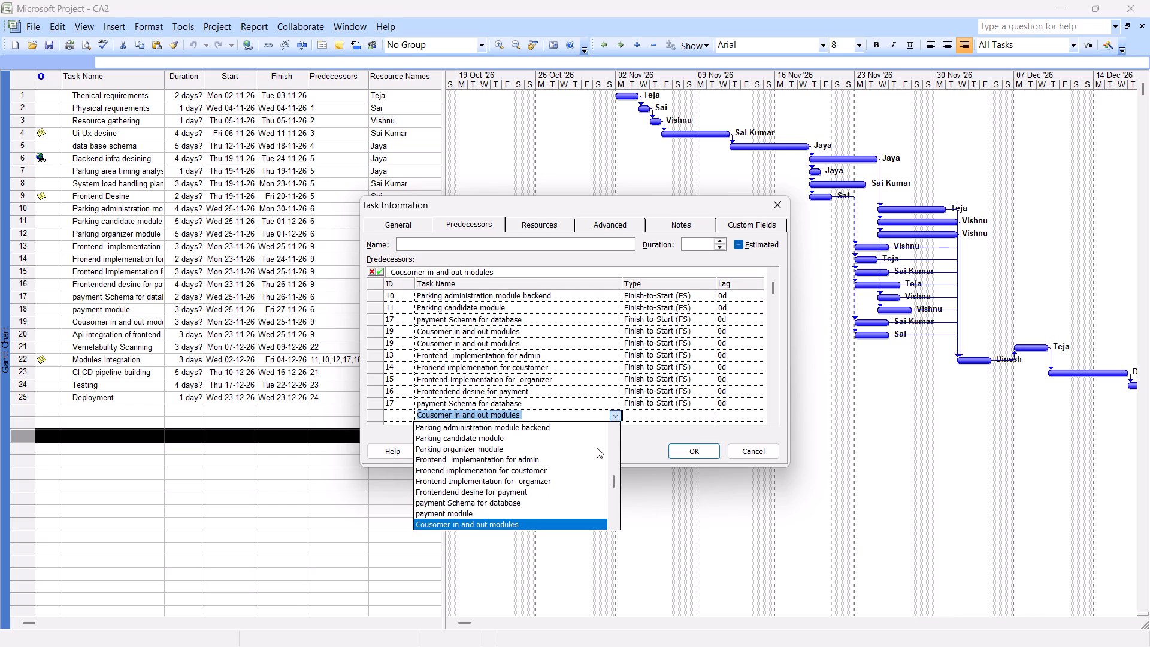
{"action": "key", "text": "Down"}
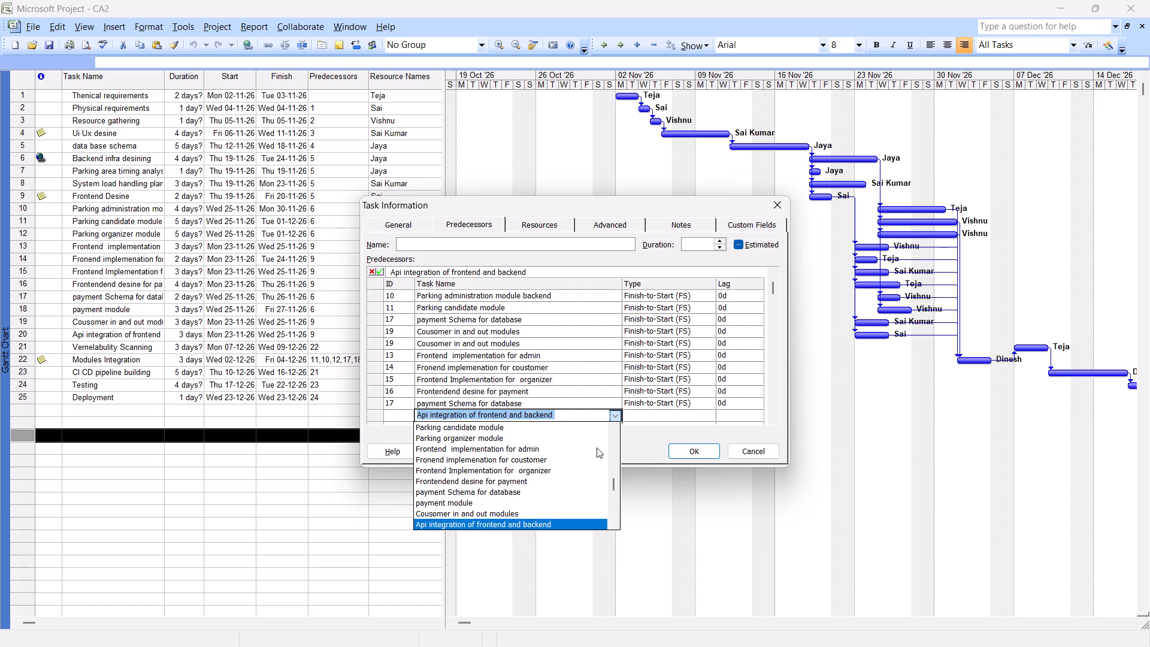
{"action": "key", "text": "Up"}
{"action": "key", "text": "Up"}
{"action": "key", "text": "Return"}
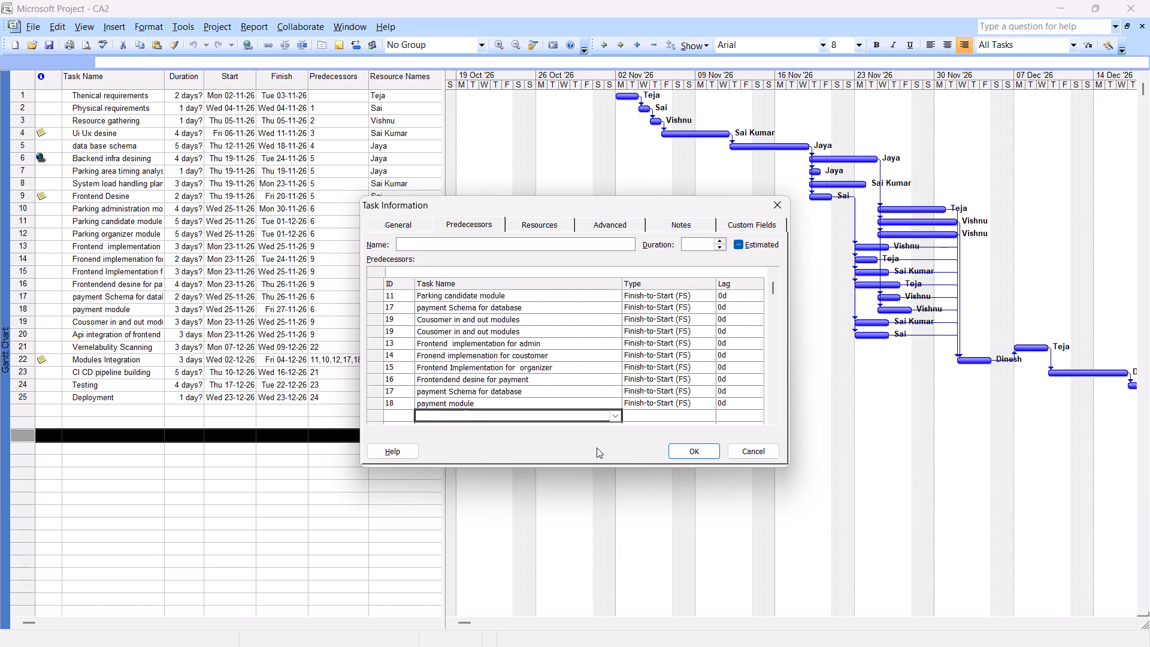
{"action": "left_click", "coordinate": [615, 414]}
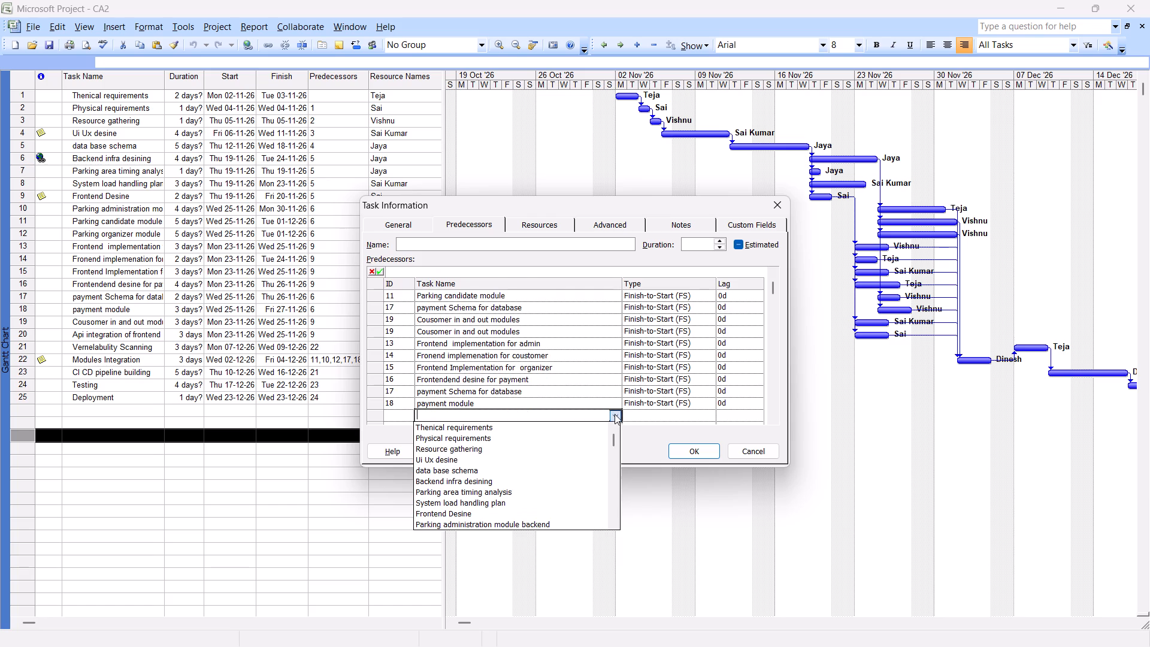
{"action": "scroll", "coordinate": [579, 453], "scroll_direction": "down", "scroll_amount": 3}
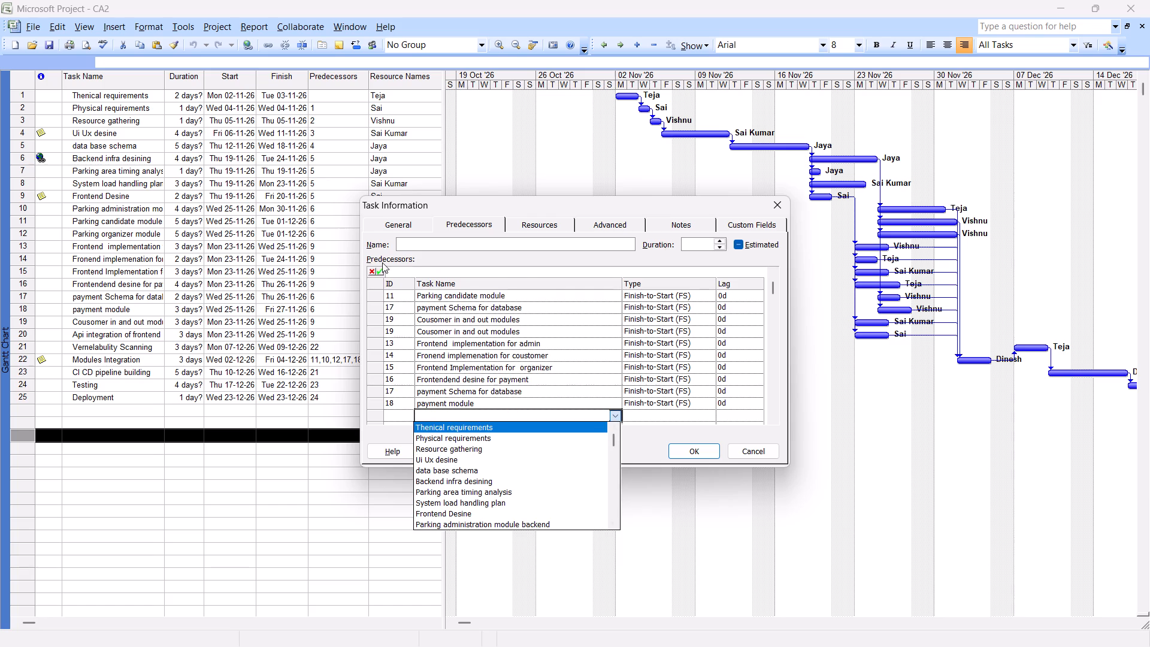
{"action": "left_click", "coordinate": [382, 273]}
Add Cousomer in and out modules once more as the twenty-first predecessor, keeping the link type Finish-to-Start (FS).
{"action": "left_click", "coordinate": [470, 416]}
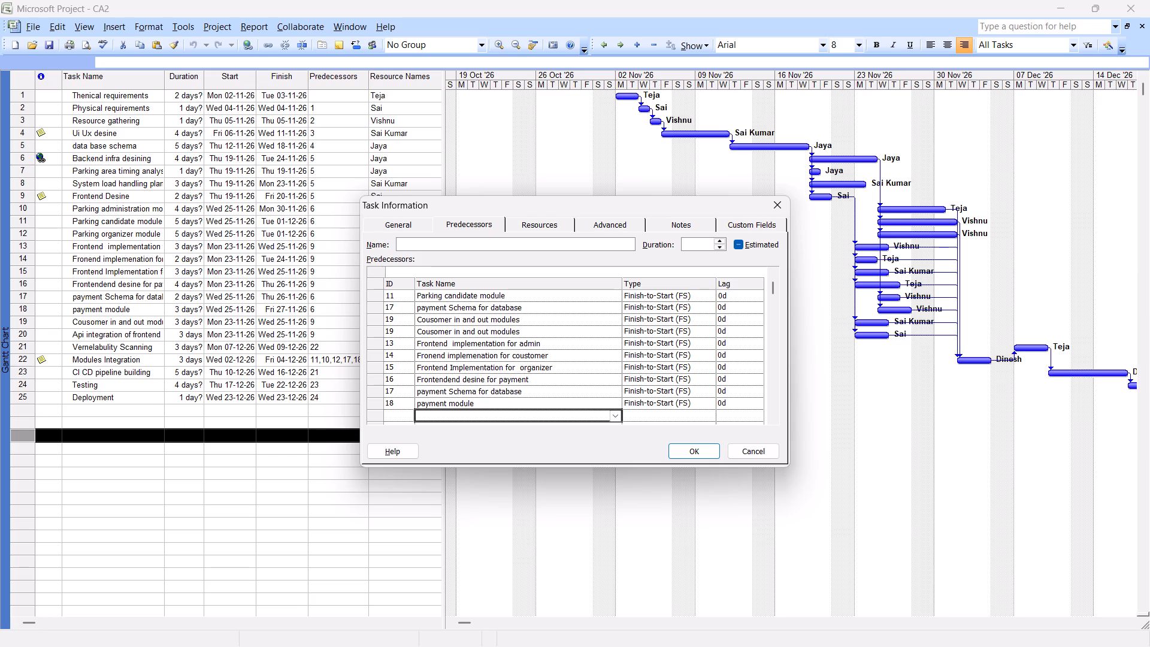
{"action": "left_click", "coordinate": [614, 420]}
{"action": "scroll", "coordinate": [560, 462], "scroll_direction": "down", "scroll_amount": 2}
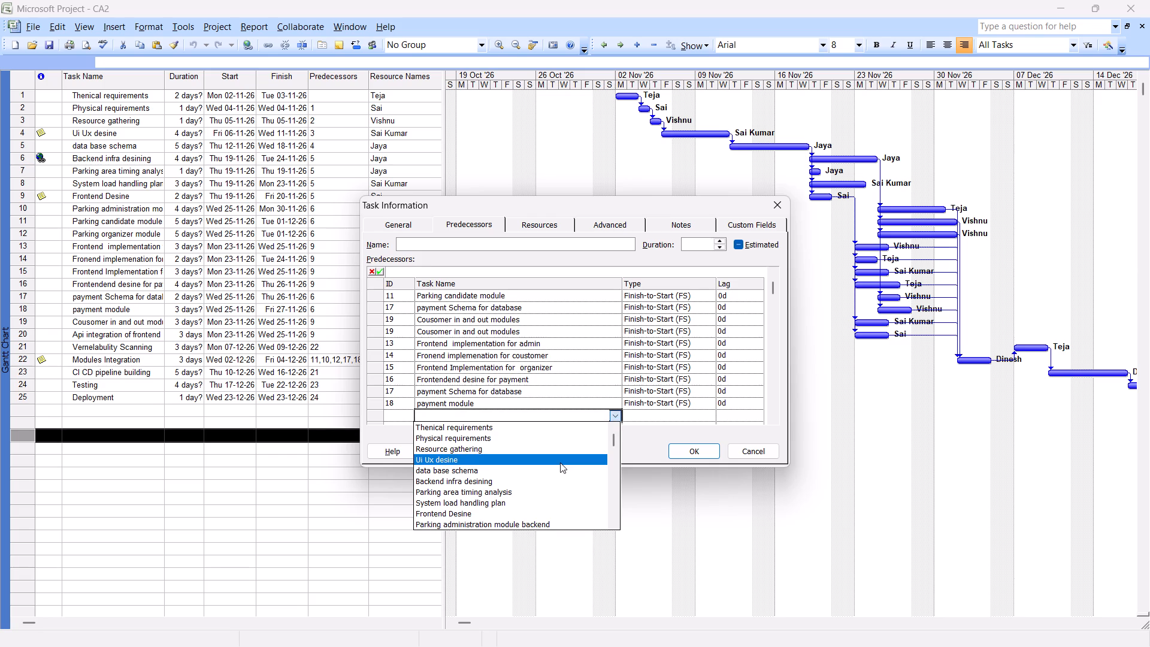
{"action": "key", "text": "Down"}
{"action": "key", "text": "Down"}
{"action": "key", "text": "Down"}
{"action": "key", "text": "Down"}
{"action": "key", "text": "Down"}
{"action": "key", "text": "Down"}
{"action": "key", "text": "Down"}
{"action": "key", "text": "Down"}
{"action": "key", "text": "Down"}
{"action": "key", "text": "Down"}
{"action": "key", "text": "Down"}
{"action": "key", "text": "Down"}
{"action": "key", "text": "Down"}
{"action": "key", "text": "Down"}
{"action": "key", "text": "Down"}
{"action": "key", "text": "Down"}
{"action": "key", "text": "Down"}
{"action": "key", "text": "Down"}
{"action": "key", "text": "Down"}
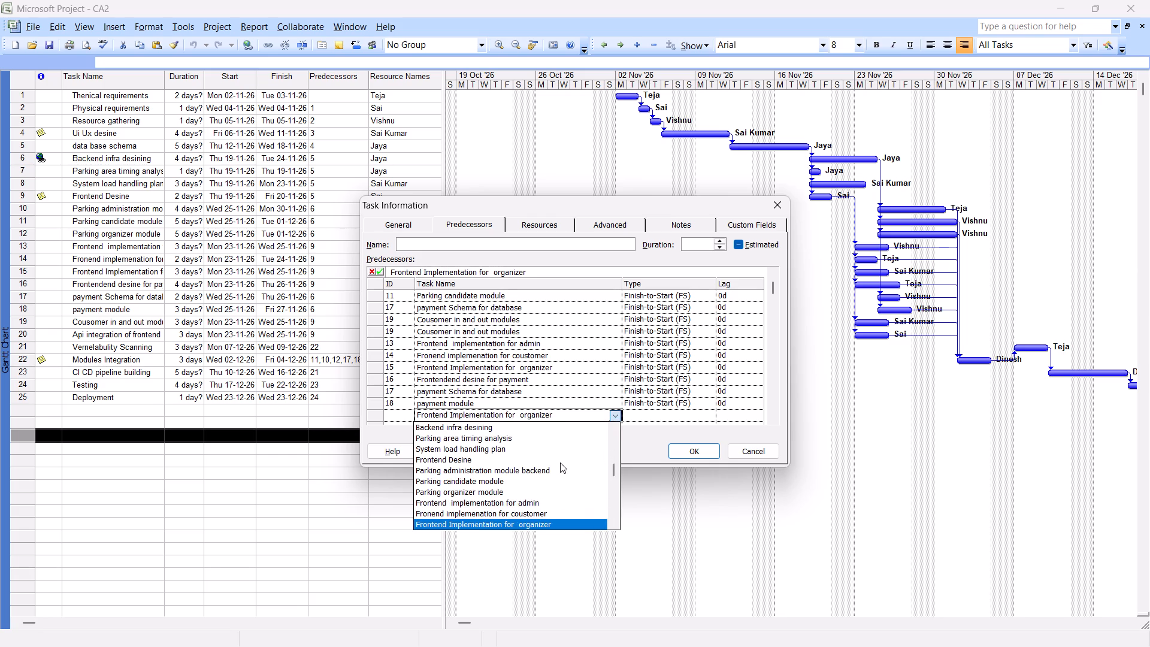
{"action": "key", "text": "Down"}
{"action": "key", "text": "Down"}
{"action": "key", "text": "Down"}
{"action": "key", "text": "Down"}
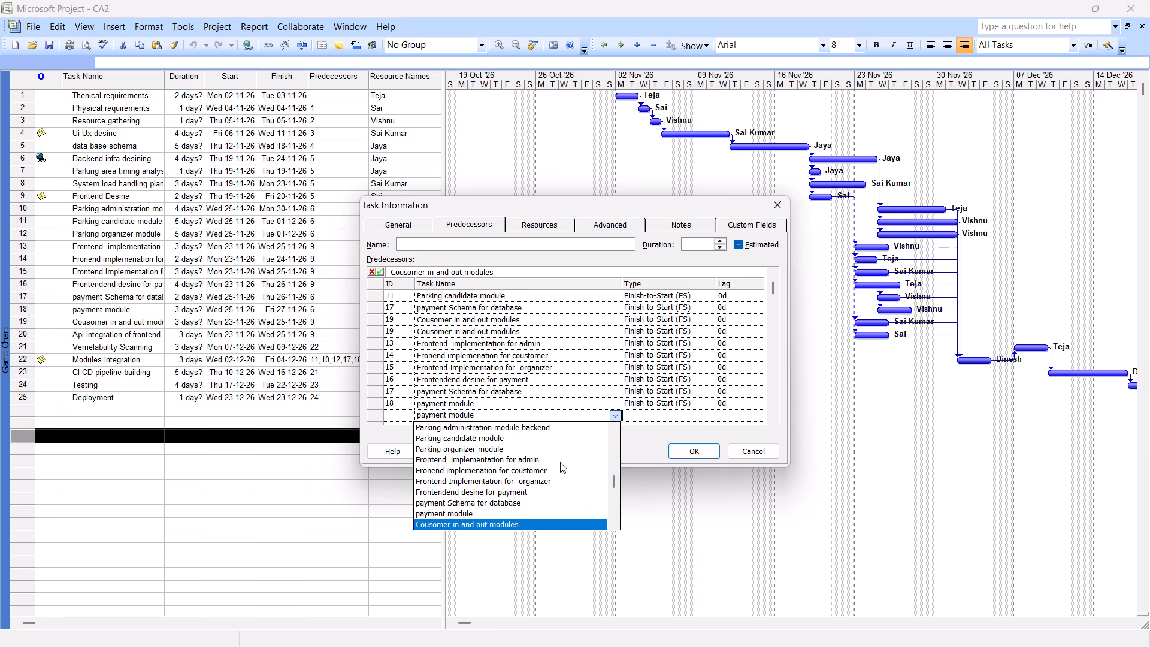
{"action": "key", "text": "Down"}
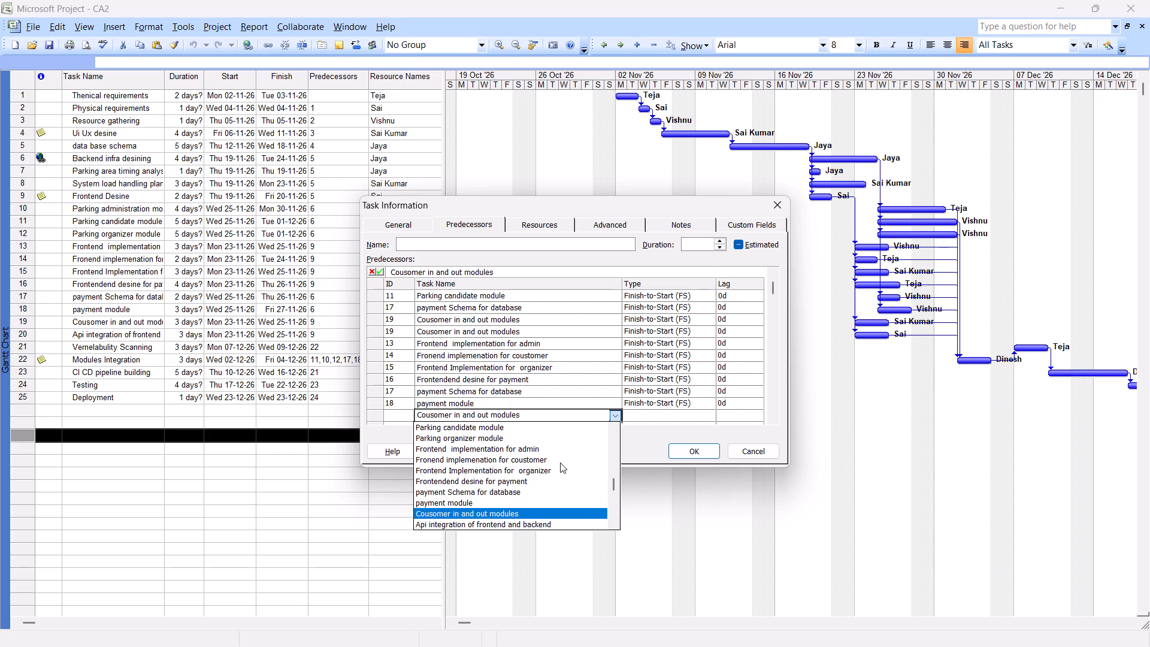
{"action": "key", "text": "Up"}
{"action": "key", "text": "Return"}
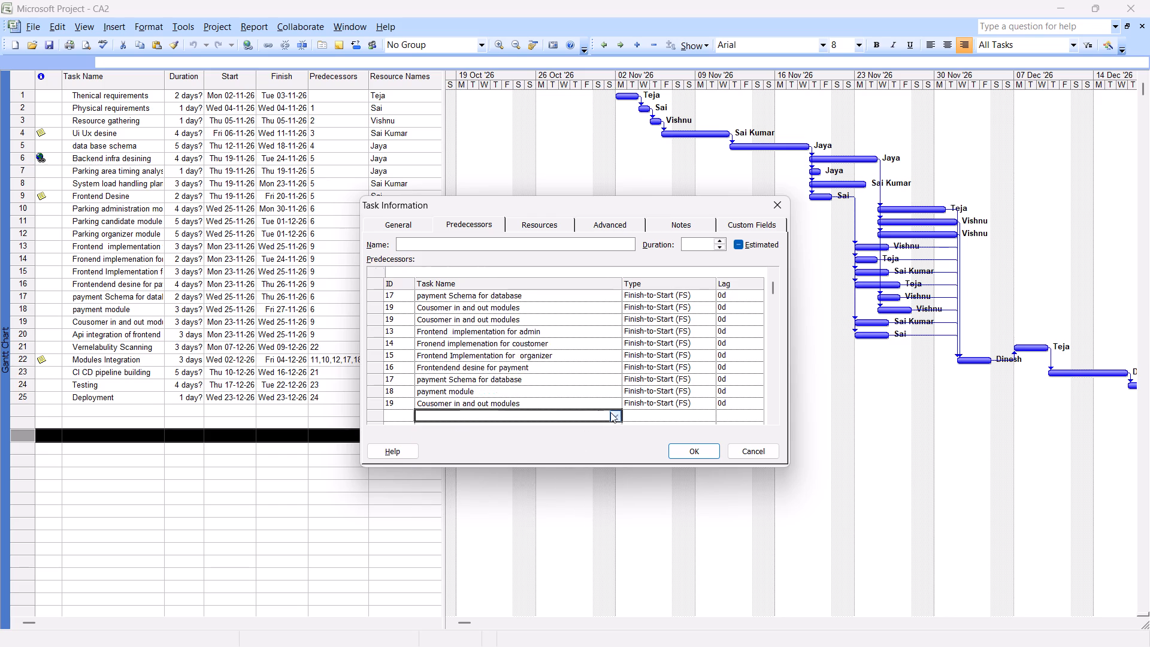
Add Resource gathering as the twenty-second predecessor, keeping the link type Finish-to-Start (FS).
{"action": "left_click", "coordinate": [614, 418]}
{"action": "key", "text": "Return"}
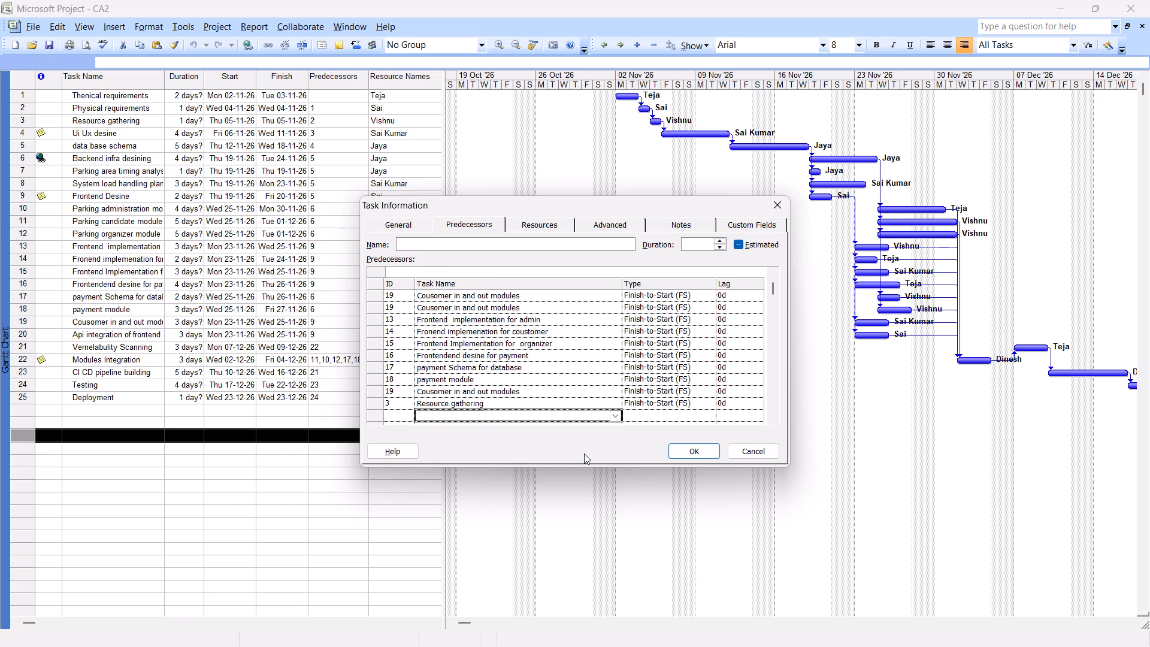
Add Vernelabulity Scanning as the twenty-third predecessor, keeping the link type Finish-to-Start (FS).
{"action": "left_click", "coordinate": [613, 413]}
{"action": "key", "text": "Down"}
{"action": "key", "text": "Down"}
{"action": "key", "text": "Down"}
{"action": "key", "text": "Down"}
{"action": "key", "text": "Down"}
{"action": "key", "text": "Down"}
{"action": "key", "text": "Down"}
{"action": "key", "text": "Down"}
{"action": "key", "text": "Down"}
{"action": "key", "text": "Down"}
{"action": "key", "text": "Down"}
{"action": "key", "text": "Down"}
{"action": "key", "text": "Down"}
{"action": "key", "text": "Down"}
{"action": "key", "text": "Down"}
{"action": "key", "text": "Down"}
{"action": "key", "text": "Down"}
{"action": "key", "text": "Down"}
{"action": "key", "text": "Down"}
{"action": "key", "text": "Down"}
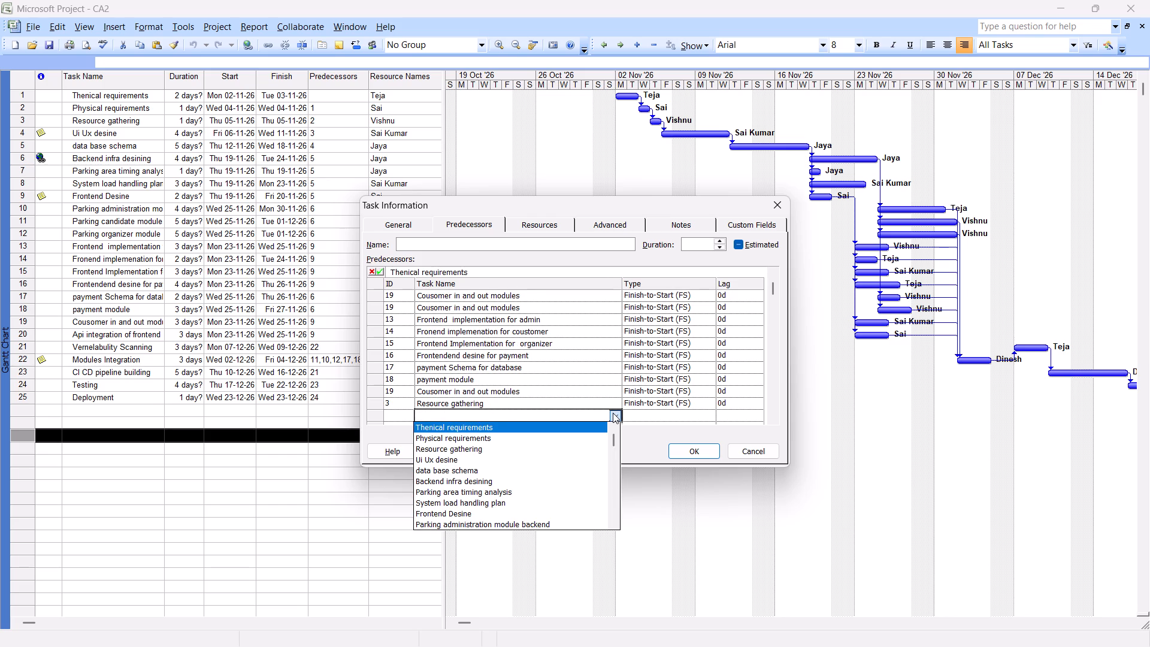
{"action": "key", "text": "Down"}
{"action": "key", "text": "Down"}
{"action": "key", "text": "Down"}
{"action": "key", "text": "Down"}
{"action": "key", "text": "Down"}
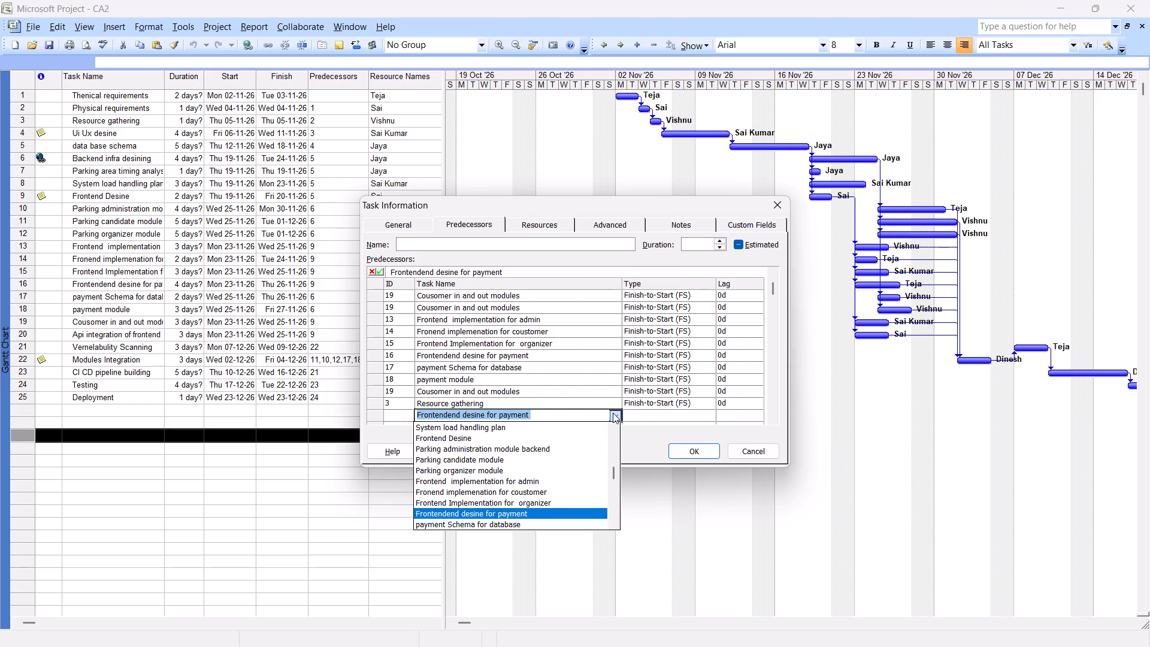
{"action": "key", "text": "Down"}
{"action": "key", "text": "Down"}
{"action": "key", "text": "Down"}
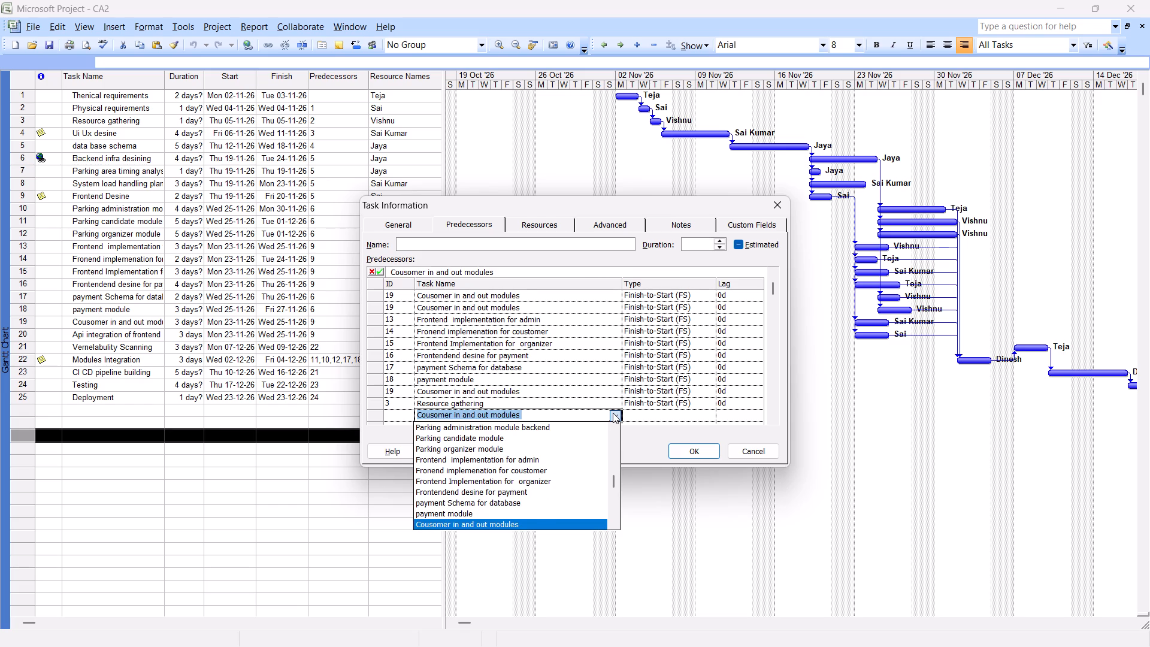
{"action": "key", "text": "Down"}
{"action": "key", "text": "Down"}
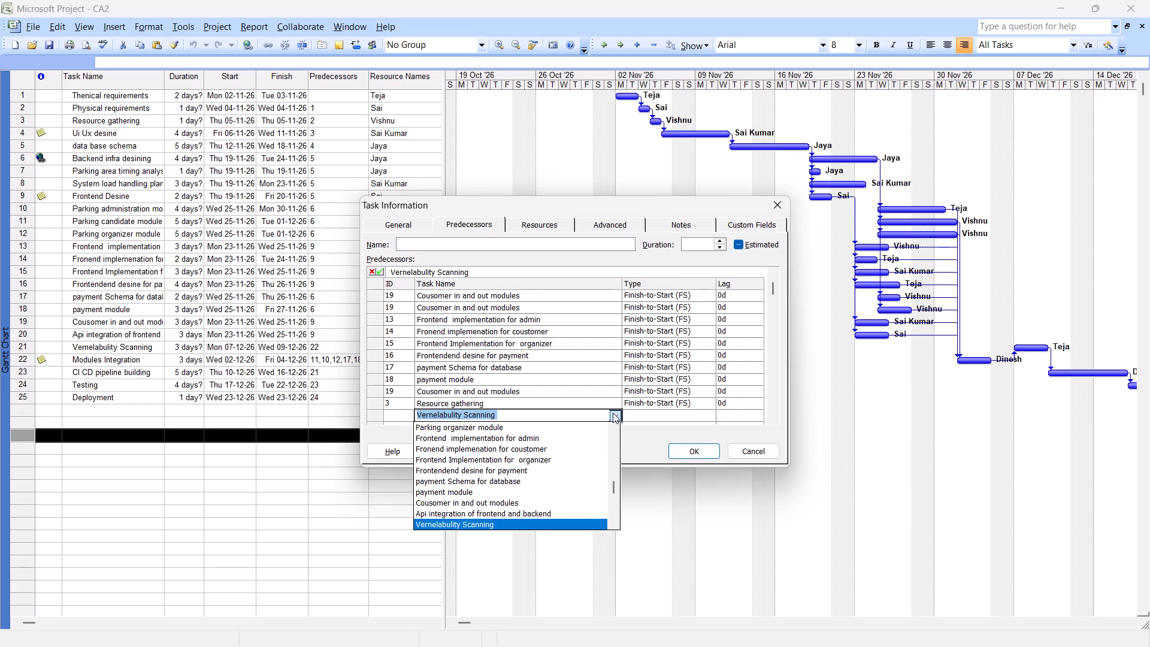
{"action": "key", "text": "Return"}
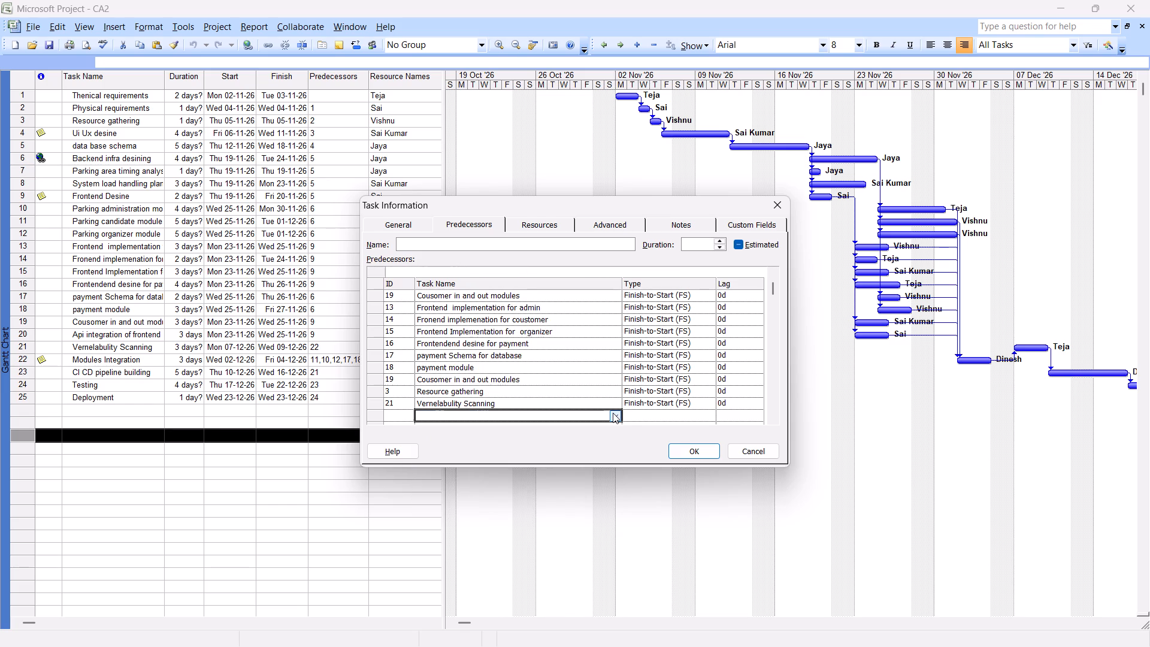
Add CI CD pipeline building as the twenty-fourth predecessor, keeping the link type Finish-to-Start (FS).
{"action": "left_click", "coordinate": [613, 413]}
{"action": "key", "text": "Down"}
{"action": "key", "text": "Down"}
{"action": "key", "text": "Down"}
{"action": "key", "text": "Down"}
{"action": "key", "text": "Down"}
{"action": "key", "text": "Down"}
{"action": "key", "text": "Down"}
{"action": "key", "text": "Down"}
{"action": "key", "text": "Down"}
{"action": "key", "text": "Down"}
{"action": "key", "text": "Down"}
{"action": "key", "text": "Down"}
{"action": "key", "text": "Down"}
{"action": "key", "text": "Down"}
{"action": "key", "text": "Down"}
{"action": "key", "text": "Down"}
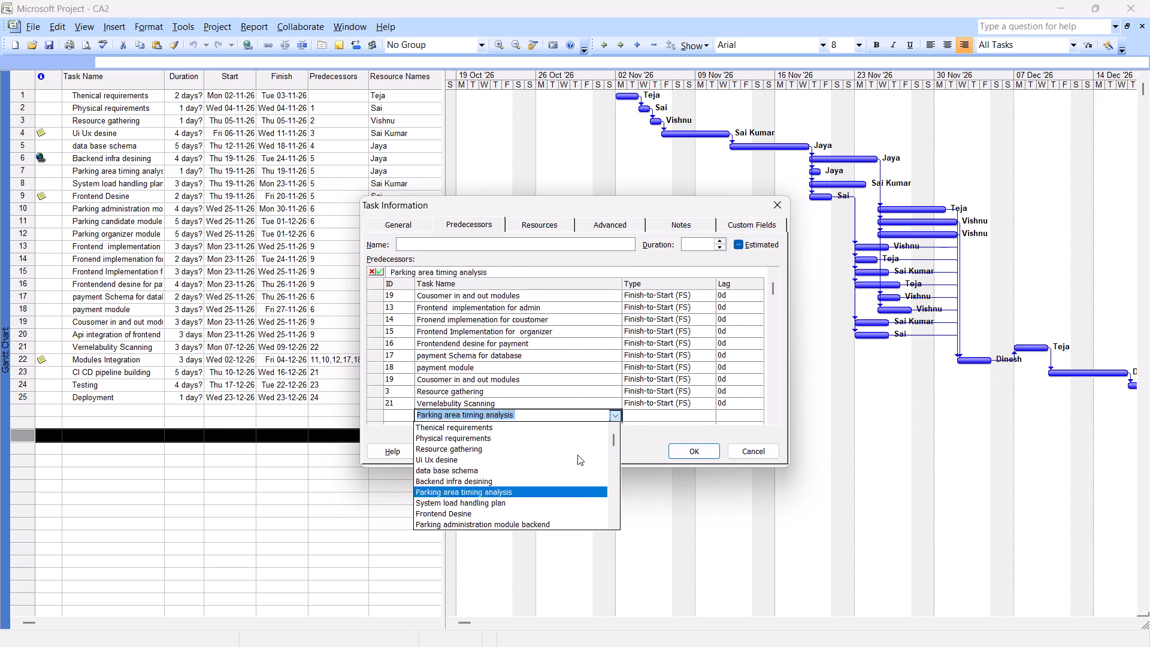
{"action": "key", "text": "Down"}
{"action": "key", "text": "Down"}
{"action": "key", "text": "Down"}
{"action": "key", "text": "Down"}
{"action": "key", "text": "Down"}
{"action": "key", "text": "Down"}
{"action": "key", "text": "Down"}
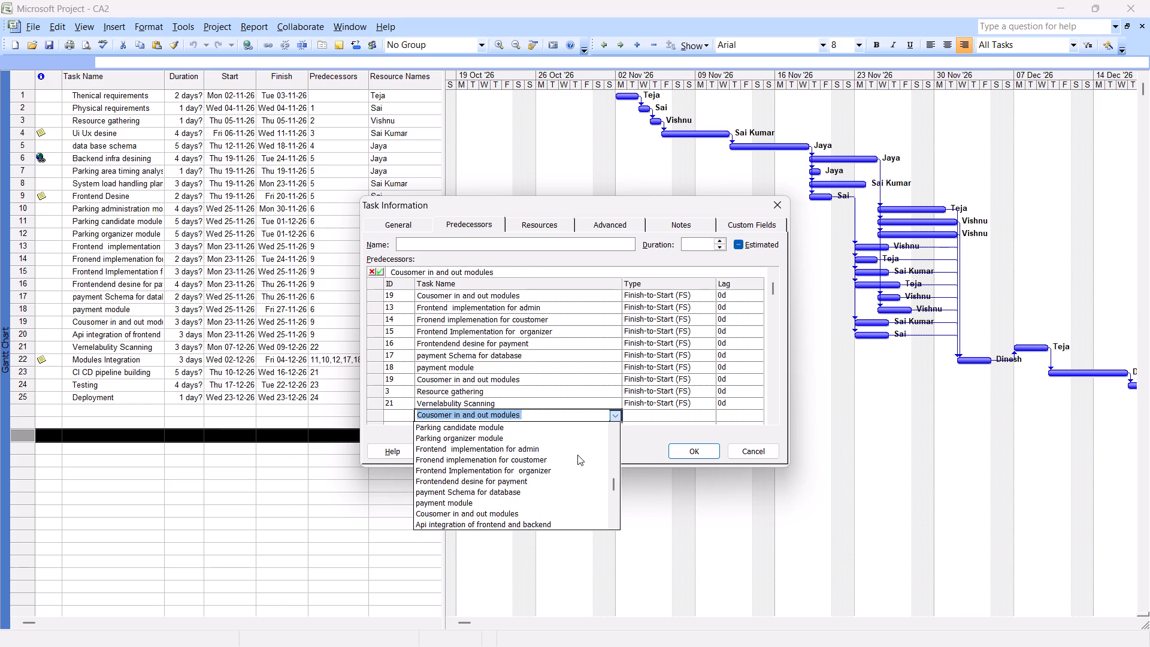
{"action": "key", "text": "Down"}
{"action": "key", "text": "Down"}
{"action": "key", "text": "Down"}
{"action": "key", "text": "Down"}
{"action": "key", "text": "Up"}
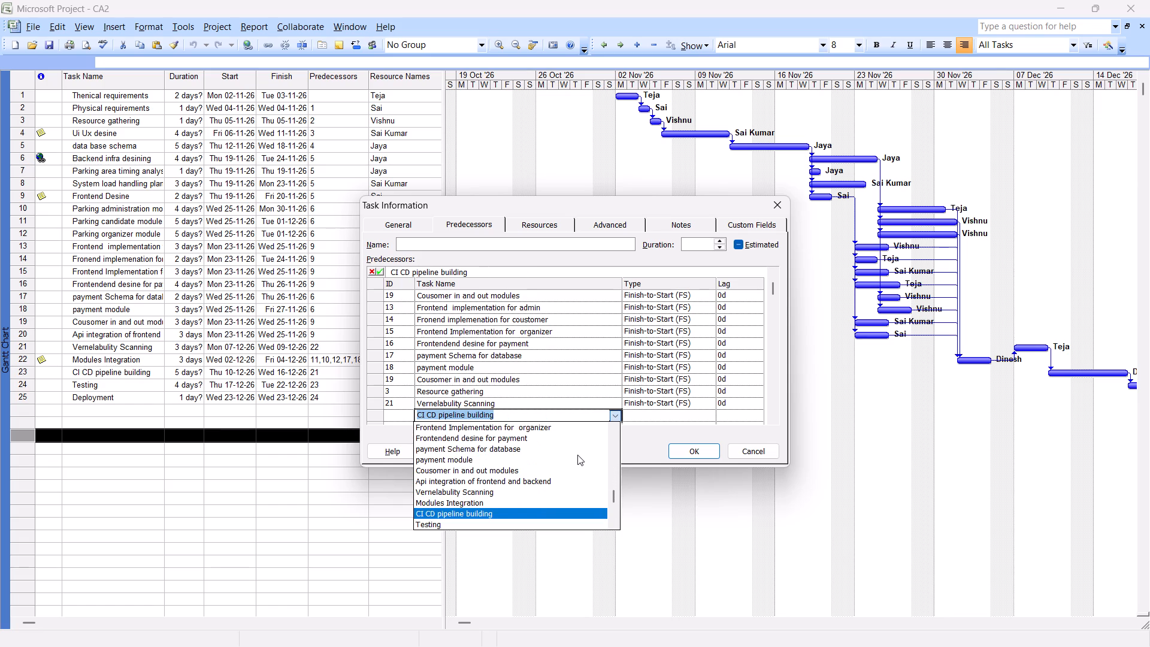
{"action": "key", "text": "Return"}
Add Deployment as the twenty-fifth predecessor and apply the whole predecessor list to the unnamed task in row 28.
{"action": "left_click", "coordinate": [619, 421]}
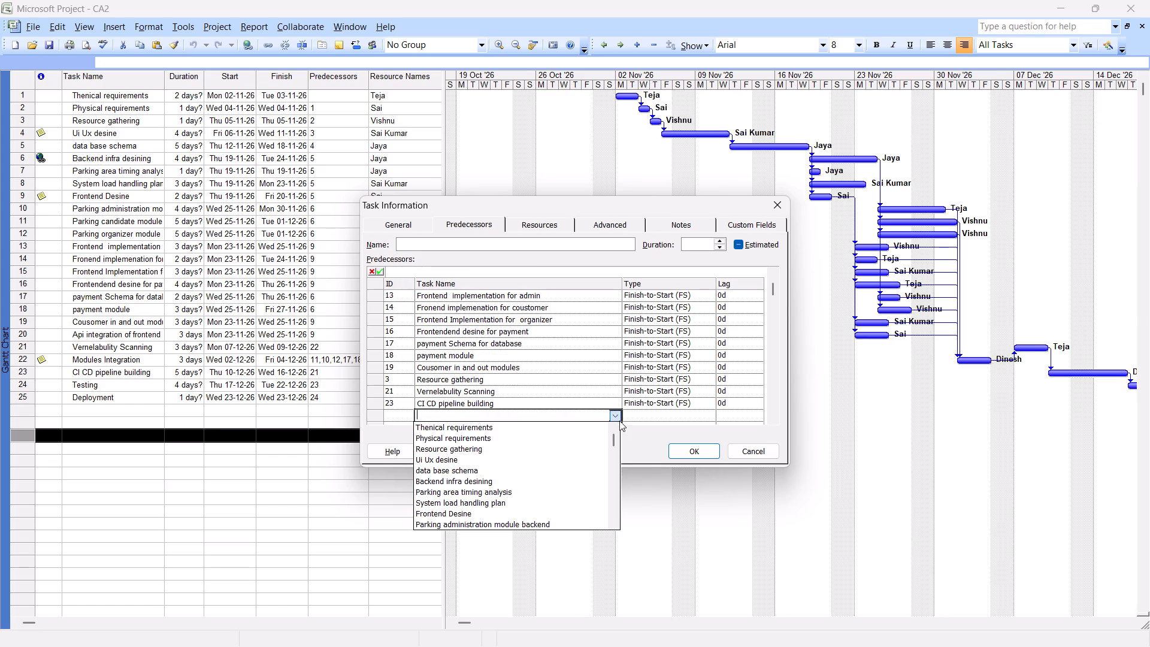
{"action": "scroll", "coordinate": [593, 438], "scroll_direction": "down", "scroll_amount": 7}
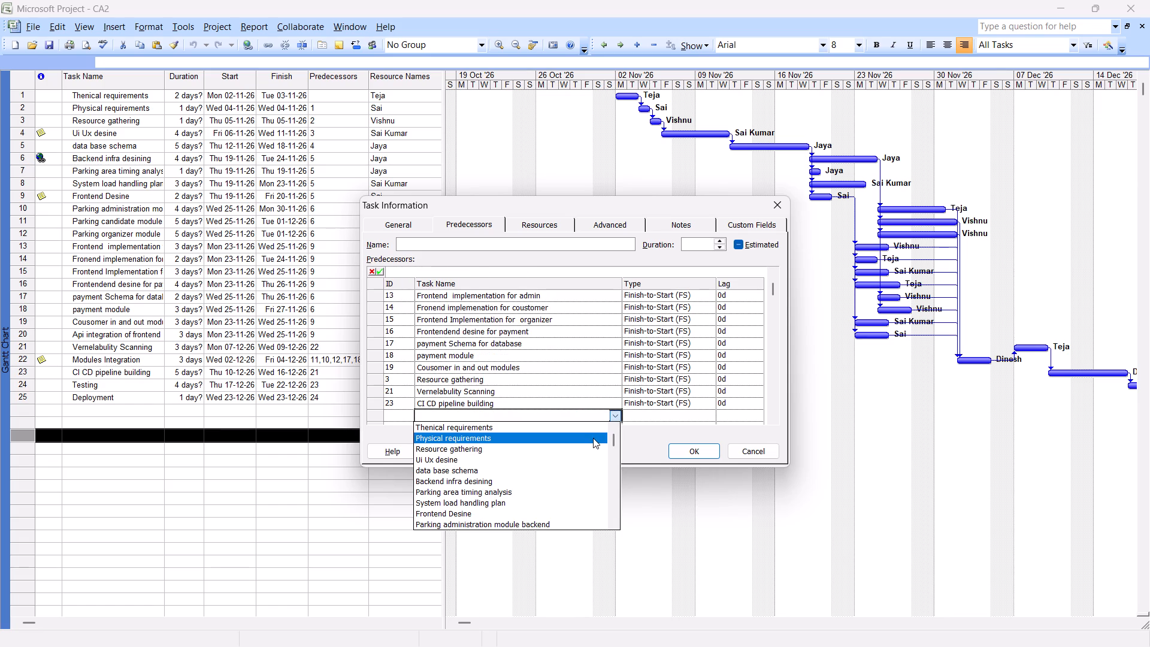
{"action": "key", "text": "Down"}
{"action": "key", "text": "Down"}
{"action": "key", "text": "Down"}
{"action": "key", "text": "Down"}
{"action": "key", "text": "Down"}
{"action": "key", "text": "Down"}
{"action": "key", "text": "Down"}
{"action": "key", "text": "Down"}
{"action": "key", "text": "Down"}
{"action": "key", "text": "Down"}
{"action": "key", "text": "Down"}
{"action": "key", "text": "Down"}
{"action": "key", "text": "Down"}
{"action": "key", "text": "Down"}
{"action": "key", "text": "Down"}
{"action": "key", "text": "Down"}
{"action": "key", "text": "Down"}
{"action": "key", "text": "Down"}
{"action": "key", "text": "Down"}
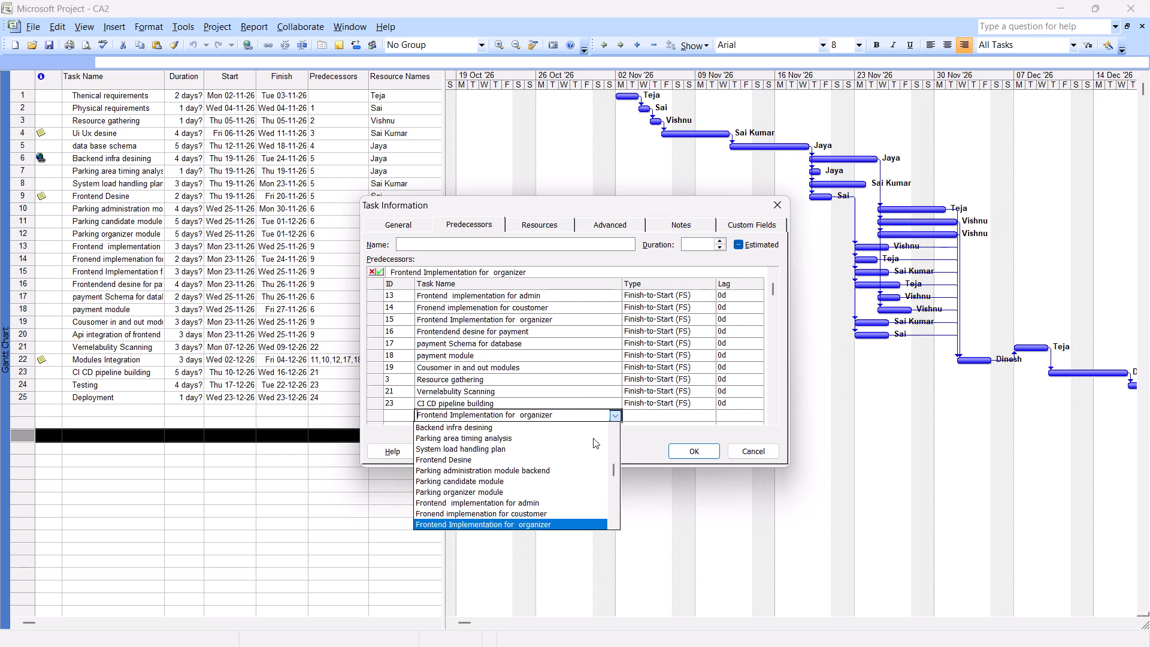
{"action": "key", "text": "Down"}
{"action": "key", "text": "Down"}
{"action": "key", "text": "Down"}
{"action": "key", "text": "Down"}
{"action": "key", "text": "Down"}
{"action": "key", "text": "Down"}
{"action": "key", "text": "Down"}
{"action": "key", "text": "Down"}
{"action": "key", "text": "Down"}
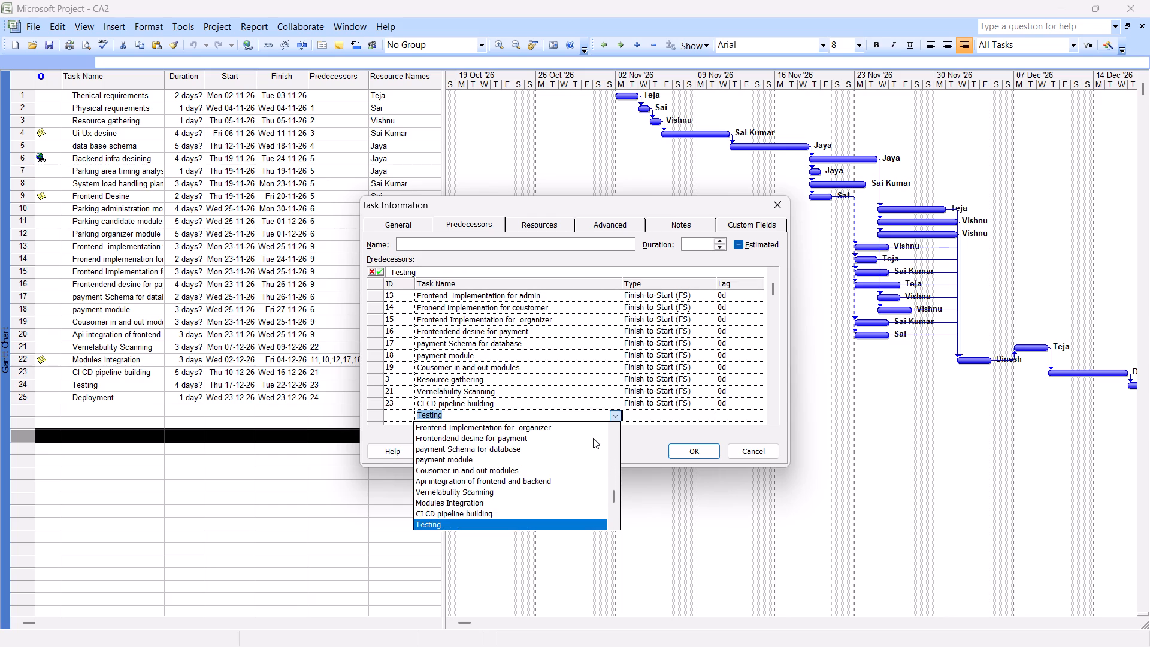
{"action": "key", "text": "Down"}
{"action": "key", "text": "Down"}
{"action": "key", "text": "Return"}
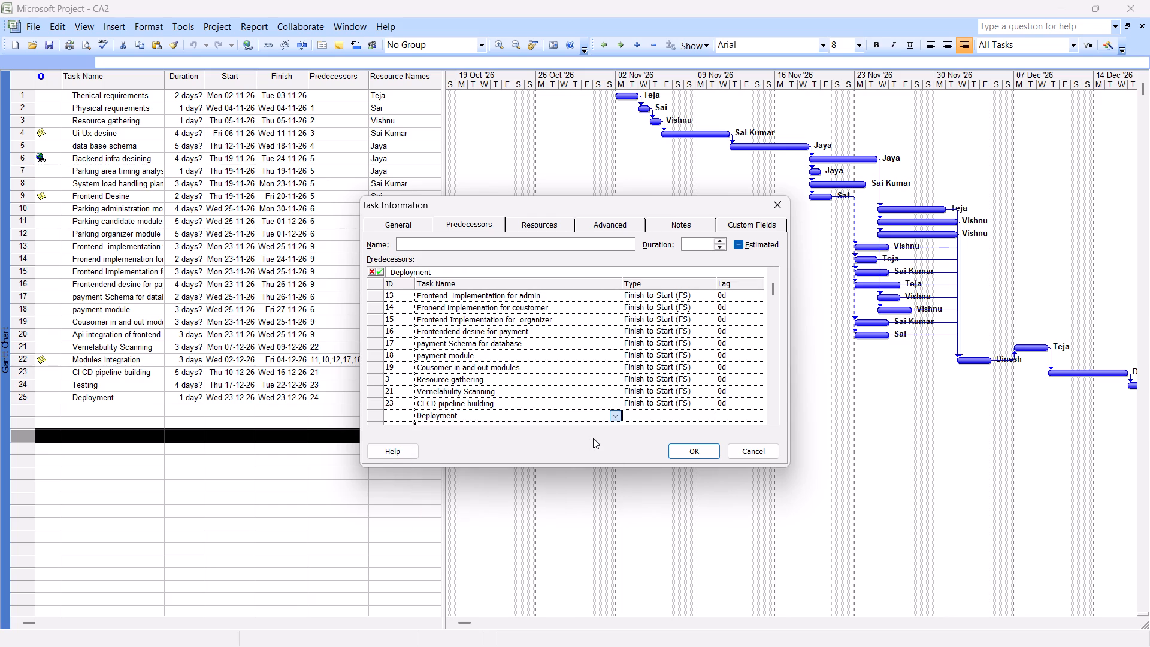
{"action": "left_click", "coordinate": [709, 451]}
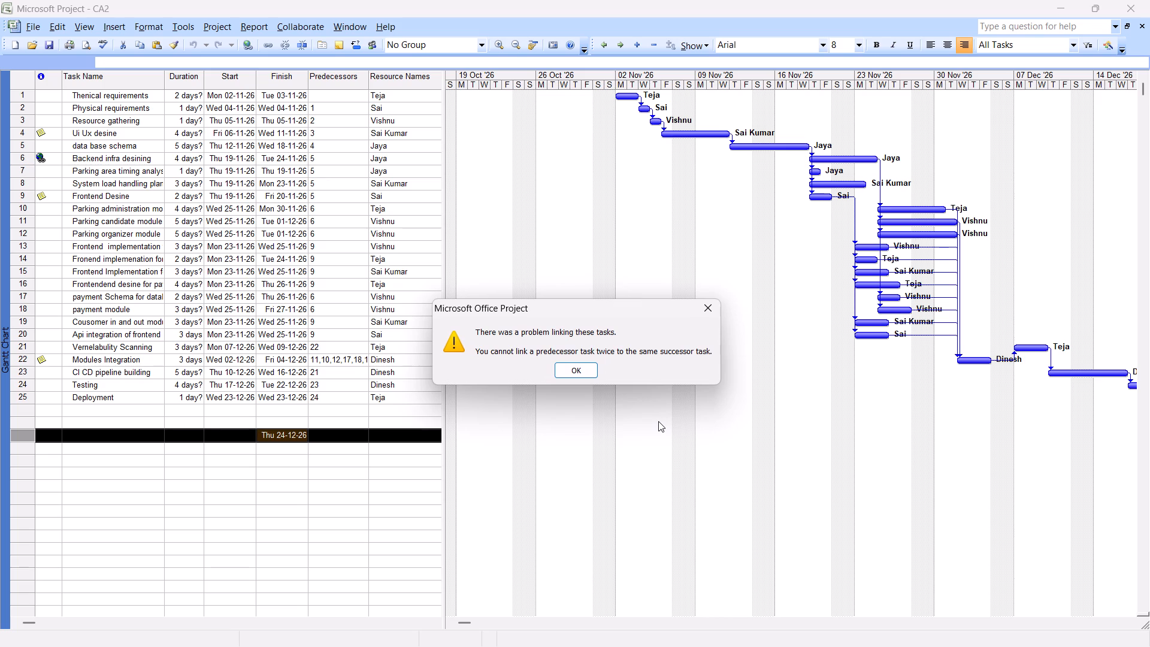
{"action": "left_click", "coordinate": [577, 370]}
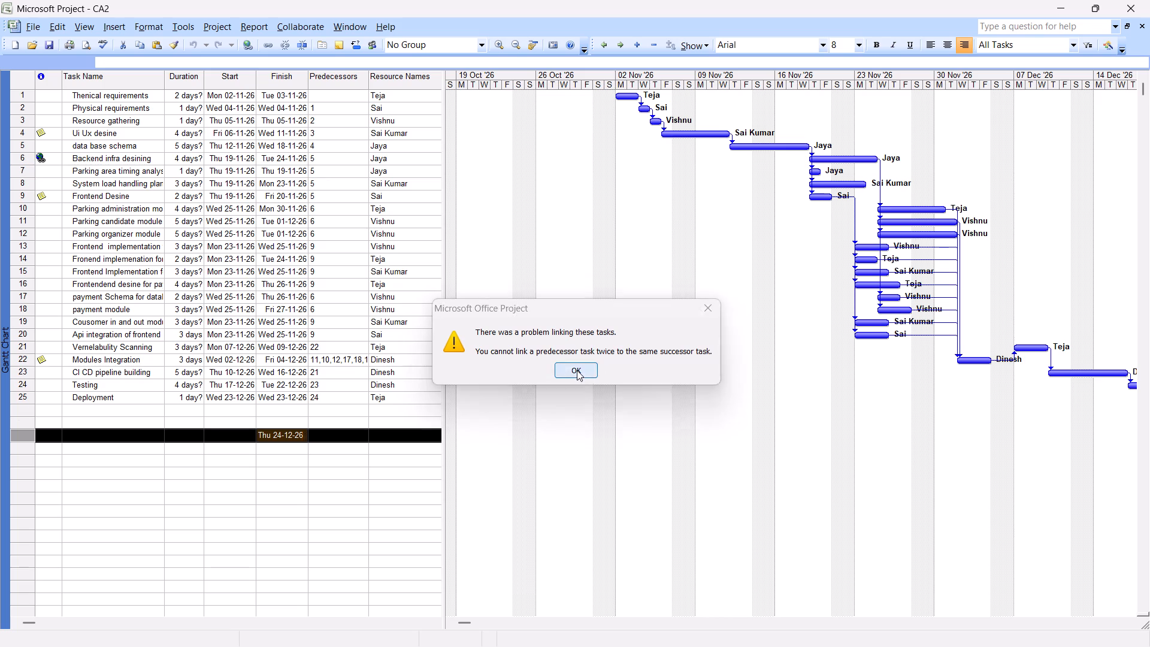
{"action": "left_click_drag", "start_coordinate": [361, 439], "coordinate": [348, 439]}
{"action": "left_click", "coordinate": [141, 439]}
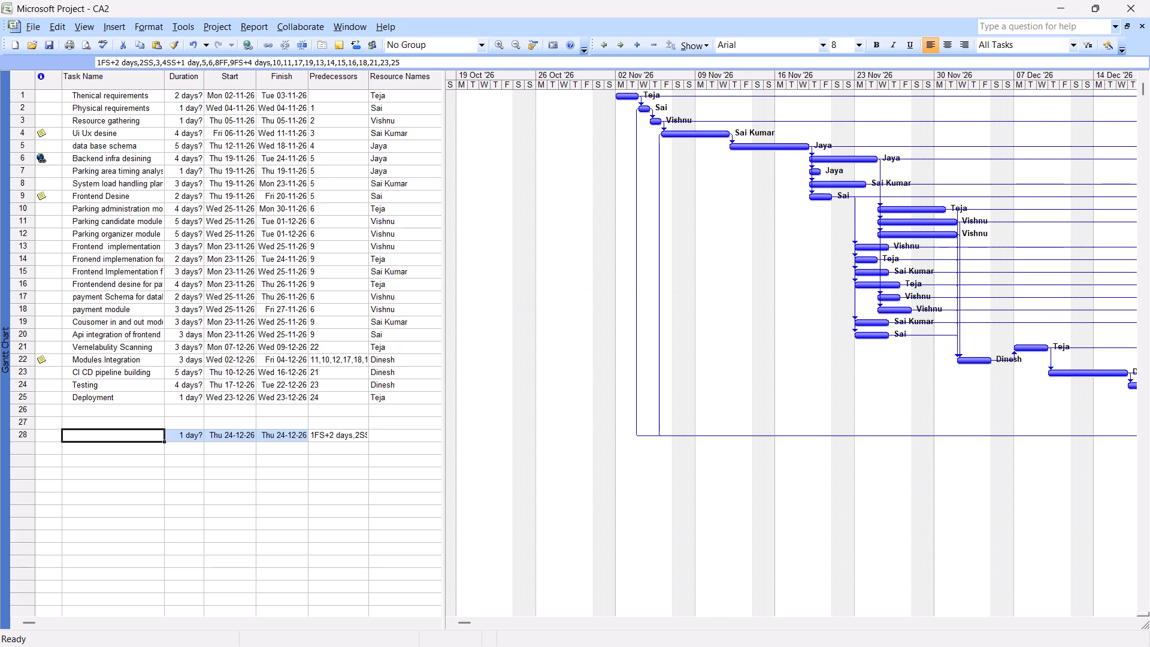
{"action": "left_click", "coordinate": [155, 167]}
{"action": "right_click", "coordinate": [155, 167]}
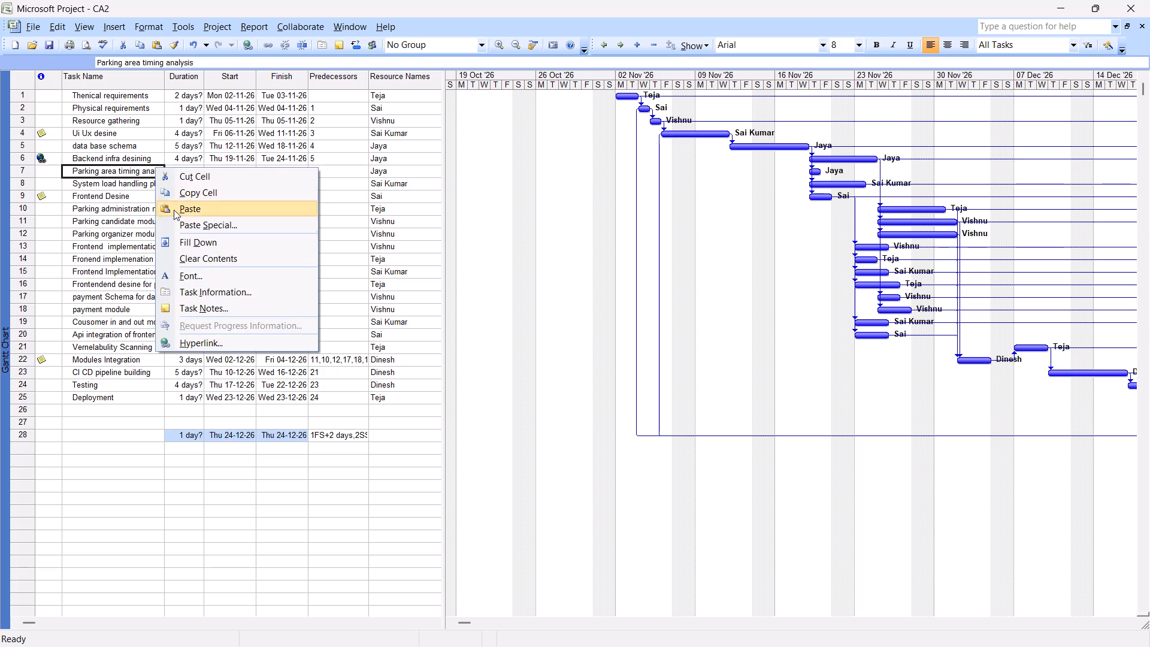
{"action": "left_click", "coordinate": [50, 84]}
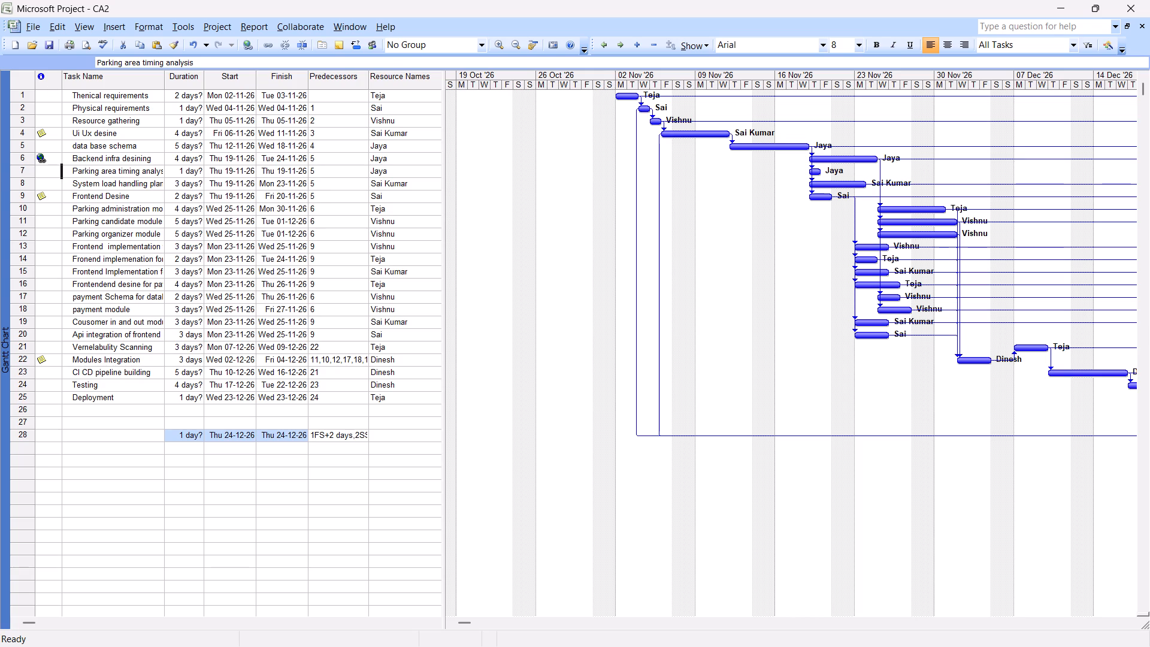
Open the predecessors of the Physical requirements task and add Ui Ux desine as its second predecessor.
{"action": "left_click", "coordinate": [119, 105]}
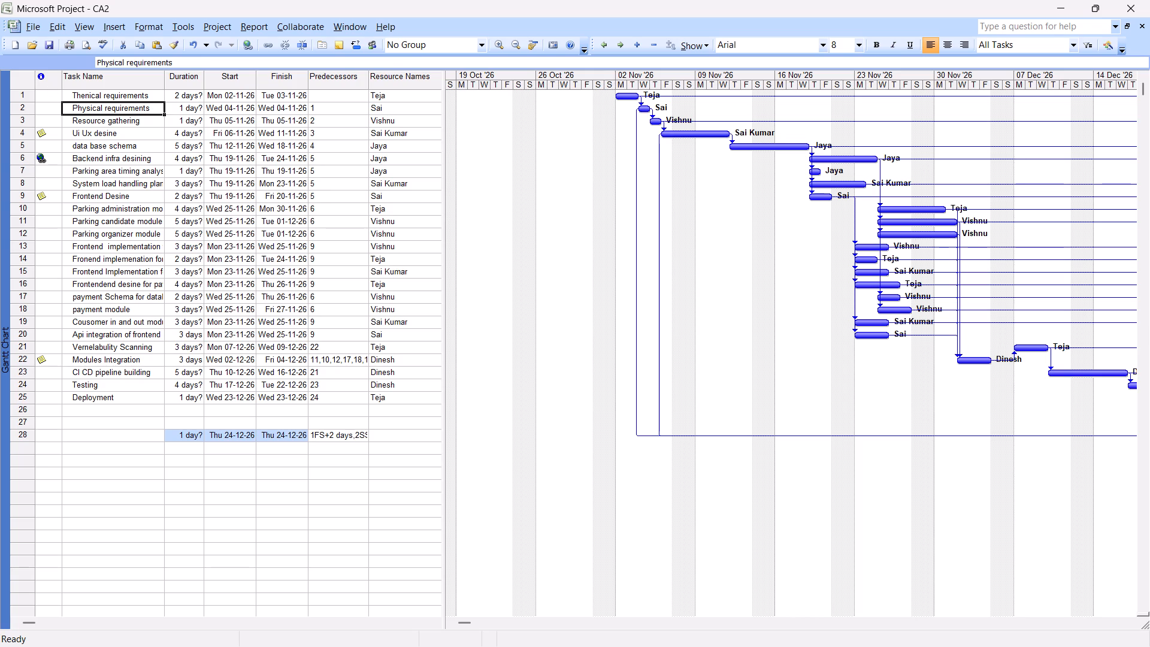
{"action": "double_click", "coordinate": [120, 106]}
{"action": "left_click", "coordinate": [491, 216]}
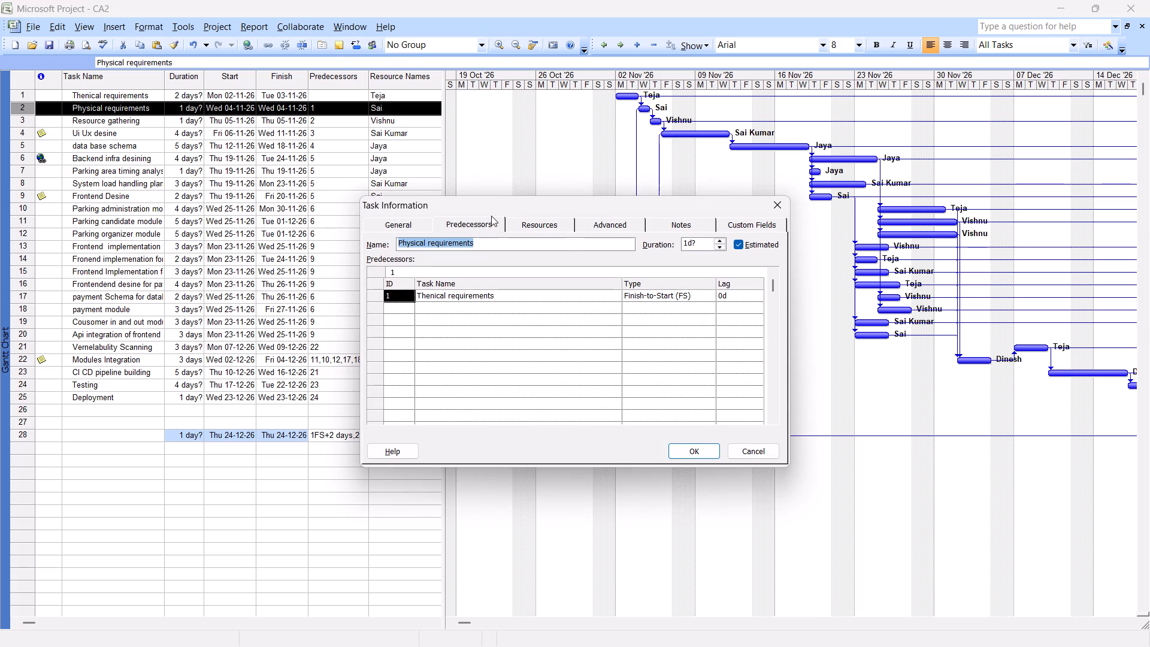
{"action": "left_click", "coordinate": [485, 225]}
{"action": "left_click", "coordinate": [485, 225]}
{"action": "left_click", "coordinate": [503, 309]}
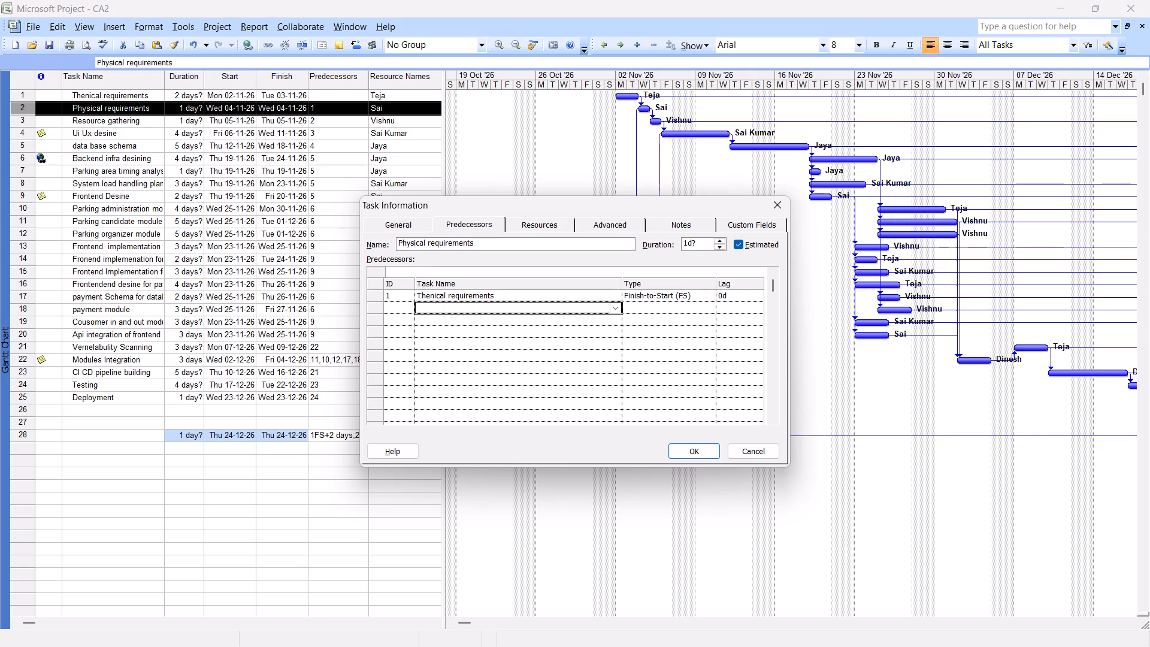
{"action": "left_click", "coordinate": [614, 312]}
{"action": "left_click", "coordinate": [580, 339]}
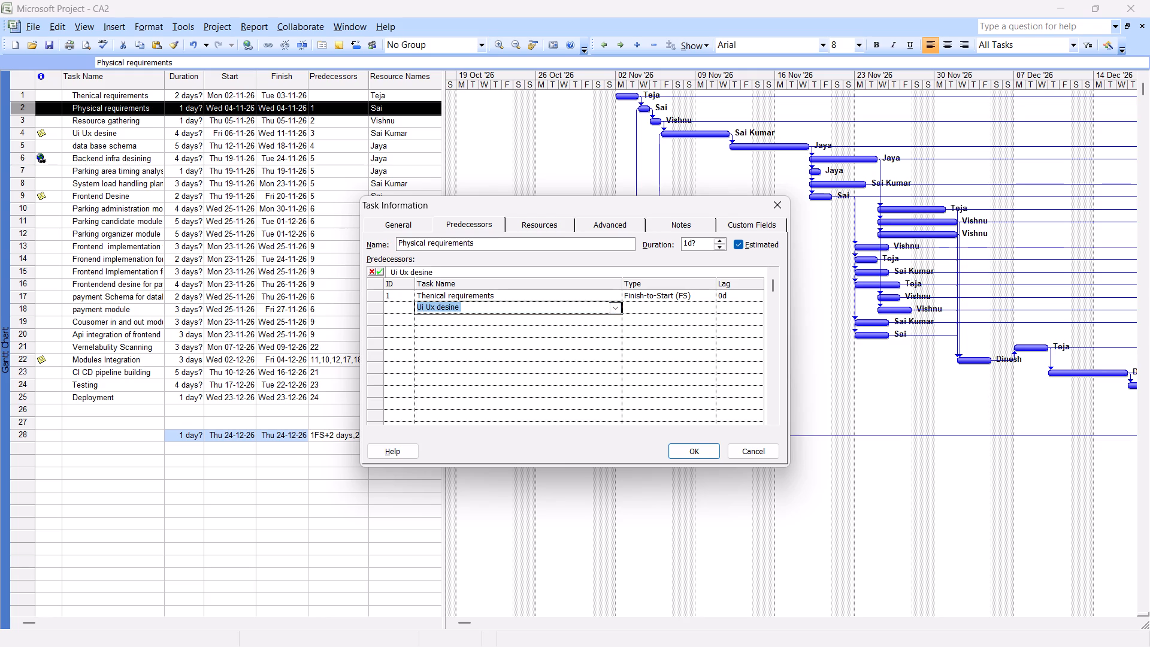
Add data base schema and Backend infra desining as the third and fourth predecessors of Physical requirements, keeping Finish-to-Start (FS).
{"action": "left_click", "coordinate": [546, 323]}
{"action": "left_click", "coordinate": [612, 321]}
{"action": "left_click", "coordinate": [548, 361]}
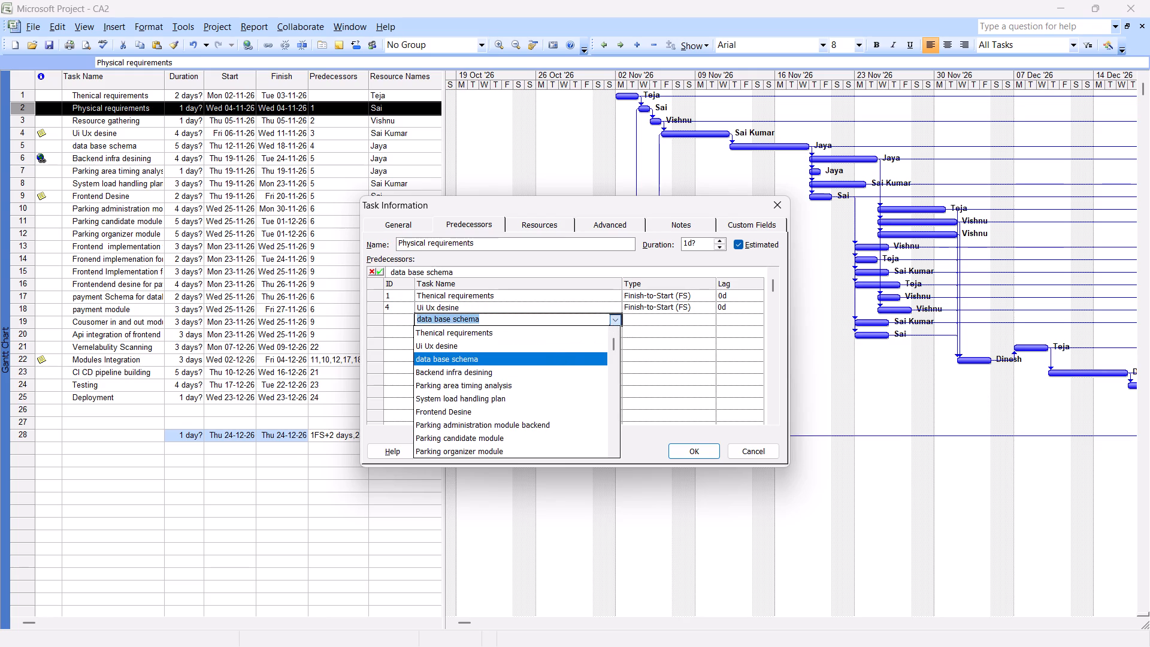
{"action": "left_click", "coordinate": [597, 334]}
{"action": "left_click", "coordinate": [613, 328]}
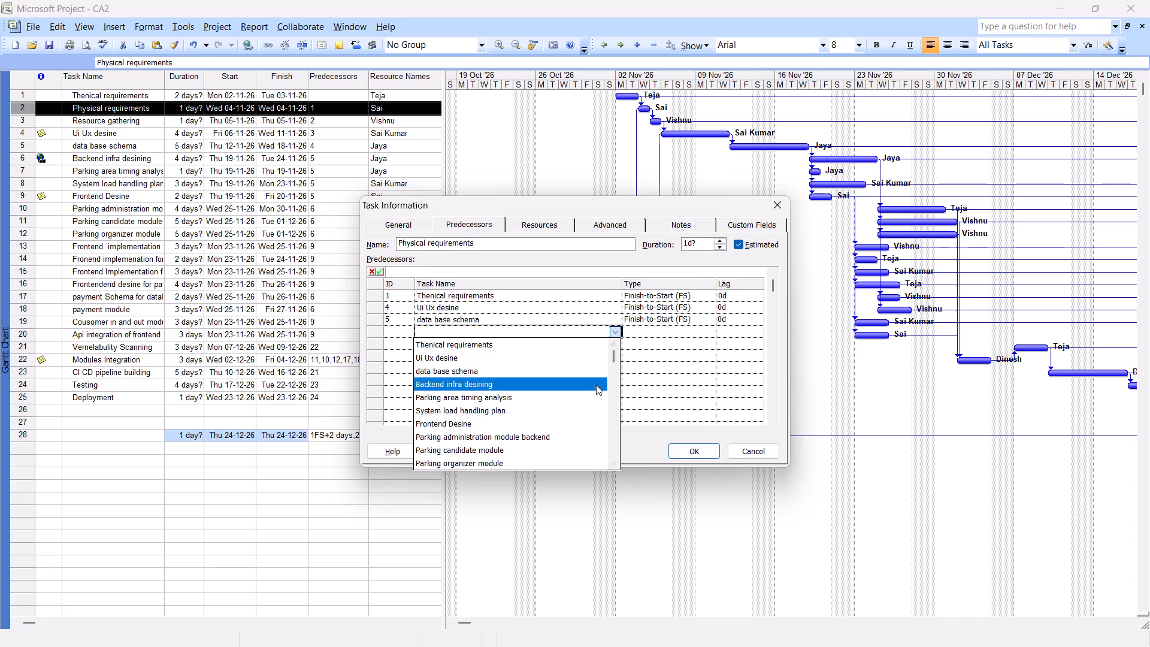
{"action": "left_click", "coordinate": [595, 388]}
Add Parking area timing analysis and Frontend Desine as the fifth and sixth predecessors of Physical requirements, keeping Finish-to-Start (FS).
{"action": "left_click", "coordinate": [618, 353]}
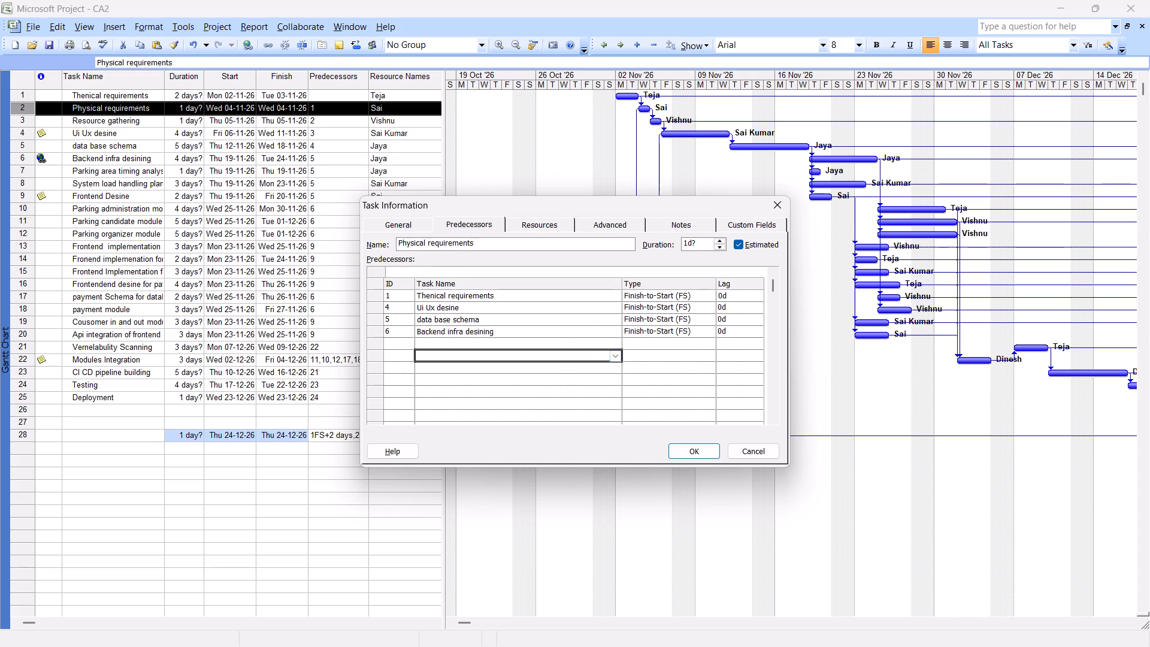
{"action": "left_click", "coordinate": [616, 340]}
{"action": "left_click", "coordinate": [616, 341]}
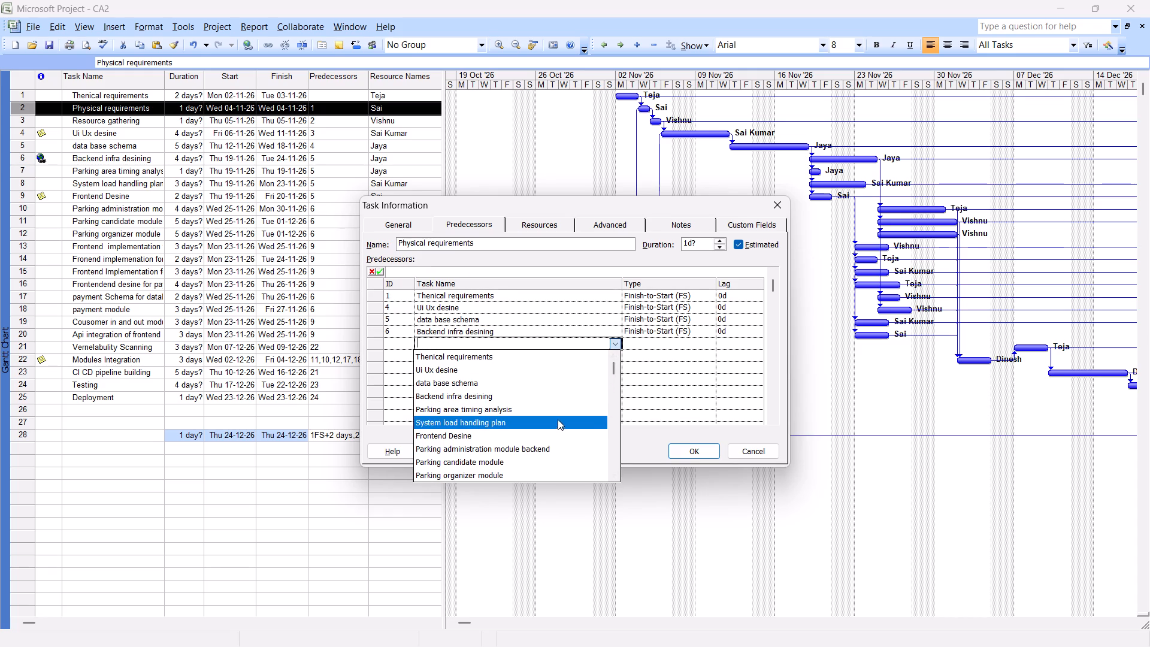
{"action": "left_click", "coordinate": [556, 410]}
{"action": "left_click", "coordinate": [586, 350]}
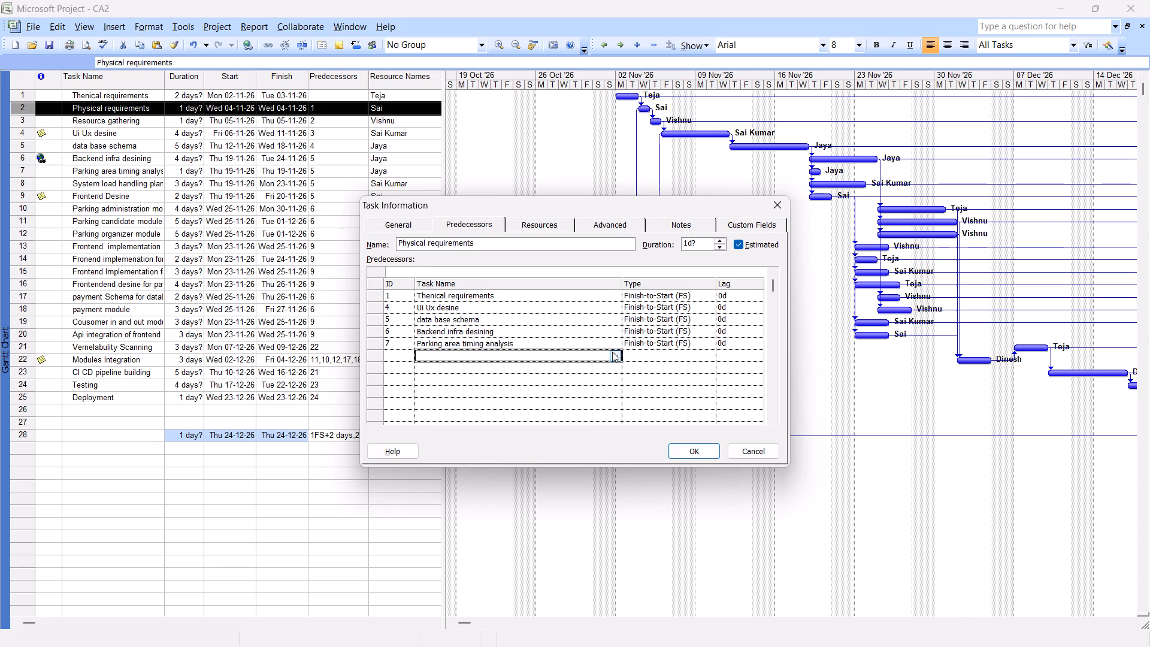
{"action": "left_click", "coordinate": [615, 353]}
{"action": "left_click", "coordinate": [554, 446]}
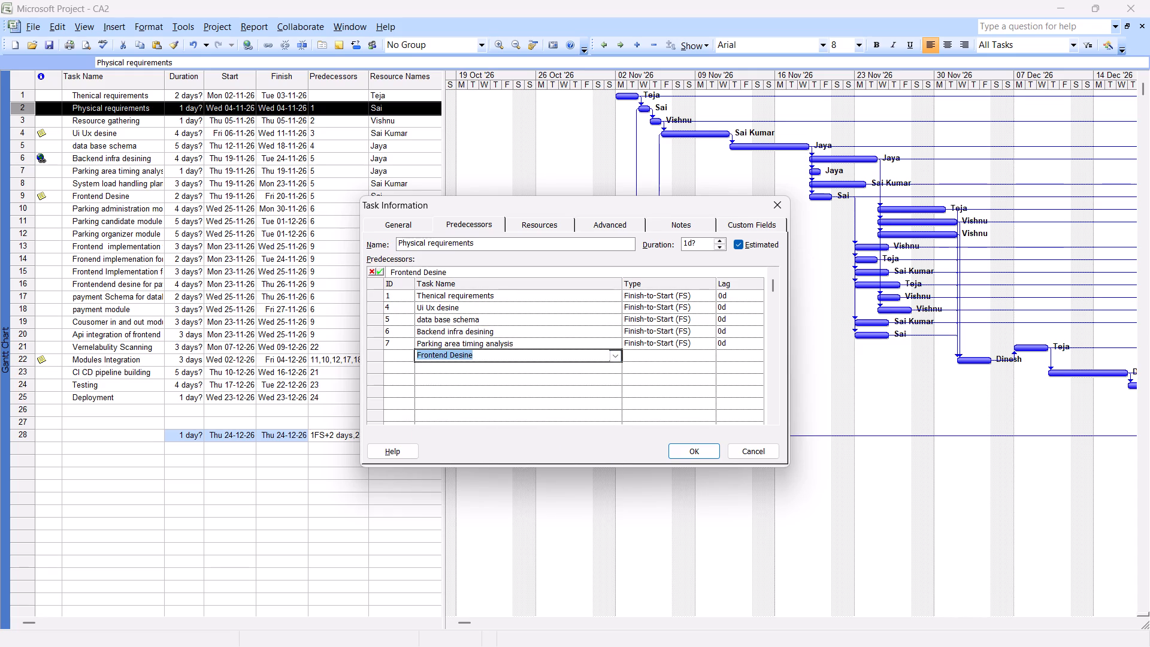
Add Parking candidate module and Parking organizer module as the seventh and eighth predecessors of Physical requirements, keeping Finish-to-Start (FS).
{"action": "left_click", "coordinate": [588, 364]}
{"action": "left_click", "coordinate": [621, 370]}
{"action": "left_click", "coordinate": [612, 371]}
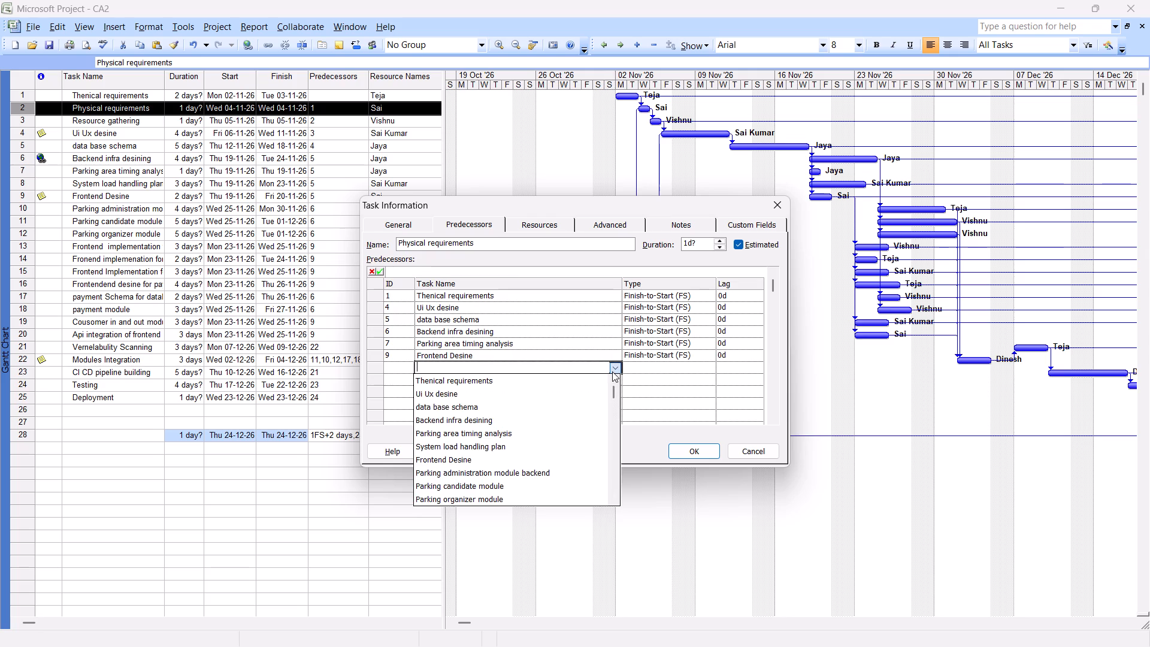
{"action": "left_click", "coordinate": [560, 483]}
{"action": "left_click", "coordinate": [598, 376]}
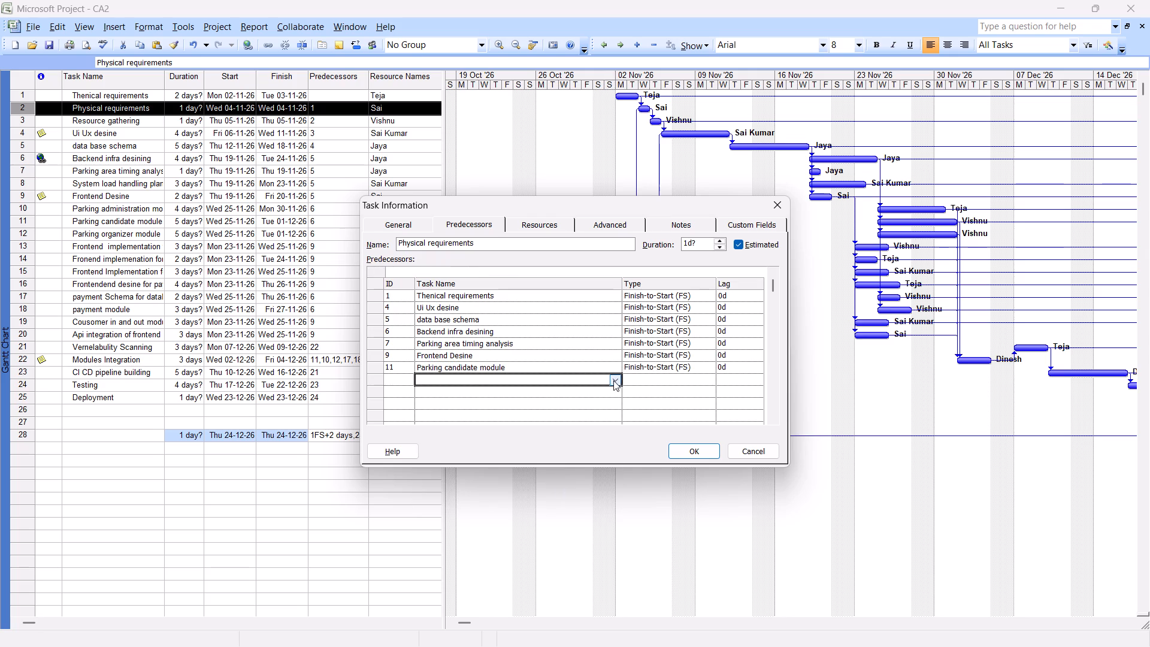
{"action": "left_click", "coordinate": [618, 381]}
{"action": "left_click", "coordinate": [528, 514]}
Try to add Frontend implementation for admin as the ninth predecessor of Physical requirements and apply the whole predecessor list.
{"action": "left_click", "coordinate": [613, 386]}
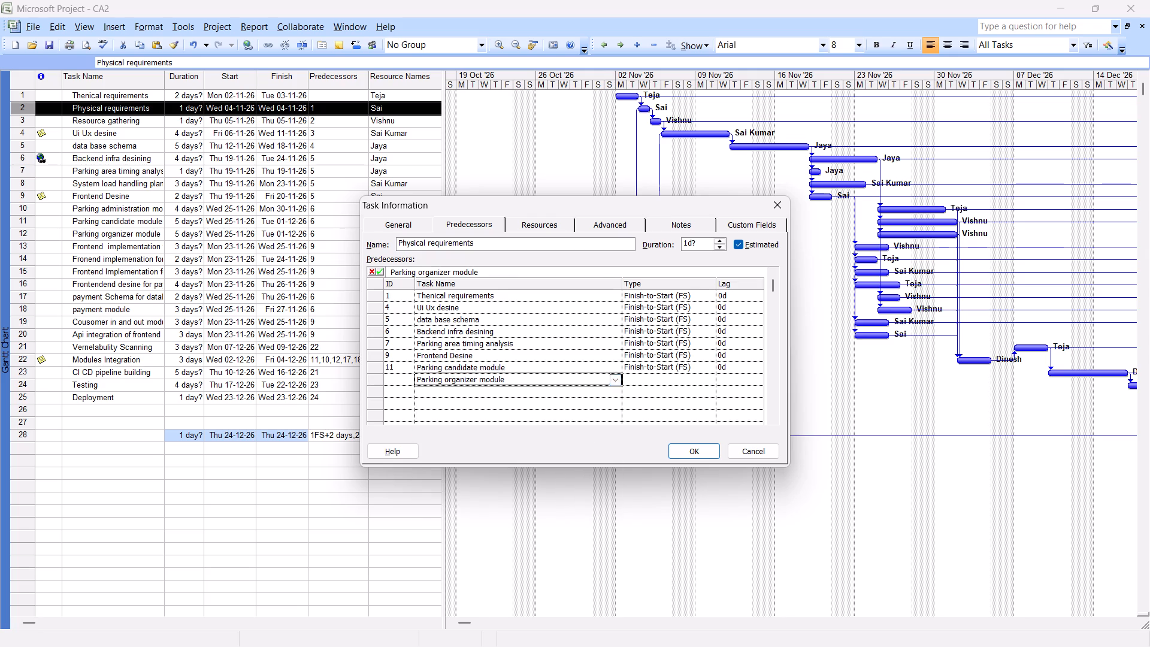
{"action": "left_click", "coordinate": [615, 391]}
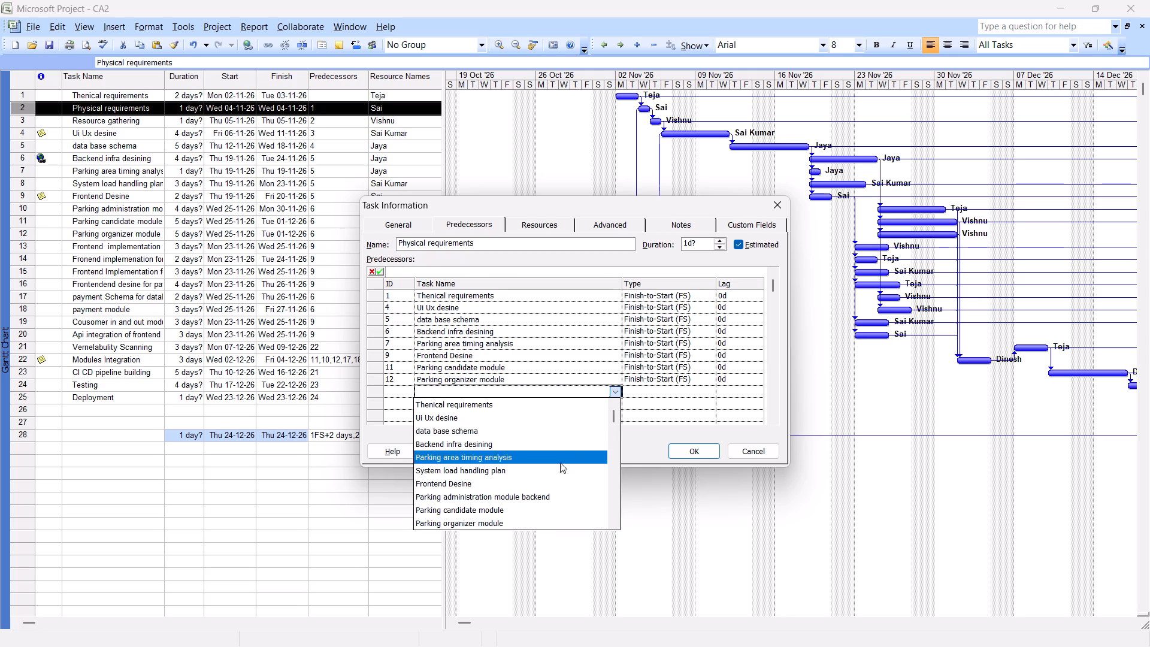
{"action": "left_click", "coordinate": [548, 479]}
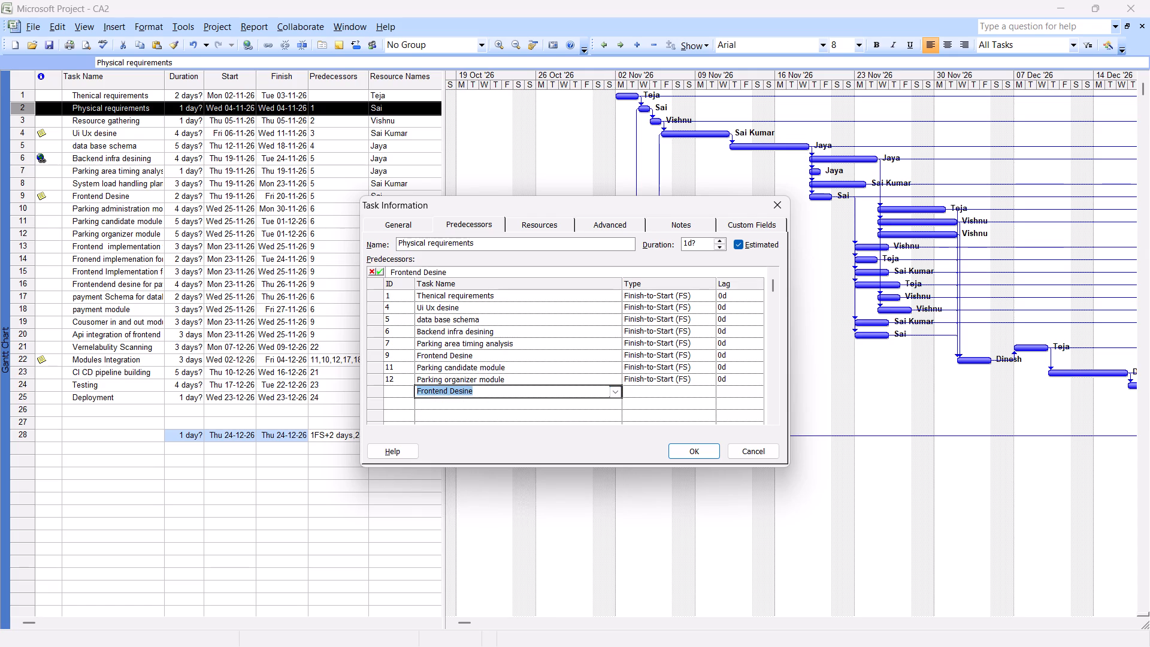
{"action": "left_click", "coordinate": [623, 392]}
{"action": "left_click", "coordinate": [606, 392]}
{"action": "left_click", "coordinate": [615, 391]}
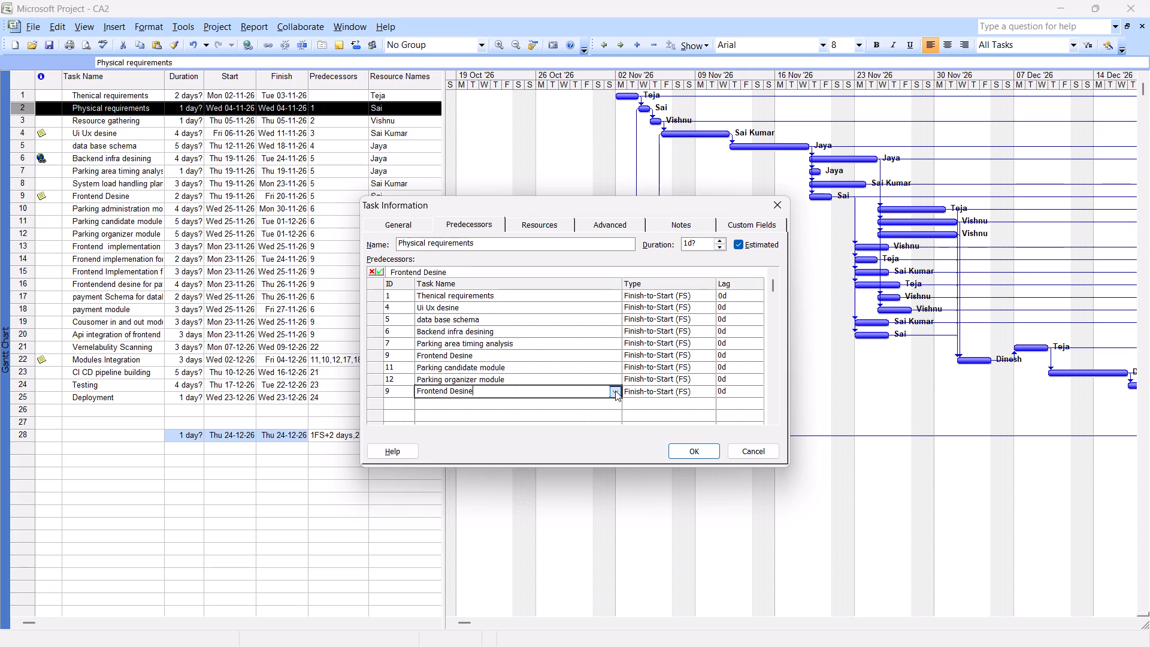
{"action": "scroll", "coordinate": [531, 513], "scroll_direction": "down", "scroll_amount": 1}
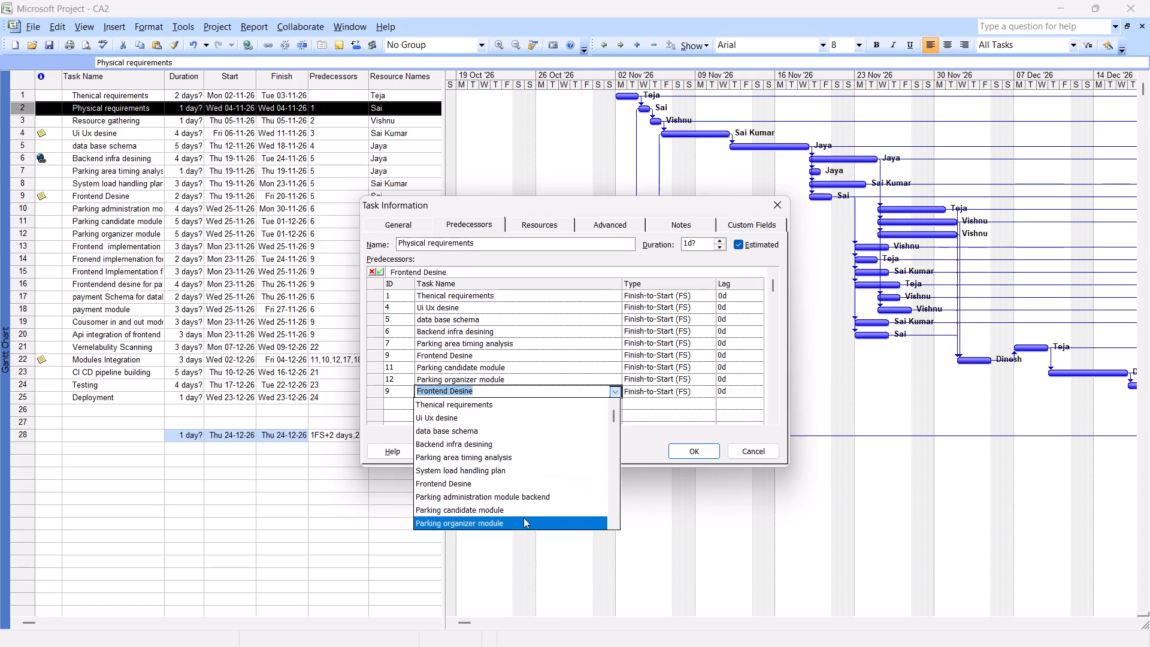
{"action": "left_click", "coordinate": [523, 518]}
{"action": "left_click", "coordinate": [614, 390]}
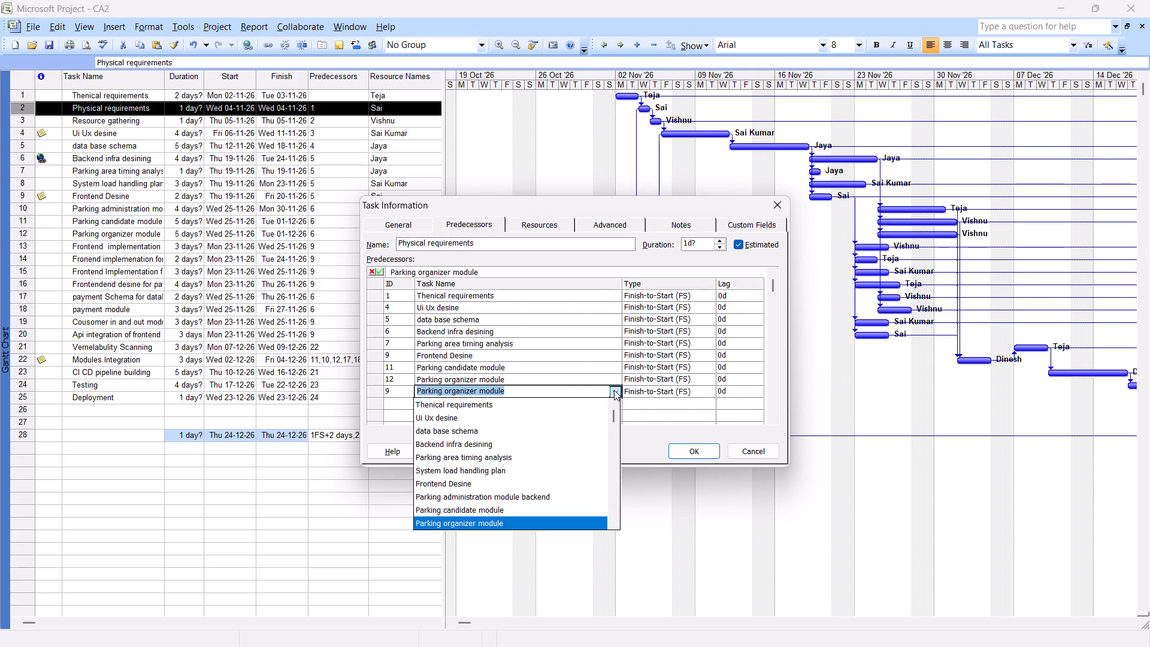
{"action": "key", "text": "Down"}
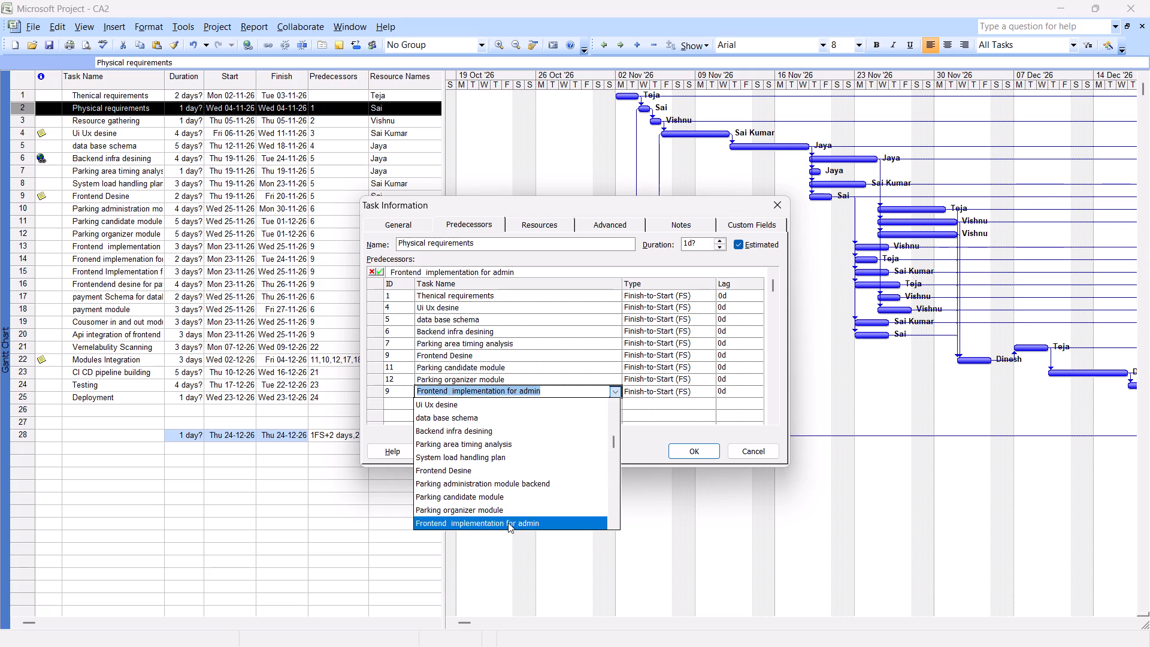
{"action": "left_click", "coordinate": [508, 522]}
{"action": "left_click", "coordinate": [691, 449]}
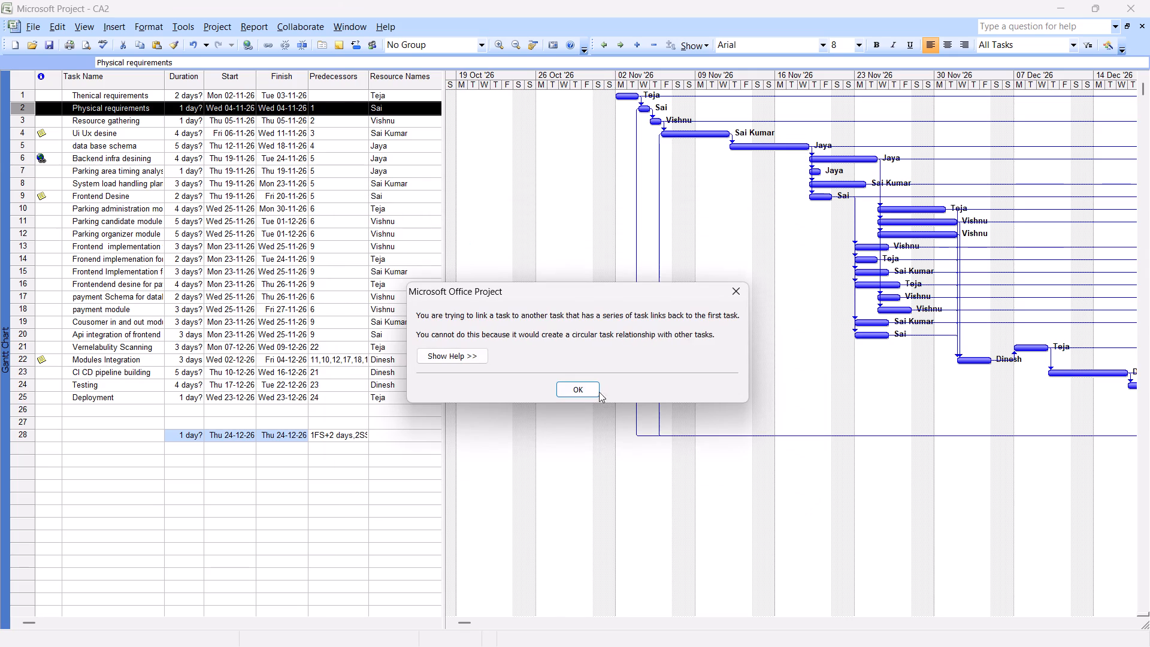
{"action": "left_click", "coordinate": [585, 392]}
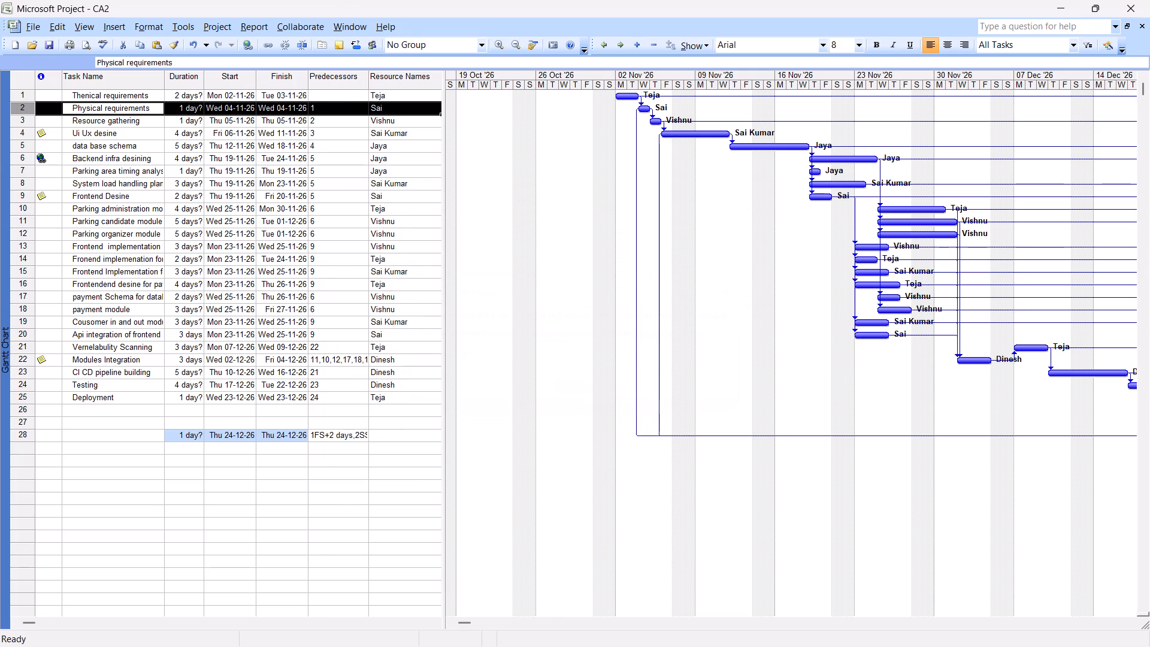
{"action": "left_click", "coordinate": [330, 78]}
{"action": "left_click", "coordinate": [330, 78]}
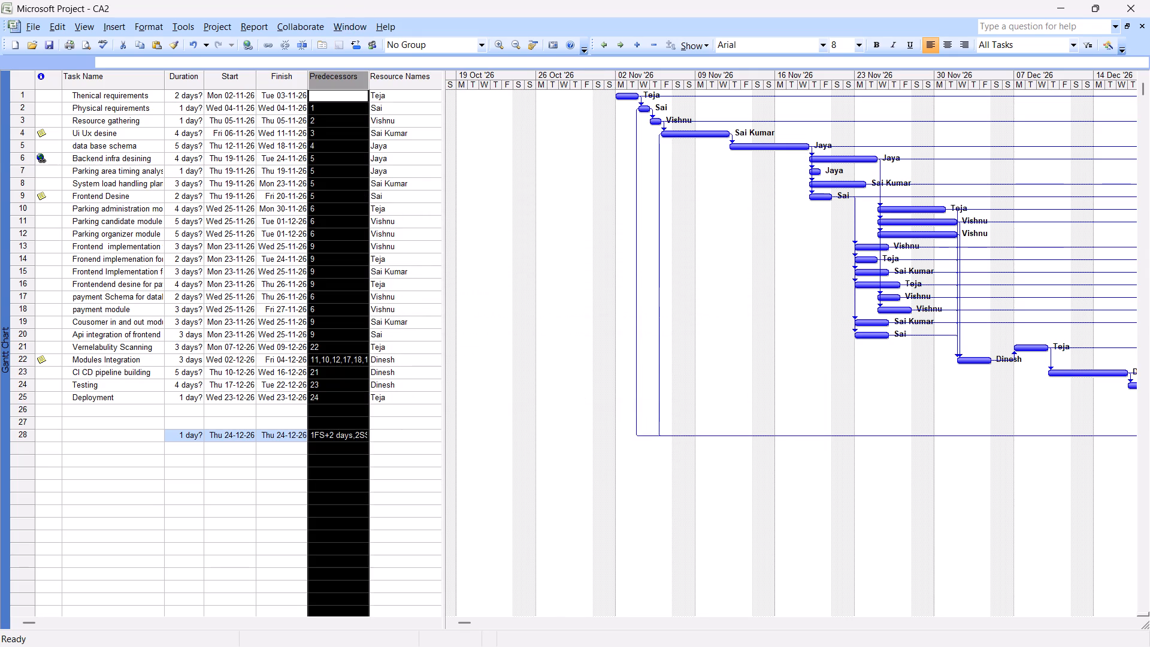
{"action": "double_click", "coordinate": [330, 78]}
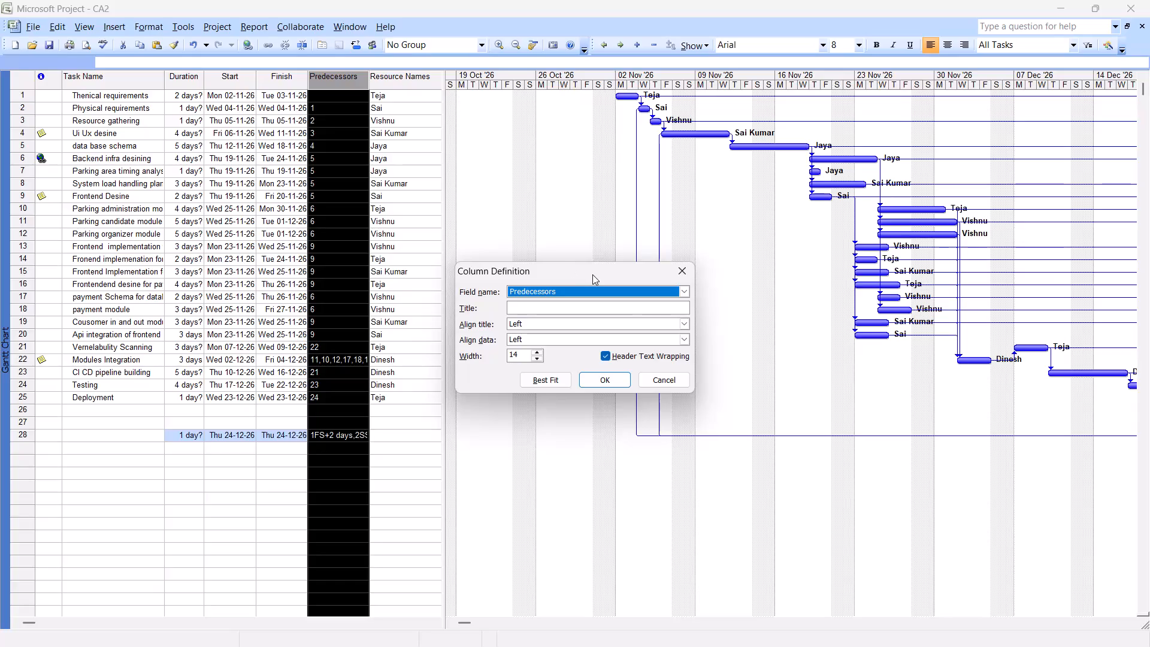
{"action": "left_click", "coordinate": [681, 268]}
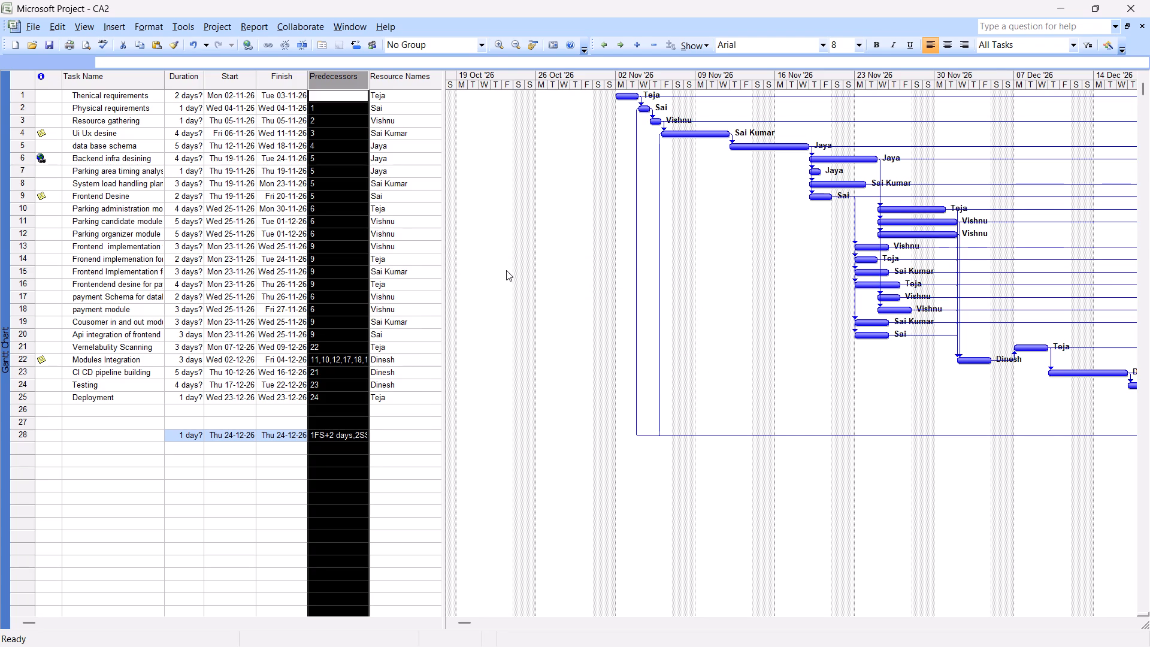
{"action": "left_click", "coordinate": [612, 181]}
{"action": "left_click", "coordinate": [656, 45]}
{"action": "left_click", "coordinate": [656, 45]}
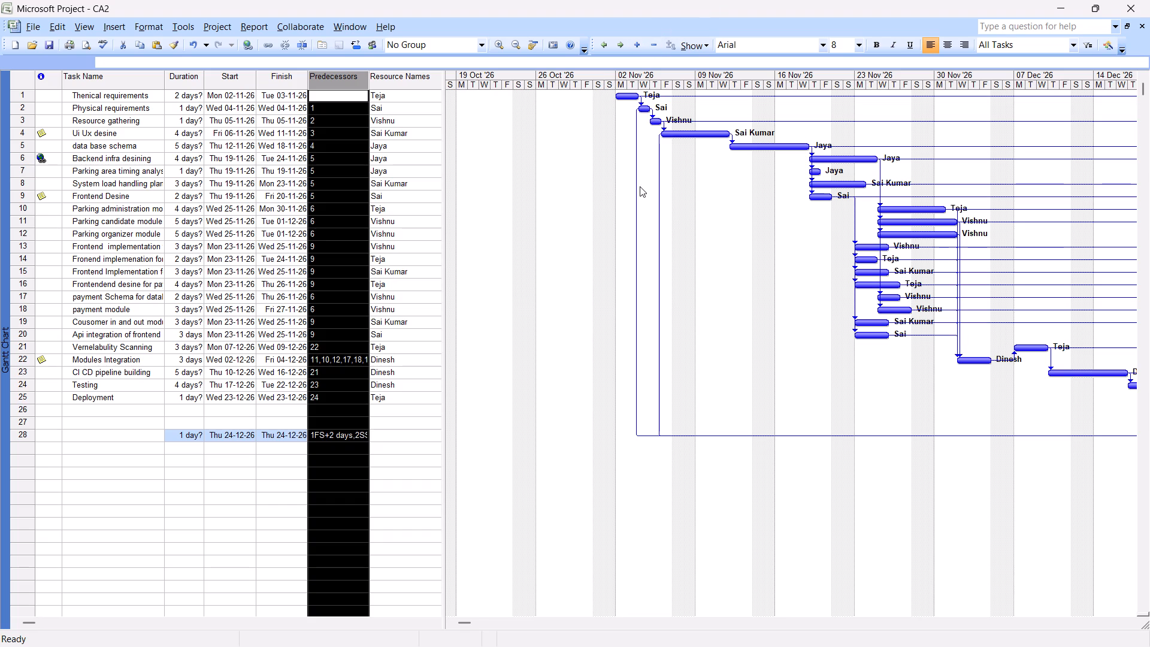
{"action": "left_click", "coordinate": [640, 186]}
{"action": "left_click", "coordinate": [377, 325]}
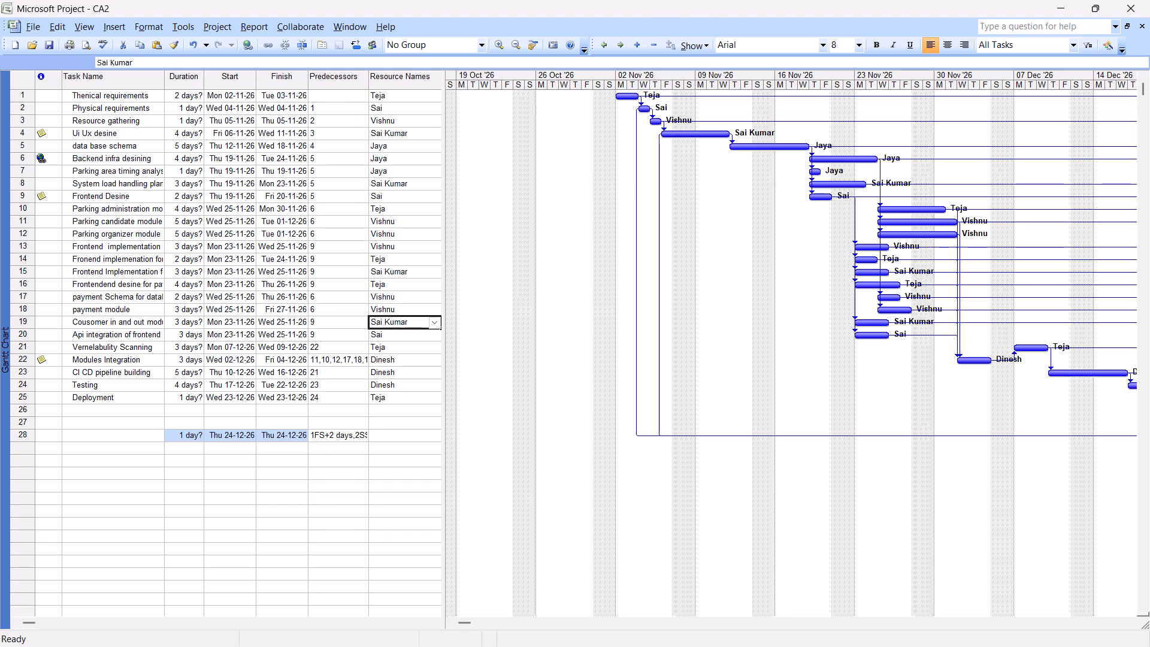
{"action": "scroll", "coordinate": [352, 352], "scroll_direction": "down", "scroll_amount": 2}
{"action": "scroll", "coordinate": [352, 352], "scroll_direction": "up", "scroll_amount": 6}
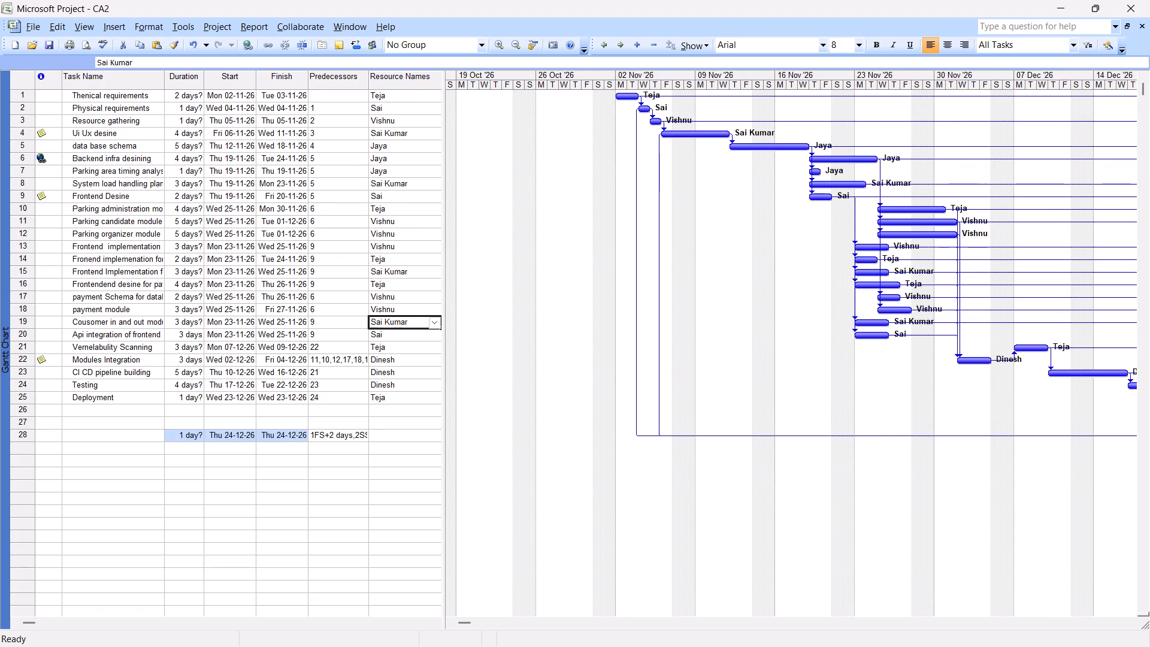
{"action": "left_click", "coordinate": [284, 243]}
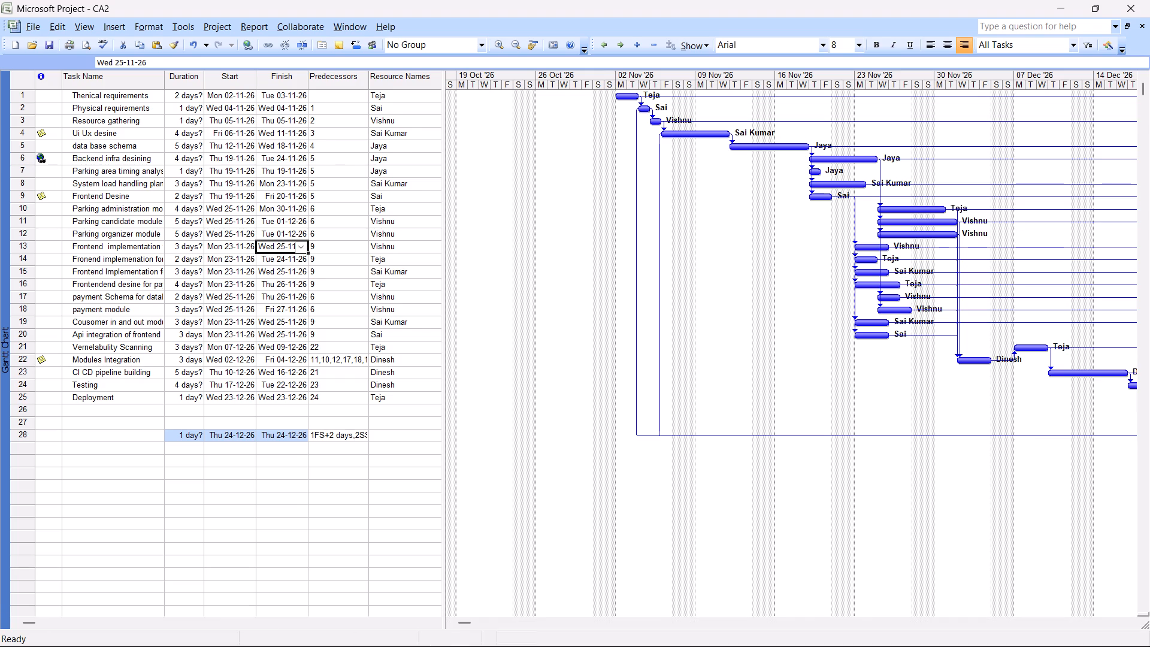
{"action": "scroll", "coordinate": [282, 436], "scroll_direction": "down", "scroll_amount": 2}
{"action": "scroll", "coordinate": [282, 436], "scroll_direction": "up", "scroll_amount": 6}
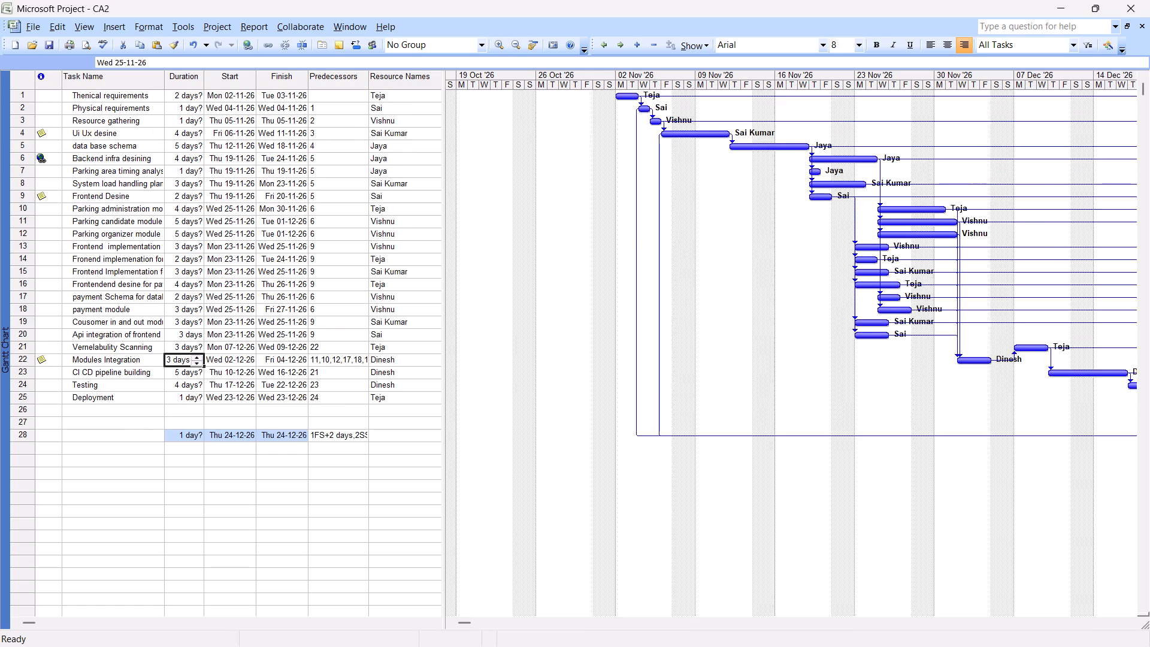
In the Modules Integration task's predecessors, set payment module to Start-to-Start (SS) and Frontend implementation for admin to Finish-to-Finish (FF).
{"action": "left_click", "coordinate": [204, 357]}
{"action": "left_click", "coordinate": [210, 358]}
{"action": "double_click", "coordinate": [210, 358]}
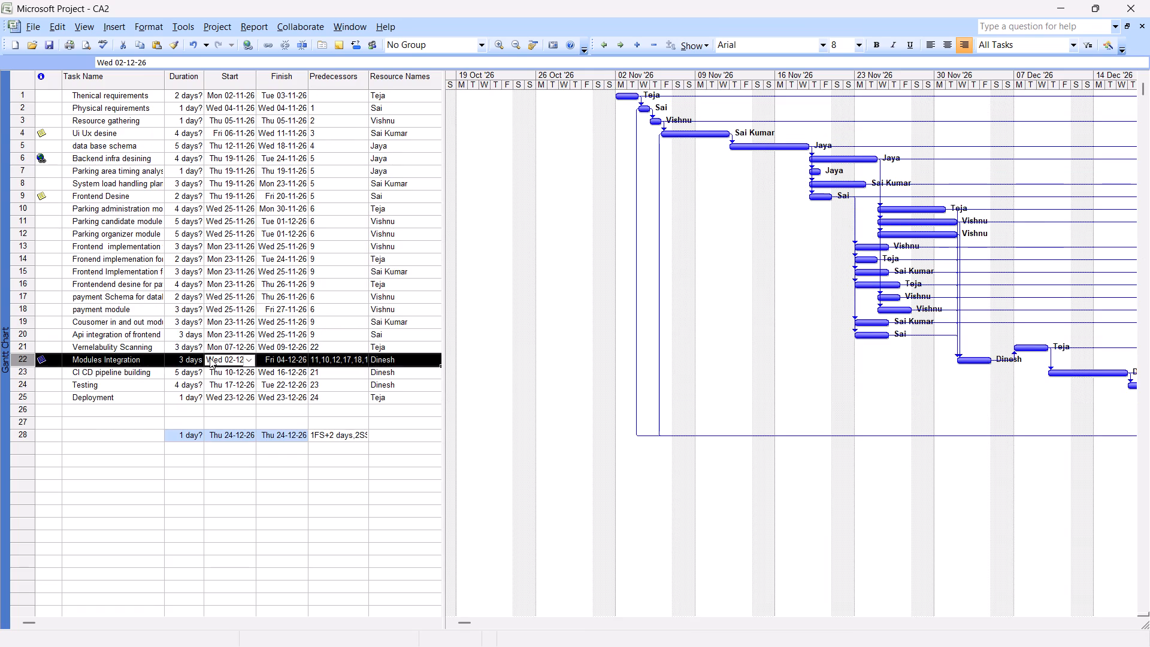
{"action": "left_click", "coordinate": [484, 234]}
{"action": "left_click", "coordinate": [484, 222]}
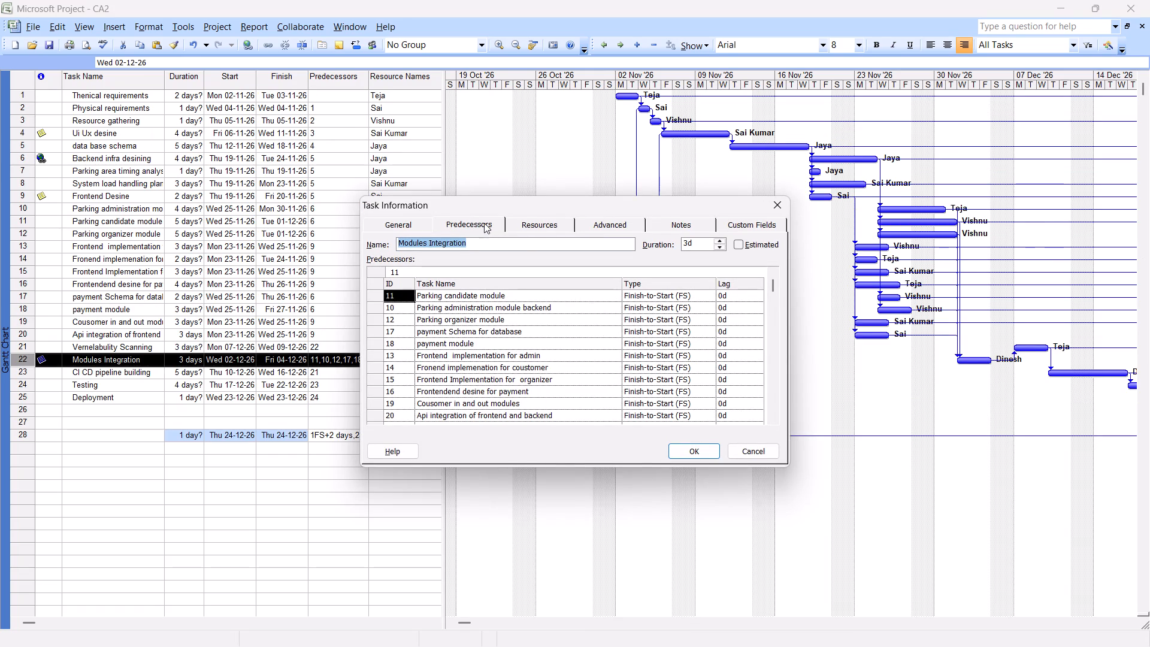
{"action": "scroll", "coordinate": [686, 292], "scroll_direction": "down", "scroll_amount": 2}
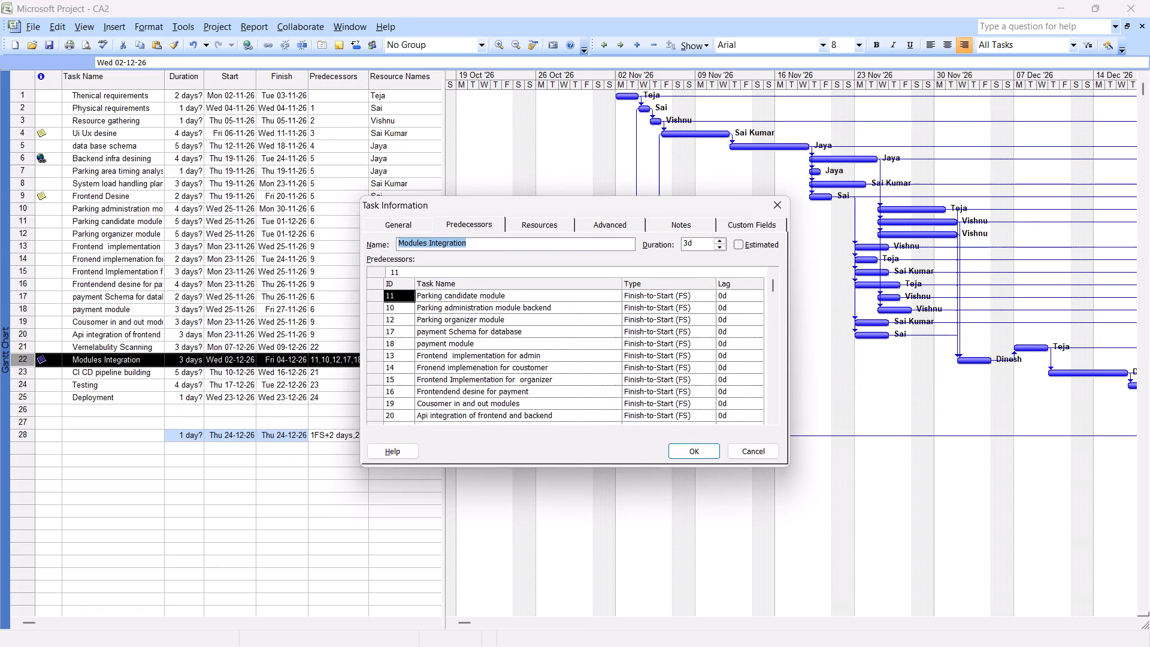
{"action": "left_click", "coordinate": [692, 343]}
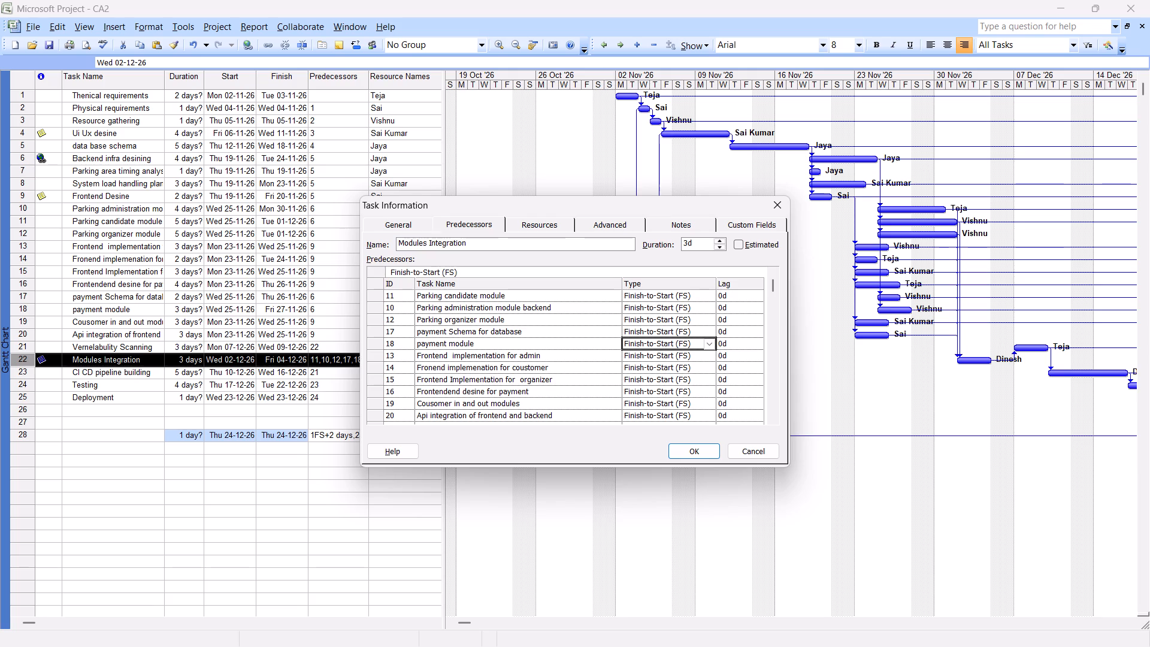
{"action": "left_click", "coordinate": [703, 345]}
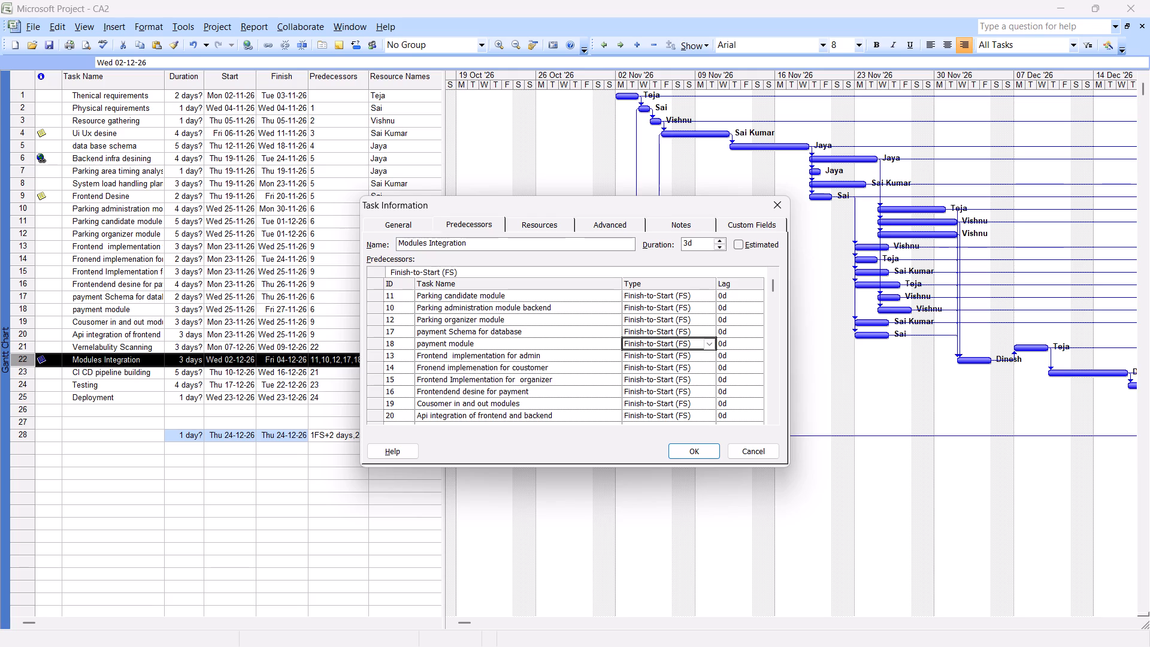
{"action": "left_click", "coordinate": [704, 345]}
{"action": "left_click", "coordinate": [698, 369]}
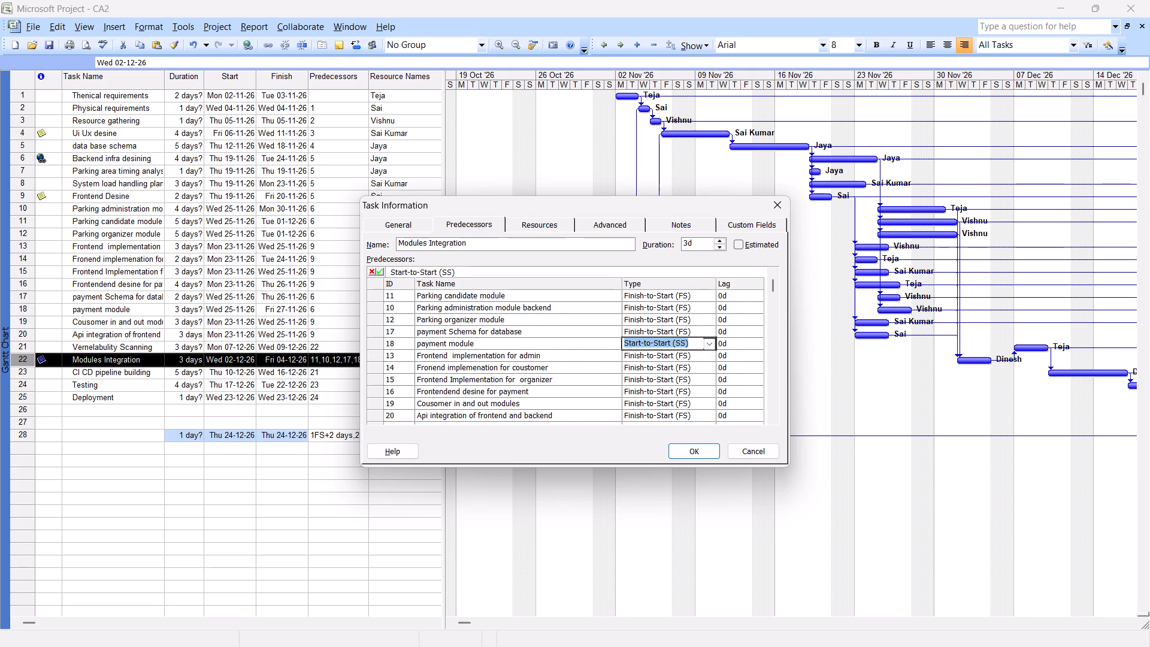
{"action": "left_click", "coordinate": [708, 359]}
{"action": "left_click", "coordinate": [708, 359]}
{"action": "left_click", "coordinate": [691, 385]}
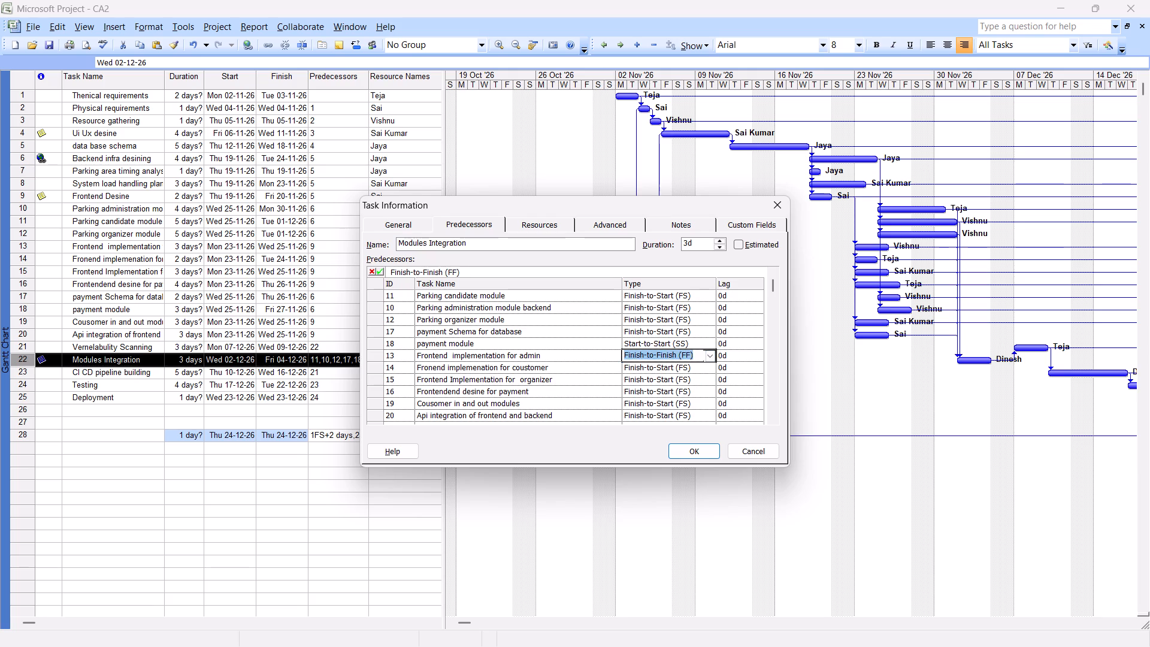
{"action": "left_click", "coordinate": [712, 373]}
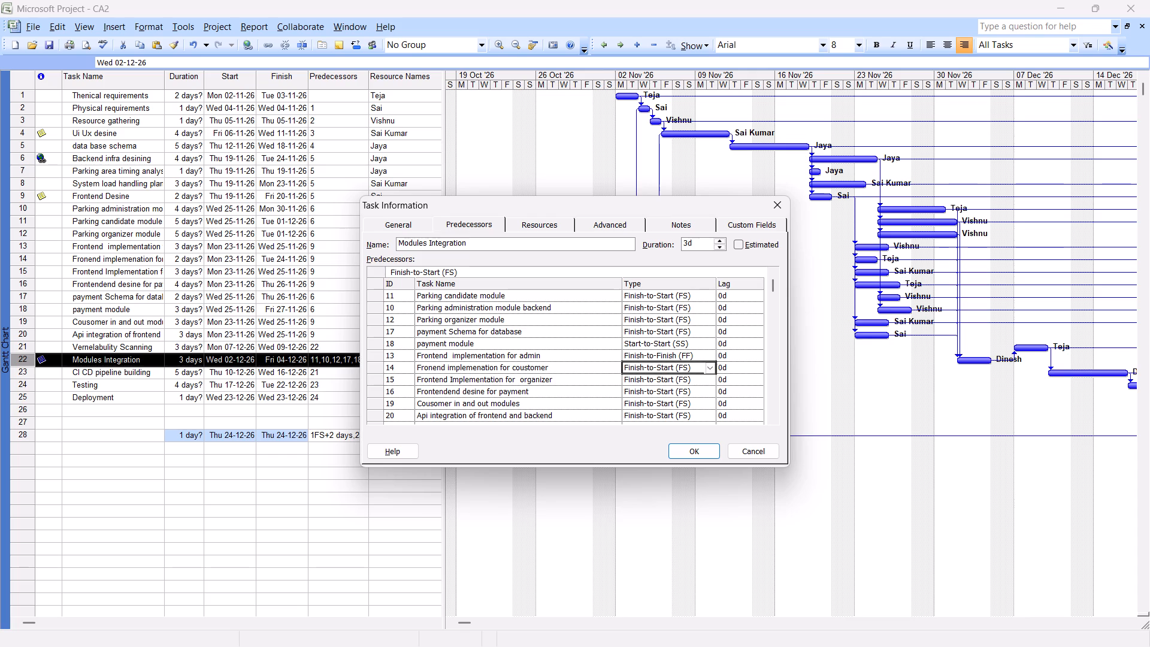
Set the lag of the Parking candidate module predecessor to 2d and of Parking administration module backend to 1d.
{"action": "left_click", "coordinate": [718, 298]}
{"action": "left_click", "coordinate": [721, 299]}
{"action": "double_click", "coordinate": [752, 292]}
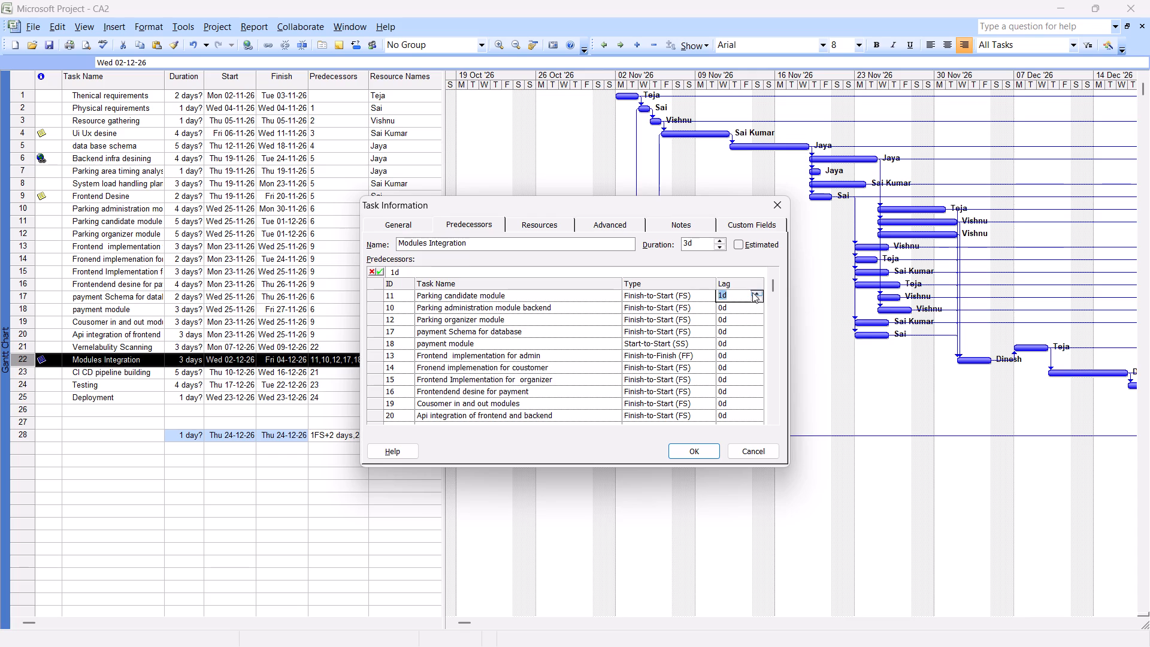
{"action": "left_click", "coordinate": [747, 305]}
{"action": "double_click", "coordinate": [760, 313]}
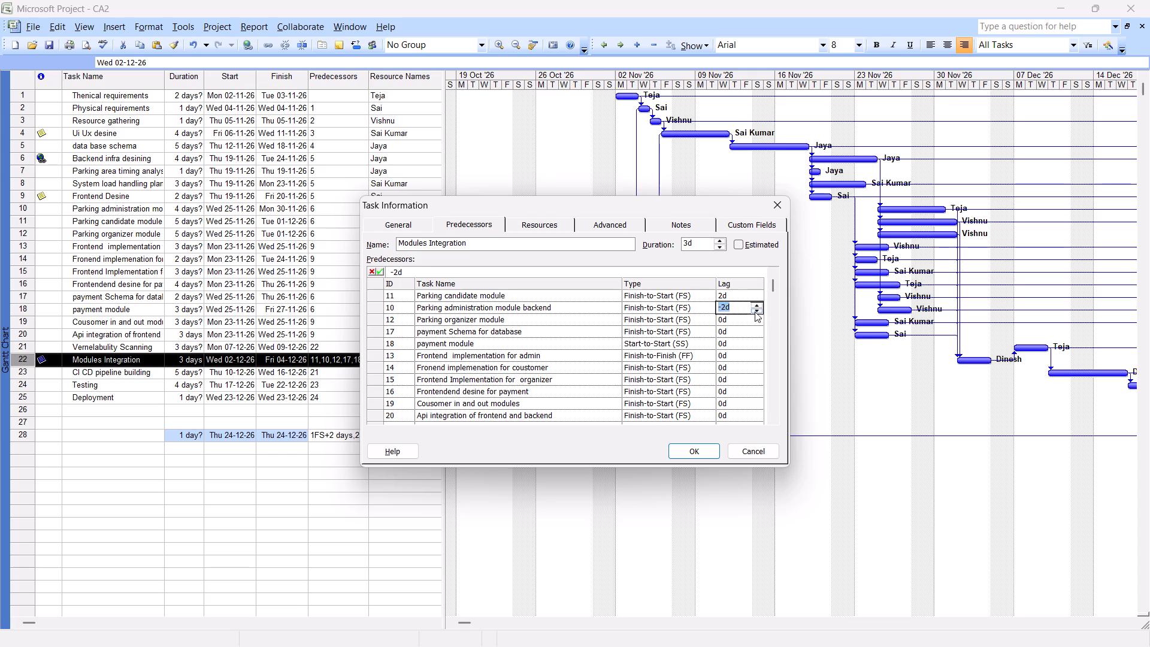
{"action": "double_click", "coordinate": [755, 305]}
{"action": "left_click", "coordinate": [752, 306]}
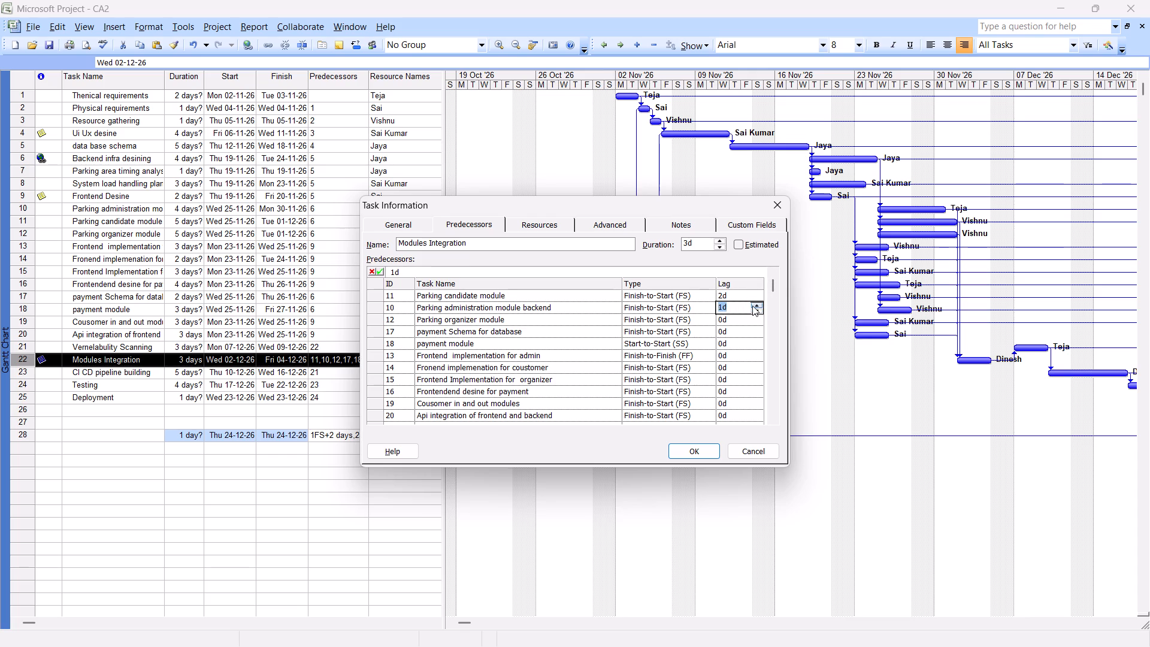
{"action": "left_click", "coordinate": [750, 313]}
Set a 2d lag on Frontend implementation for admin, Frontendend desine for payment and Fronend implemenation for coustomer, and apply the Modules Integration predecessor changes.
{"action": "right_click", "coordinate": [749, 358]}
{"action": "left_click", "coordinate": [749, 357]}
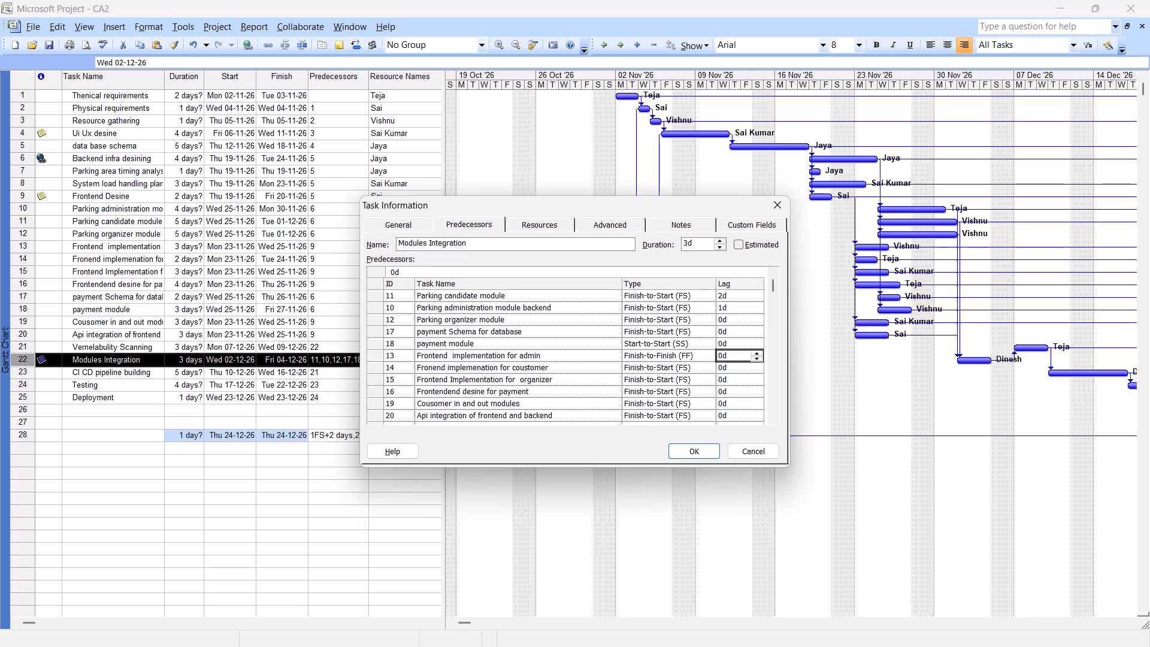
{"action": "double_click", "coordinate": [753, 351]}
{"action": "left_click", "coordinate": [739, 388]}
{"action": "double_click", "coordinate": [758, 386]}
{"action": "left_click", "coordinate": [756, 371]}
{"action": "double_click", "coordinate": [756, 364]}
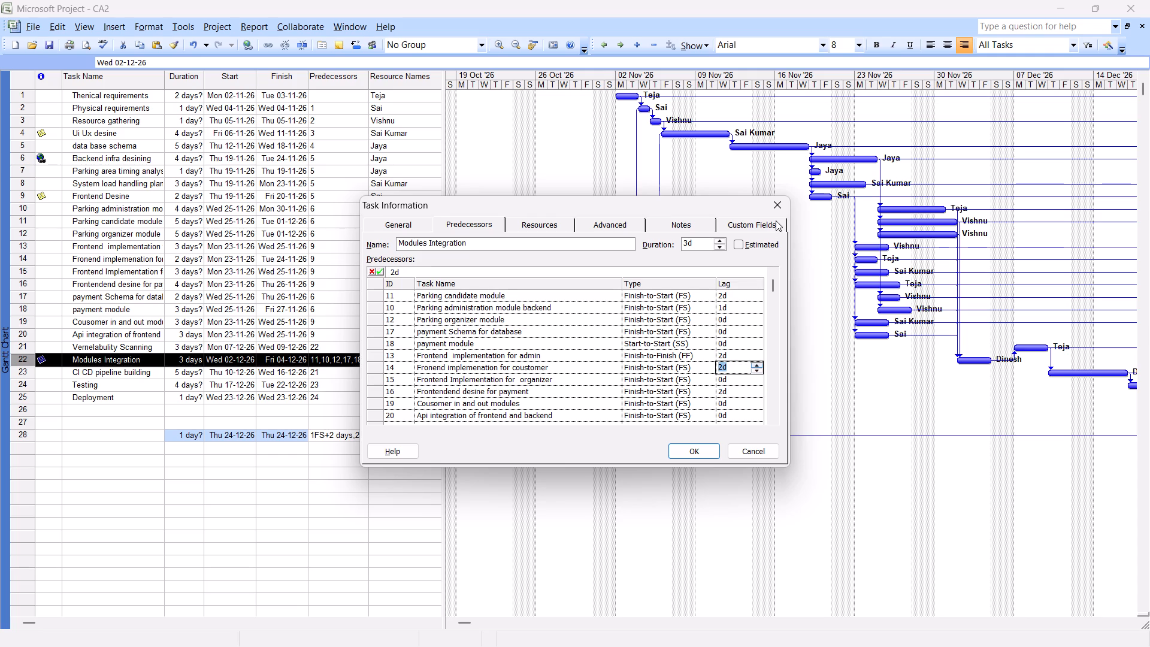
{"action": "left_click", "coordinate": [737, 246]}
{"action": "left_click", "coordinate": [739, 249]}
{"action": "left_click", "coordinate": [704, 448]}
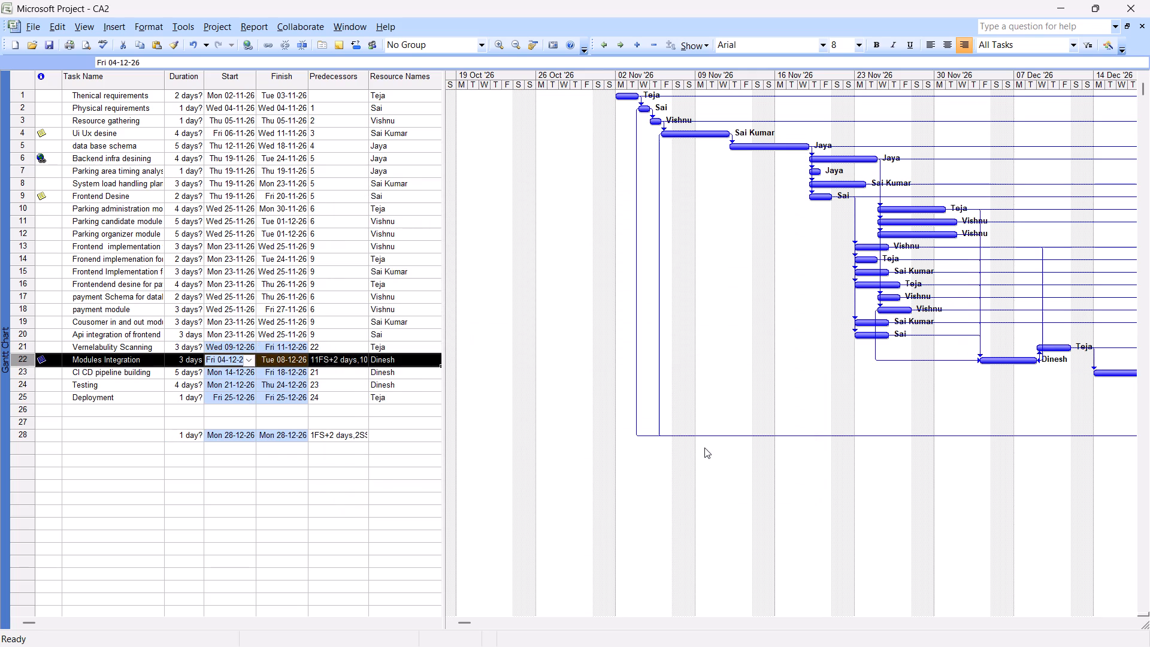
{"action": "left_click", "coordinate": [286, 273]}
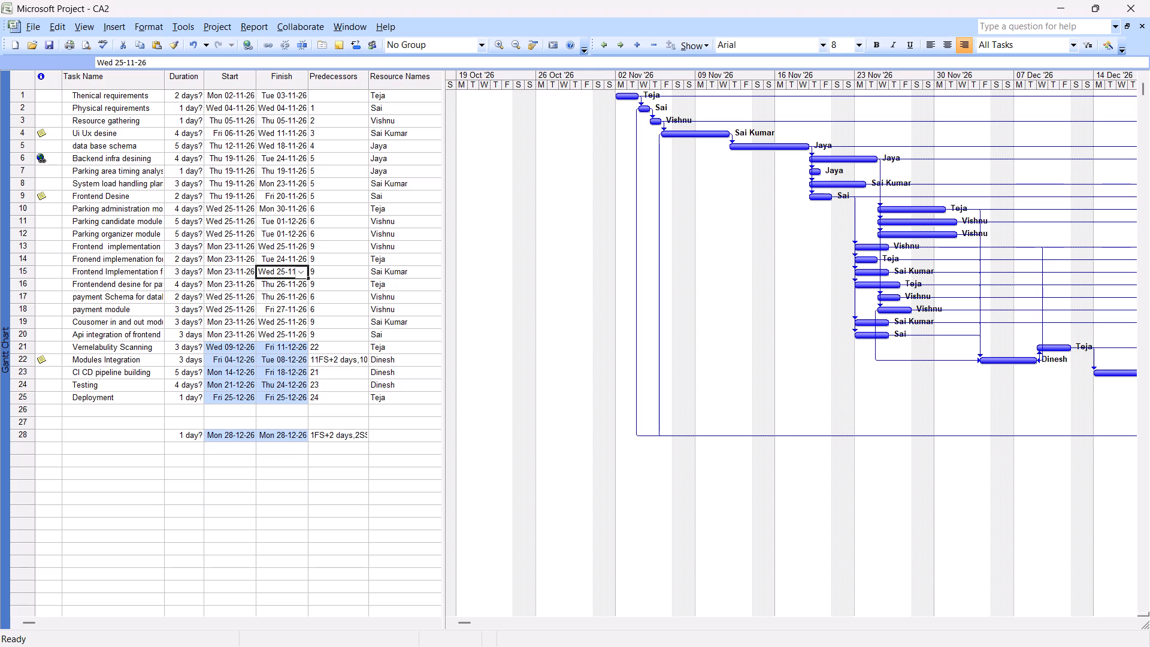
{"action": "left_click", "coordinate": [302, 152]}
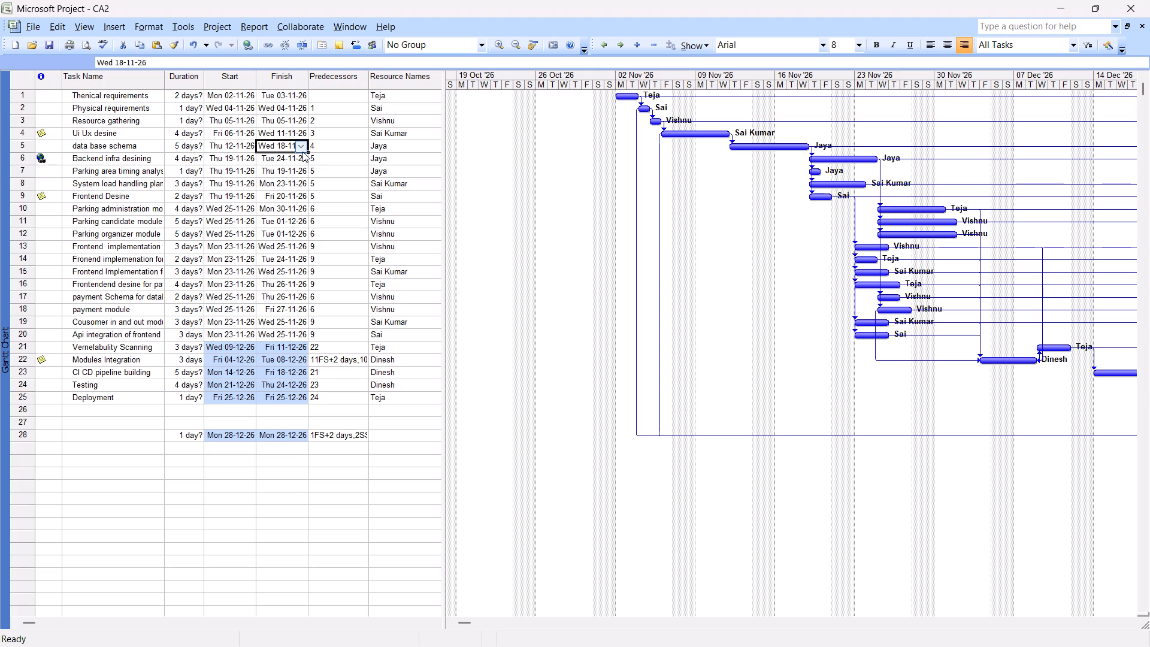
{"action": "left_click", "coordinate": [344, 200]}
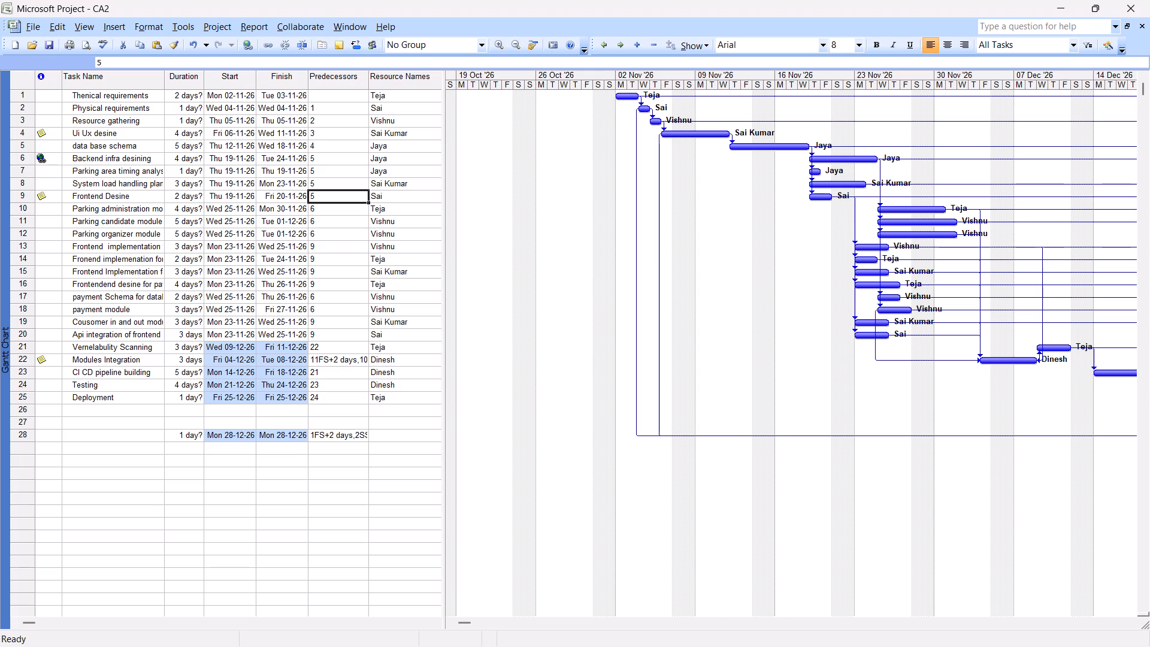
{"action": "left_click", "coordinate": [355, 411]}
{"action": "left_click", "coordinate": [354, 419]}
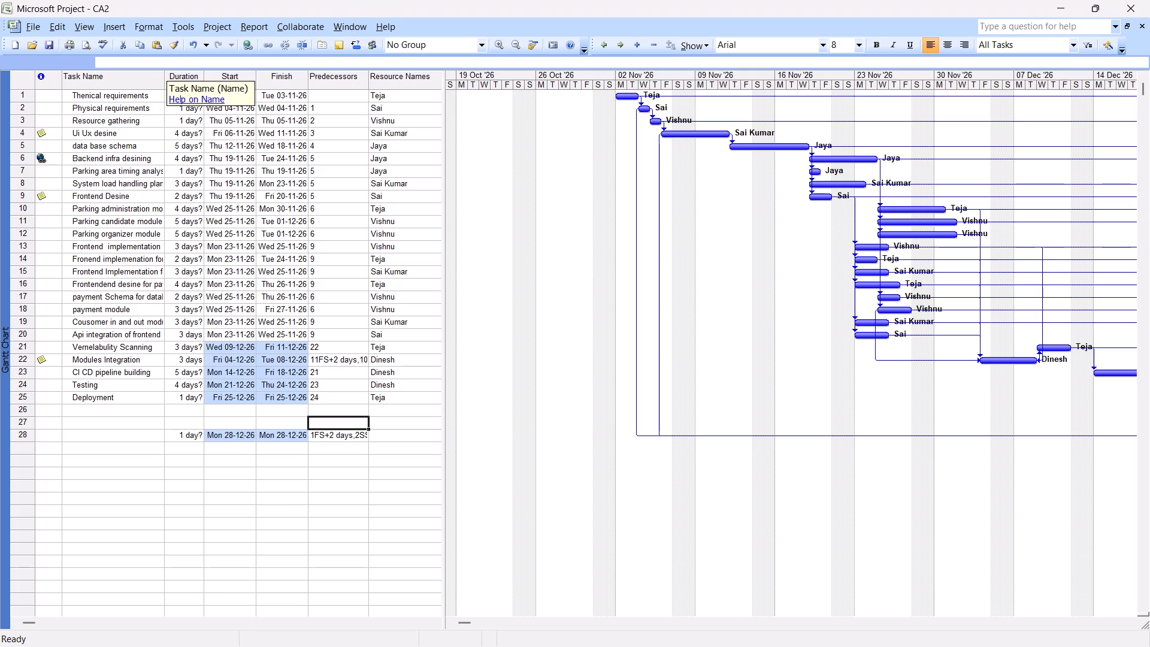
Widen the Task Name column enough to fit the full task names, and widen the Start and Finish columns.
{"action": "left_click_drag", "start_coordinate": [164, 77], "coordinate": [328, 68]}
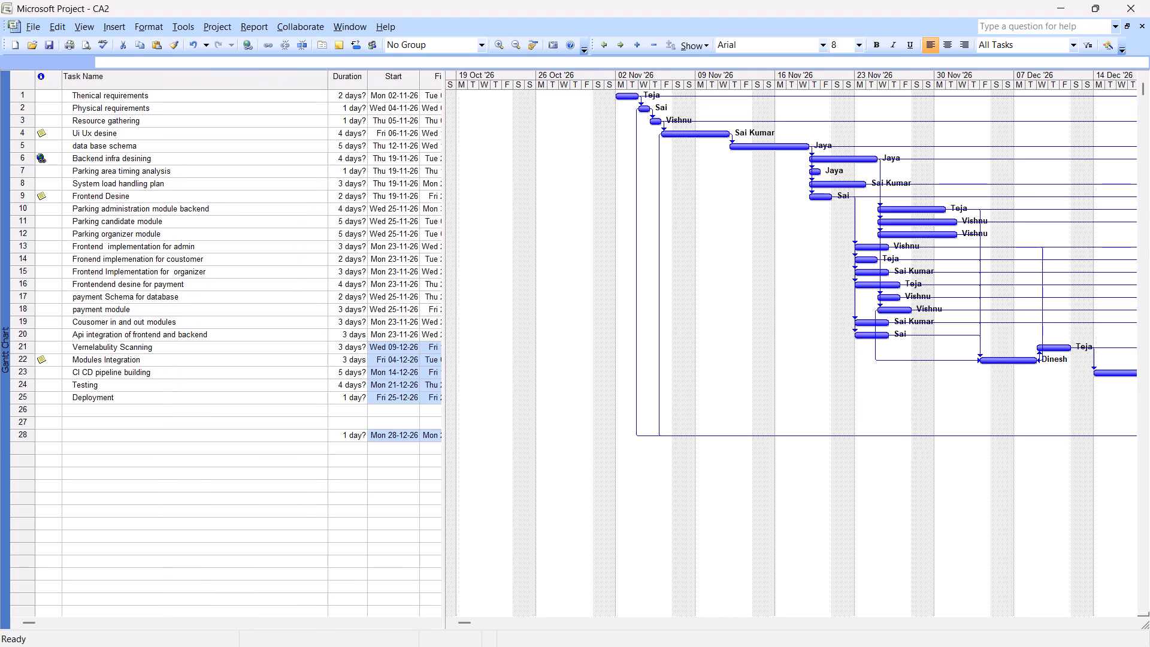
{"action": "left_click_drag", "start_coordinate": [329, 73], "coordinate": [223, 132]}
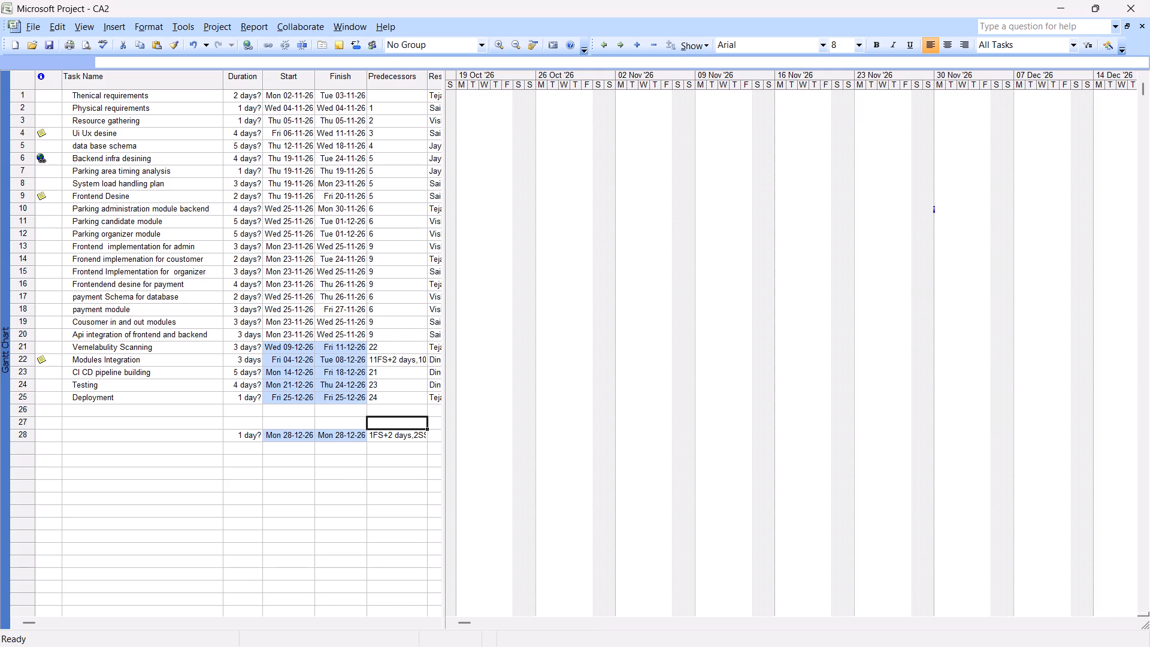
{"action": "left_click_drag", "start_coordinate": [313, 87], "coordinate": [332, 86]}
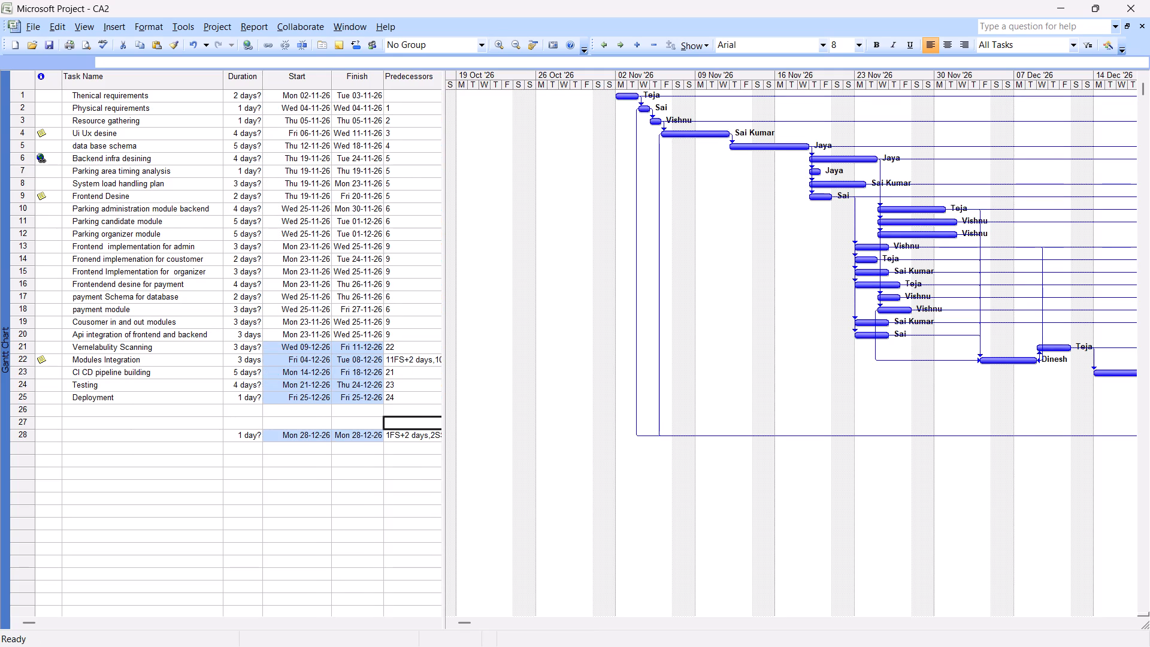
{"action": "left_click_drag", "start_coordinate": [385, 80], "coordinate": [426, 78]}
Enlarge the task table area against the Gantt chart so the whole Predecessors column fits.
{"action": "left_click_drag", "start_coordinate": [443, 79], "coordinate": [459, 79]}
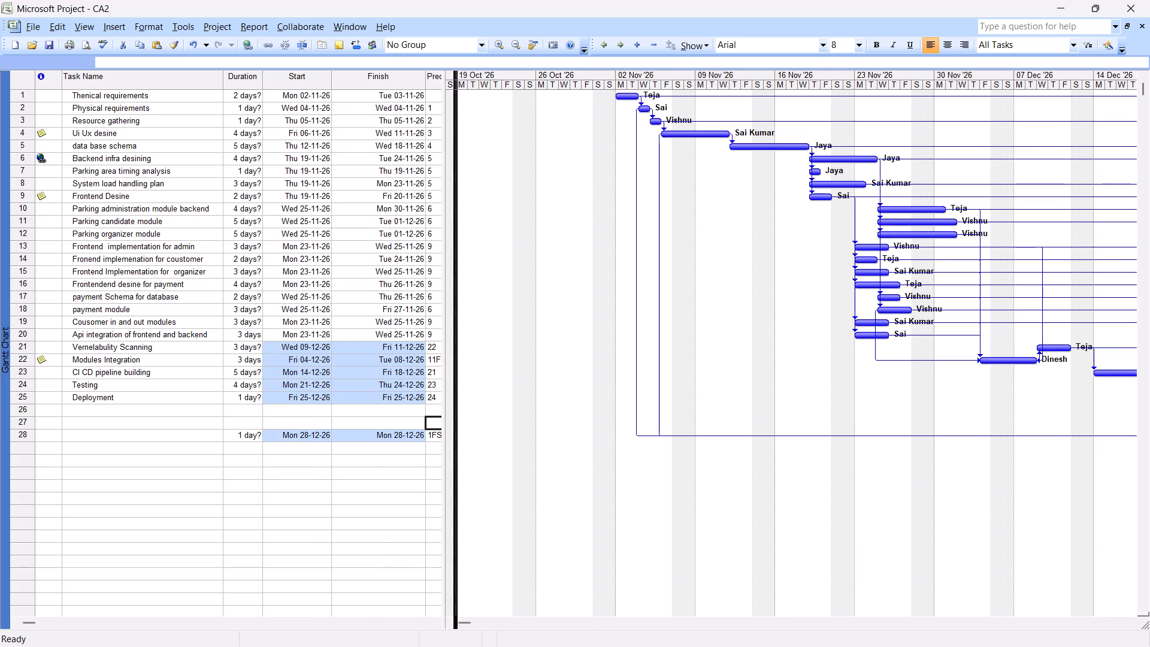
{"action": "left_click_drag", "start_coordinate": [459, 79], "coordinate": [498, 79]}
{"action": "scroll", "coordinate": [454, 144], "scroll_direction": "right", "scroll_amount": 5}
{"action": "scroll", "coordinate": [454, 144], "scroll_direction": "left", "scroll_amount": 1}
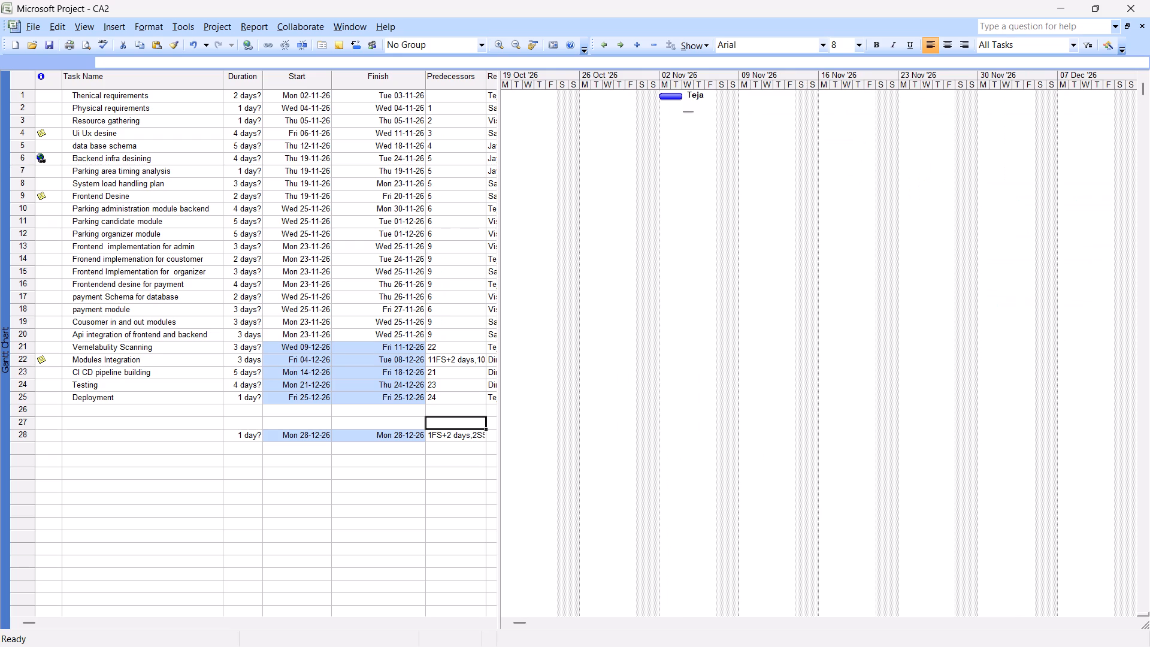
{"action": "scroll", "coordinate": [454, 144], "scroll_direction": "left", "scroll_amount": 2}
{"action": "left_click", "coordinate": [383, 624]}
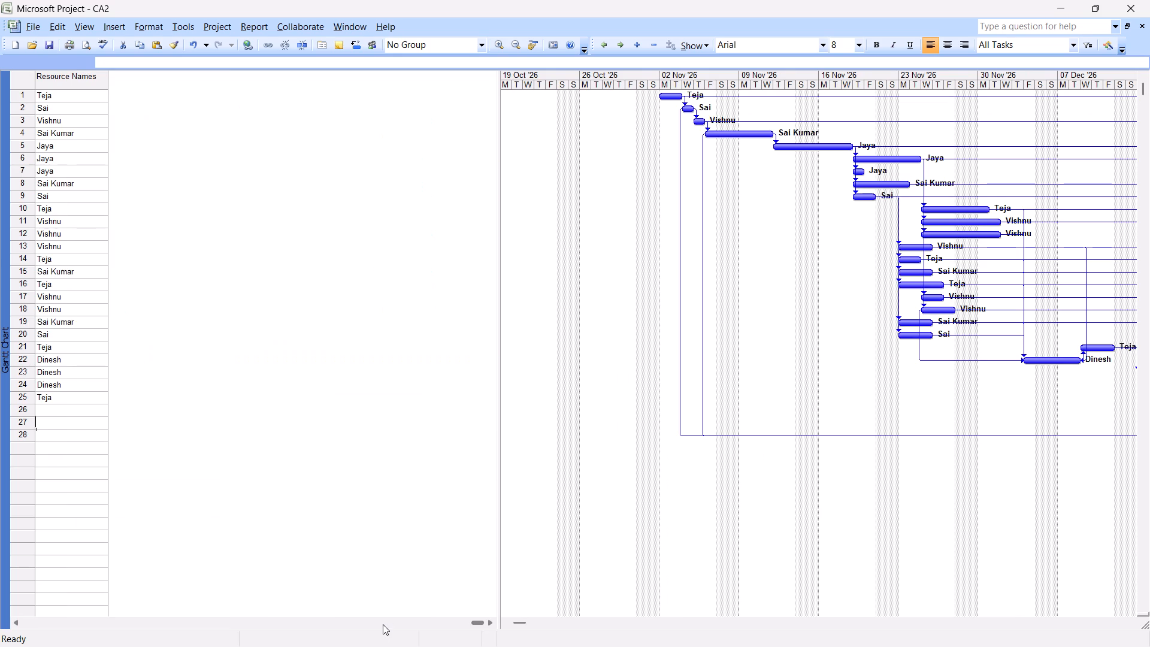
{"action": "left_click_drag", "start_coordinate": [383, 624], "coordinate": [355, 633]}
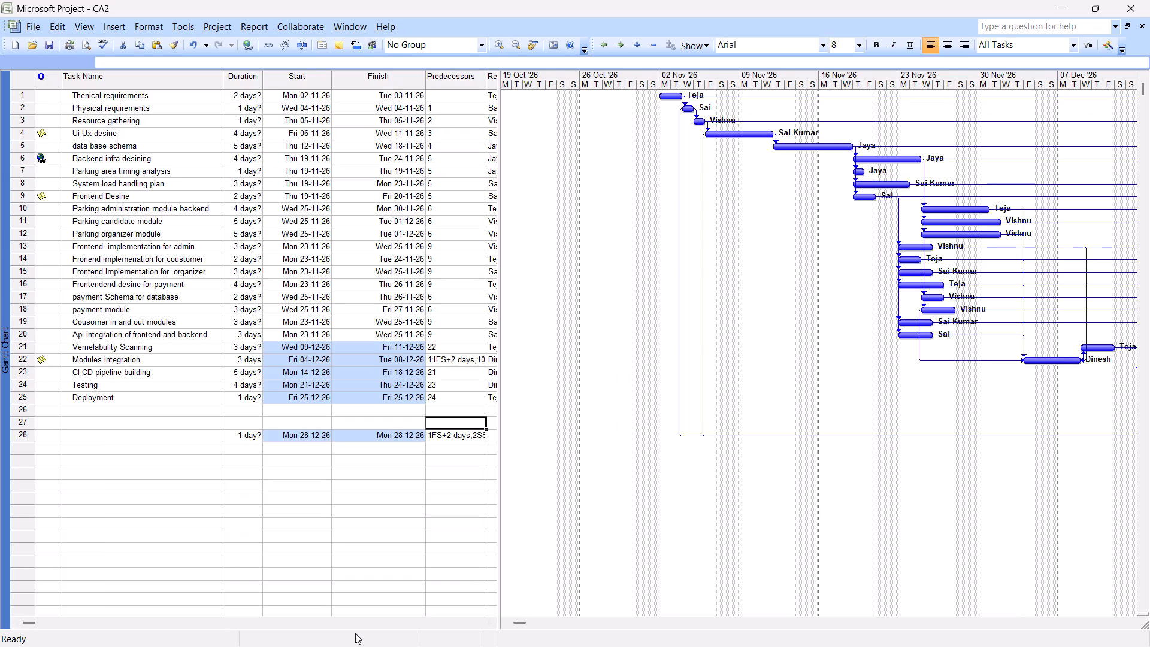
Narrow the Finish and Predecessors columns so the full Resource Names column fits in the task table.
{"action": "left_click_drag", "start_coordinate": [423, 81], "coordinate": [392, 93]}
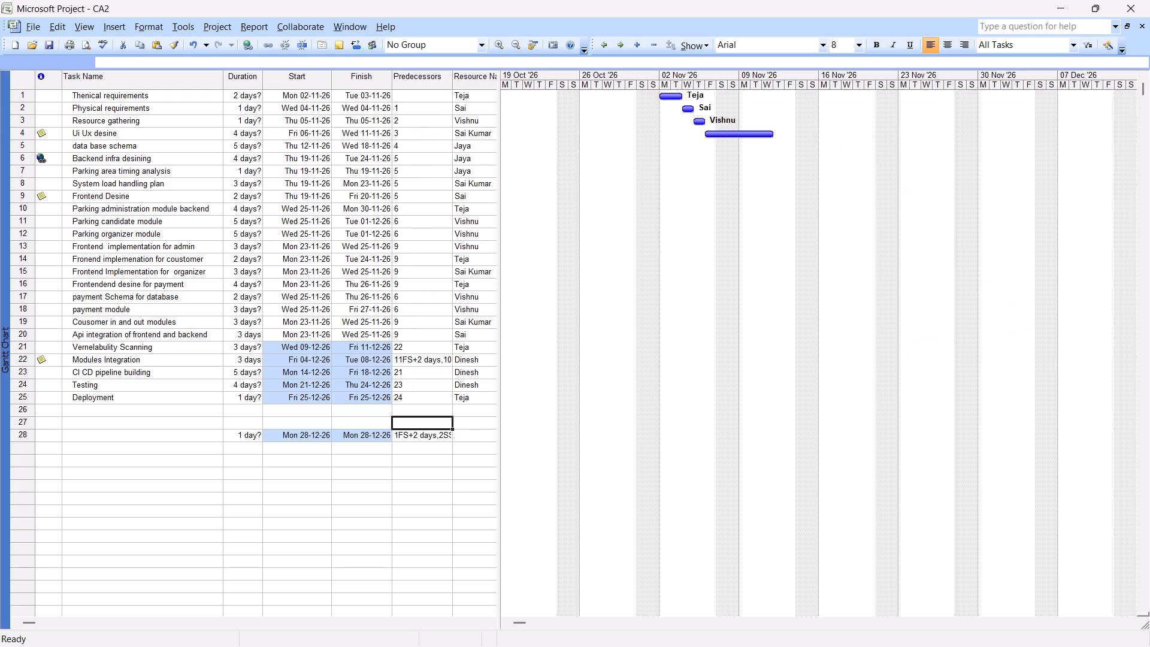
{"action": "left_click_drag", "start_coordinate": [450, 73], "coordinate": [407, 96]}
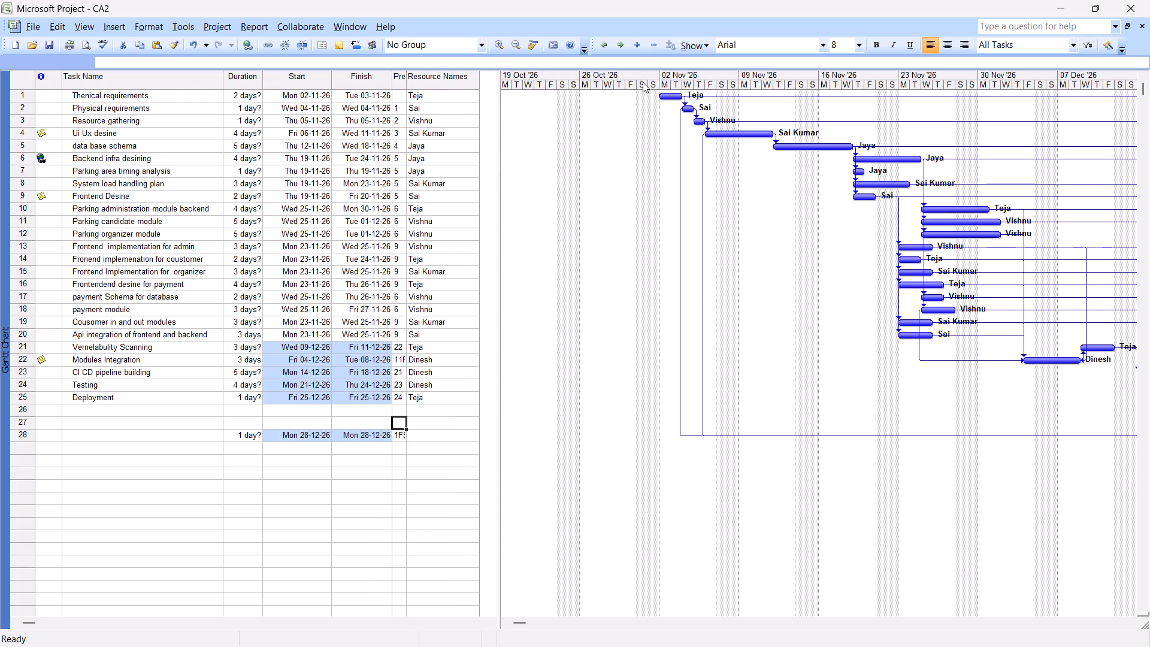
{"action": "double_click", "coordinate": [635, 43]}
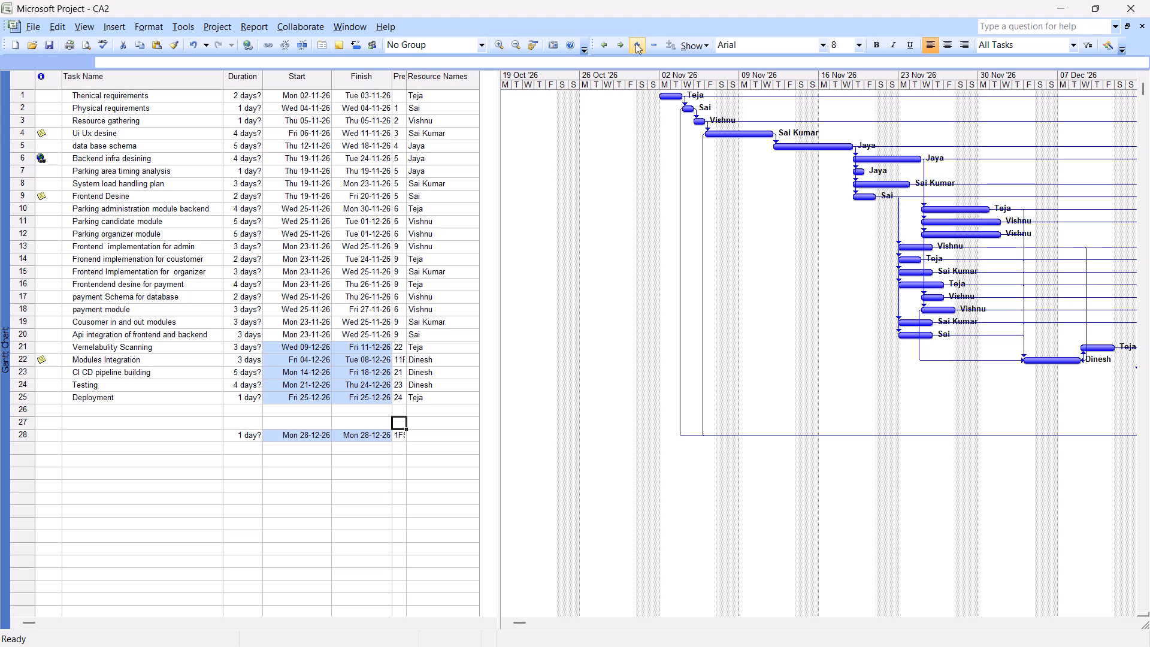
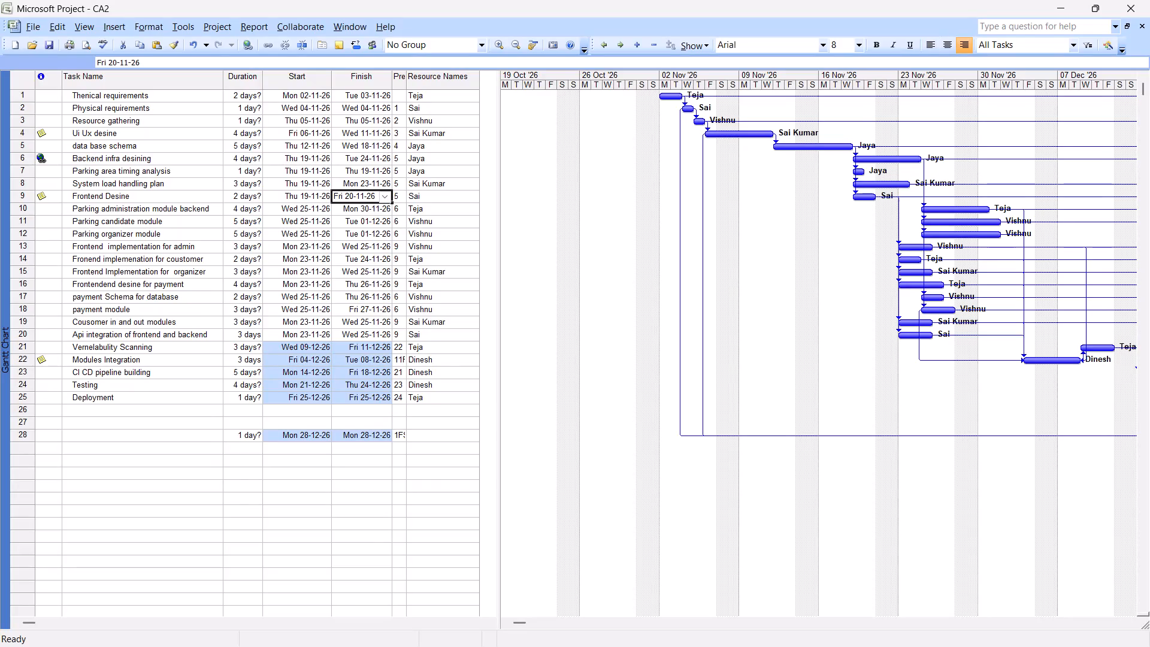
Review the resources, notes and custom fields in the task information for "Parking area timing analysis".
{"action": "left_click", "coordinate": [161, 171]}
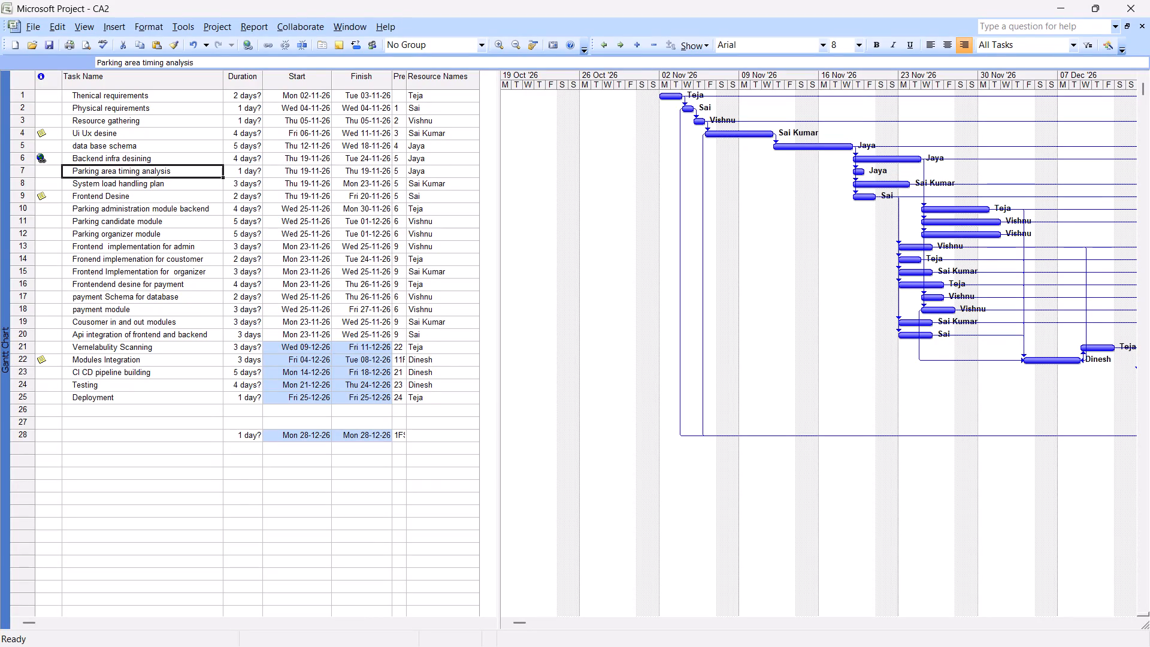
{"action": "left_click", "coordinate": [161, 171]}
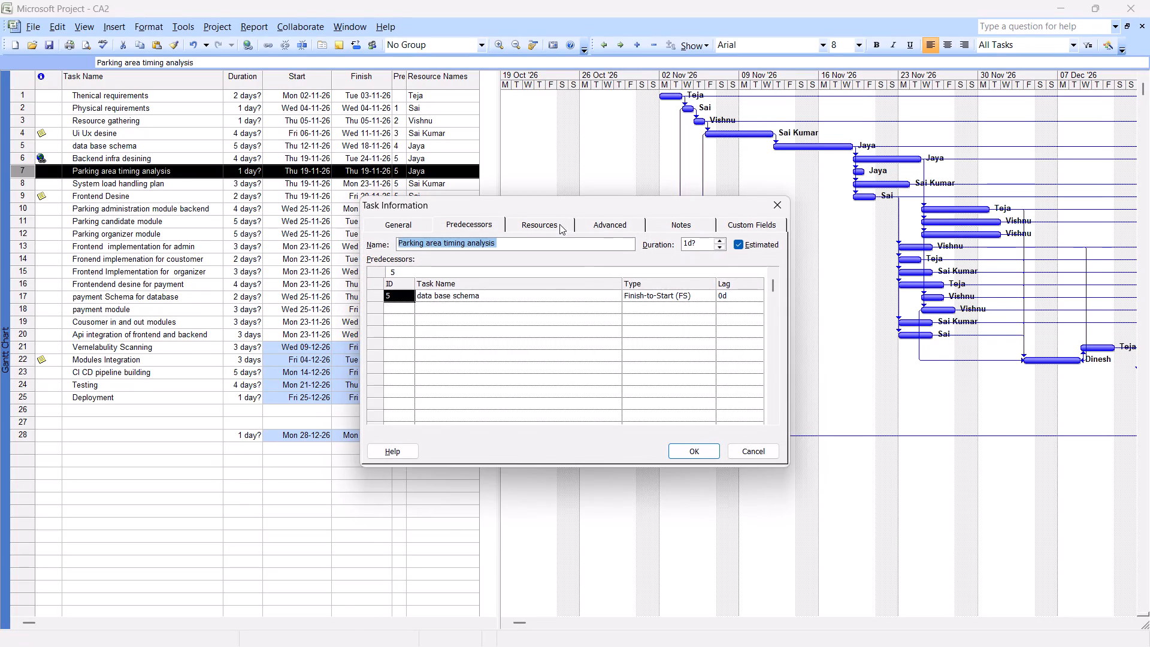
{"action": "left_click", "coordinate": [559, 224]}
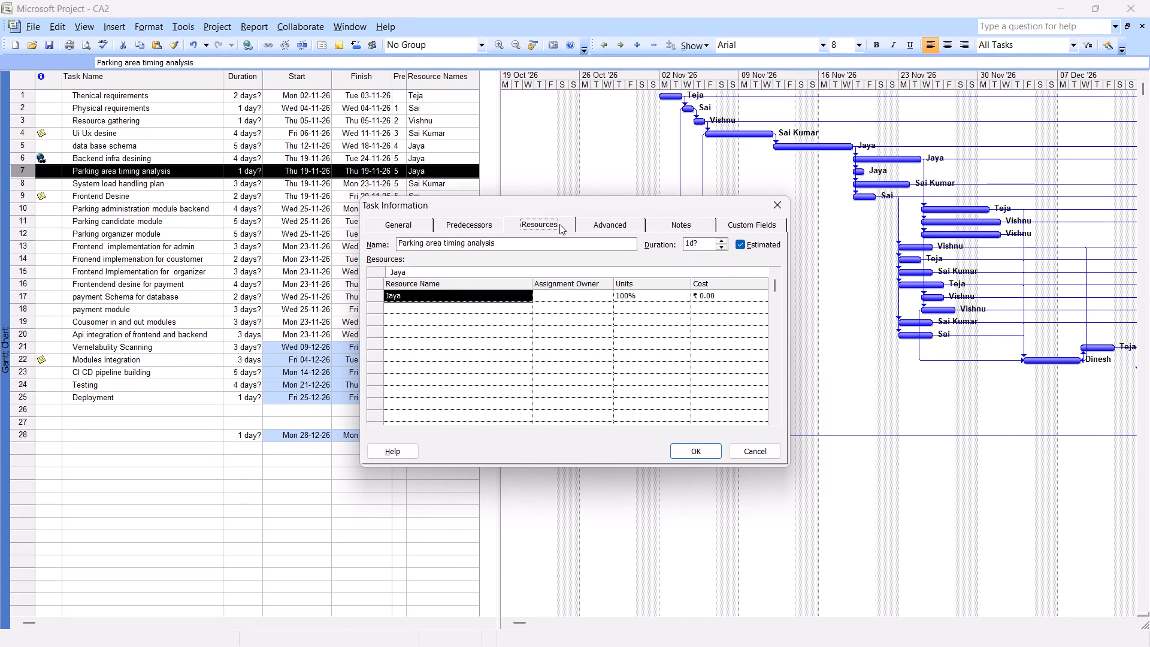
{"action": "left_click", "coordinate": [716, 225]}
{"action": "left_click", "coordinate": [694, 225]}
{"action": "left_click", "coordinate": [736, 228]}
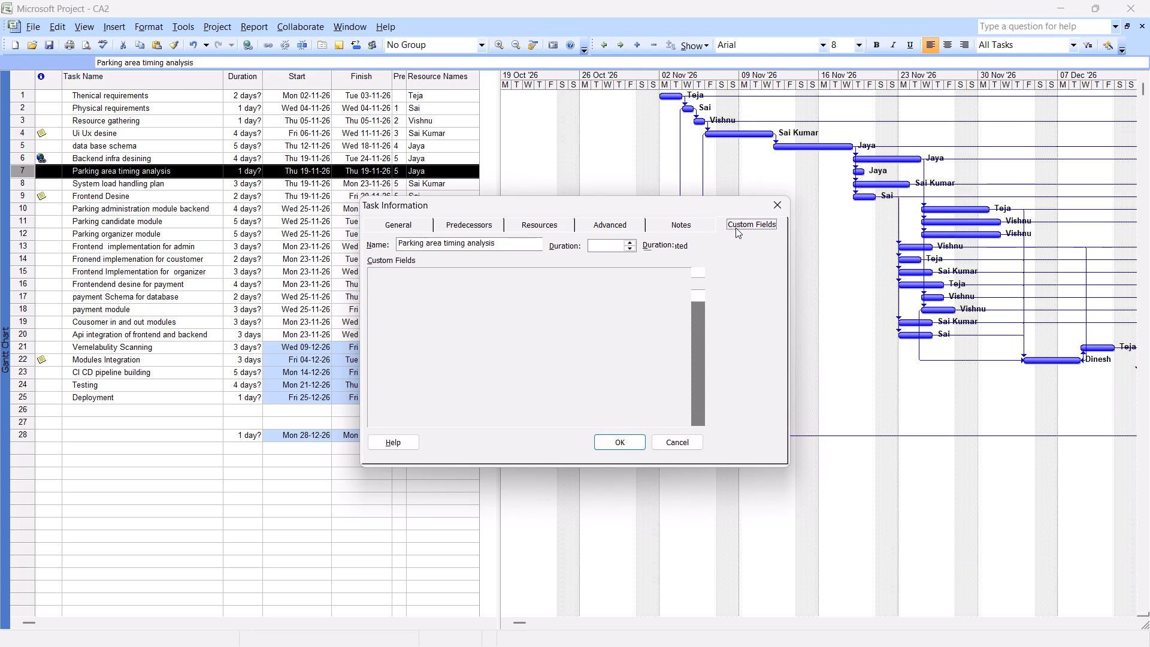
{"action": "left_click", "coordinate": [663, 293]}
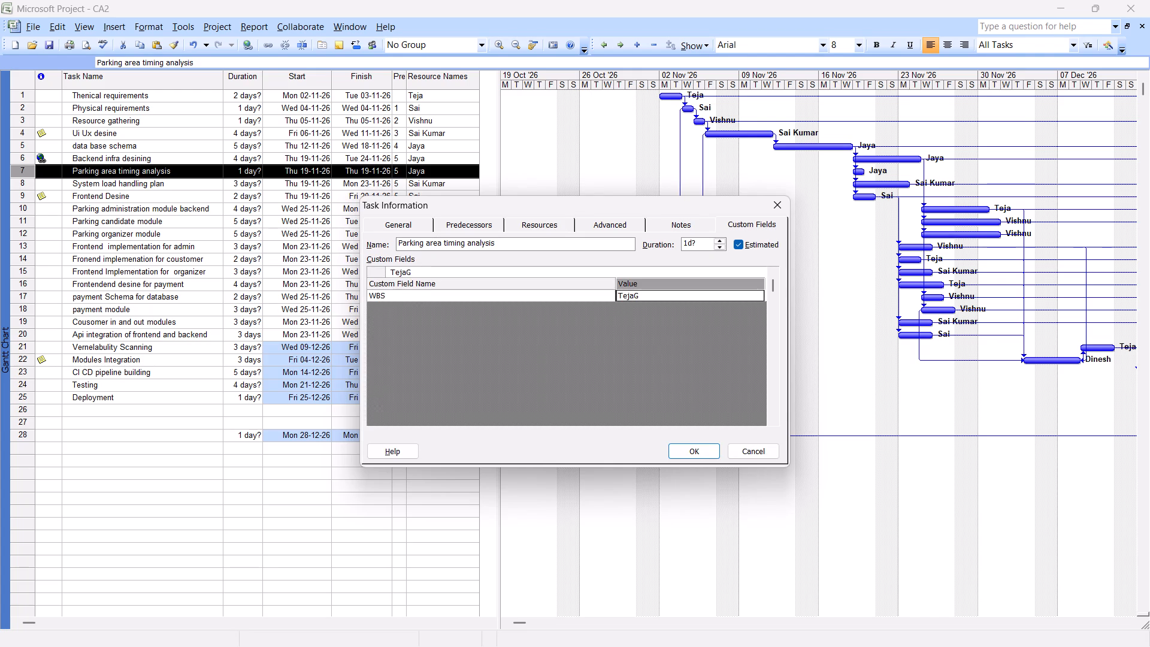
{"action": "left_click", "coordinate": [710, 447]}
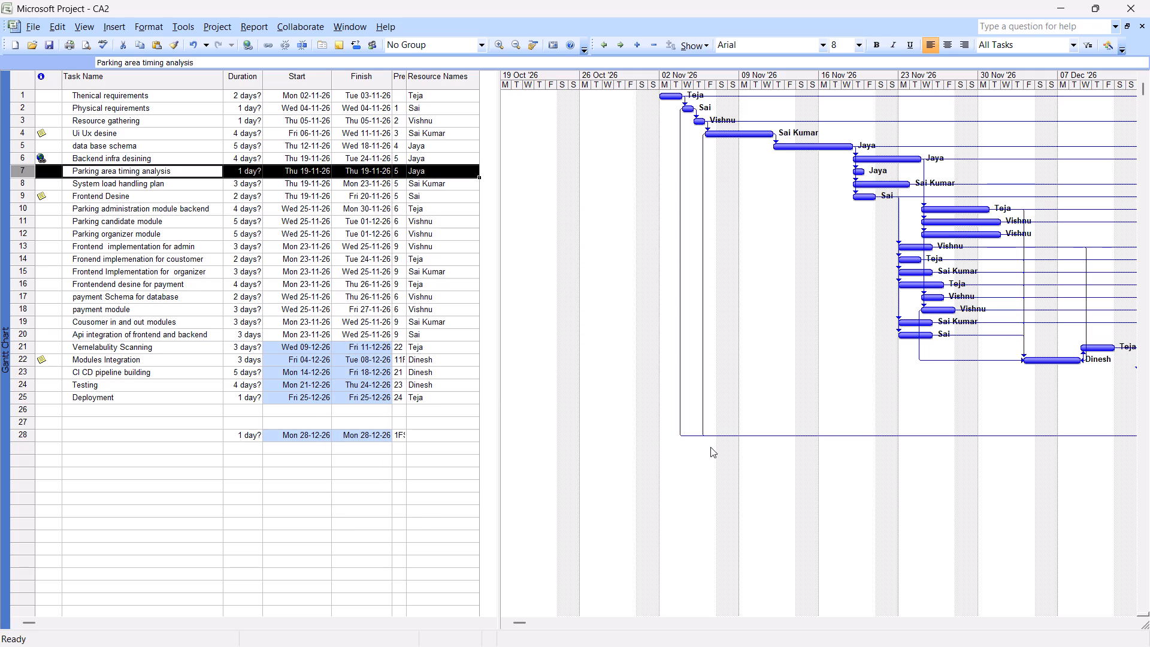
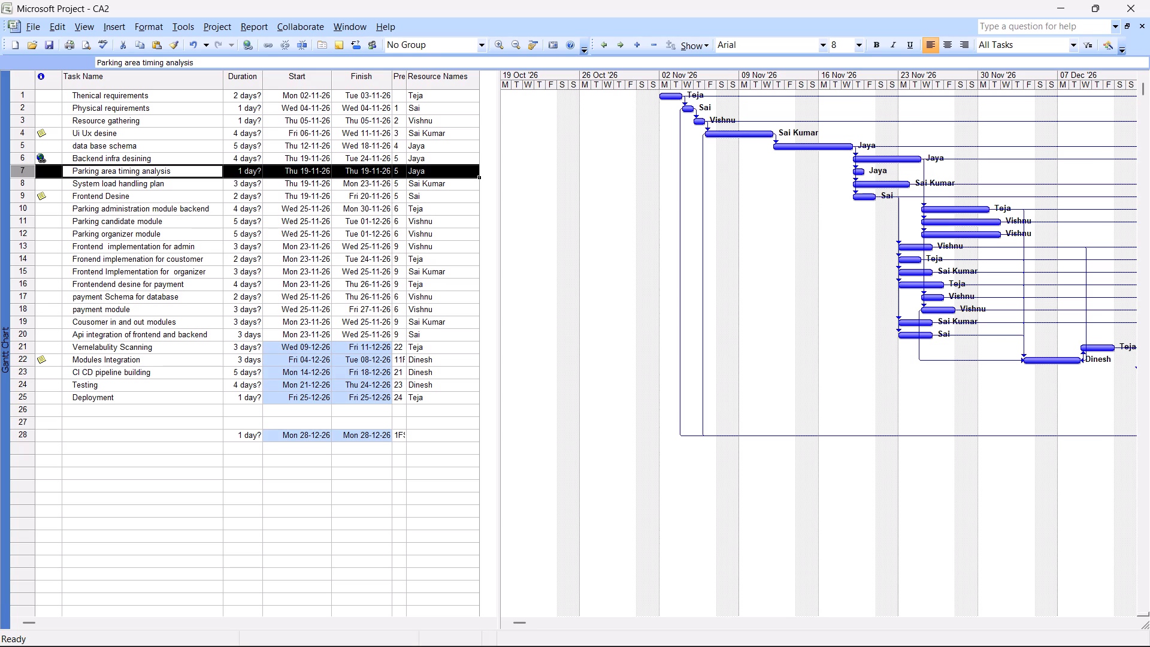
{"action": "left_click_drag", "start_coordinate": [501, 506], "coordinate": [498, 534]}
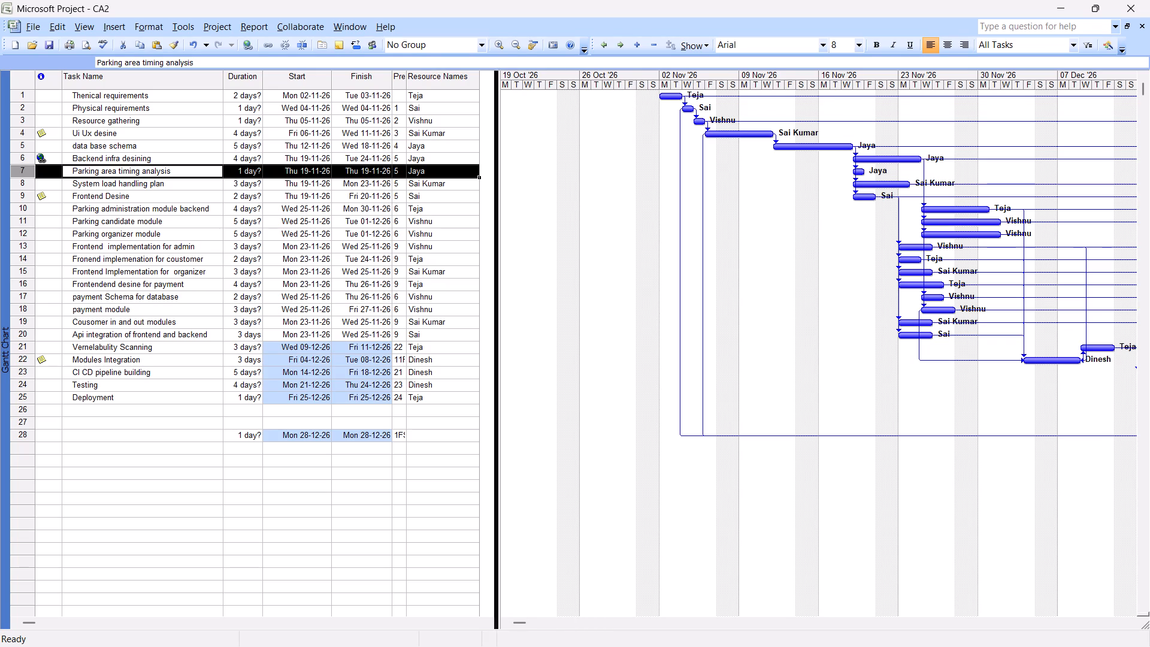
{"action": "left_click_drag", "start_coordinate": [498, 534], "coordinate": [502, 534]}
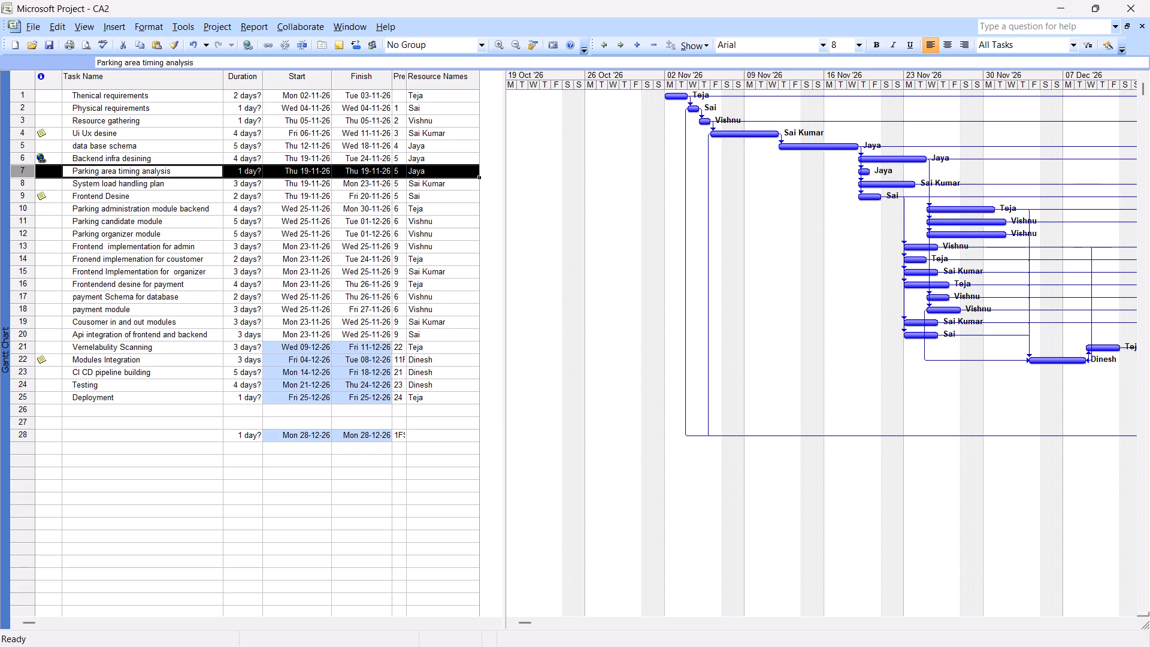
Try centred alignment on the Start column of the task table, and set it to left alignment.
{"action": "left_click", "coordinate": [249, 209]}
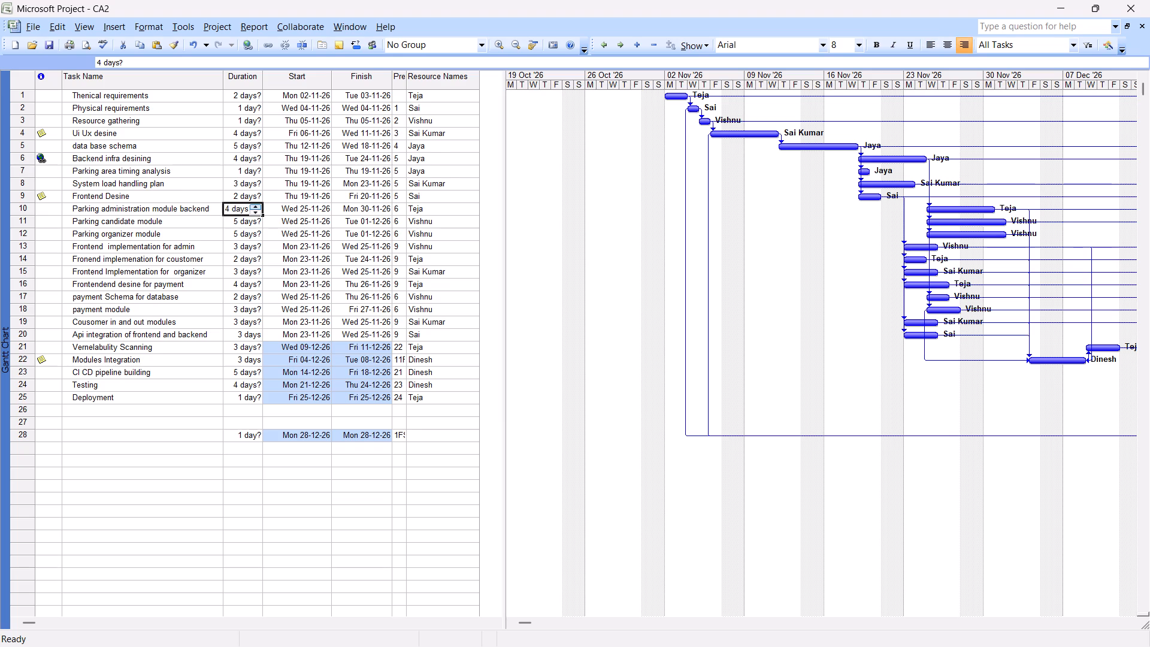
{"action": "left_click", "coordinate": [316, 208]}
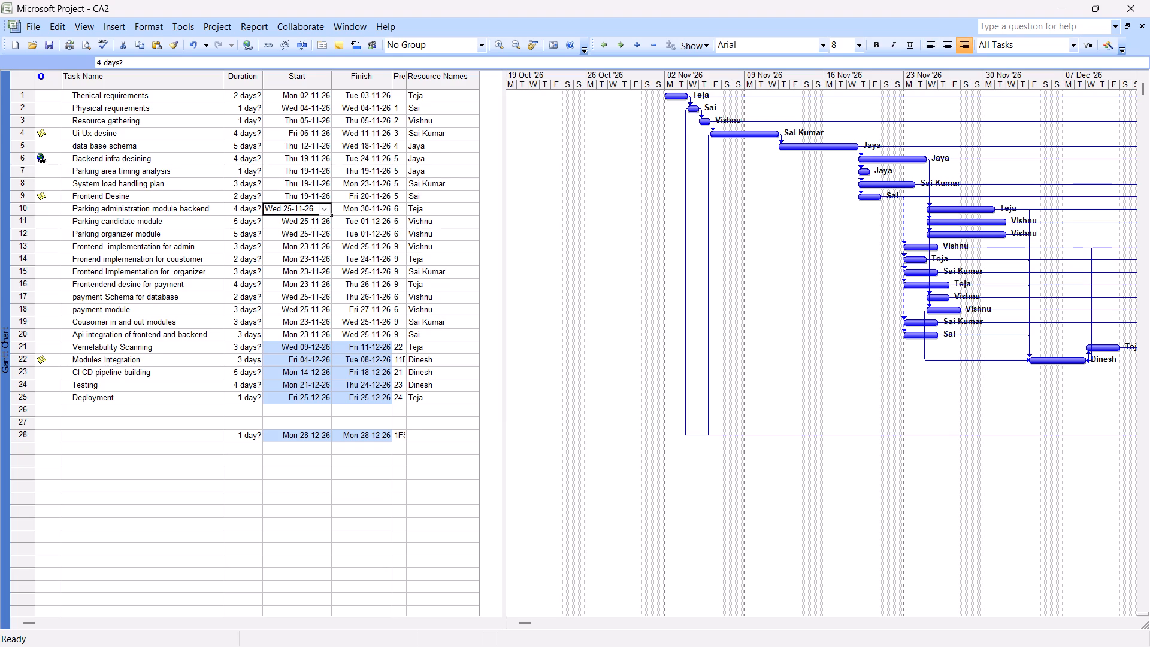
{"action": "left_click", "coordinate": [946, 45]}
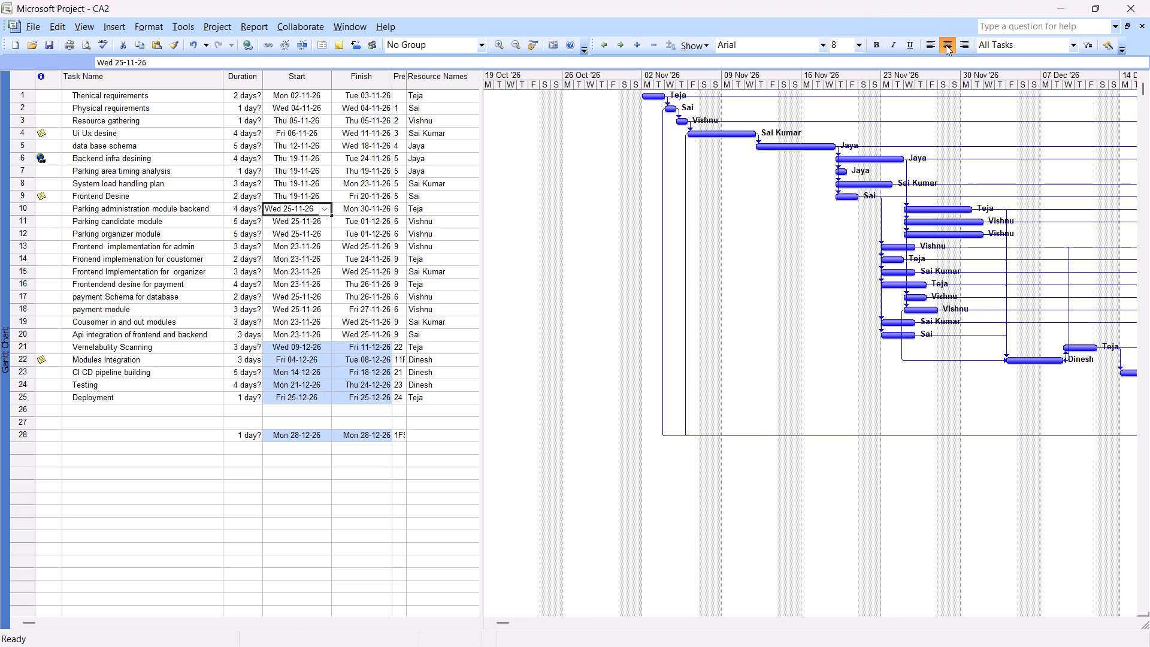
{"action": "left_click", "coordinate": [946, 45]}
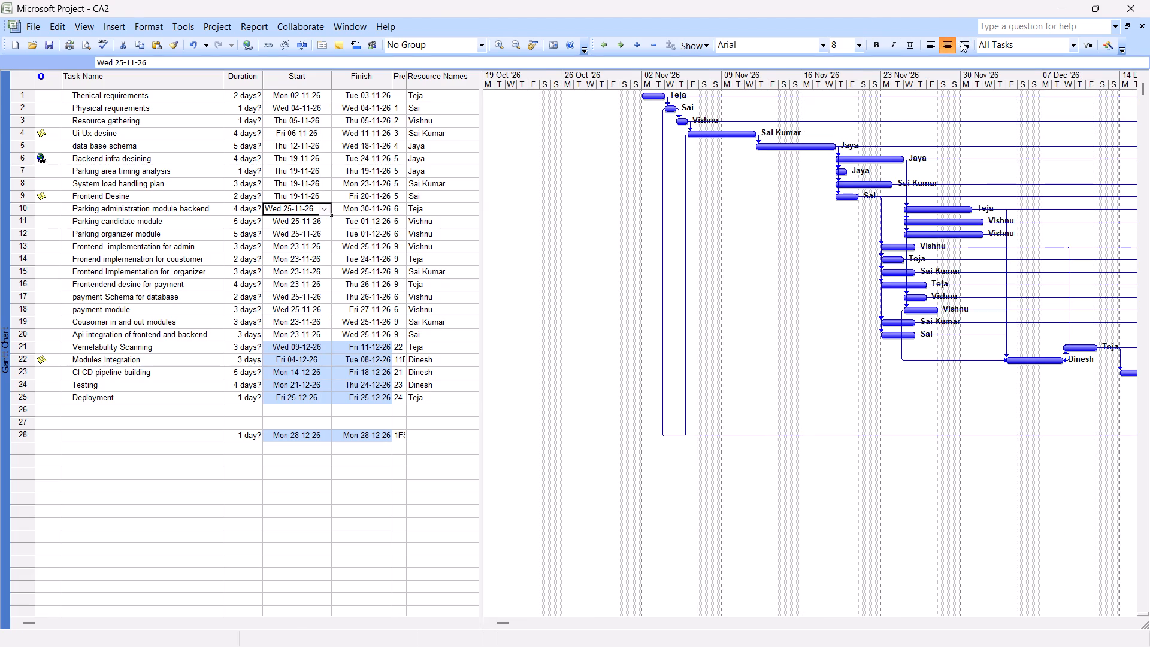
{"action": "left_click", "coordinate": [961, 41]}
{"action": "left_click", "coordinate": [928, 43]}
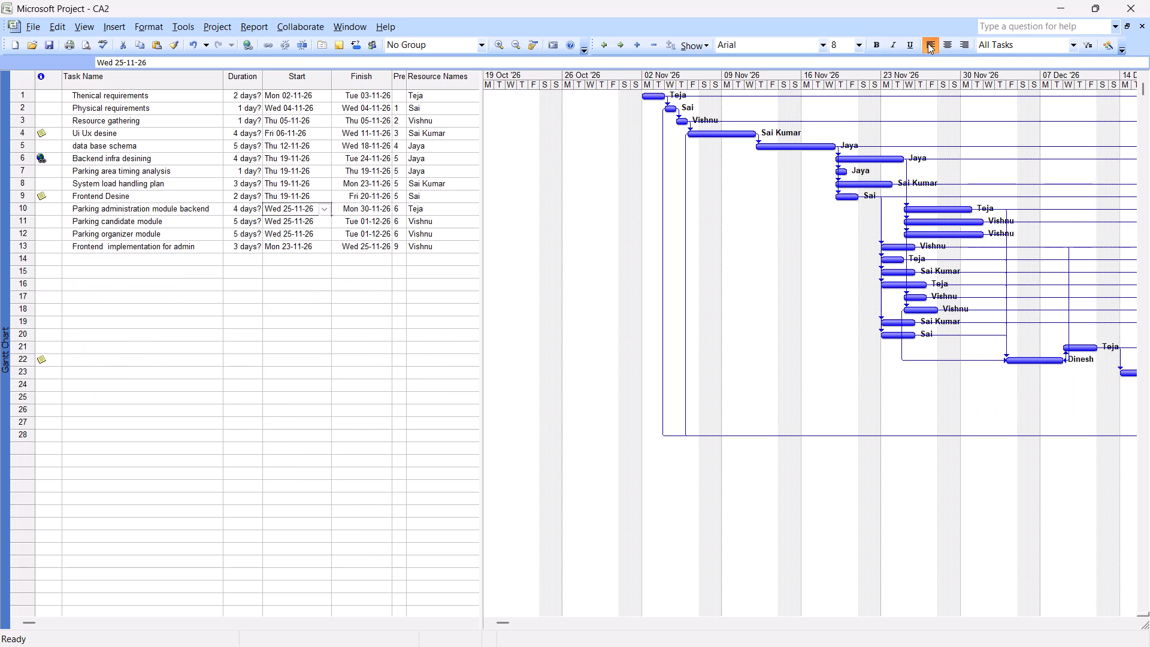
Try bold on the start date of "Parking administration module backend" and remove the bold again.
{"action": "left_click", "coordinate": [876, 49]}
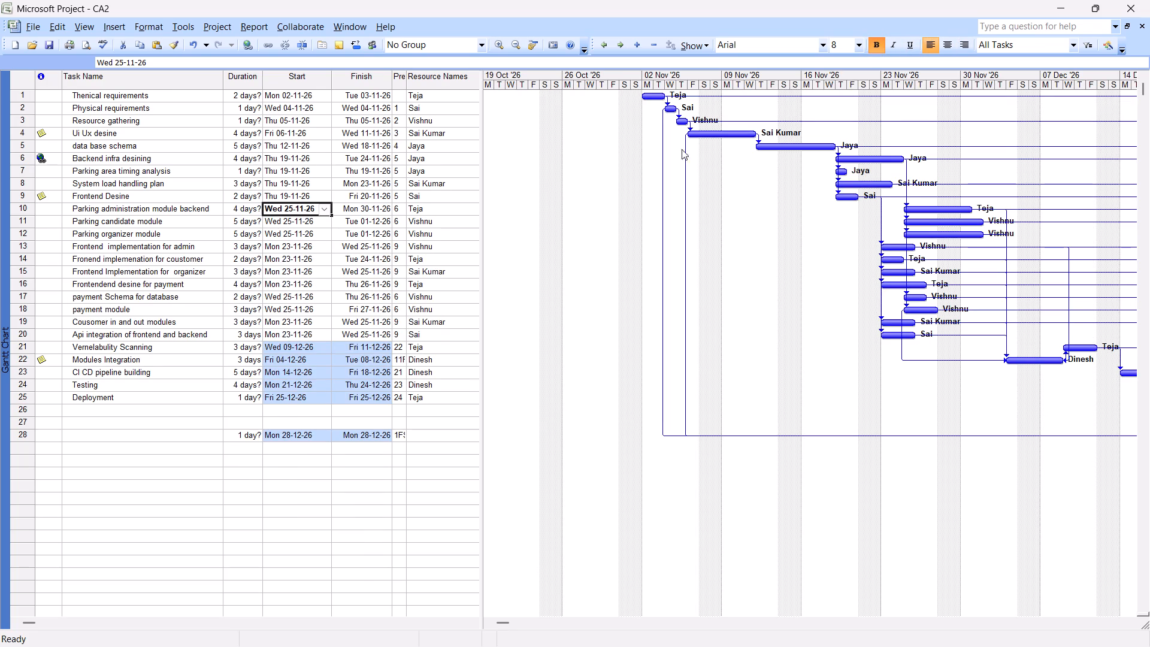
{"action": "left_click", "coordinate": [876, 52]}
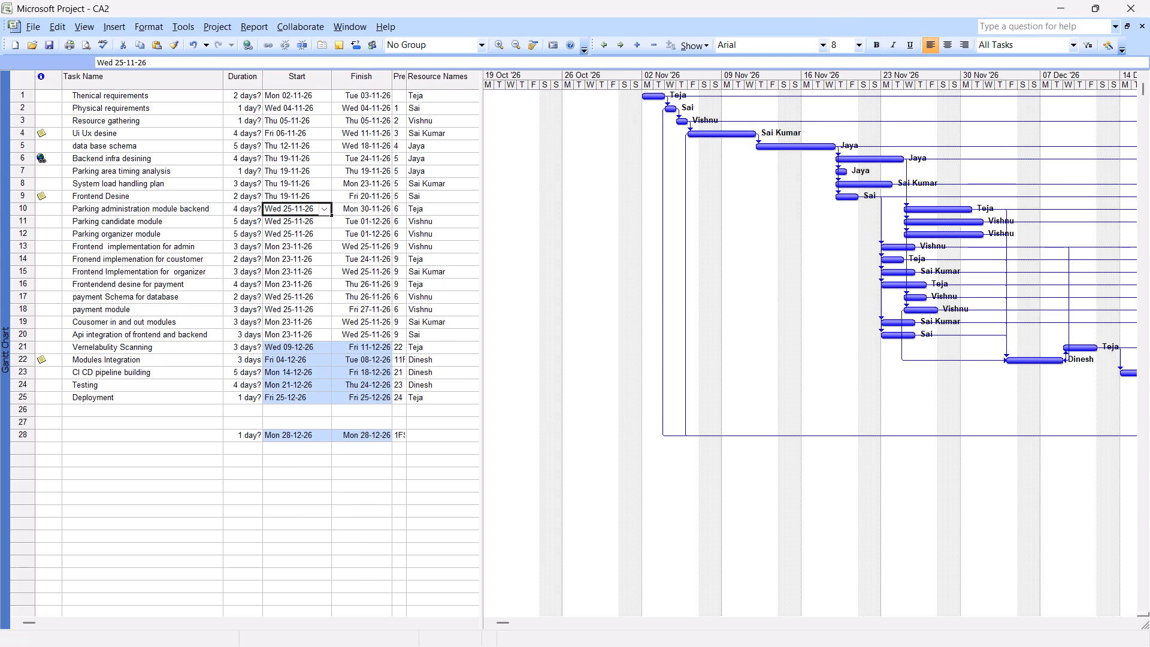
Make the task name "Thenical requirements" bold.
{"action": "left_click", "coordinate": [164, 102]}
{"action": "left_click", "coordinate": [874, 45]}
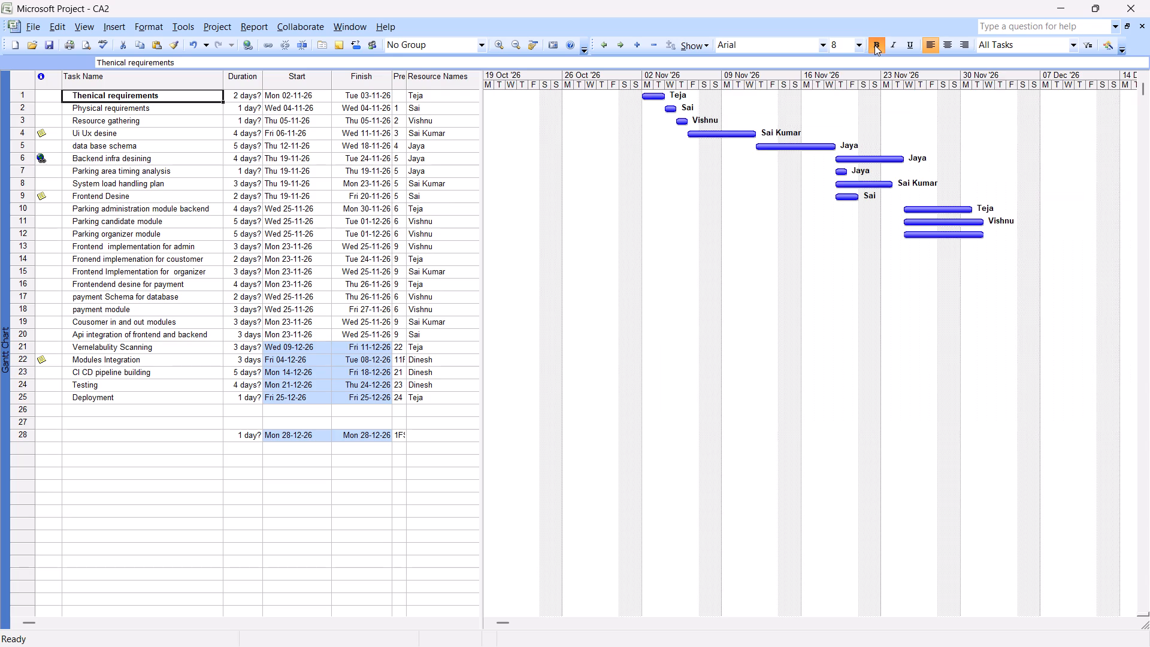
Make the task name "Physical requirements" italic.
{"action": "left_click", "coordinate": [159, 114]}
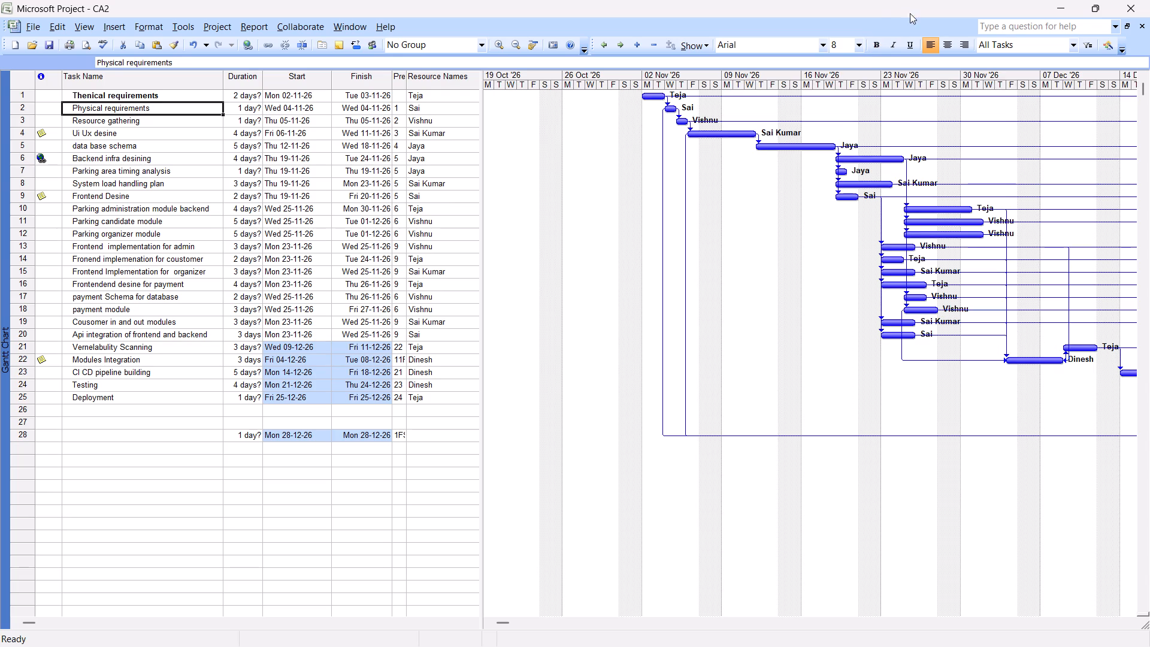
{"action": "left_click", "coordinate": [893, 49]}
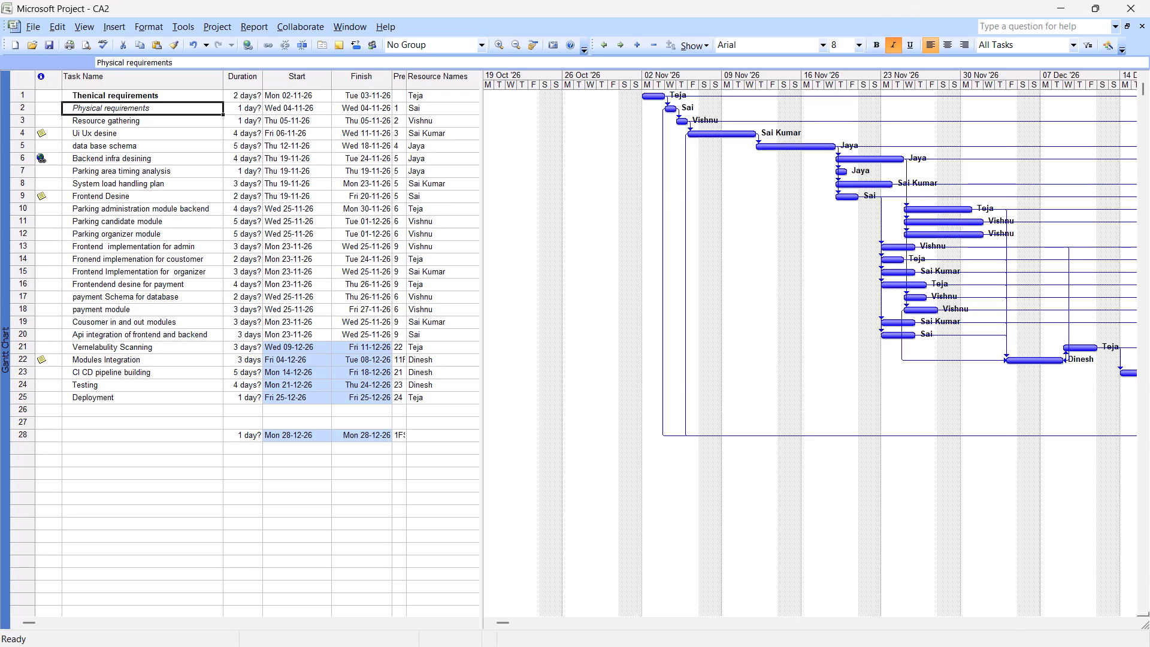
Underline the task name "Resource gathering".
{"action": "left_click", "coordinate": [163, 127]}
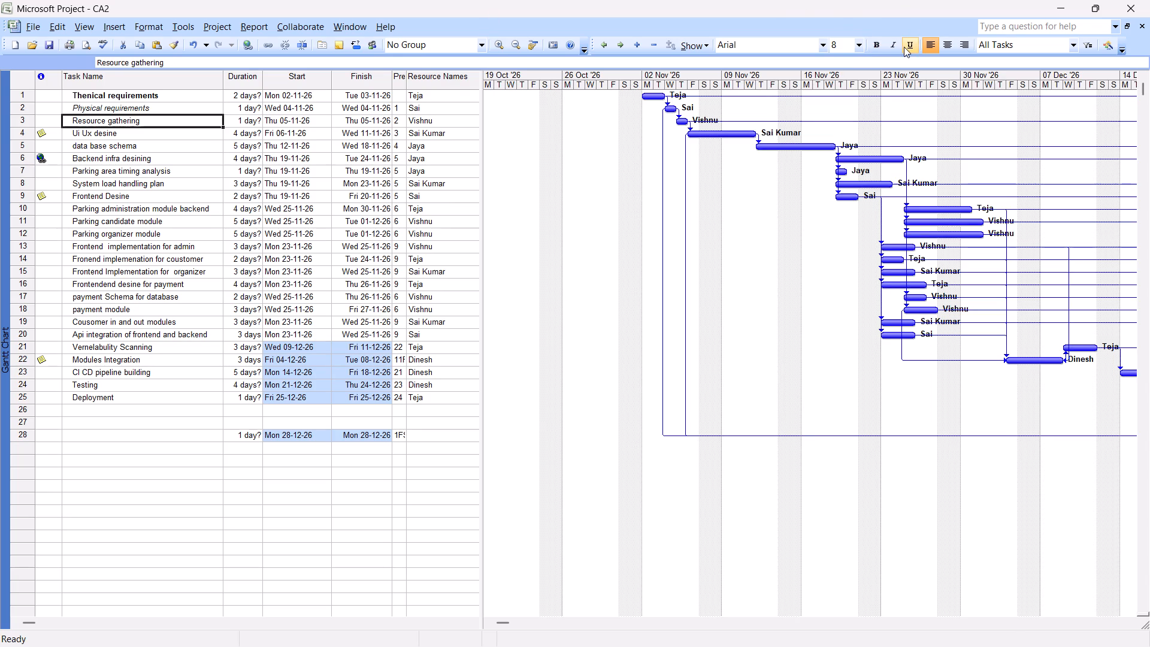
{"action": "left_click", "coordinate": [906, 47]}
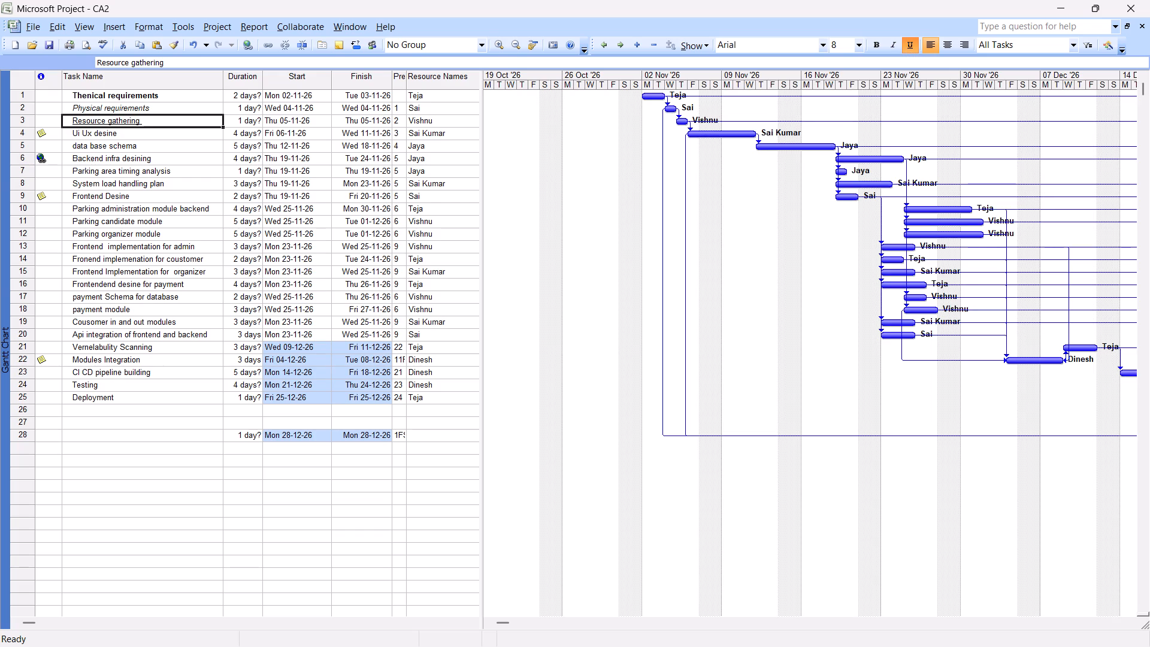
{"action": "left_click", "coordinate": [100, 110]}
{"action": "left_click", "coordinate": [604, 333]}
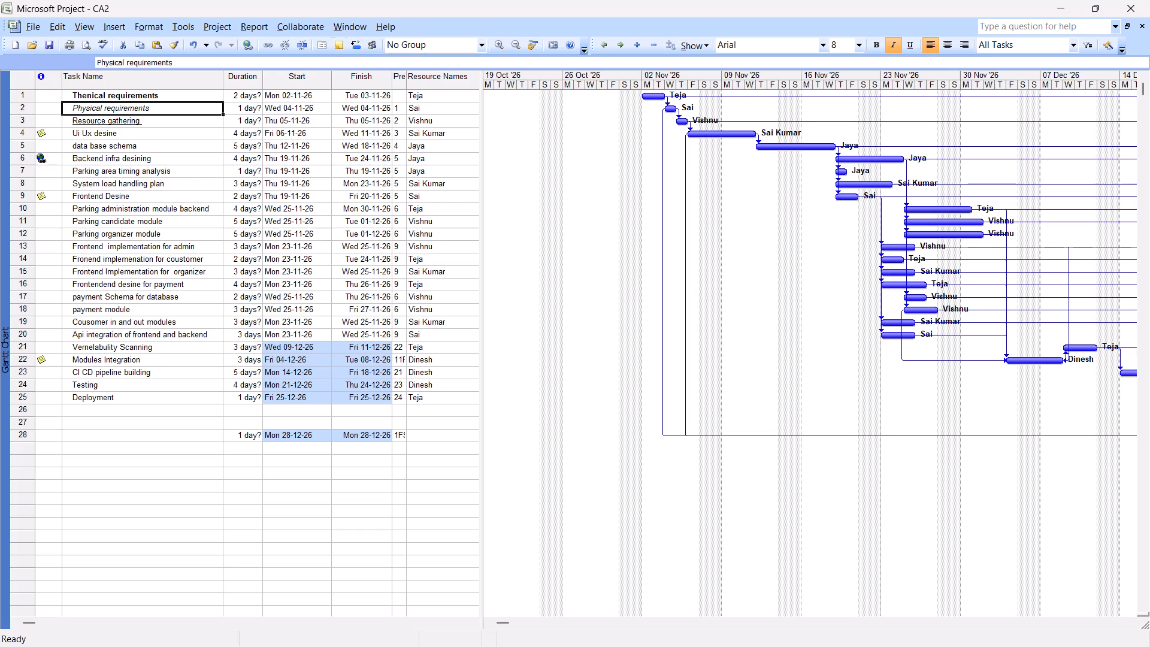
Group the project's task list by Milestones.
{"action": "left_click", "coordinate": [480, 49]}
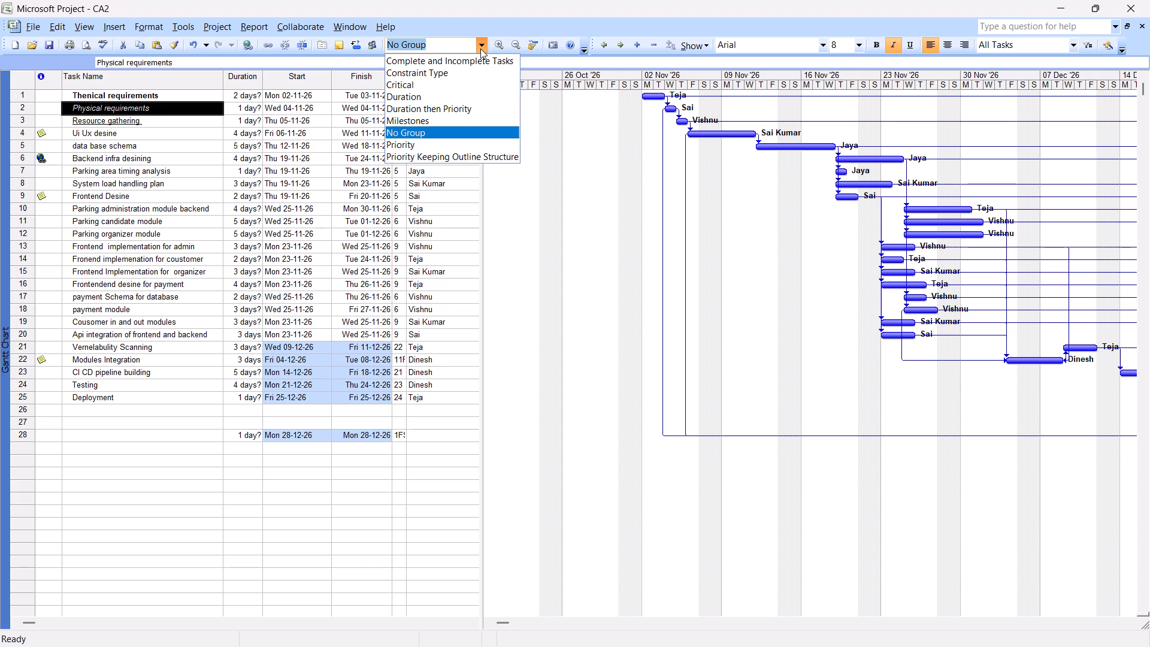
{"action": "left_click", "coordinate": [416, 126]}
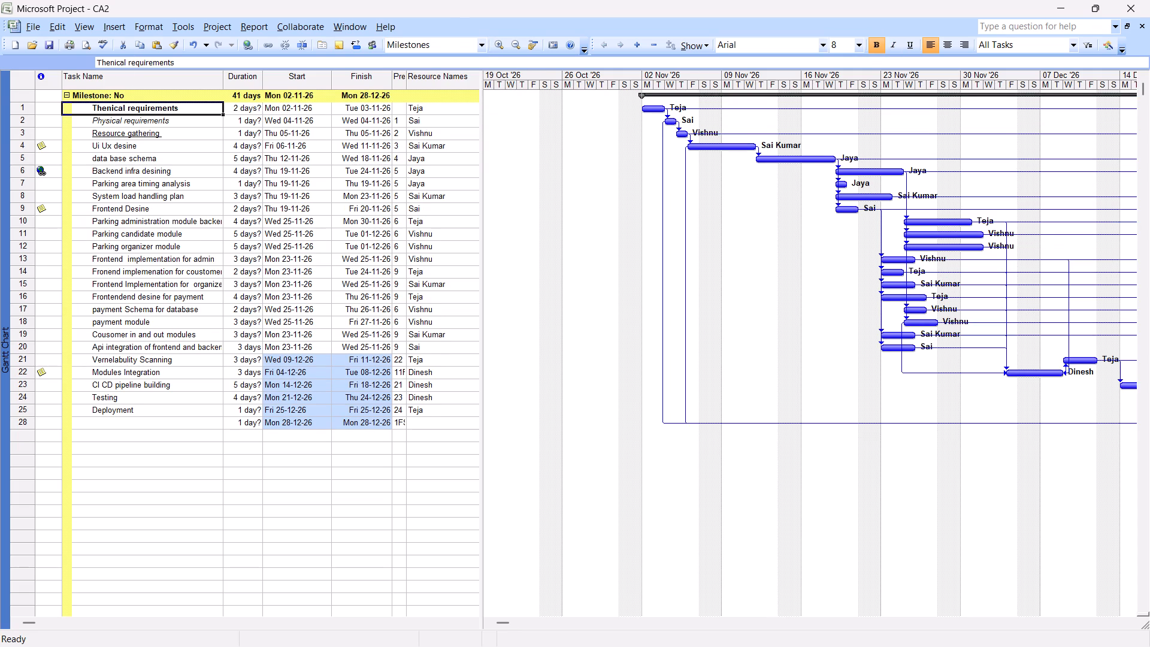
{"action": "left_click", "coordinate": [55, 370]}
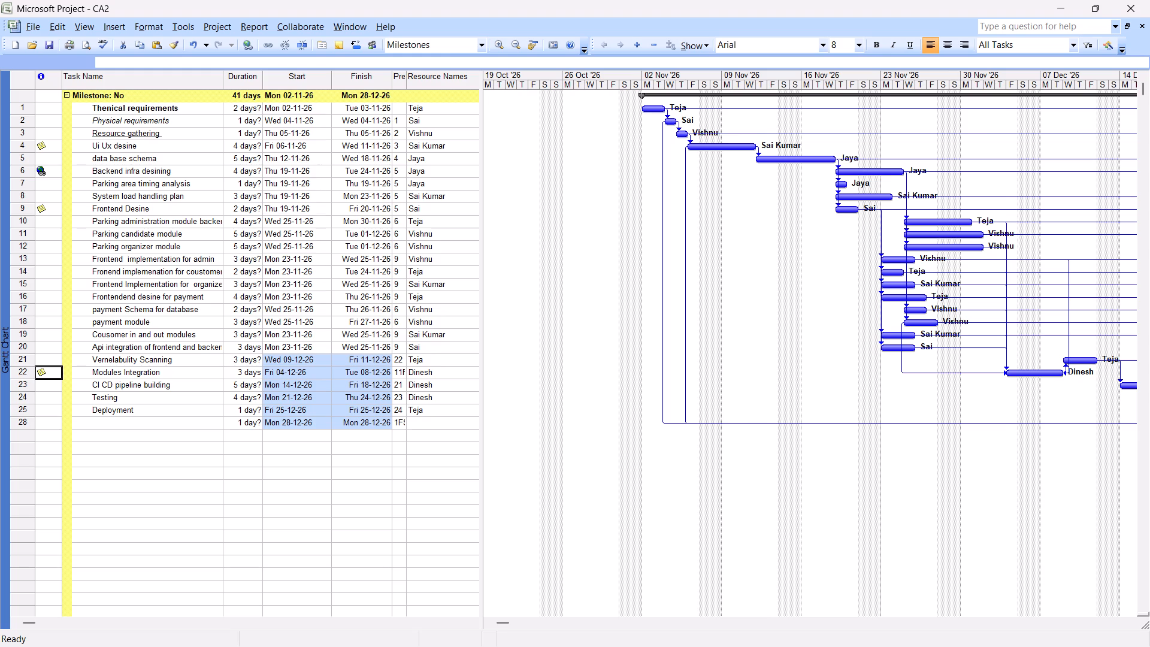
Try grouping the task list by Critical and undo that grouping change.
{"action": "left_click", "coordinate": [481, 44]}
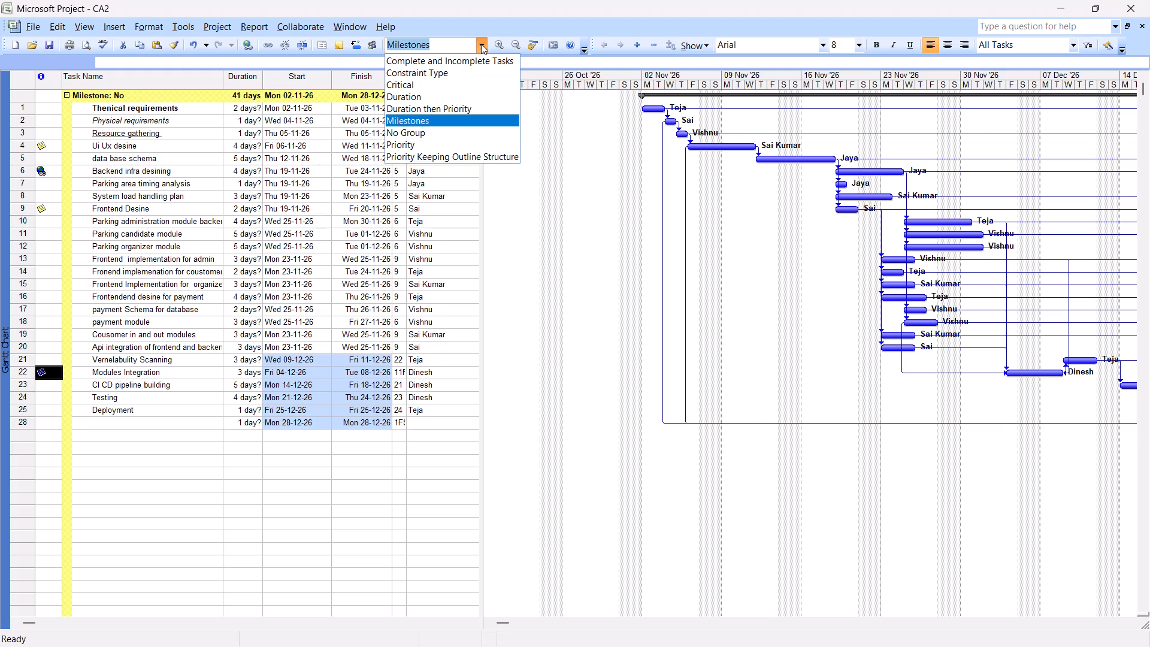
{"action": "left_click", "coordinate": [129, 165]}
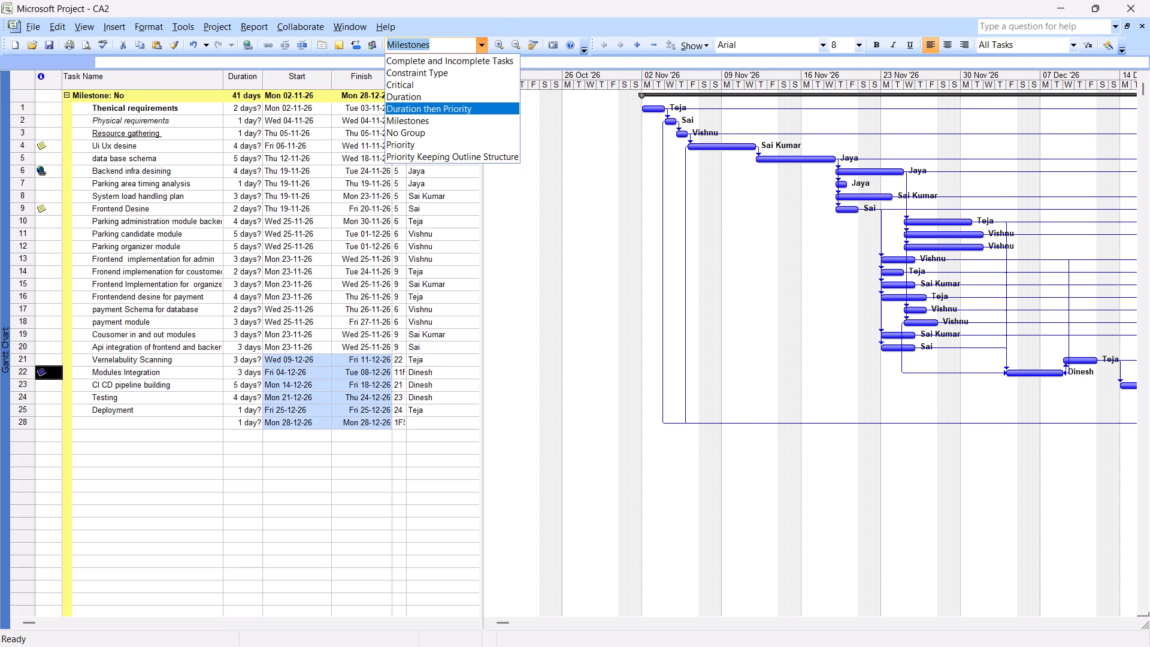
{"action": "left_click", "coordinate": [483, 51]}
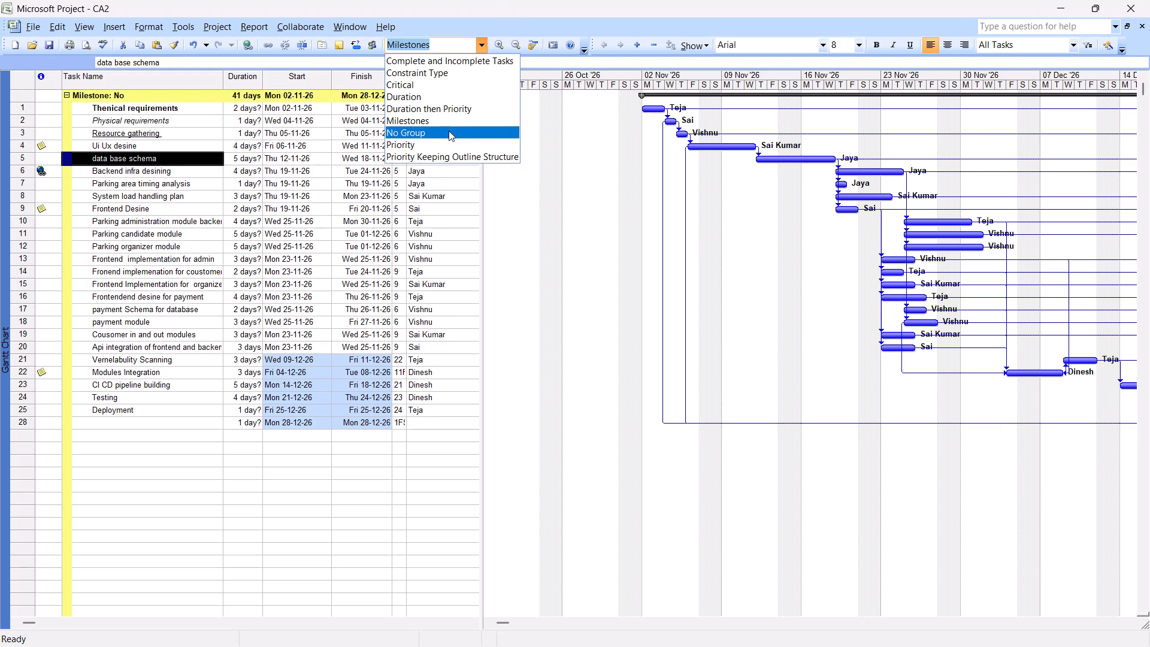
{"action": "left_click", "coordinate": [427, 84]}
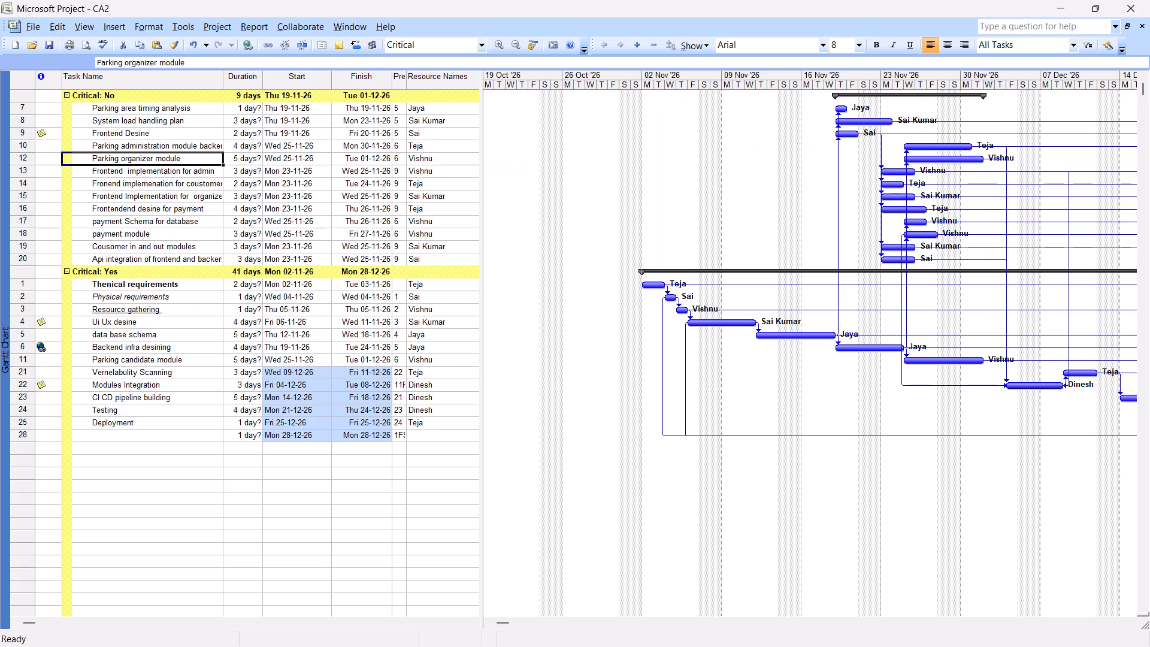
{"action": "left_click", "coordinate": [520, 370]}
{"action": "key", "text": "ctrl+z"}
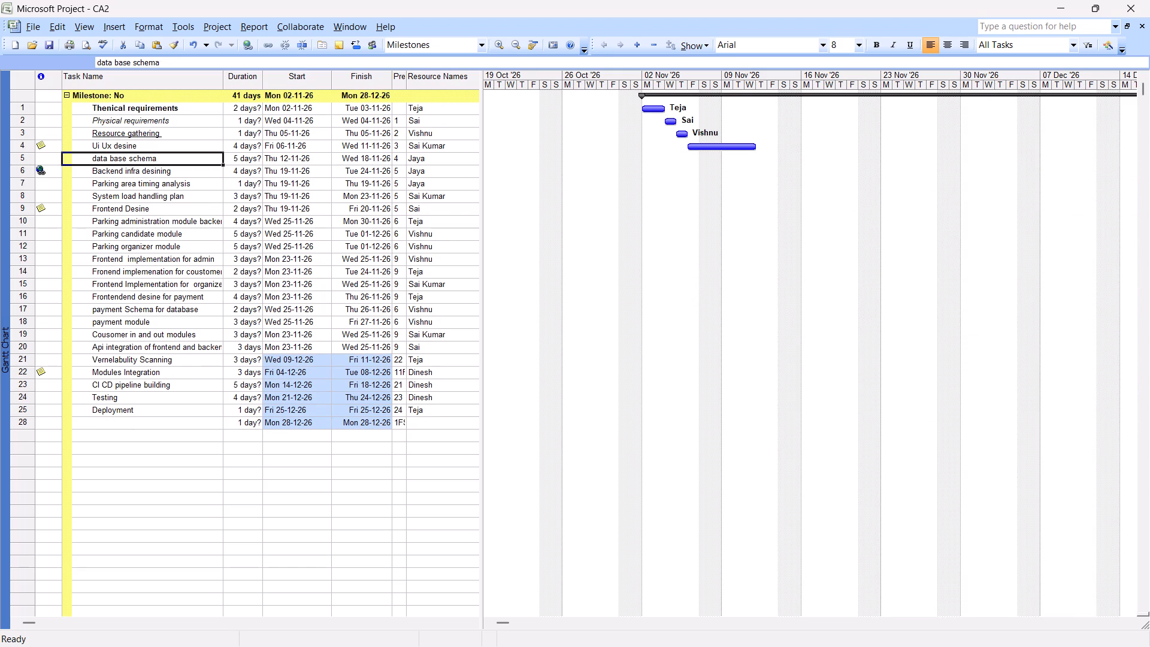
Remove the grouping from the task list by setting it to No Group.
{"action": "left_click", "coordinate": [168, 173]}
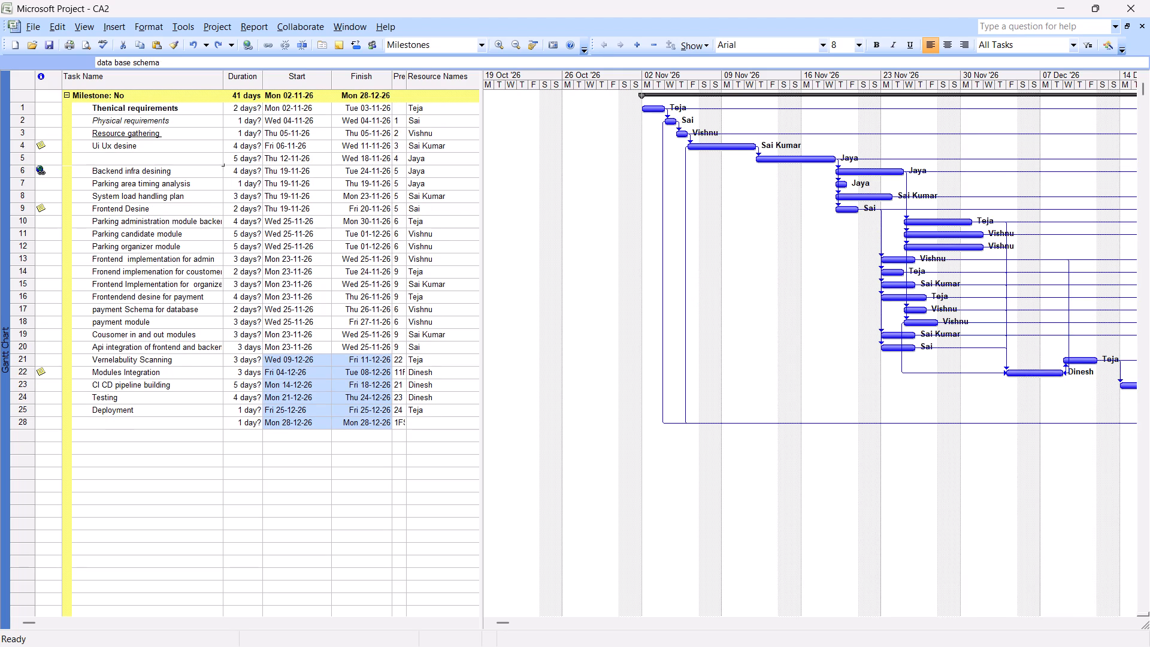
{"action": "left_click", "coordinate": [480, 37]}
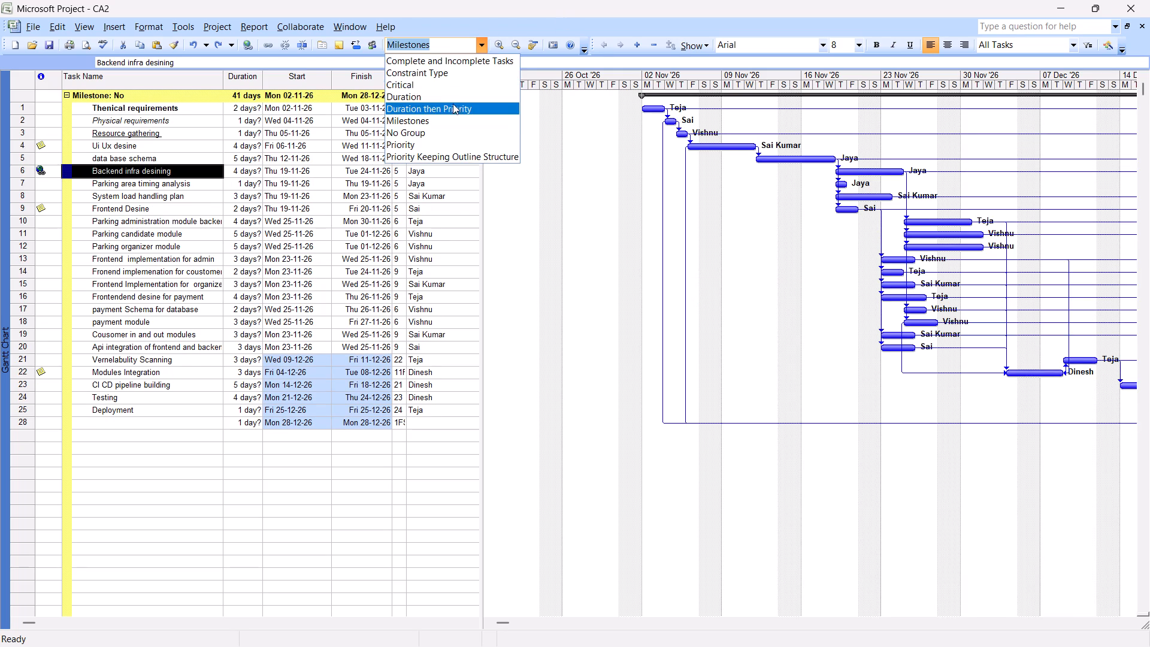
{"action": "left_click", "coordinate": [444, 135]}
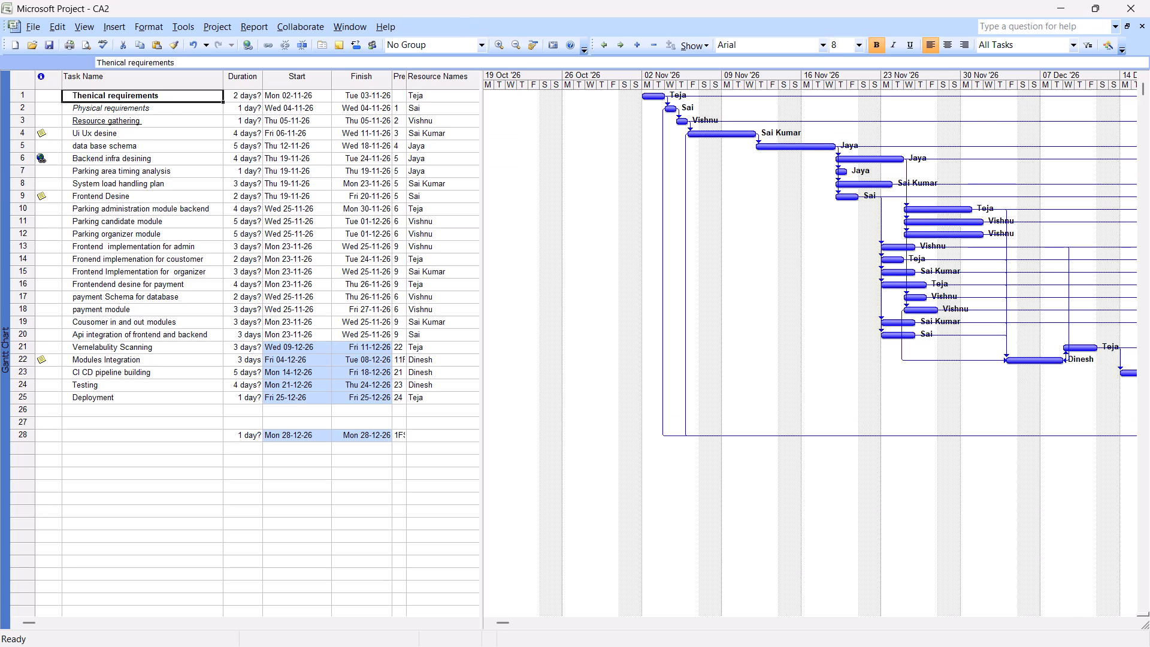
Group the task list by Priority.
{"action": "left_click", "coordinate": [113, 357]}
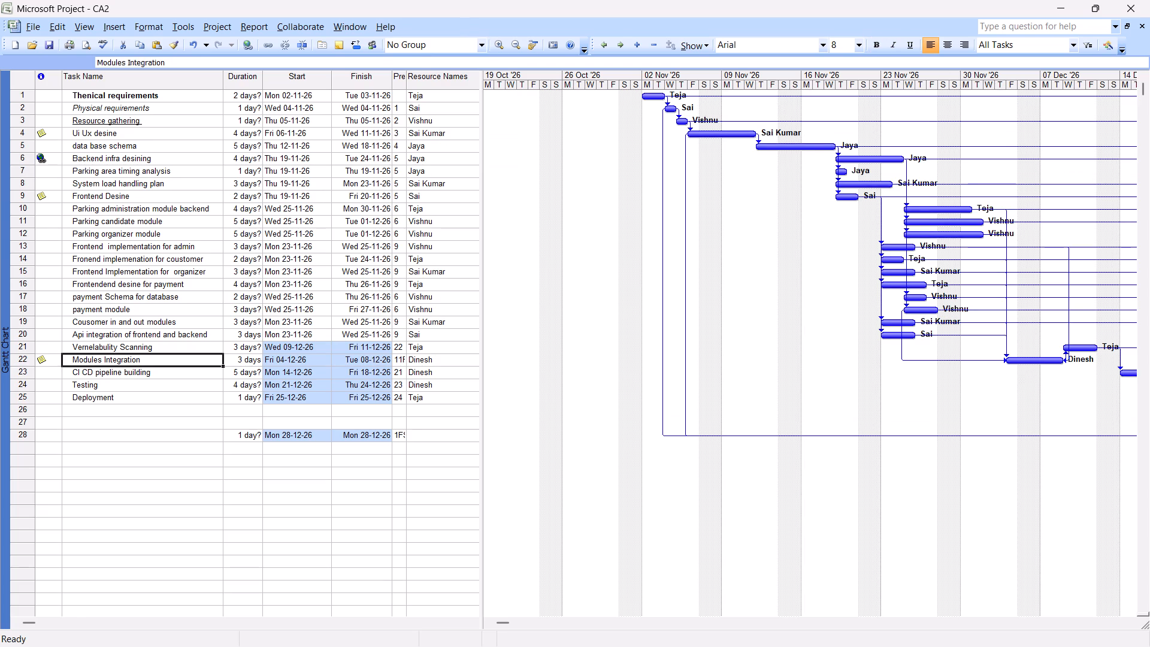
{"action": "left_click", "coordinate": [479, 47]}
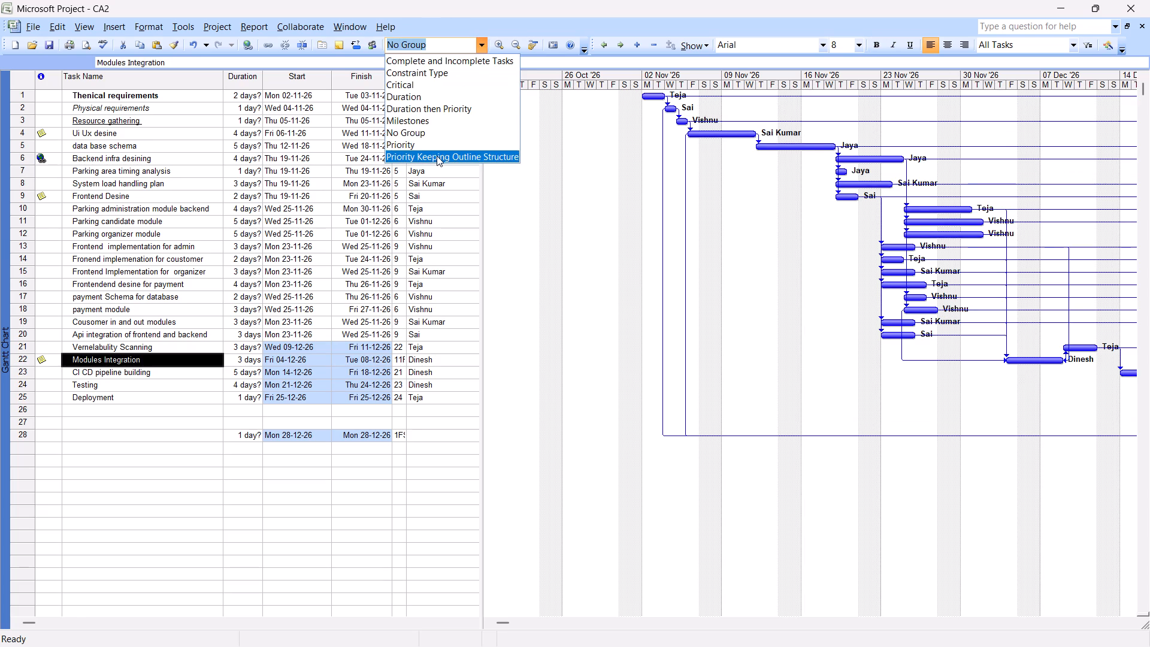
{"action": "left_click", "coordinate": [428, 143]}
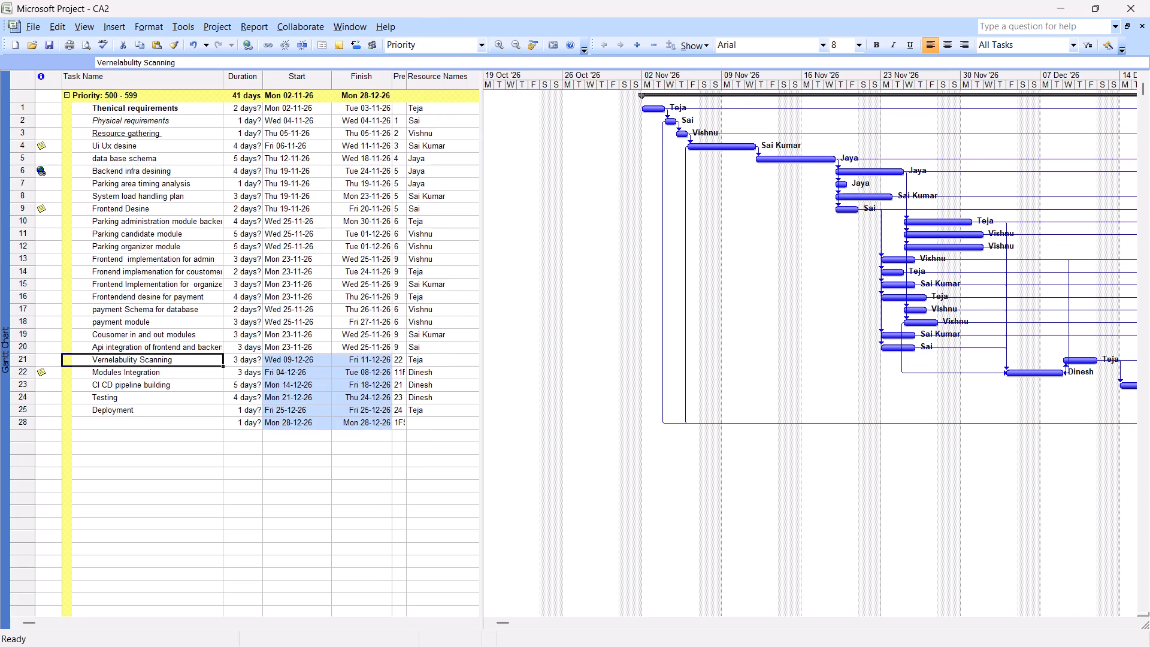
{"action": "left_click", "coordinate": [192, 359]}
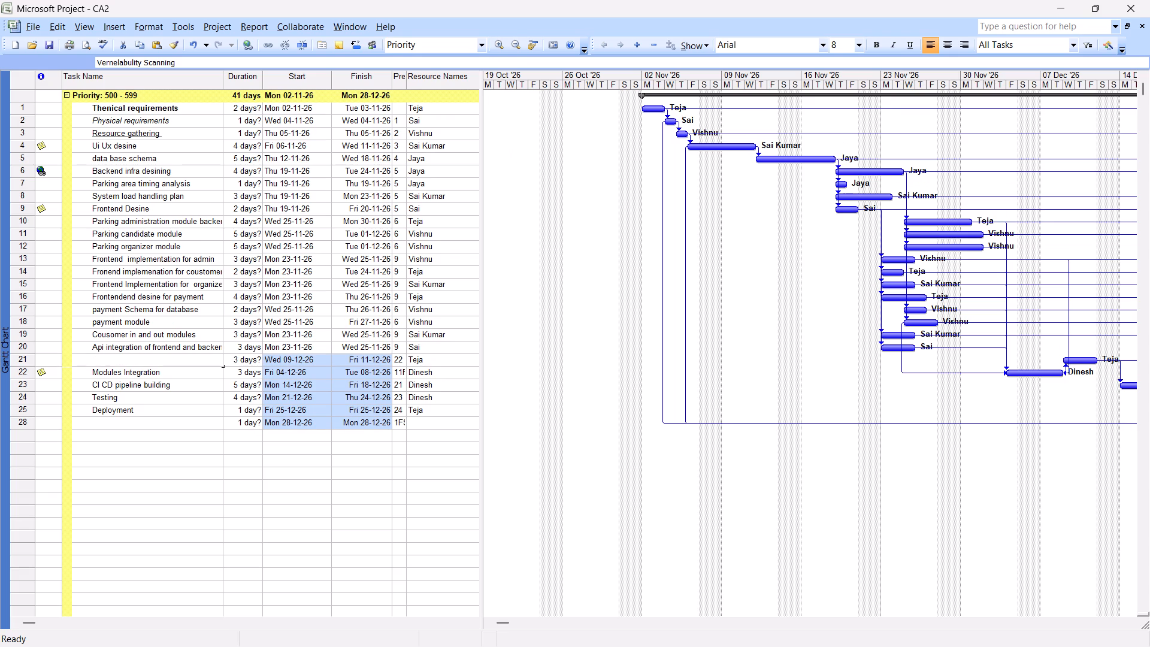
Set the task list's grouping to Milestones.
{"action": "left_click", "coordinate": [484, 49]}
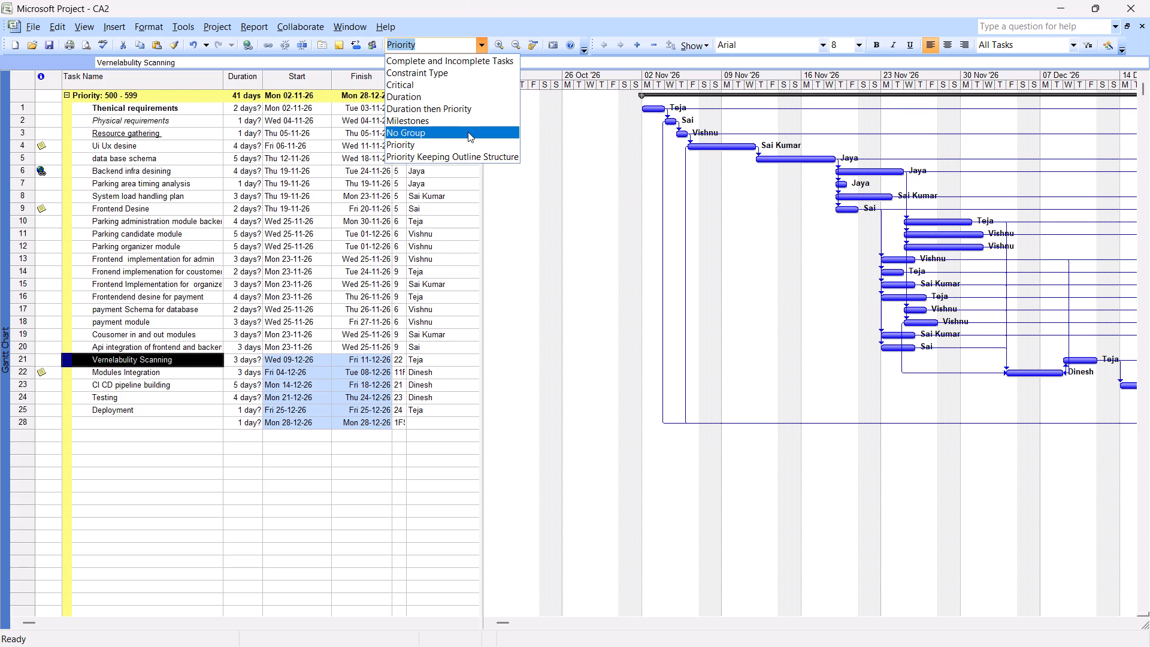
{"action": "left_click", "coordinate": [464, 119]}
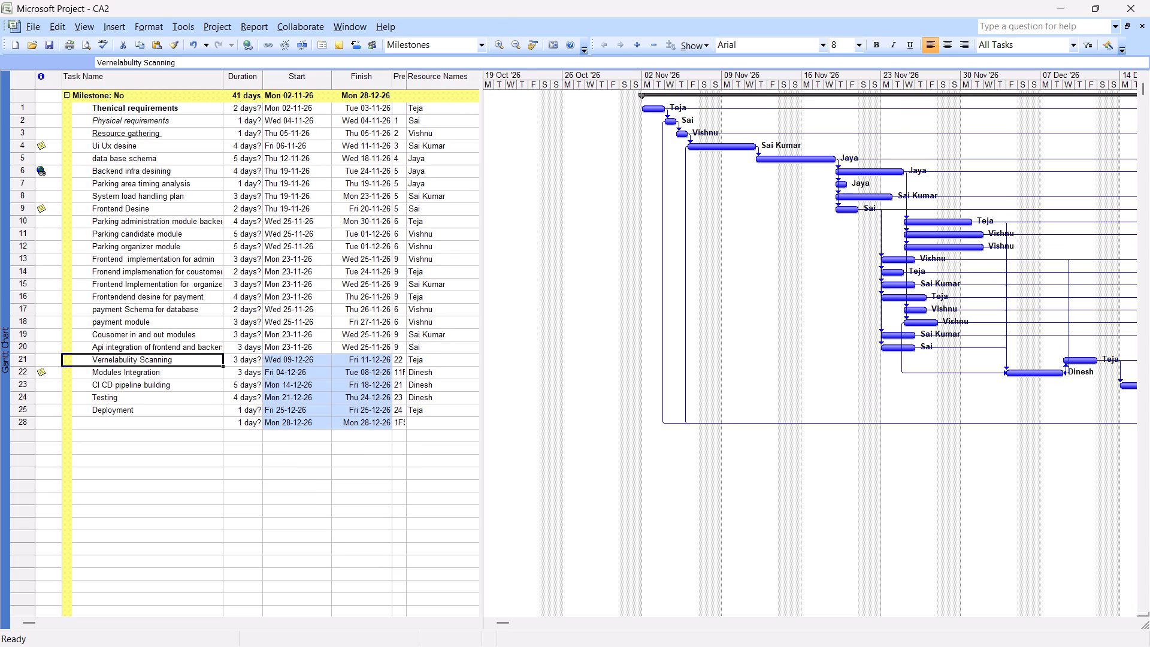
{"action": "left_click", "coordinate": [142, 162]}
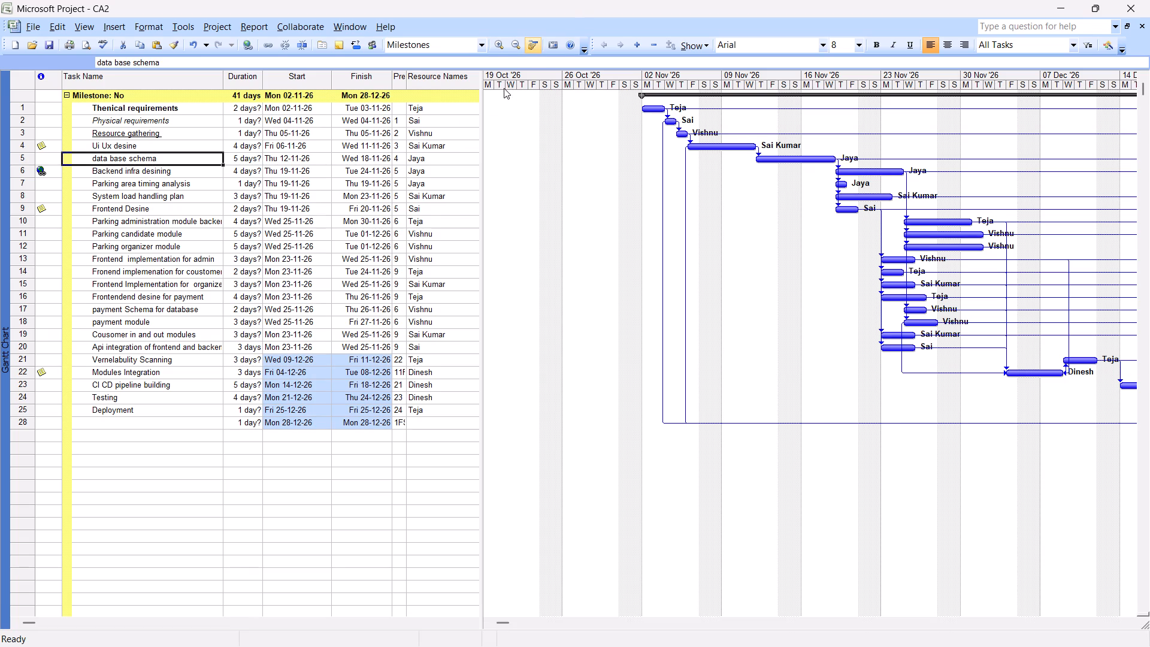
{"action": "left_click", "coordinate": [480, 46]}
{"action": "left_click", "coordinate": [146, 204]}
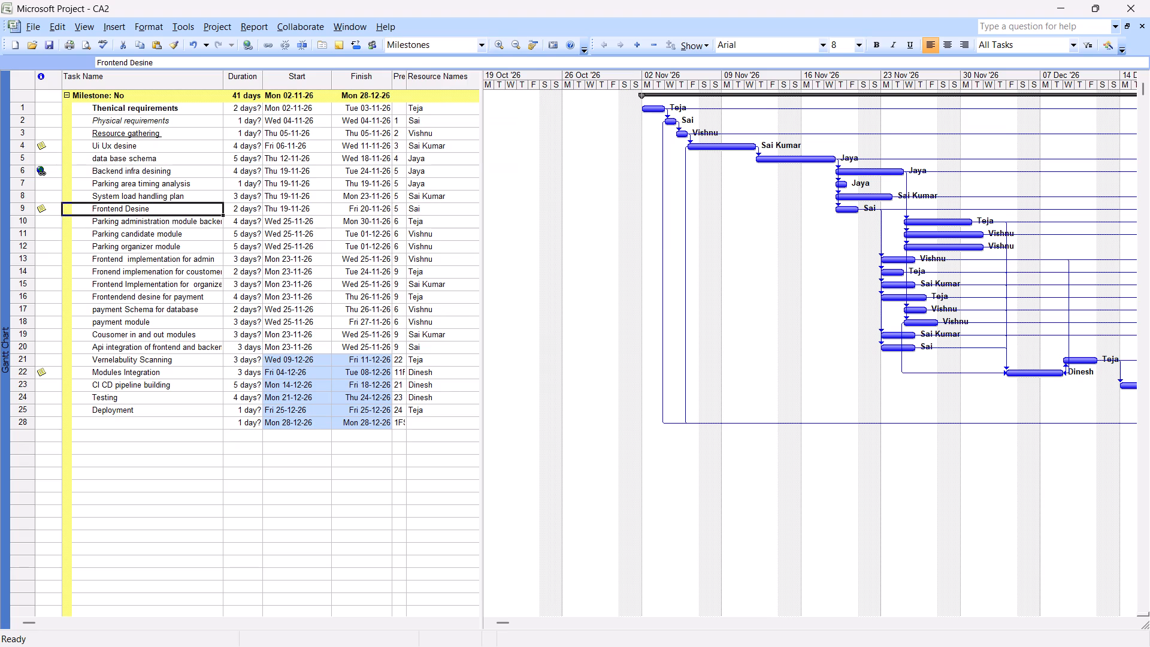
View the task information of the Frontend Desine task and close it without changes.
{"action": "double_click", "coordinate": [146, 204]}
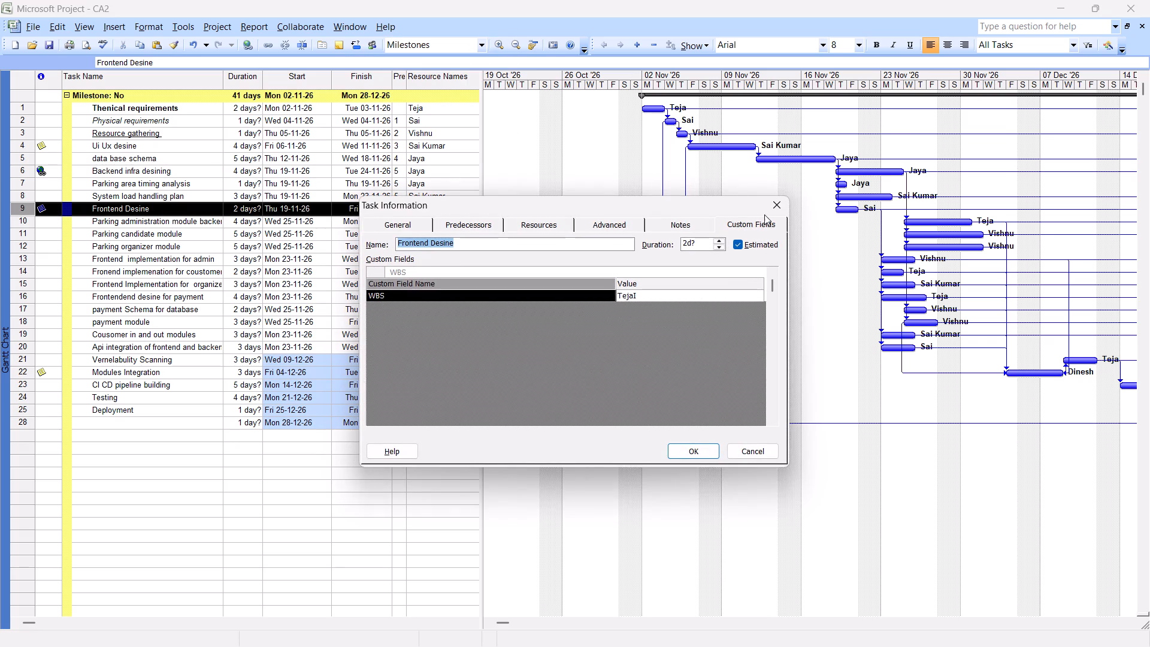
{"action": "left_click", "coordinate": [768, 214]}
{"action": "left_click", "coordinate": [774, 211]}
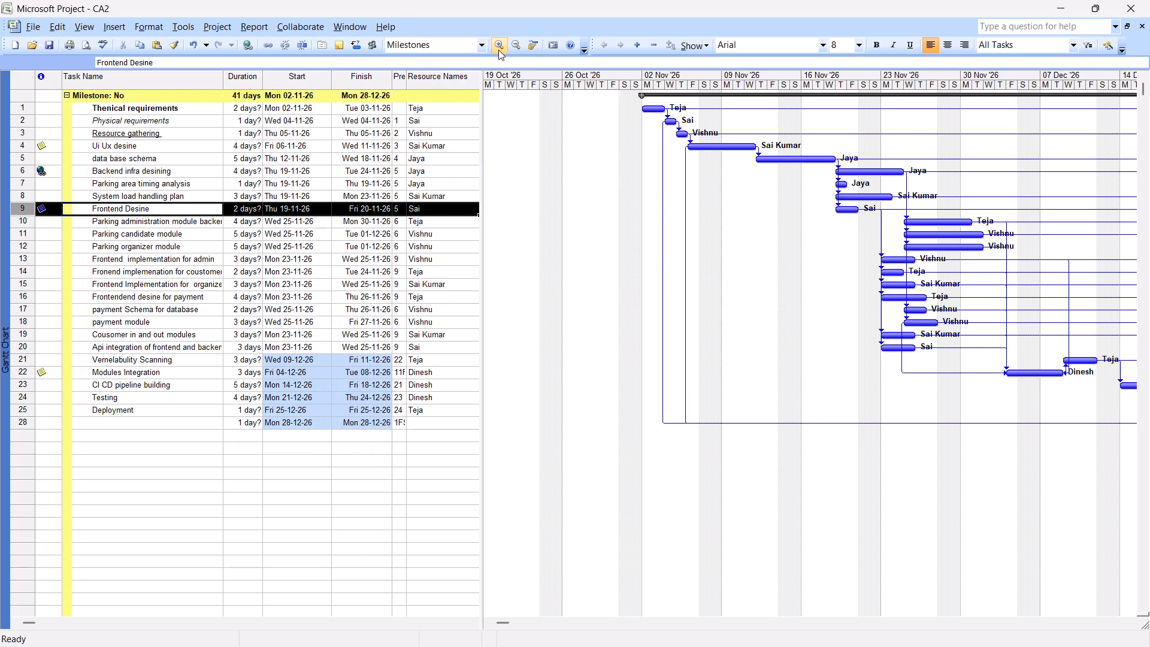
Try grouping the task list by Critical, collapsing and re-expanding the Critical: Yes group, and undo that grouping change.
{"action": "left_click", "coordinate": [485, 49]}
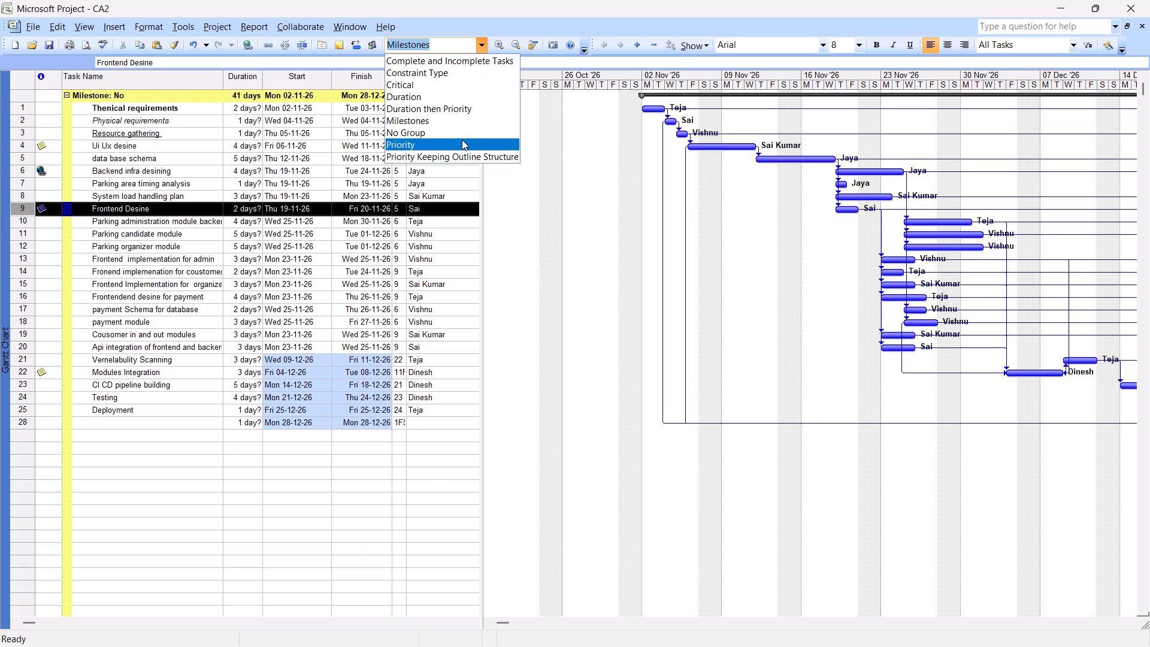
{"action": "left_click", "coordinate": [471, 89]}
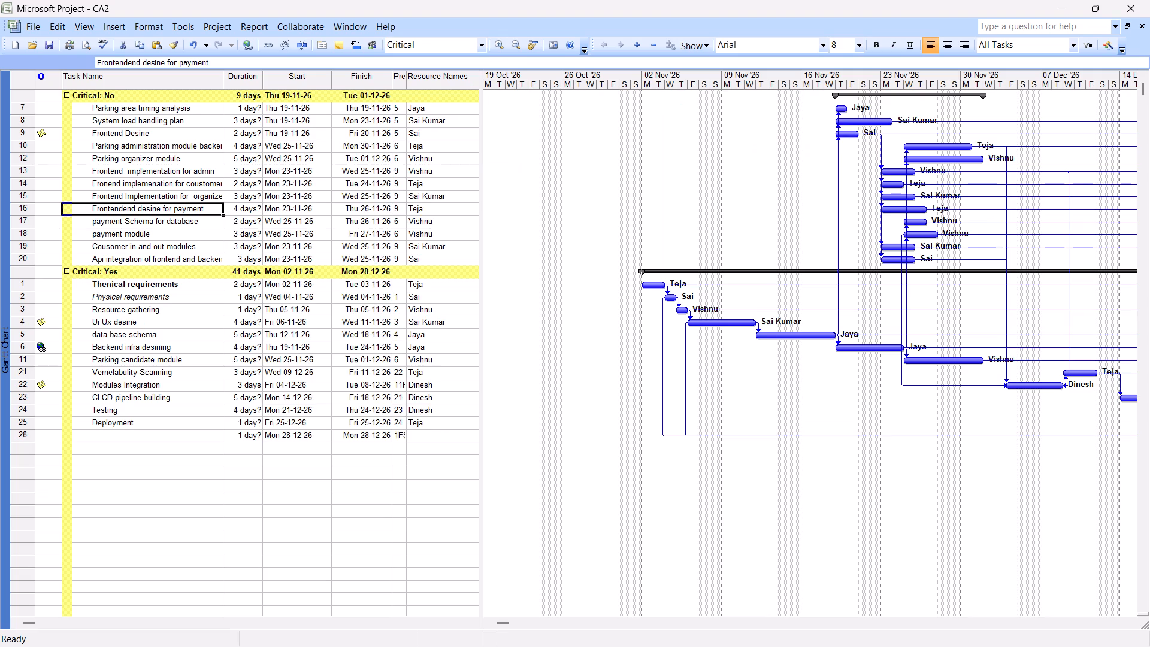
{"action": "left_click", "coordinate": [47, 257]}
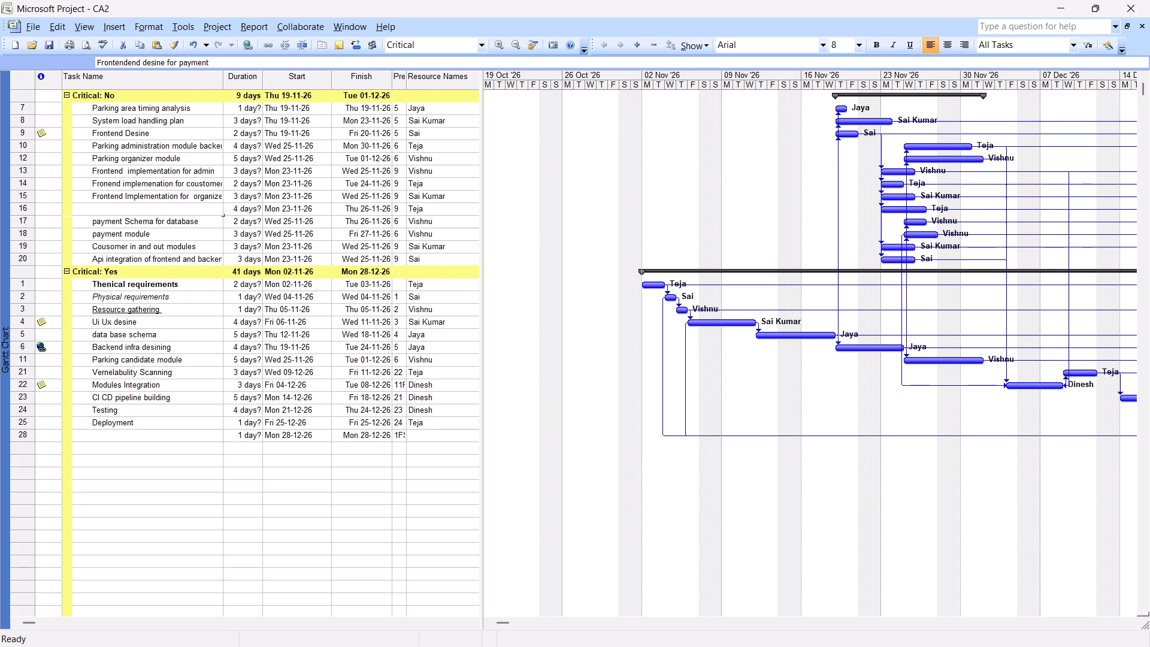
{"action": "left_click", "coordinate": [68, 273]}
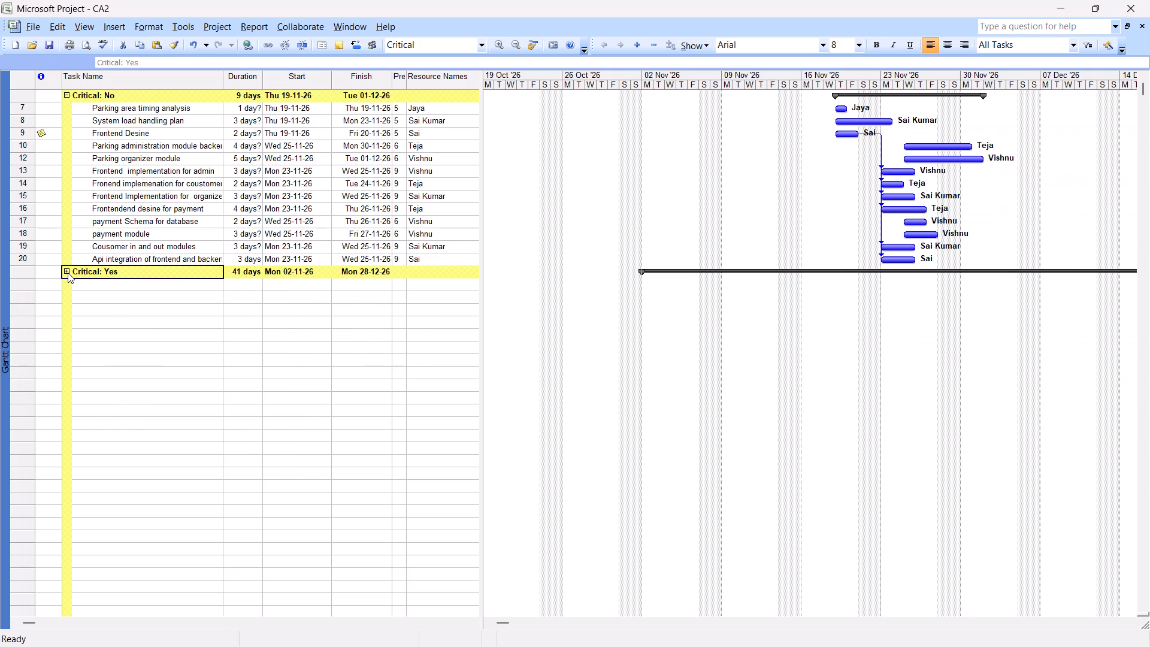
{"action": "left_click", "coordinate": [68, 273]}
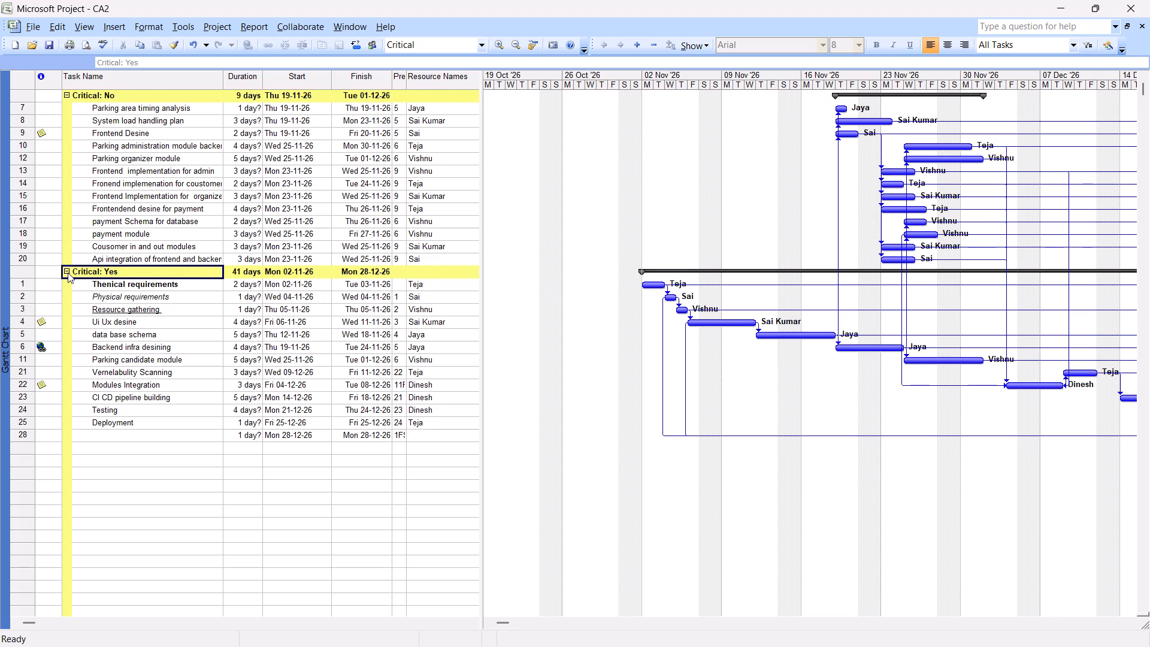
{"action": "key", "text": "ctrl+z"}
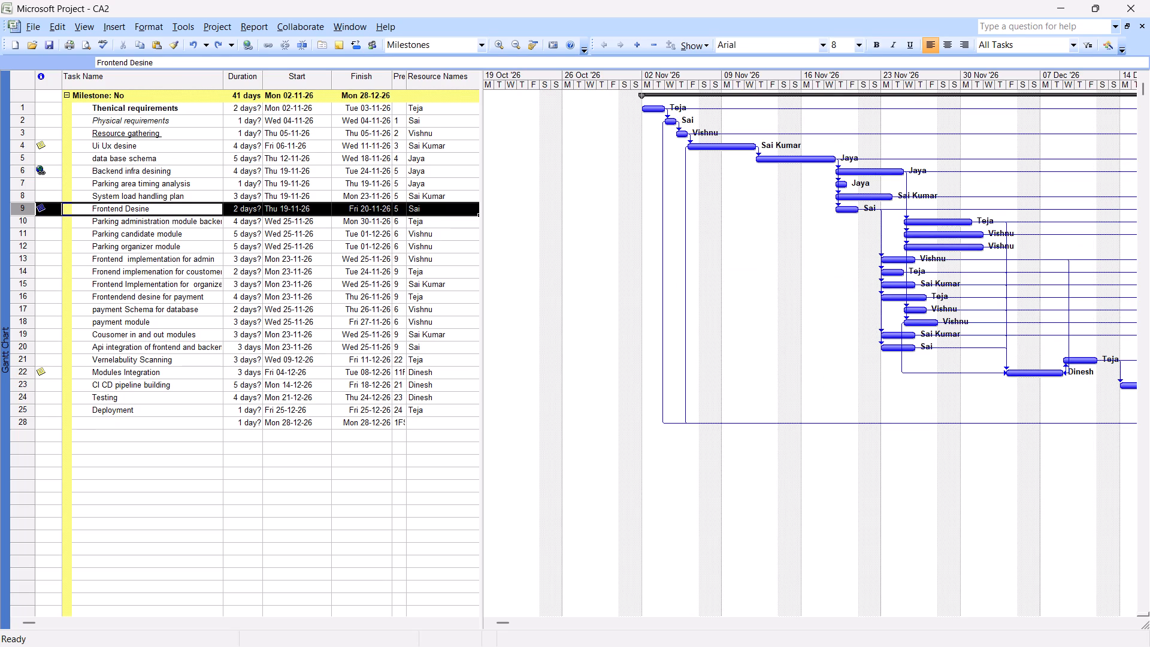
View the task information of the Modules Integration task and close it without changes.
{"action": "left_click", "coordinate": [140, 374]}
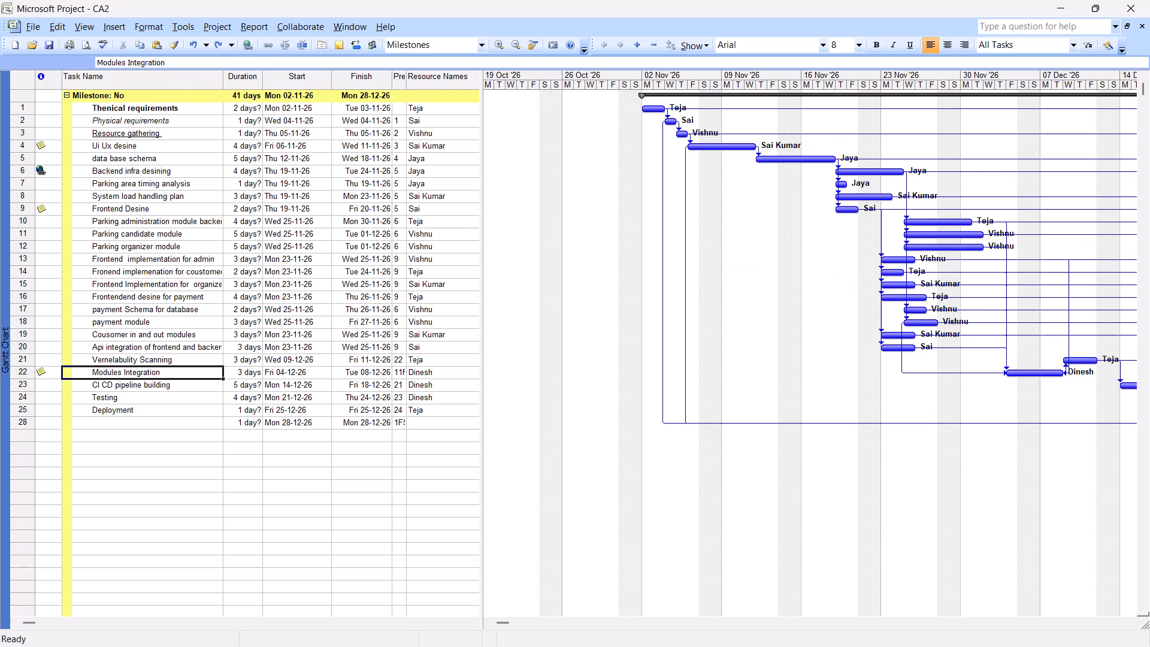
{"action": "double_click", "coordinate": [140, 374]}
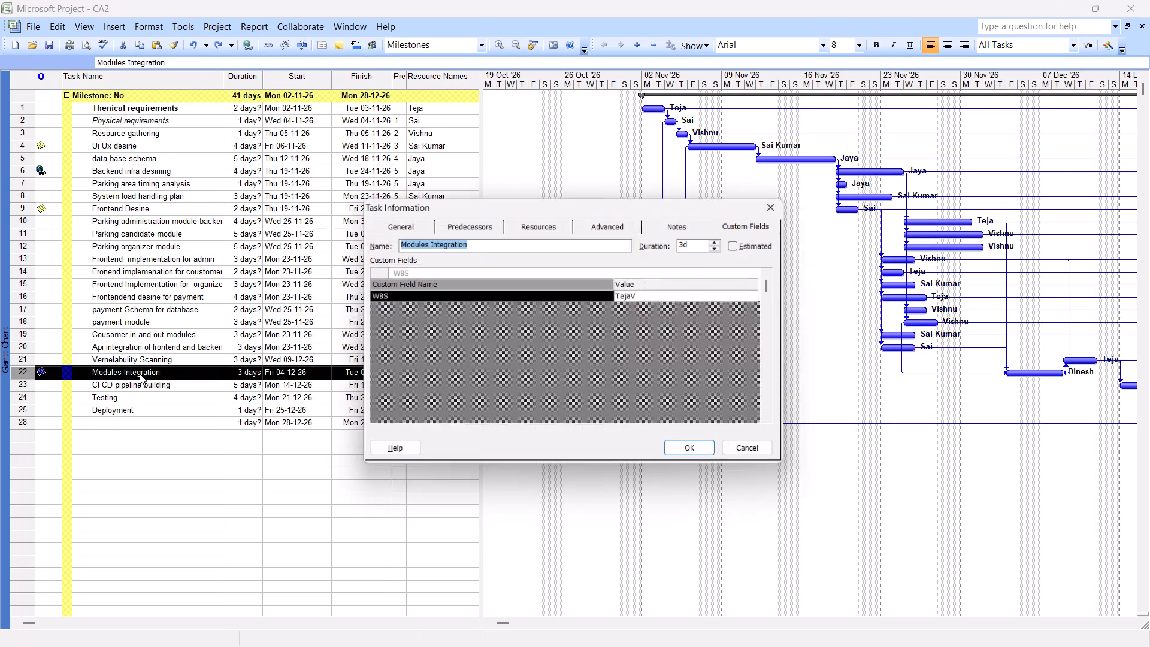
{"action": "left_click", "coordinate": [779, 205]}
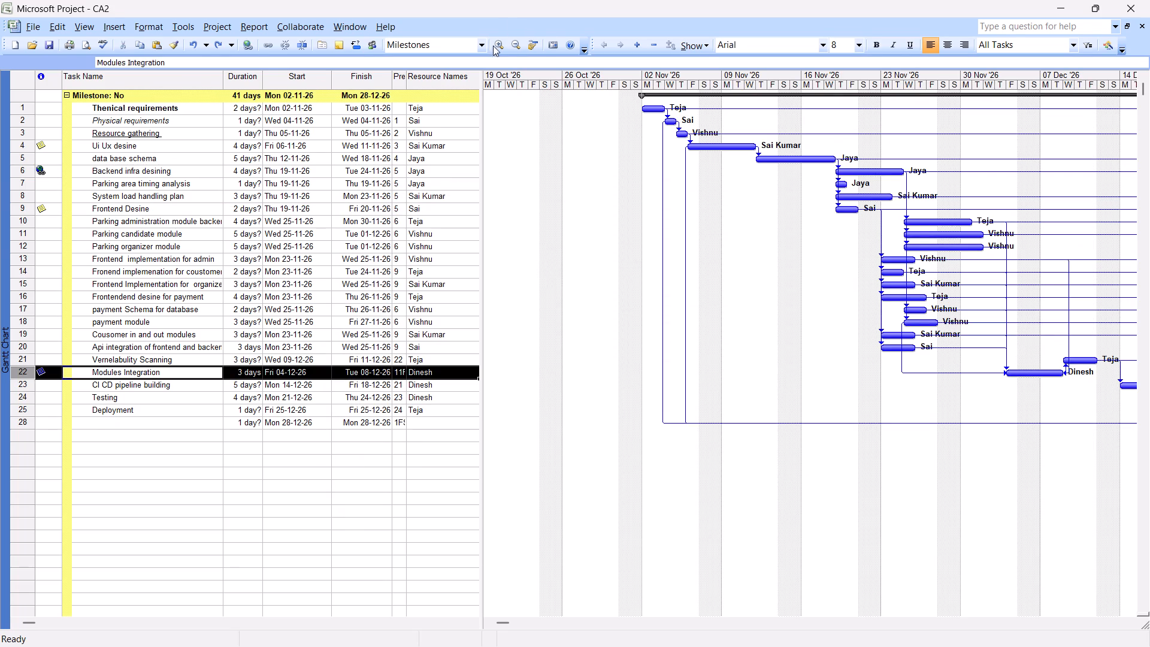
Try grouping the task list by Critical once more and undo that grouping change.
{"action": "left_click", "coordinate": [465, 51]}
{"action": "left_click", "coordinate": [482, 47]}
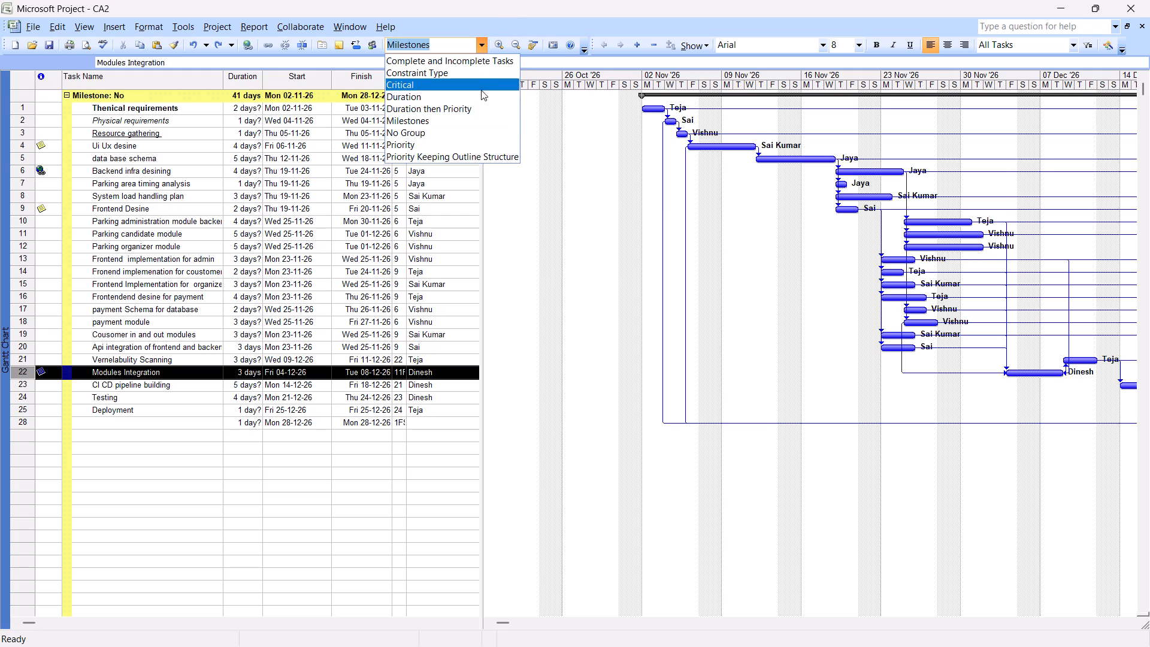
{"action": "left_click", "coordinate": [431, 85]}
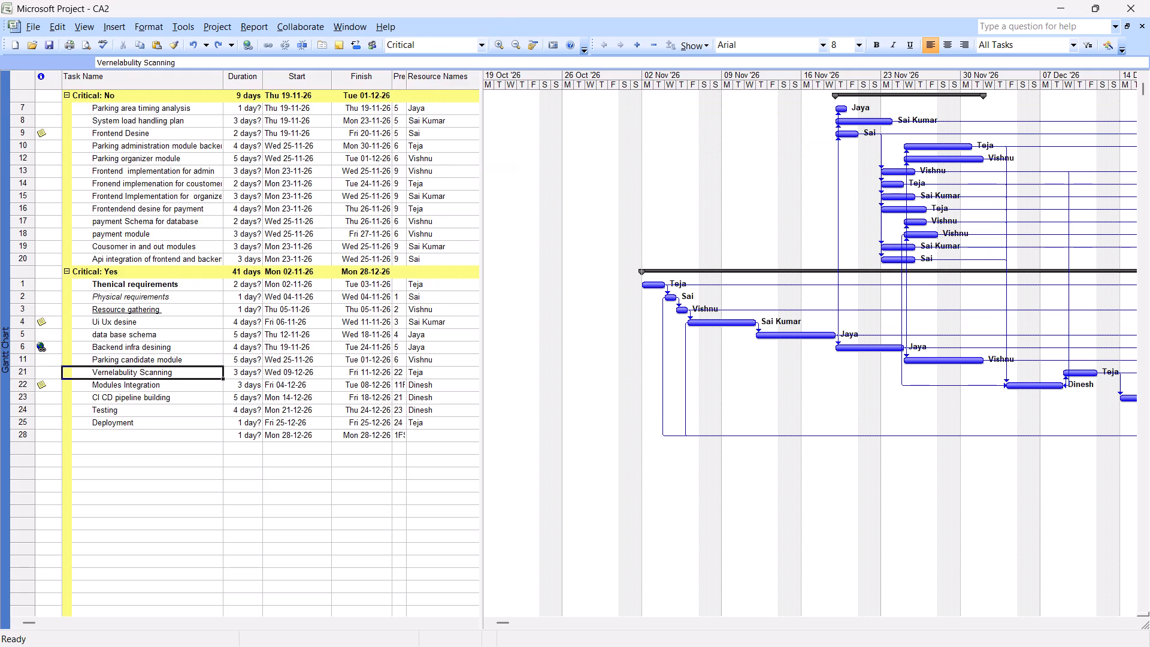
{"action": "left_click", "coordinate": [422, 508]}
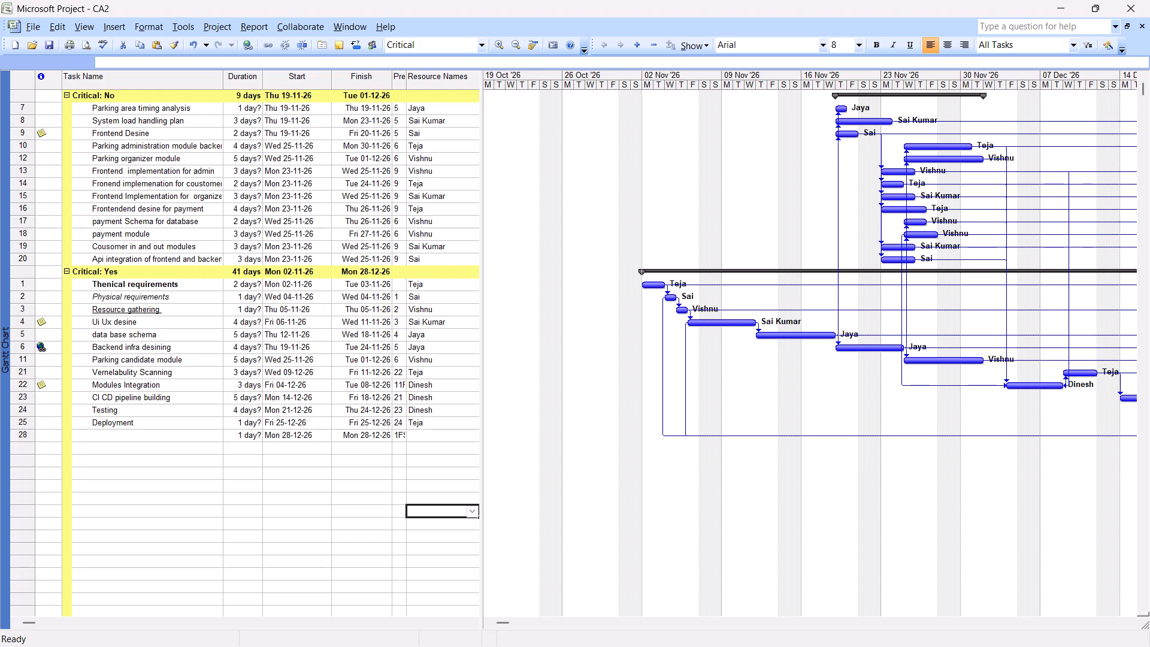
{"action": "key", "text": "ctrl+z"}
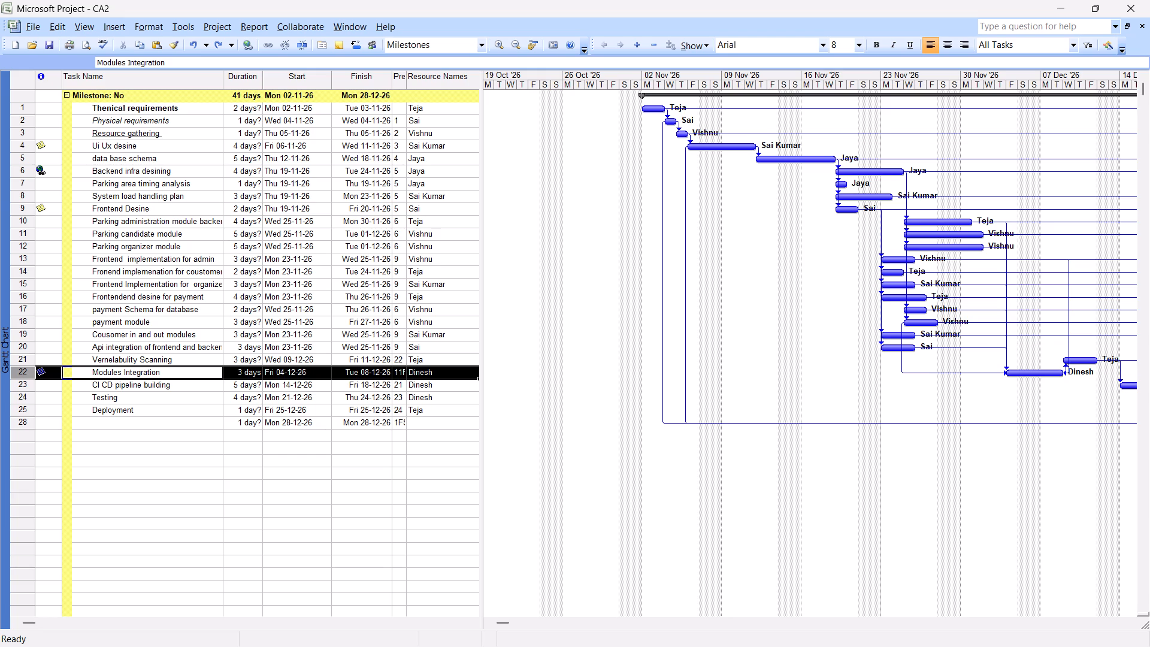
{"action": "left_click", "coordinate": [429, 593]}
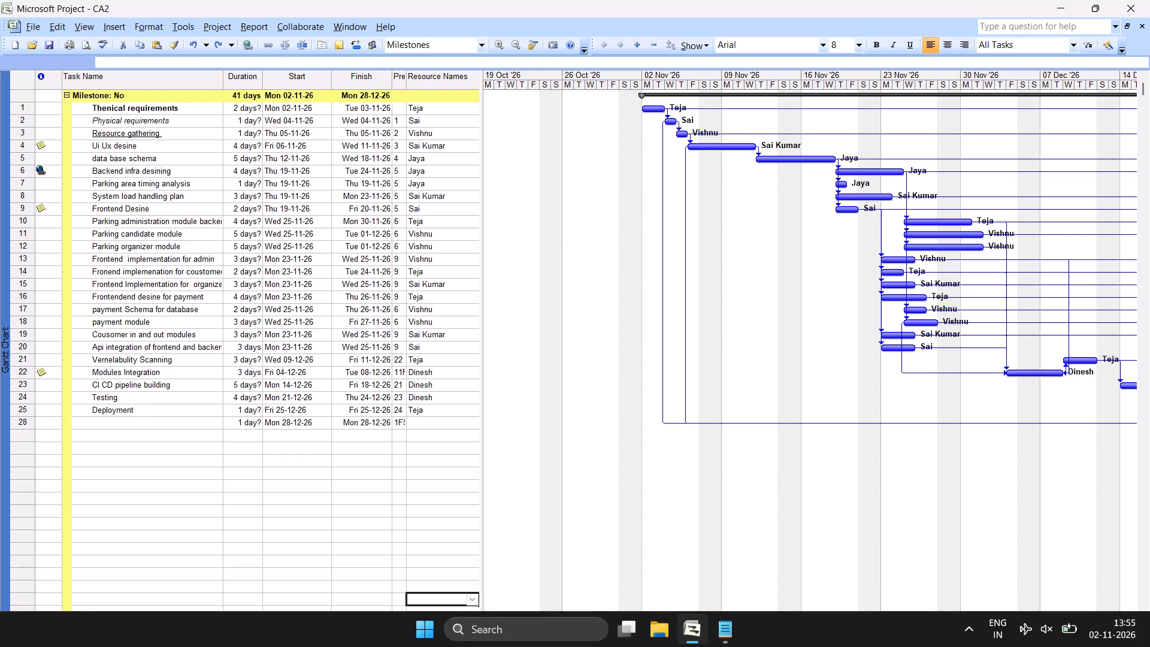
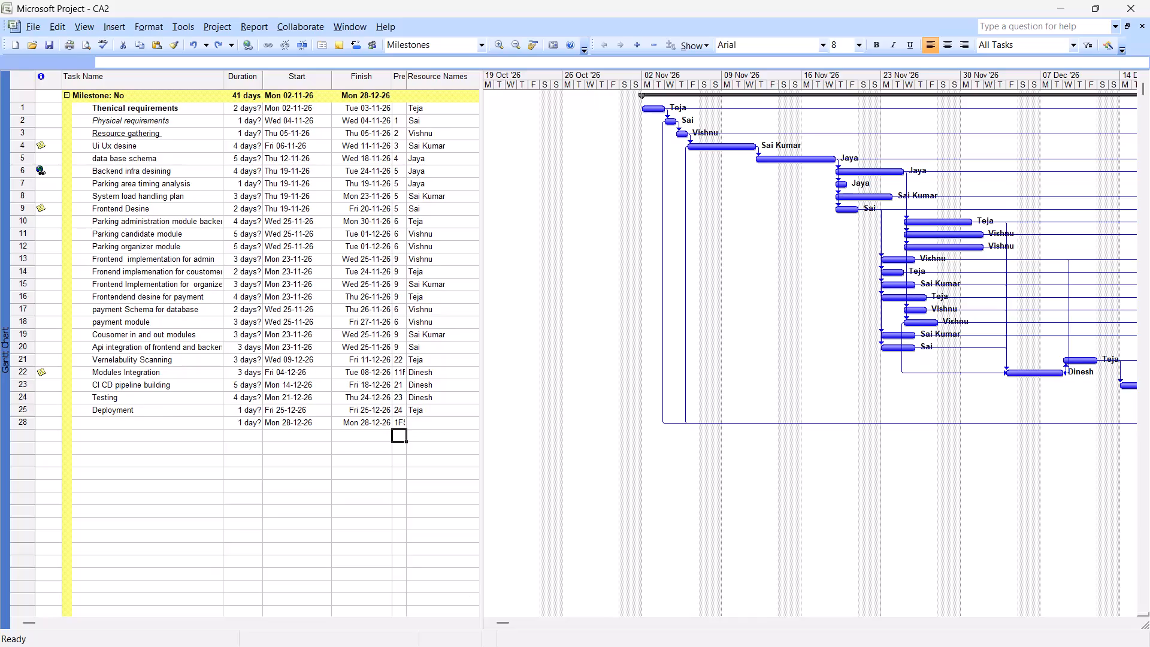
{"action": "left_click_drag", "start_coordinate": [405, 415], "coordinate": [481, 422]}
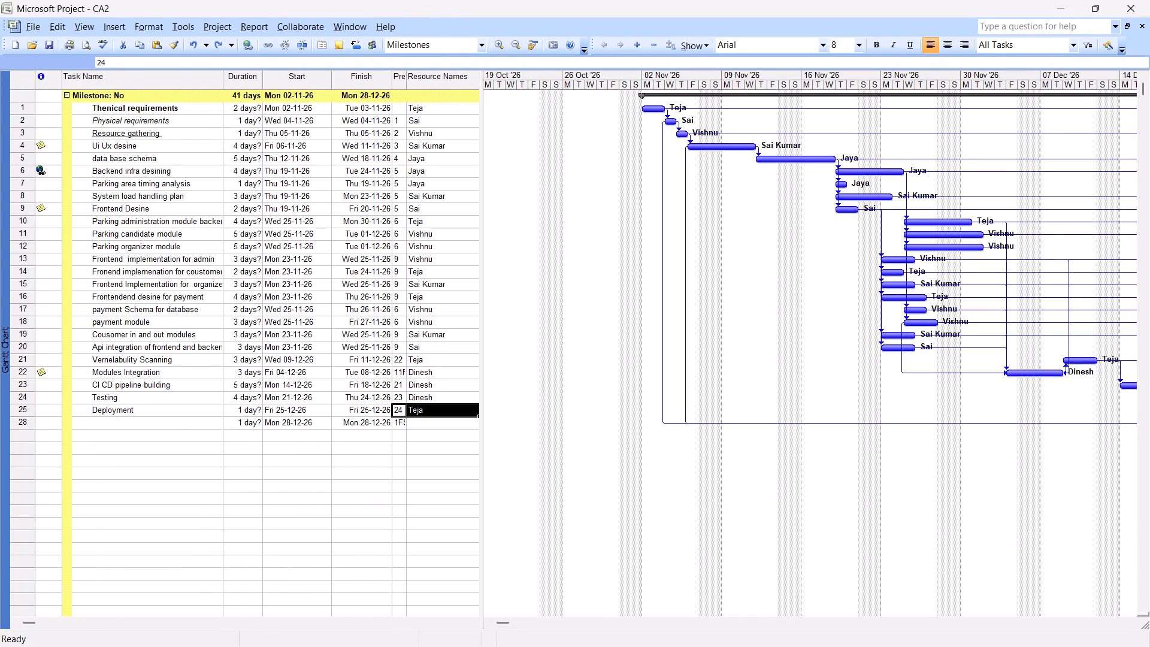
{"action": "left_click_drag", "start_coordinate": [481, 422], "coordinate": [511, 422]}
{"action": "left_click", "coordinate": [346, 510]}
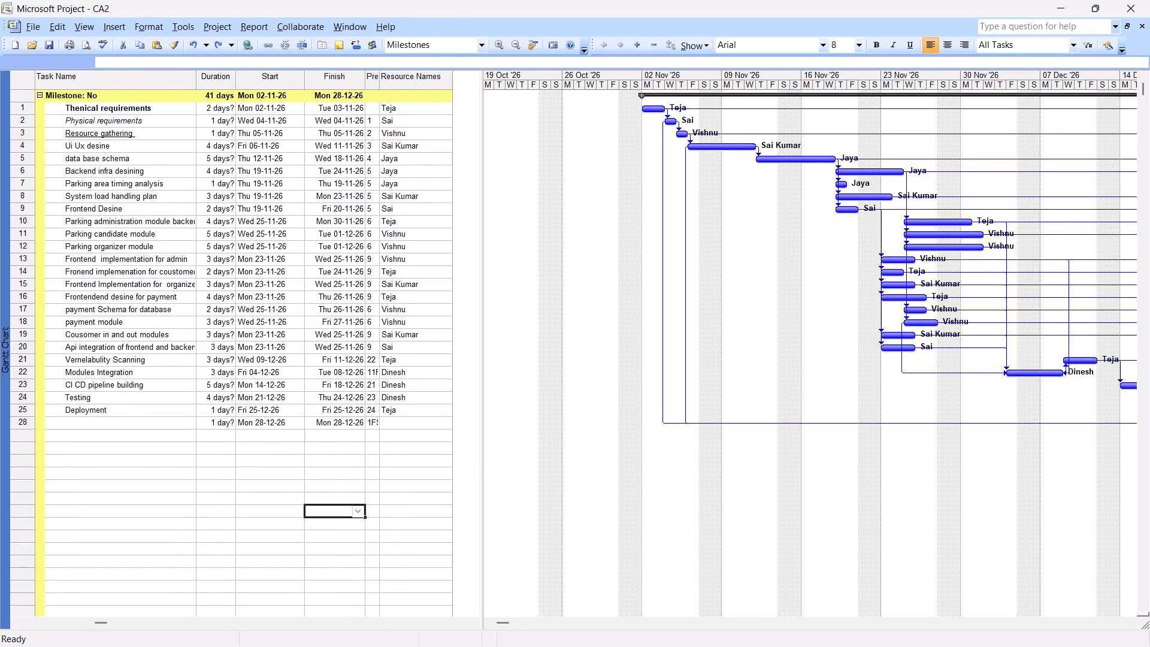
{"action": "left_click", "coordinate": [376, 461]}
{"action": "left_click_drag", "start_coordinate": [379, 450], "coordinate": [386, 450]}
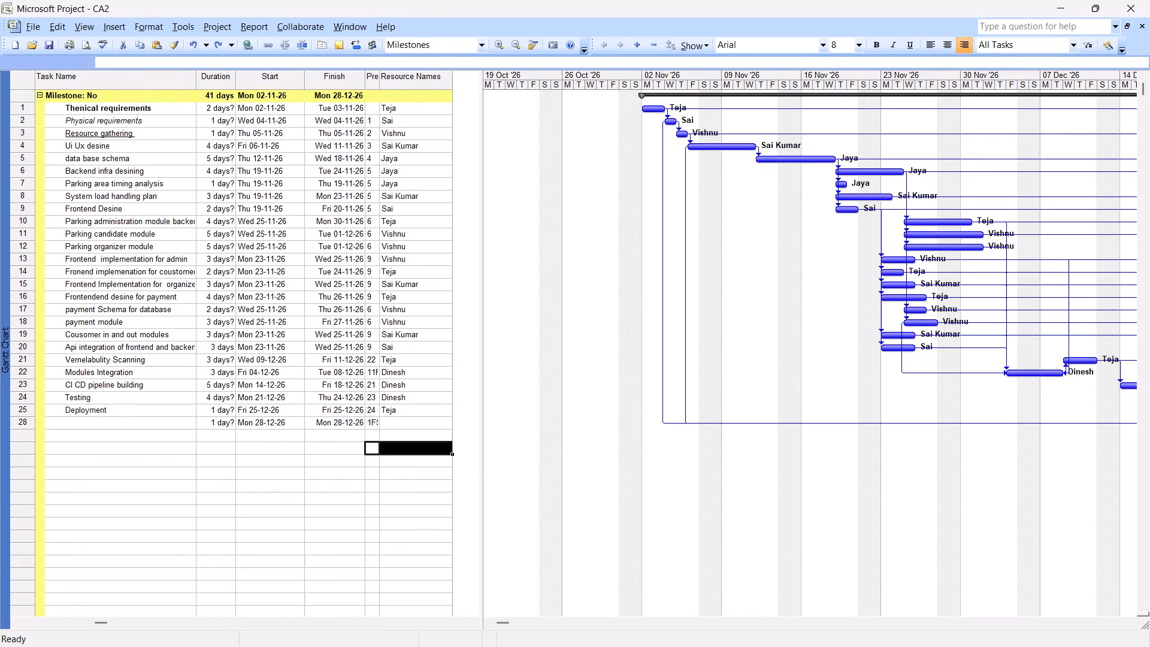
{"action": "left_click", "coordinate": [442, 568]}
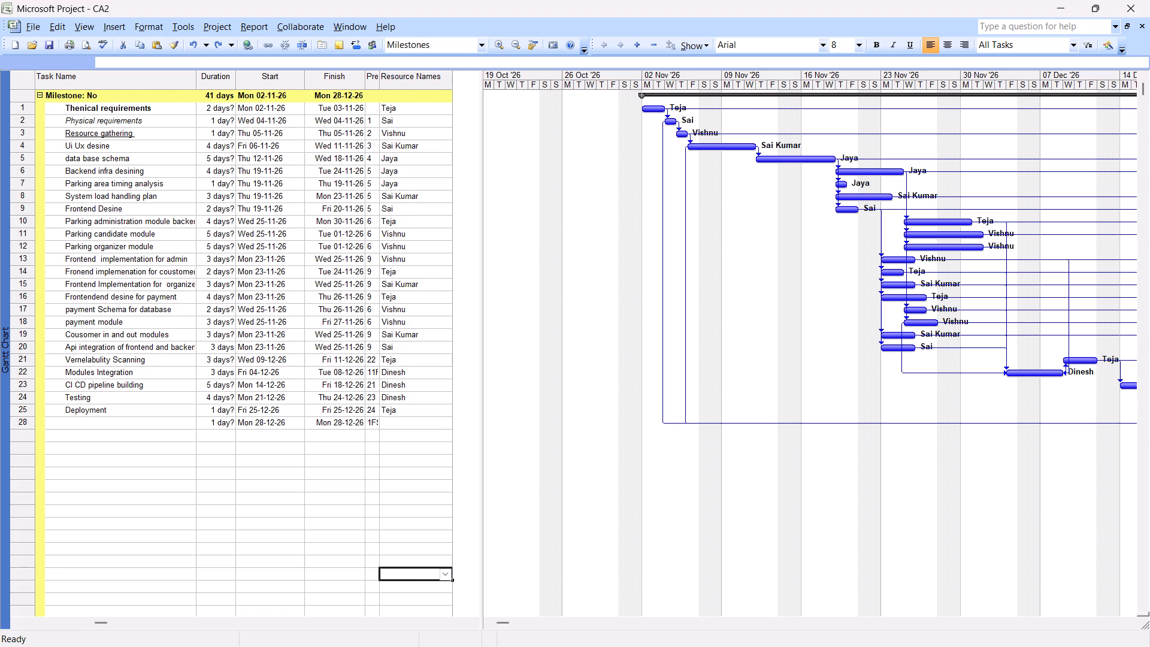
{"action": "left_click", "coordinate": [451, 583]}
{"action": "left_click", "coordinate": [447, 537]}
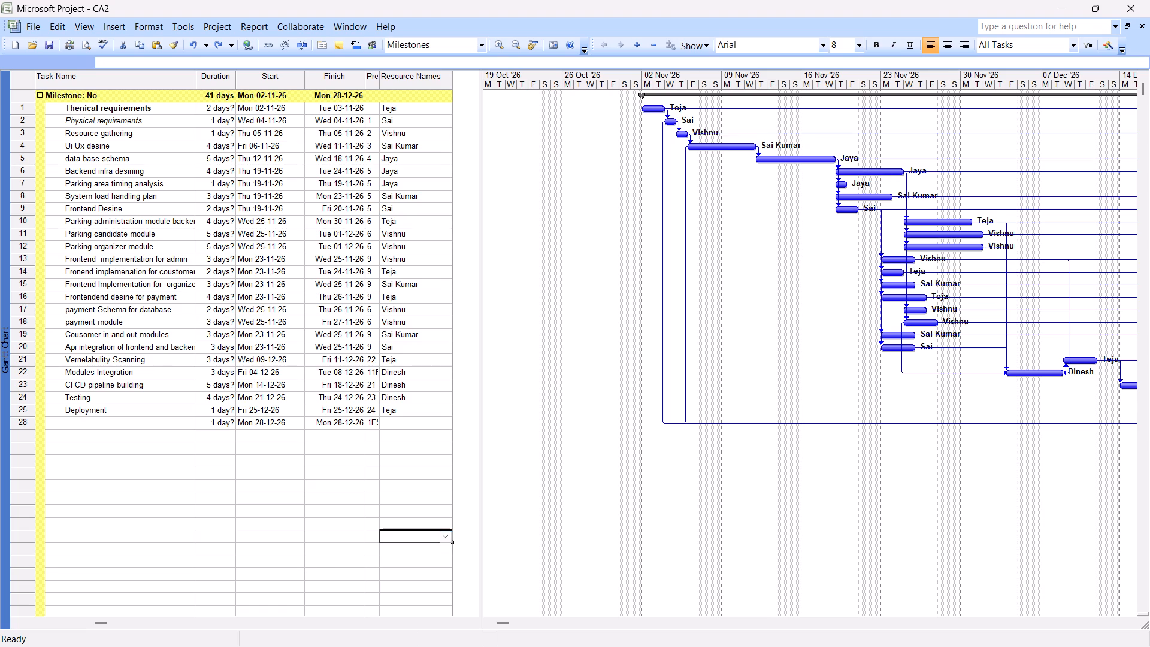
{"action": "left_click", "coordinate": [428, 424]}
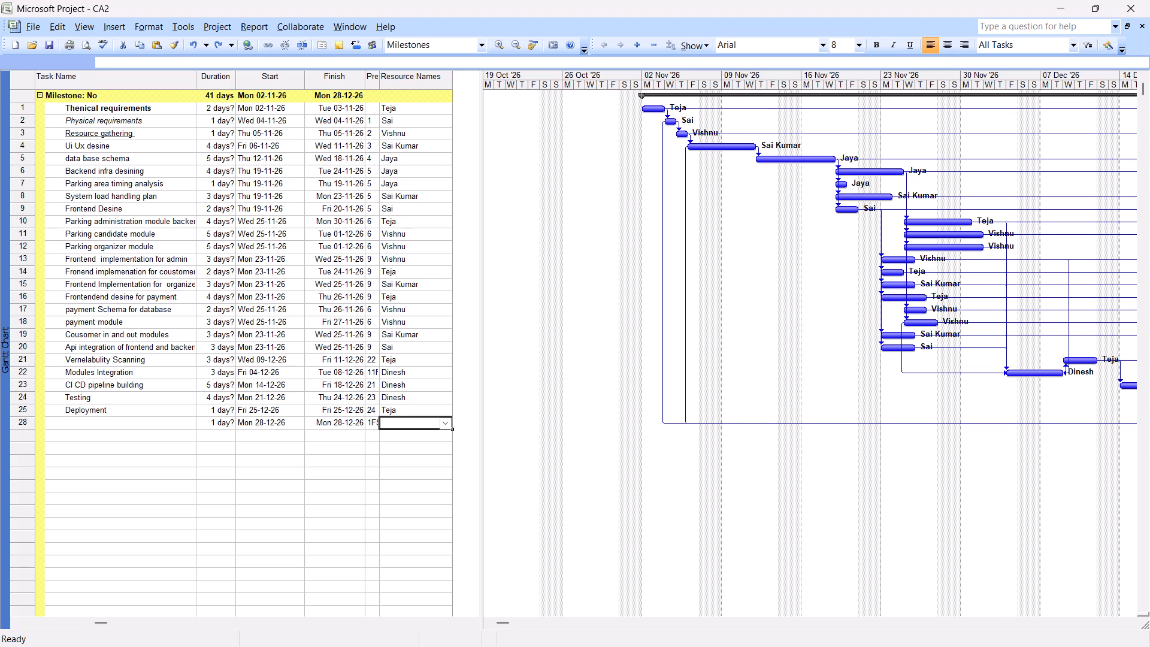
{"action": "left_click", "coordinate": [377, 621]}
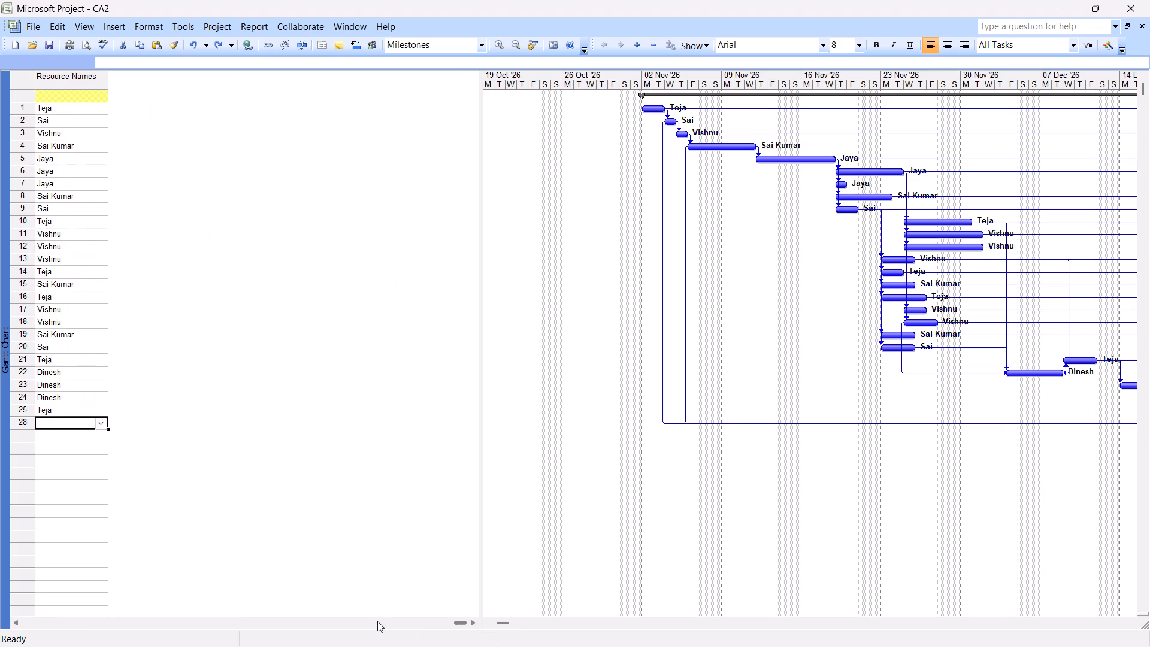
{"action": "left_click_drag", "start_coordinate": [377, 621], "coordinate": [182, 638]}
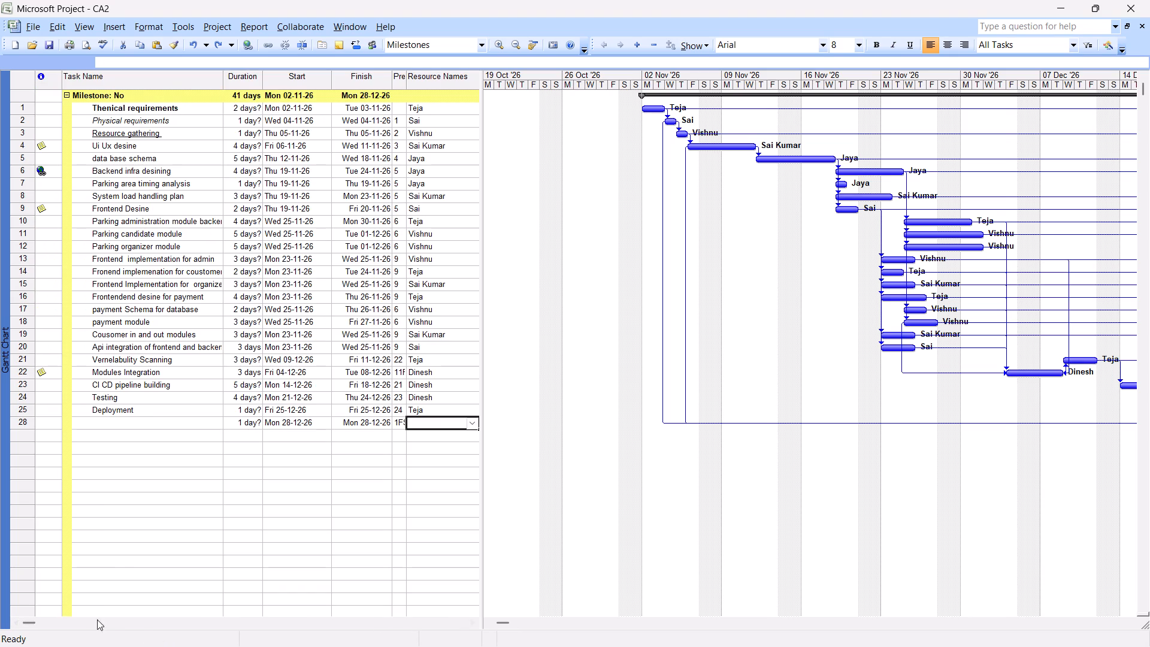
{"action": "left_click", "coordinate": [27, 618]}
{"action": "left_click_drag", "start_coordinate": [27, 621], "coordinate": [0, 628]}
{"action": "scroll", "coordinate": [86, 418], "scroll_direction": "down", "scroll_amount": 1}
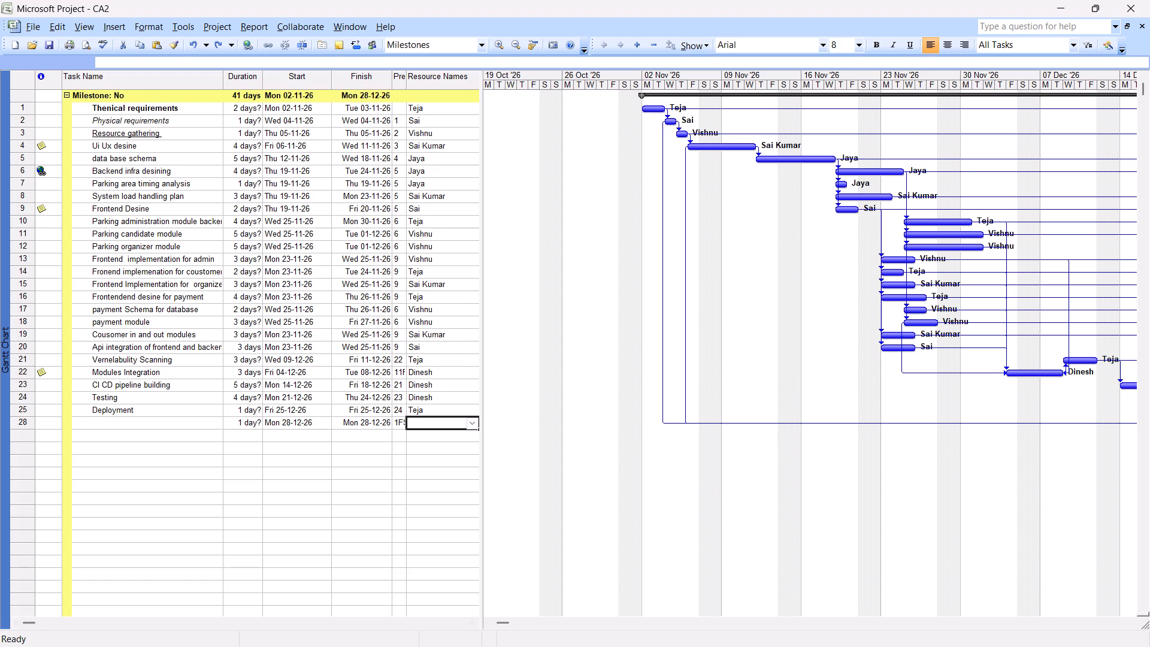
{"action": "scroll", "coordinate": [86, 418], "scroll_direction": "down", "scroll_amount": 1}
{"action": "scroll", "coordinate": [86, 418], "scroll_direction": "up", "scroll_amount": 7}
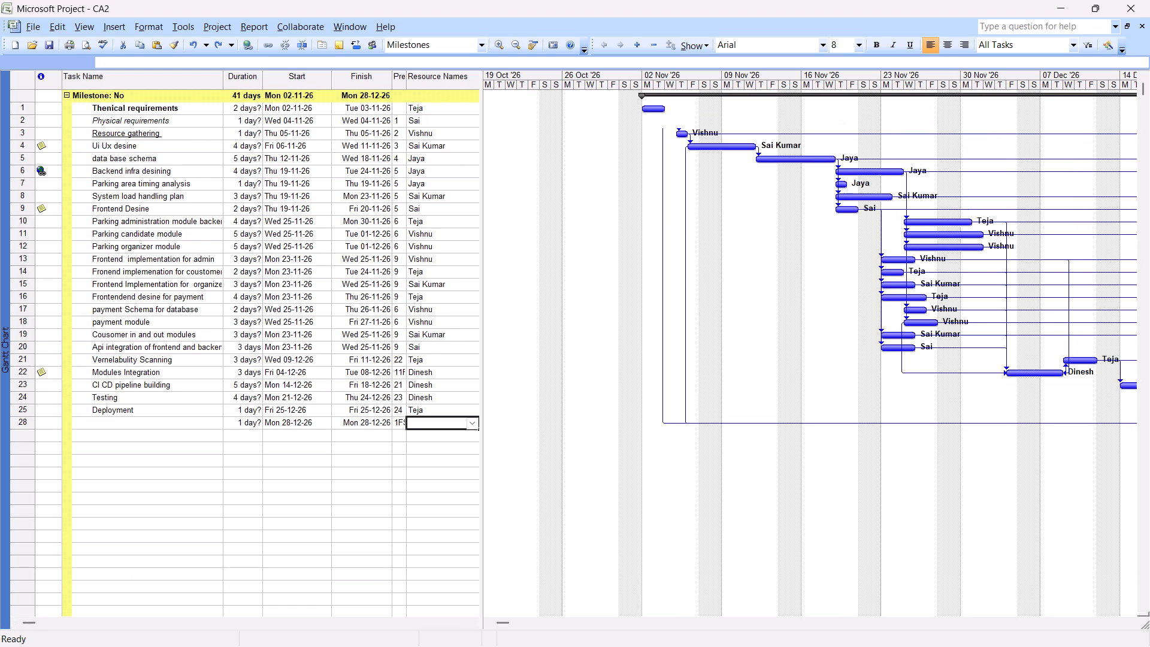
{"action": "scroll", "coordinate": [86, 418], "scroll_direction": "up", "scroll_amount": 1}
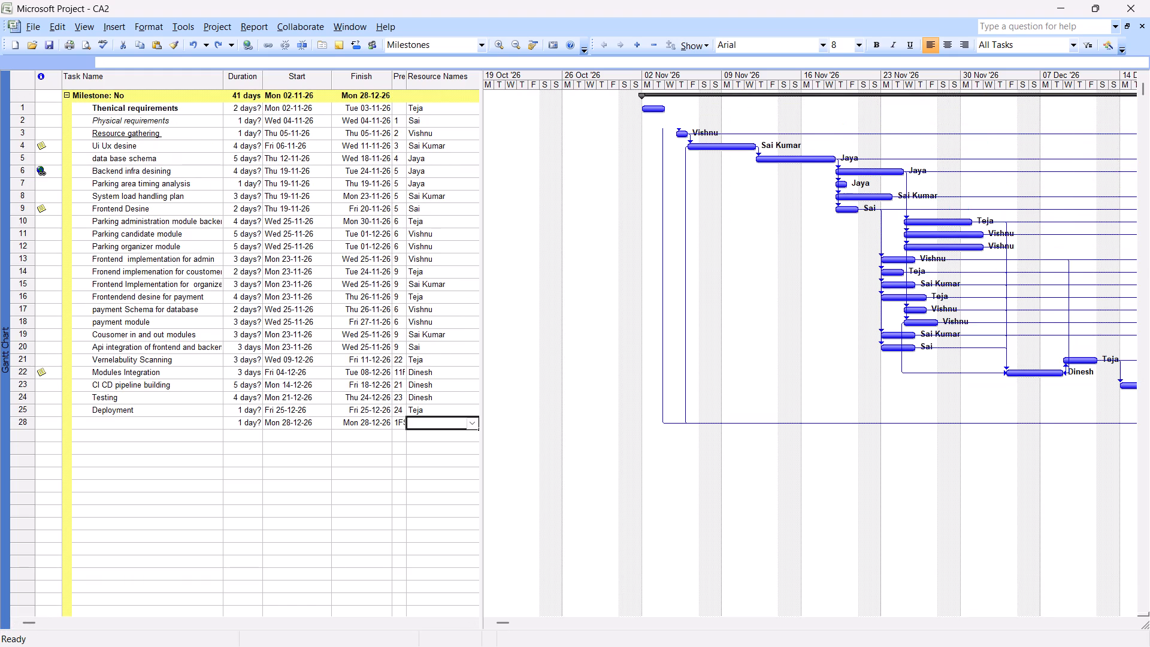
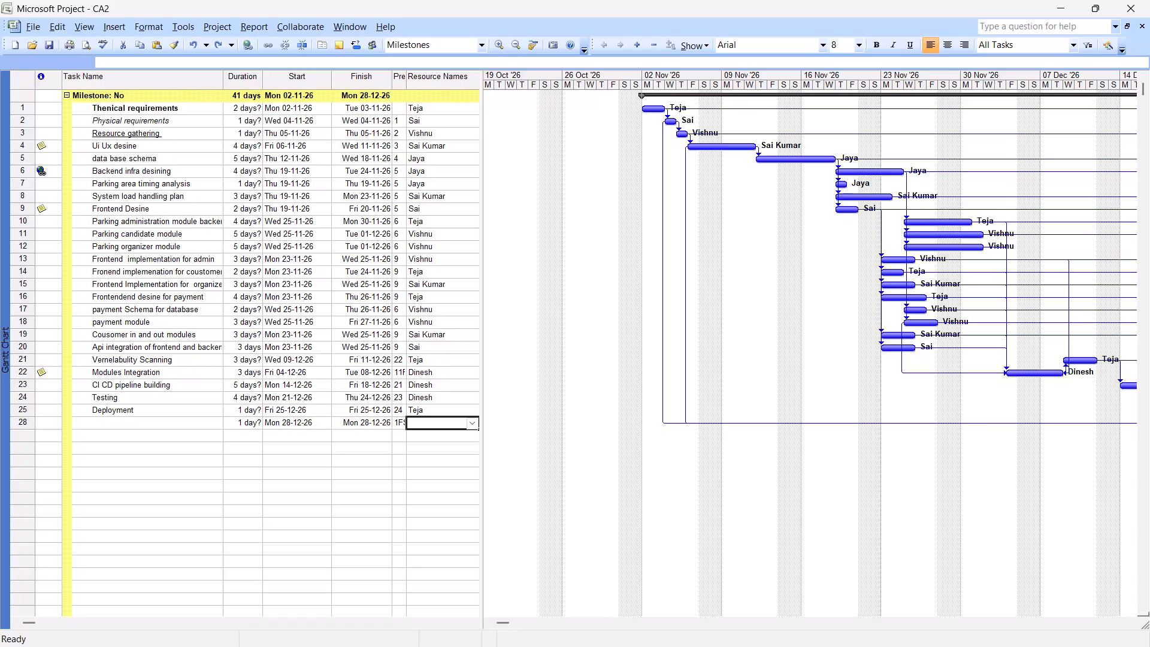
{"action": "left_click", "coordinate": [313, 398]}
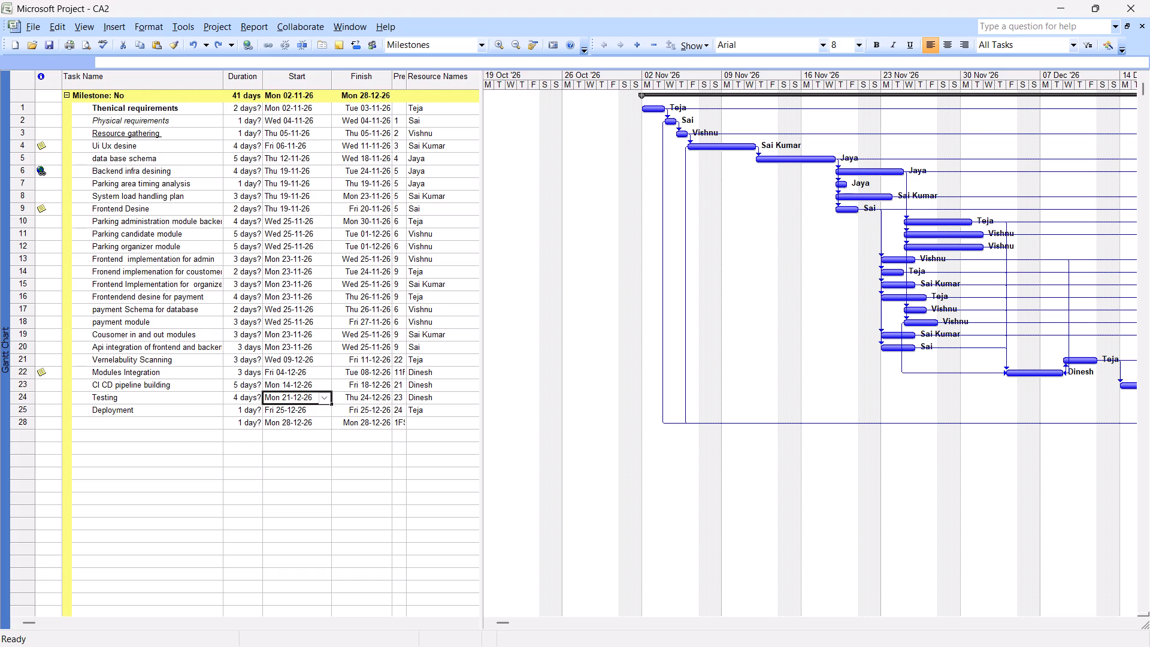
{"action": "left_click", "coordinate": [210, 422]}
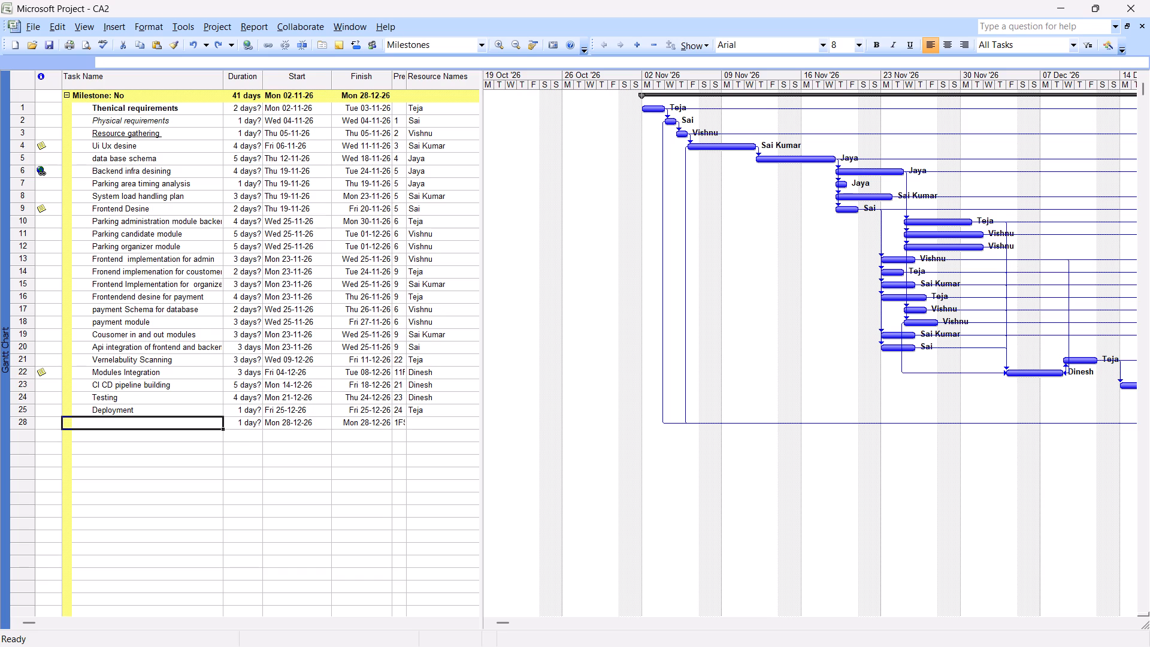
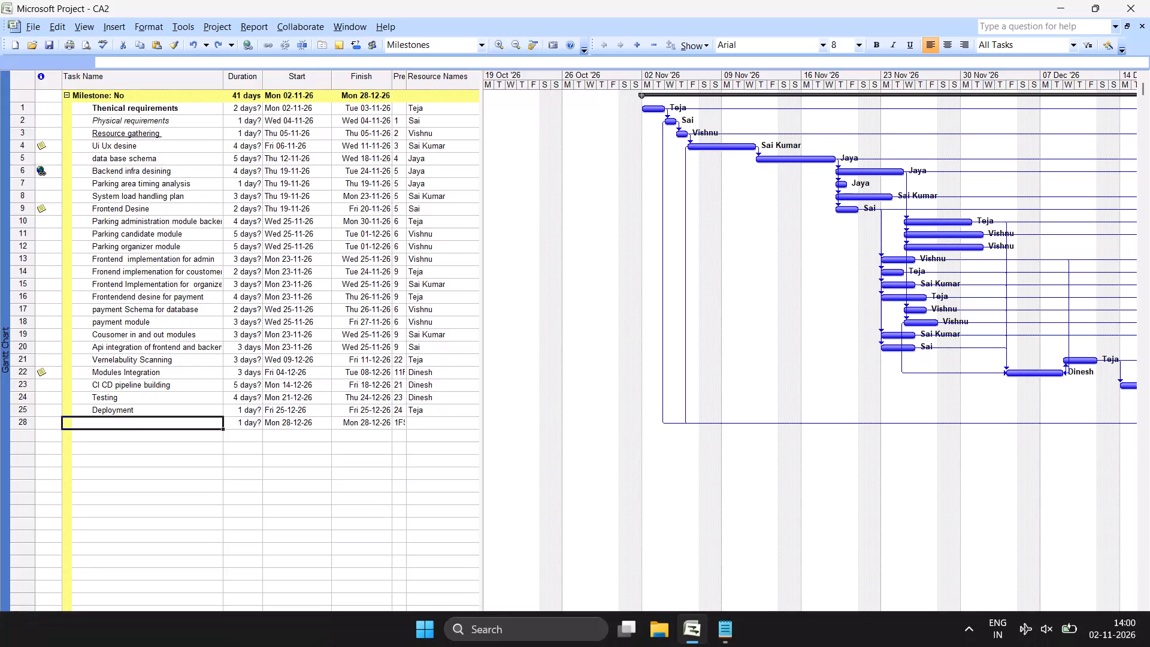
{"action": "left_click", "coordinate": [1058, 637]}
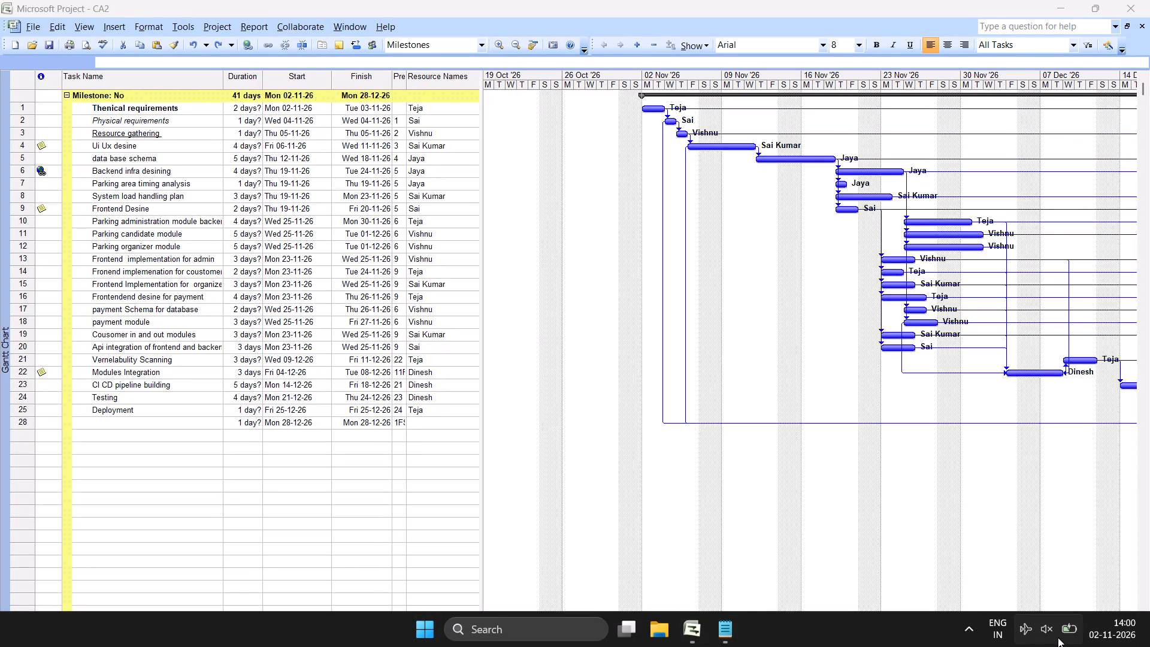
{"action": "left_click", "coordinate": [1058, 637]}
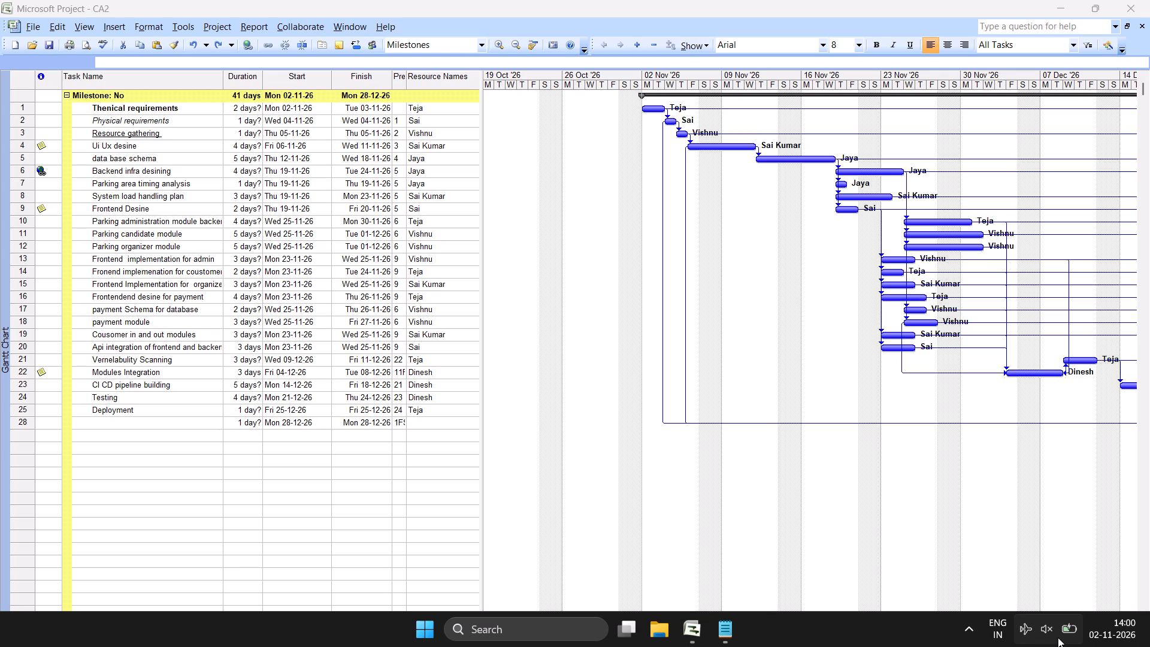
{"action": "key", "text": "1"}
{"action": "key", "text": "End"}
Switch to Microsoft Word and create a new blank document.
{"action": "left_click", "coordinate": [525, 627]}
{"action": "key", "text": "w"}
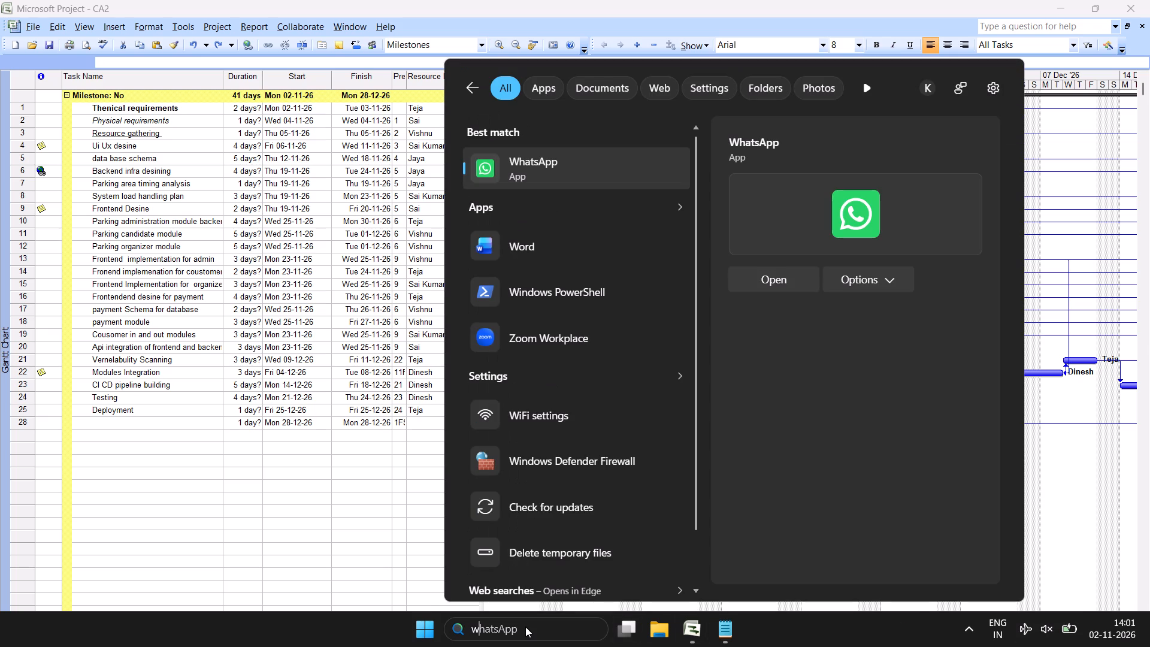
{"action": "left_click", "coordinate": [659, 256]}
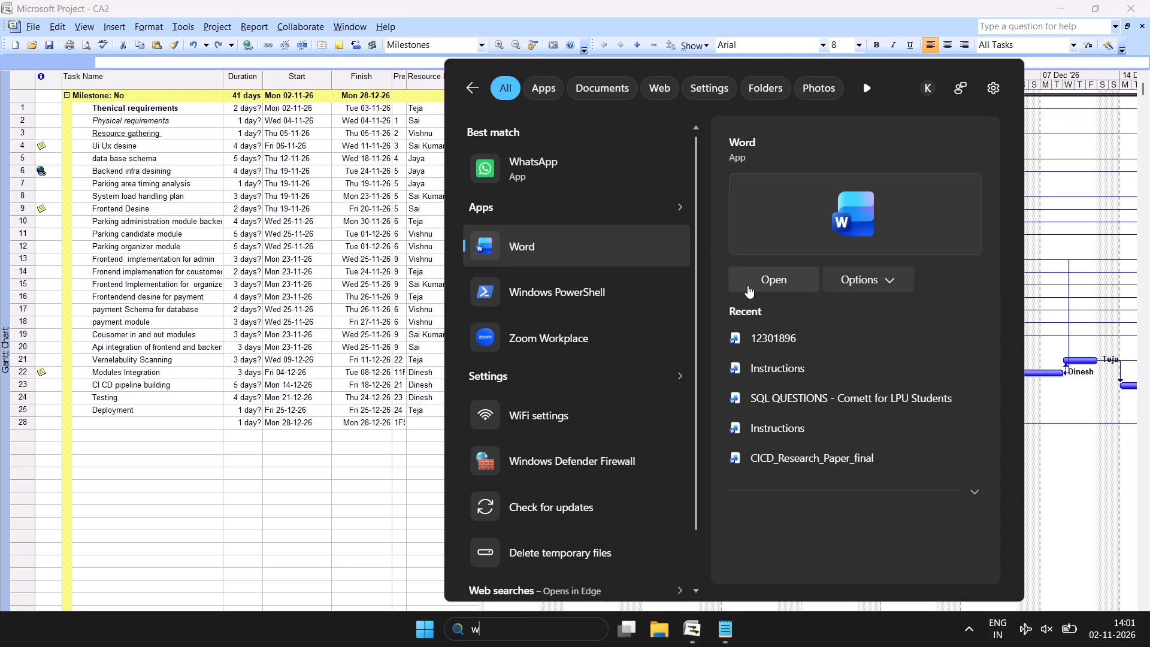
{"action": "left_click", "coordinate": [747, 286]}
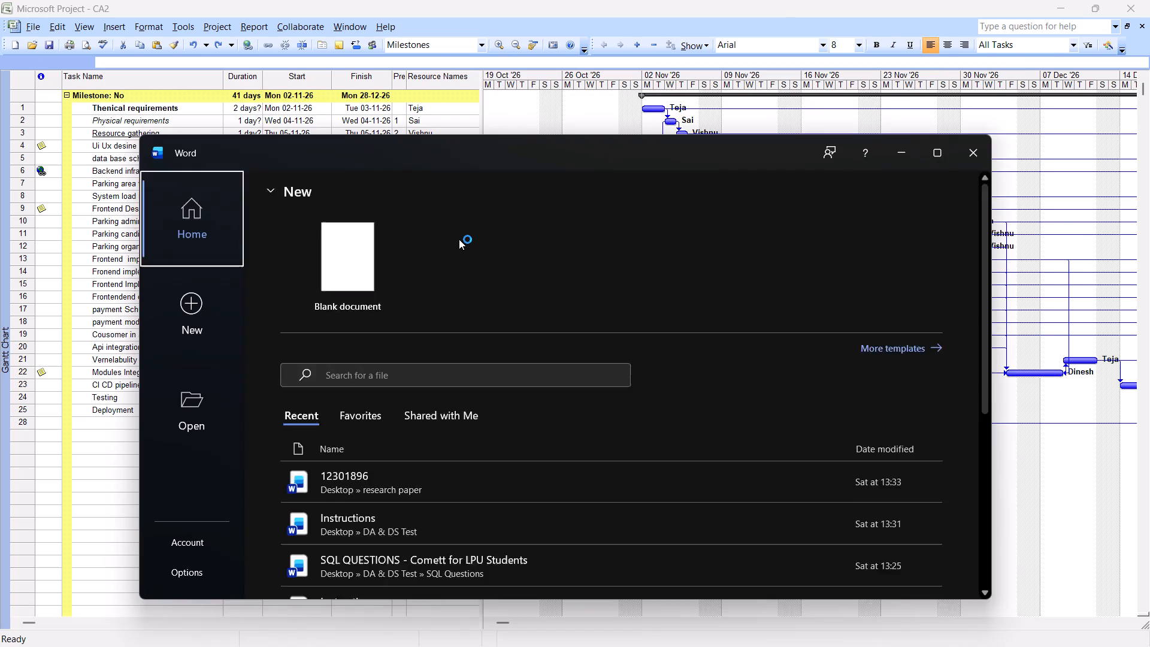
{"action": "left_click", "coordinate": [347, 308]}
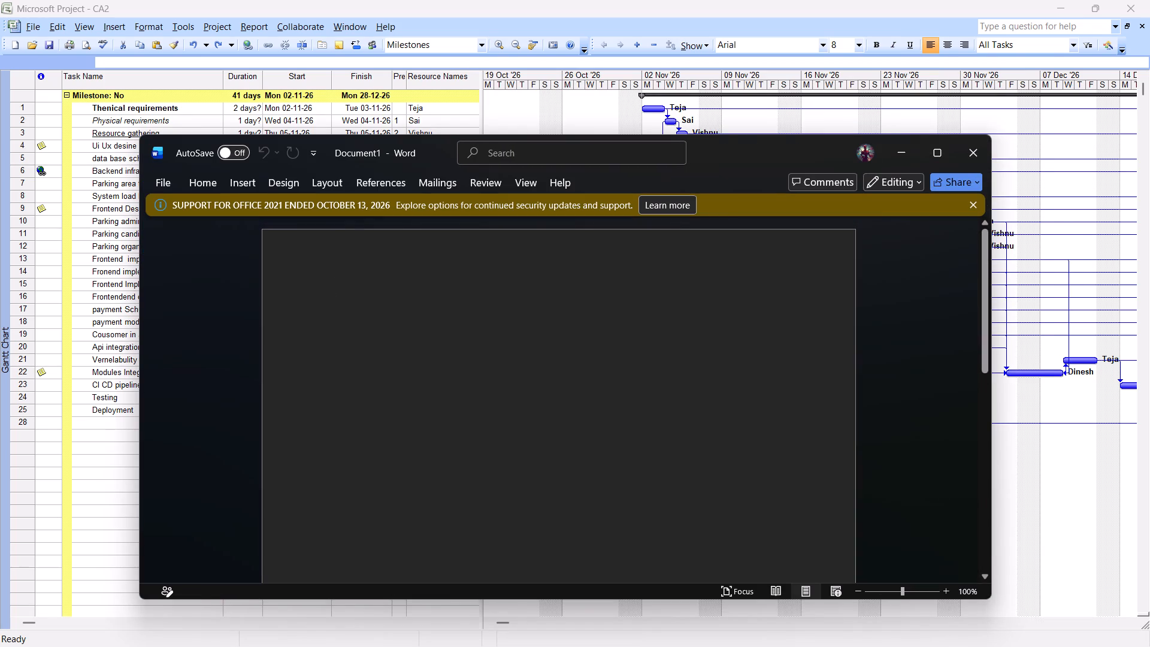
Enter the student's registration number and full name on two separate lines at the start of the blank document.
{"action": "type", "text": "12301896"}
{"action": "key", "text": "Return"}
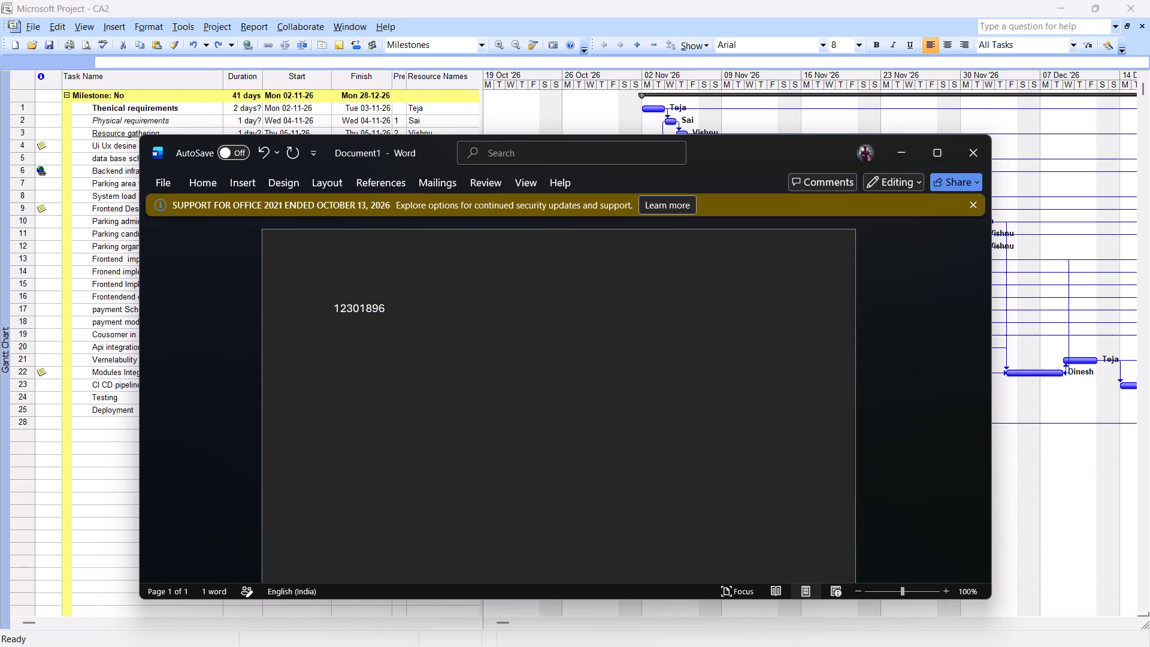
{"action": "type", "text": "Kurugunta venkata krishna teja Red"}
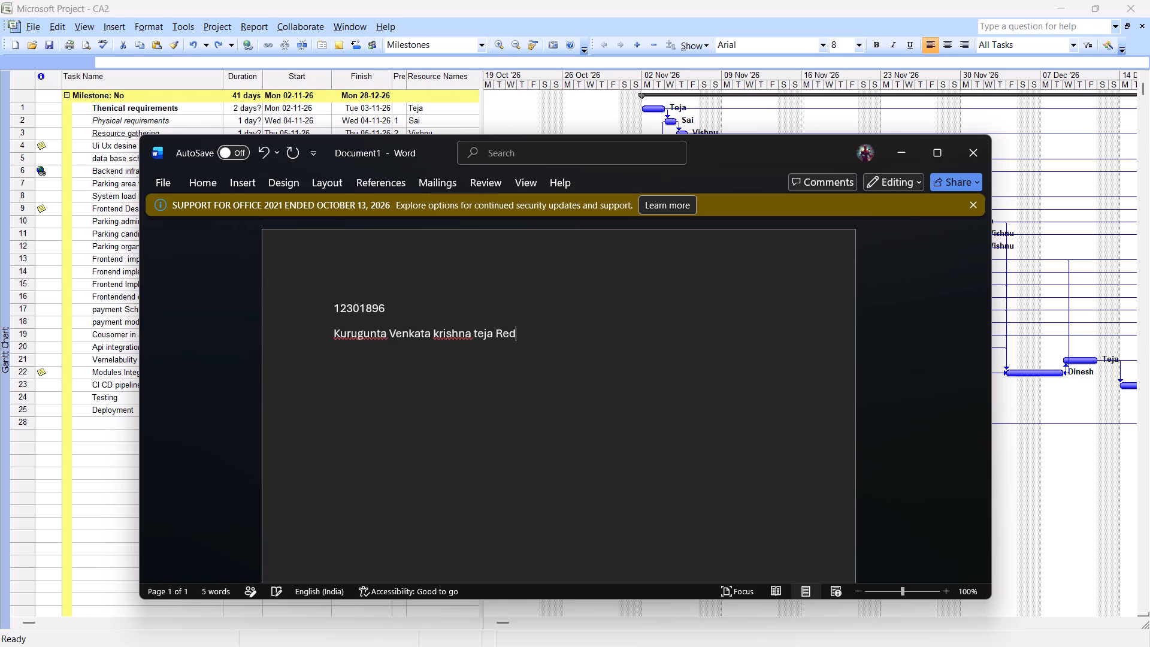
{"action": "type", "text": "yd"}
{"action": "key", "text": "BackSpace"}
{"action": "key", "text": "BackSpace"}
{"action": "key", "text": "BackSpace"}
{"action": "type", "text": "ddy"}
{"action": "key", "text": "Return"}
Dismiss the Office support notice and add the title line "Paraking management System" below the name.
{"action": "left_click", "coordinate": [973, 207]}
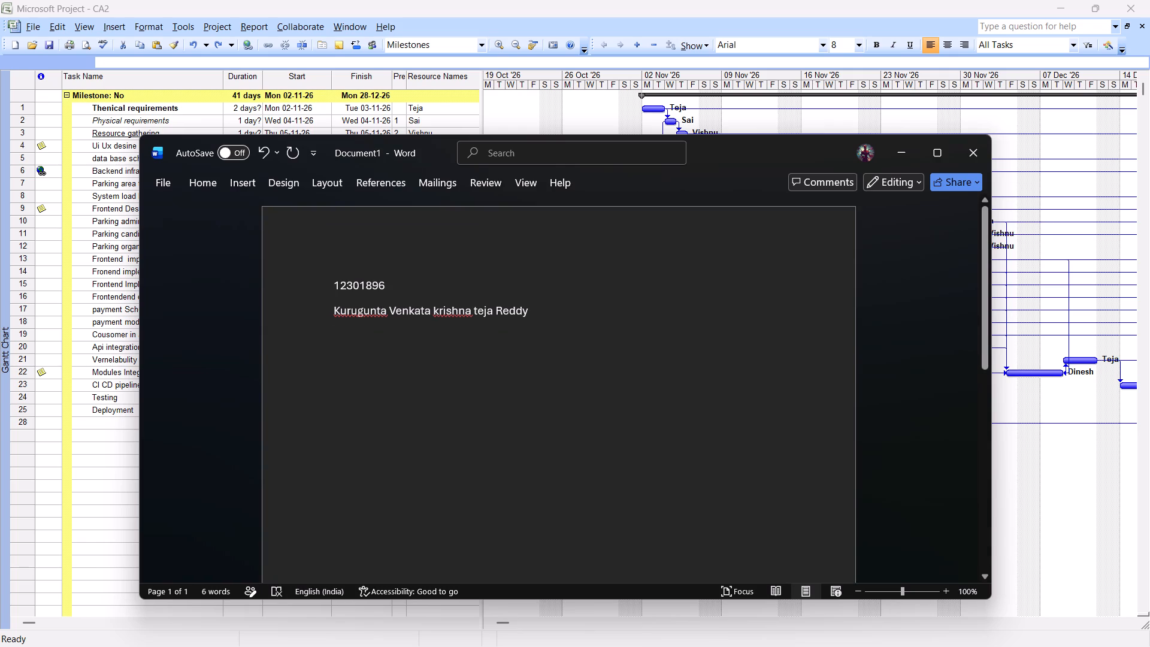
{"action": "left_click", "coordinate": [515, 344]}
{"action": "key", "text": "shift+p"}
{"action": "type", "text": "arak"}
{"action": "type", "text": "ing management Sys"}
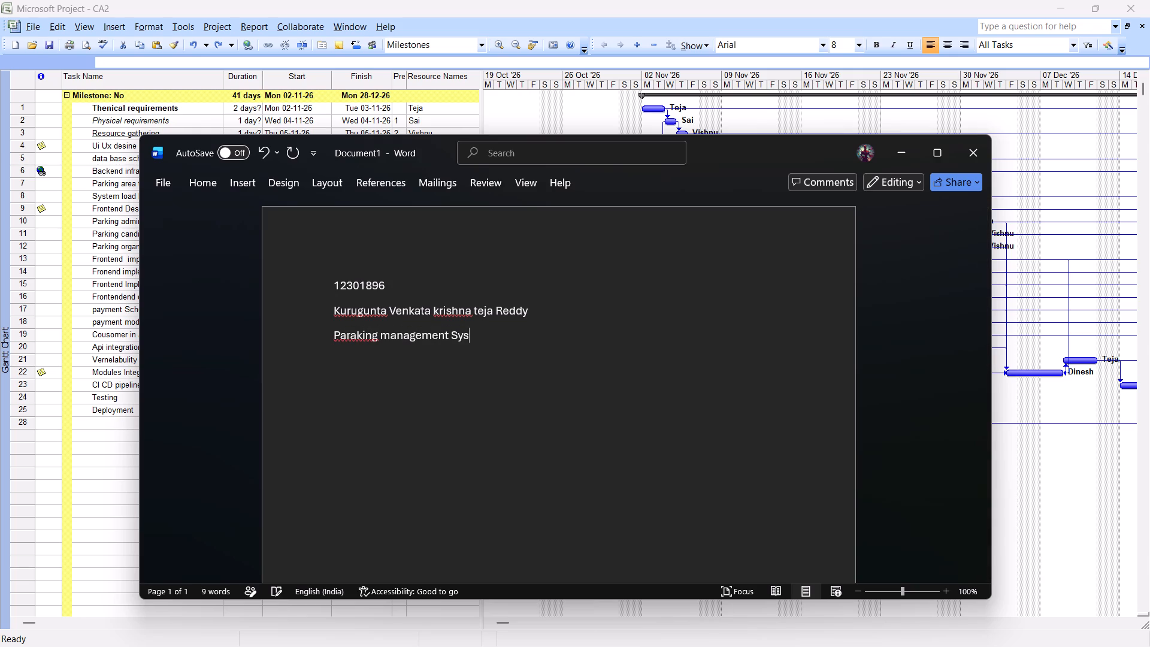
{"action": "type", "text": "em"}
{"action": "key", "text": "Return"}
{"action": "key", "text": "BackSpace"}
{"action": "key", "text": "BackSpace"}
{"action": "key", "text": "BackSpace"}
{"action": "type", "text": "tem"}
{"action": "key", "text": "space"}
{"action": "key", "text": "Return"}
Add the caption "ScreenShot1:" on the line below the title.
{"action": "type", "text": "ScreenShot"}
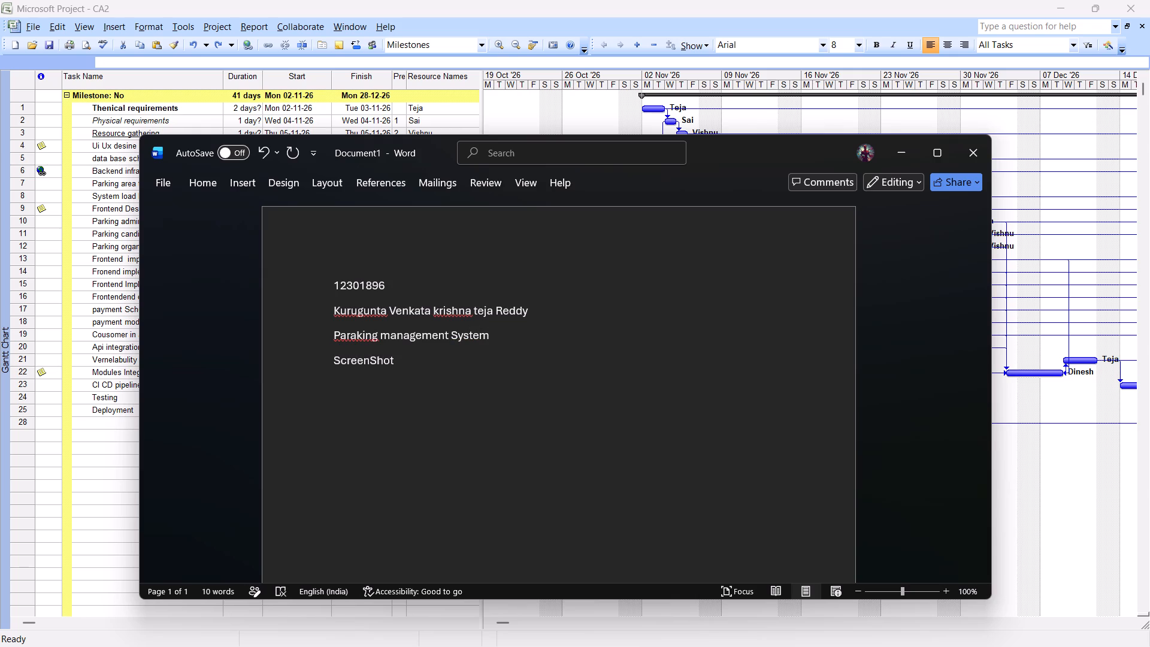
{"action": "type", "text": "1:"}
{"action": "key", "text": "Return"}
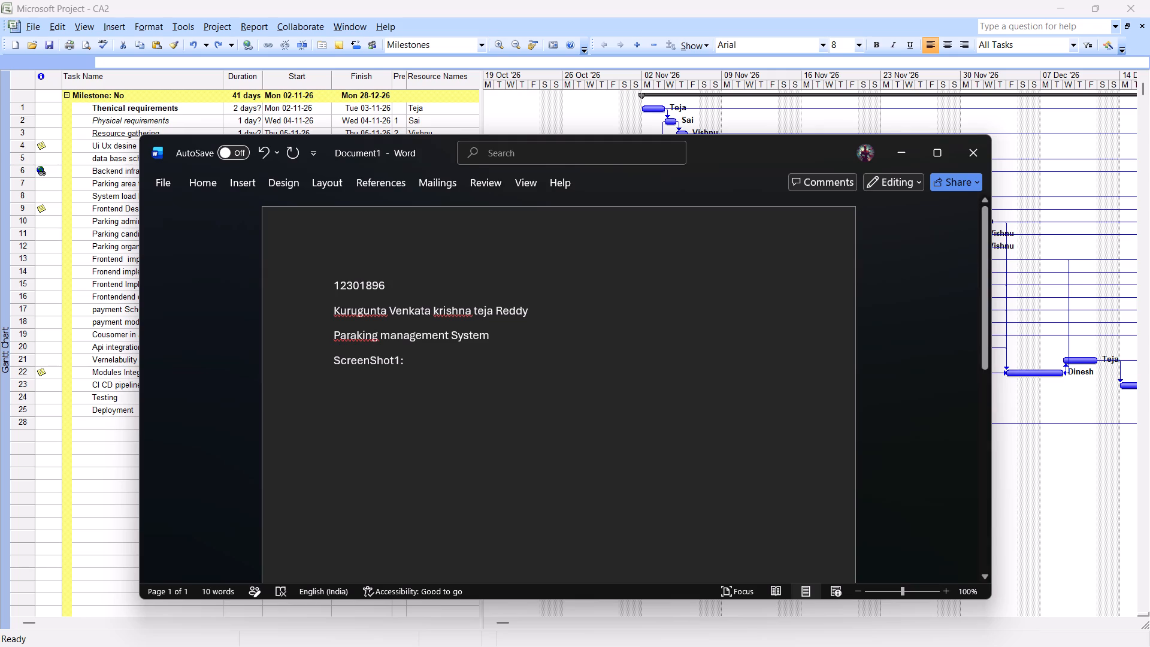
Capture the CA2 task table in Microsoft Project, from its header down to the status bar, and paste it under "ScreenShot1:" in Word.
{"action": "left_click", "coordinate": [517, 99]}
{"action": "key", "text": "Print"}
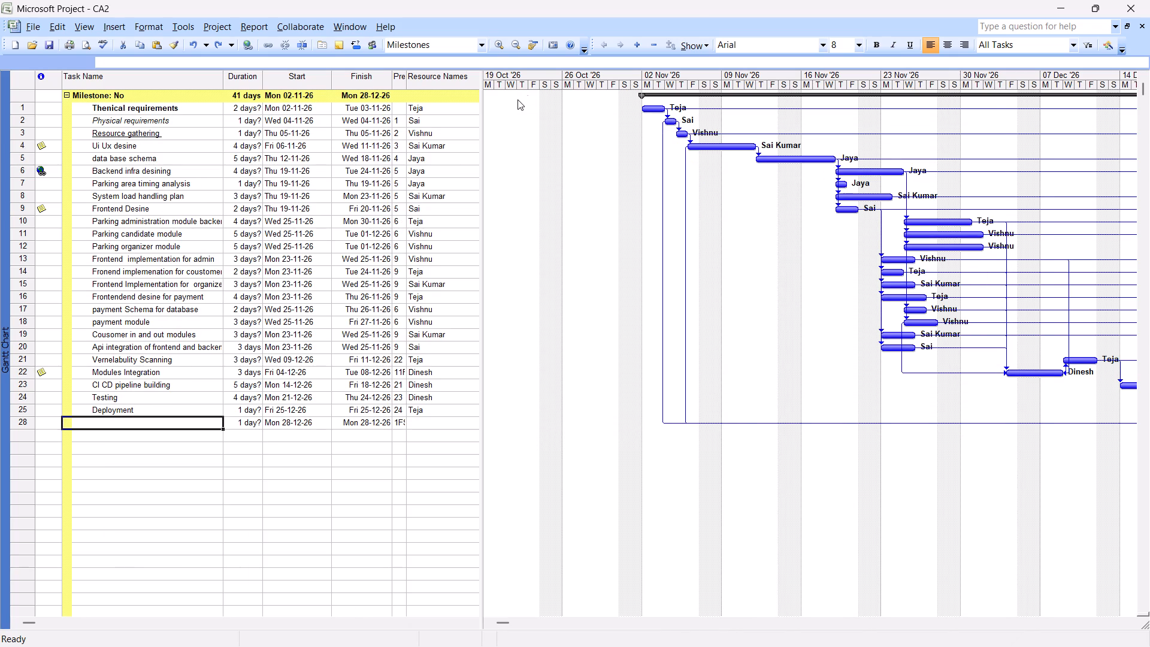
{"action": "left_click_drag", "start_coordinate": [3, 71], "coordinate": [566, 645]}
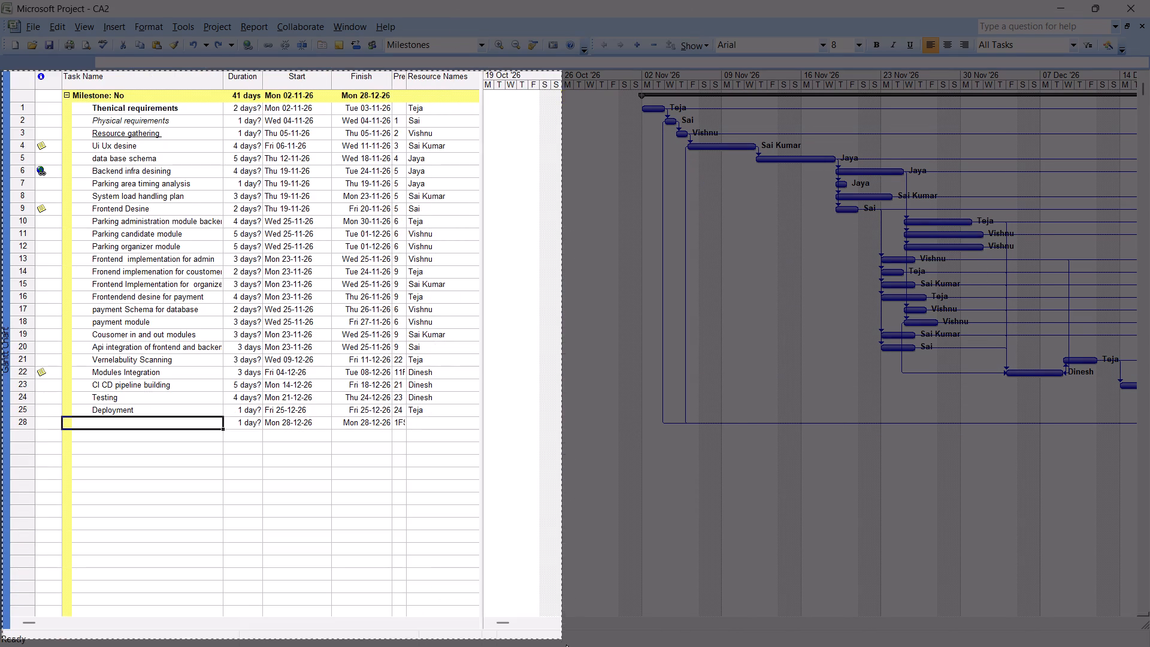
{"action": "left_click_drag", "start_coordinate": [566, 645], "coordinate": [486, 646]}
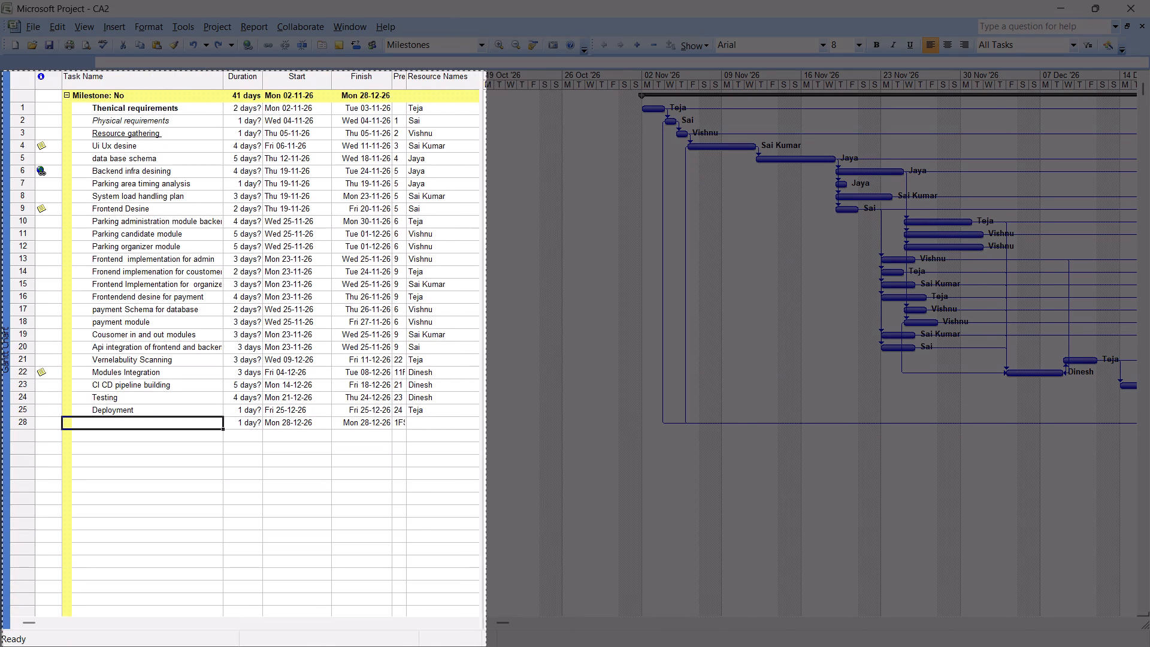
{"action": "left_click_drag", "start_coordinate": [486, 646], "coordinate": [479, 646]}
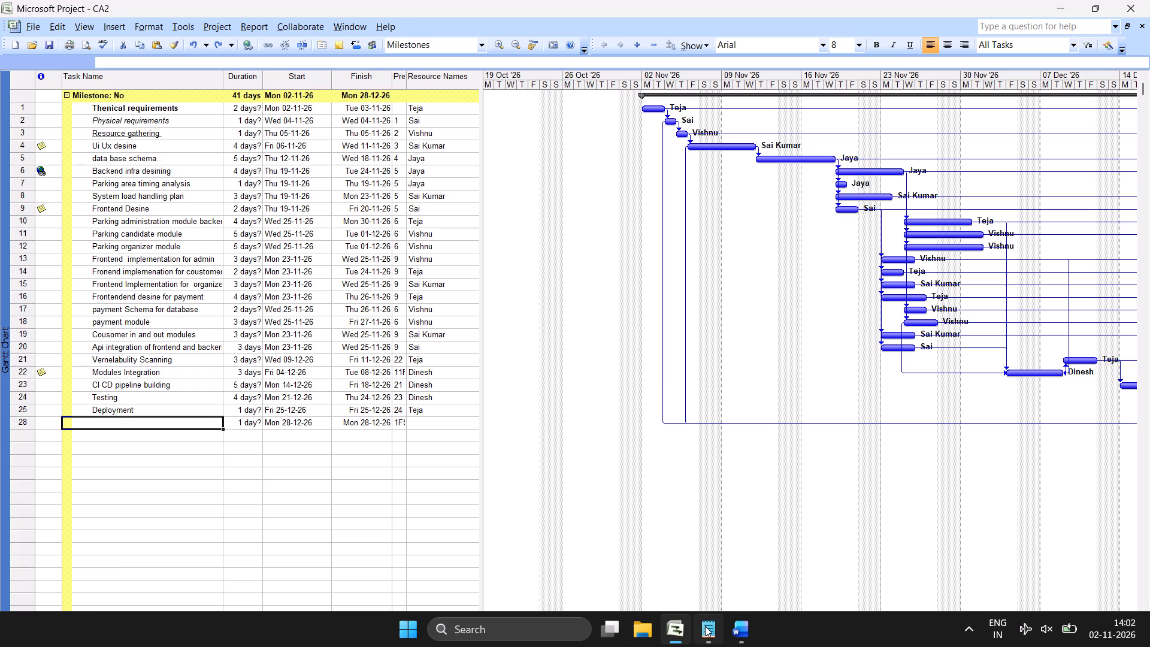
{"action": "left_click", "coordinate": [705, 626]}
{"action": "left_click", "coordinate": [386, 397]}
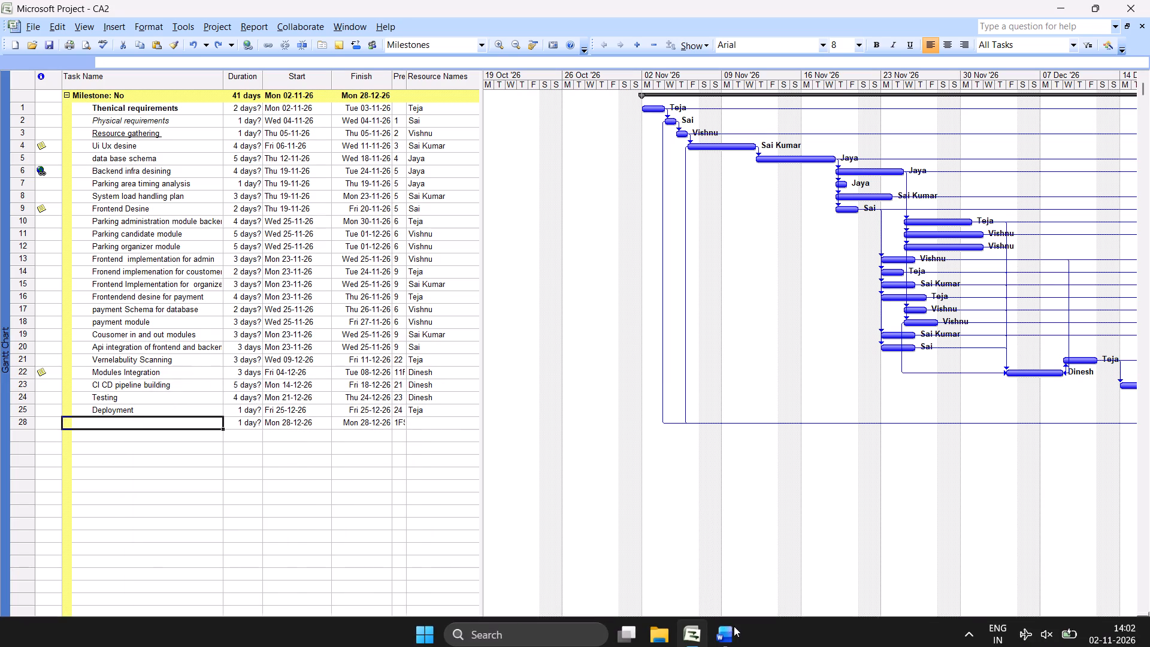
{"action": "left_click", "coordinate": [724, 632]}
{"action": "key", "text": "ctrl+v"}
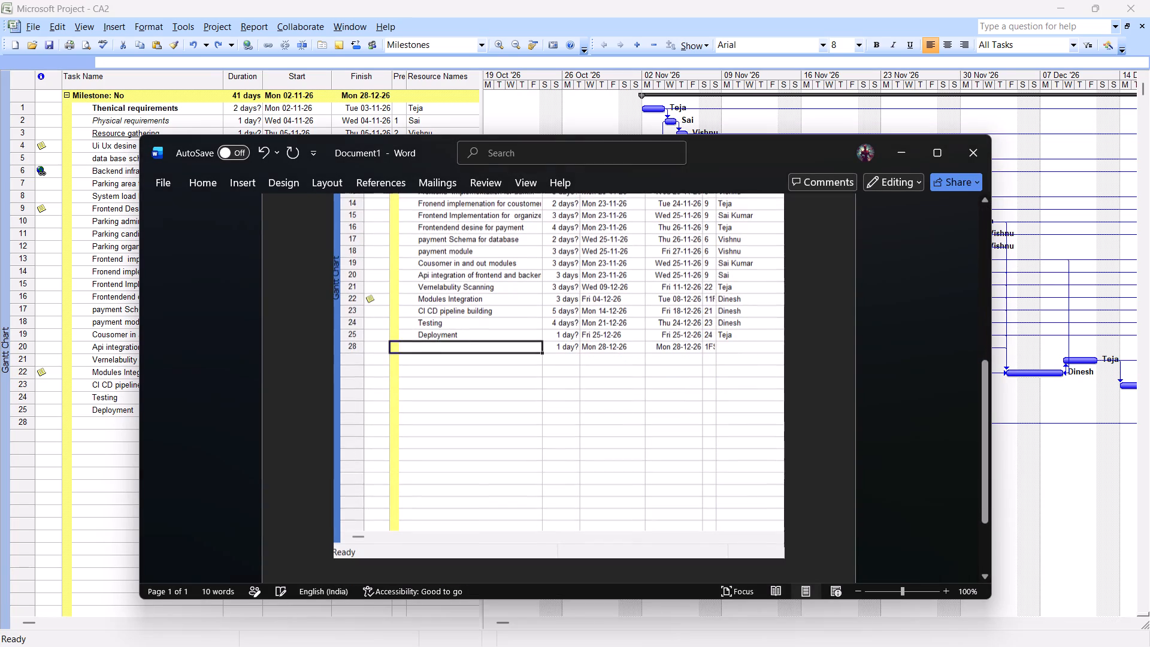
Add the caption "ScreenShot2:" below the pasted task table image, followed by an empty line.
{"action": "key", "text": "Return"}
{"action": "type", "text": "Screen"}
{"action": "key", "text": "space"}
{"action": "key", "text": "BackSpace"}
{"action": "type", "text": "Shot"}
{"action": "type", "text": "2:"}
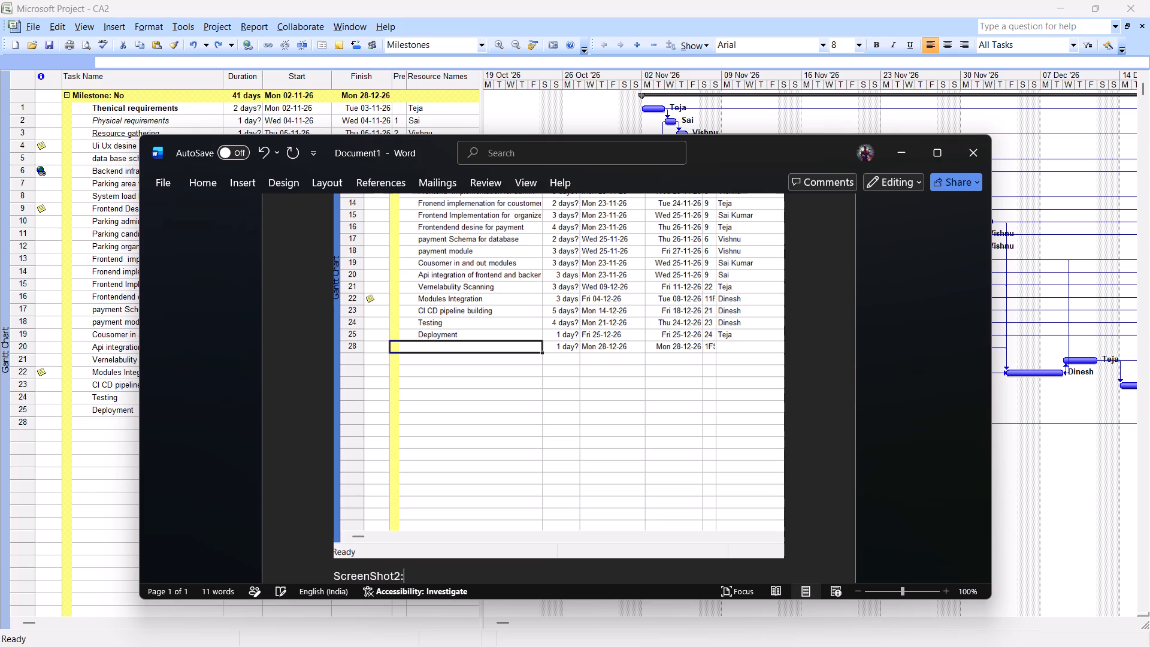
{"action": "key", "text": "Return"}
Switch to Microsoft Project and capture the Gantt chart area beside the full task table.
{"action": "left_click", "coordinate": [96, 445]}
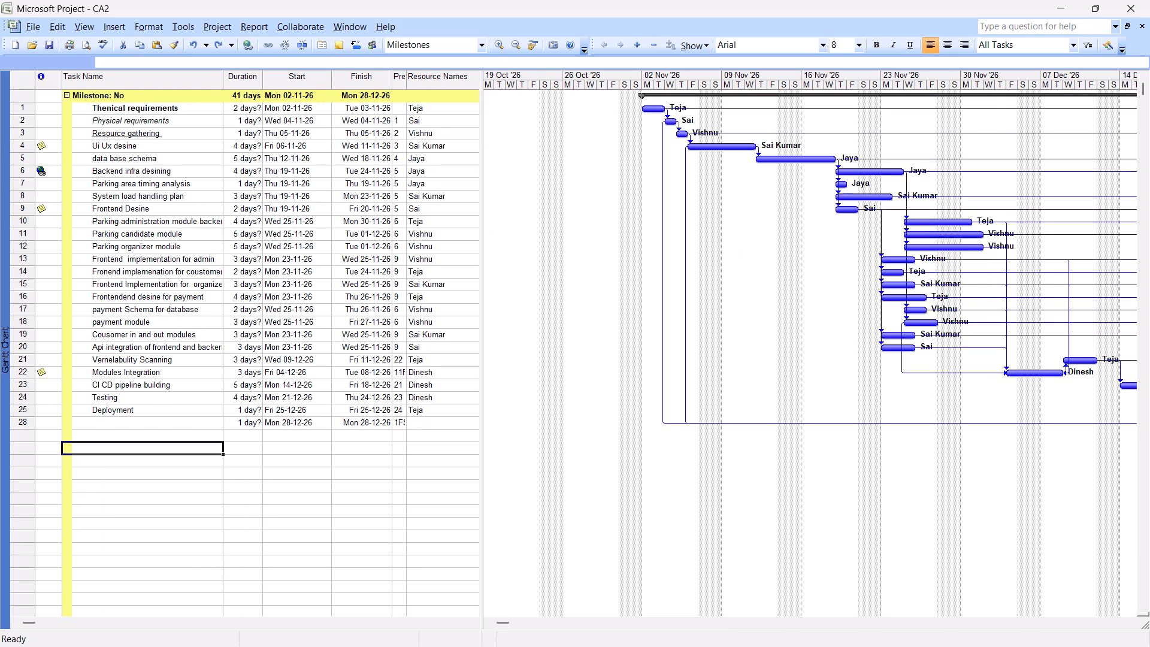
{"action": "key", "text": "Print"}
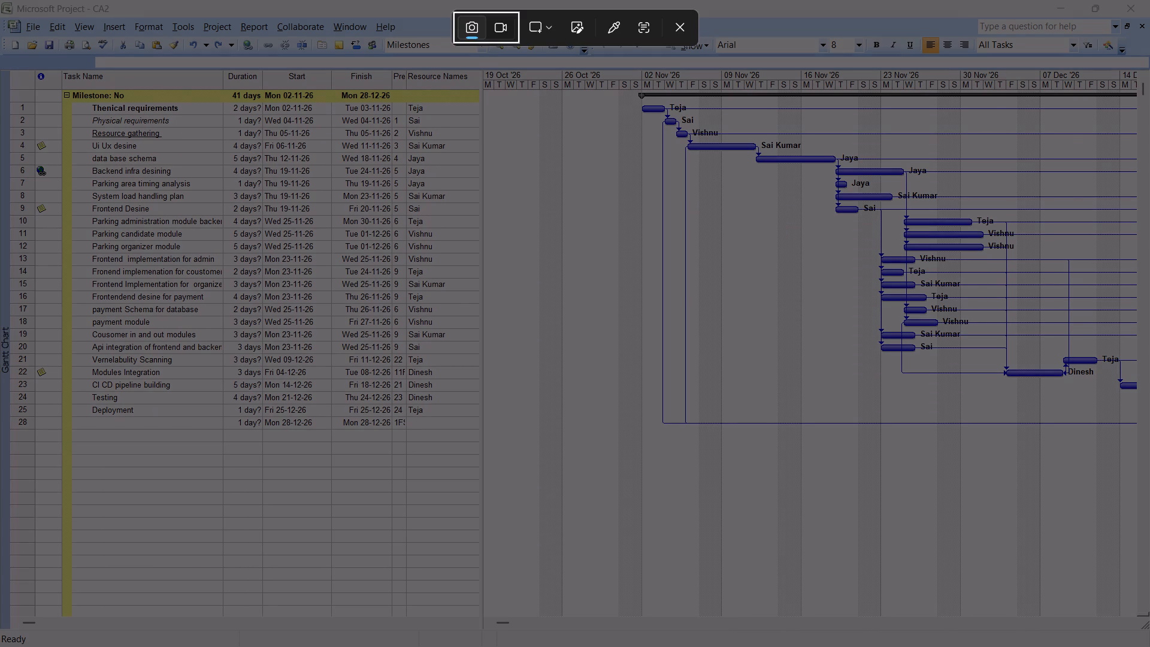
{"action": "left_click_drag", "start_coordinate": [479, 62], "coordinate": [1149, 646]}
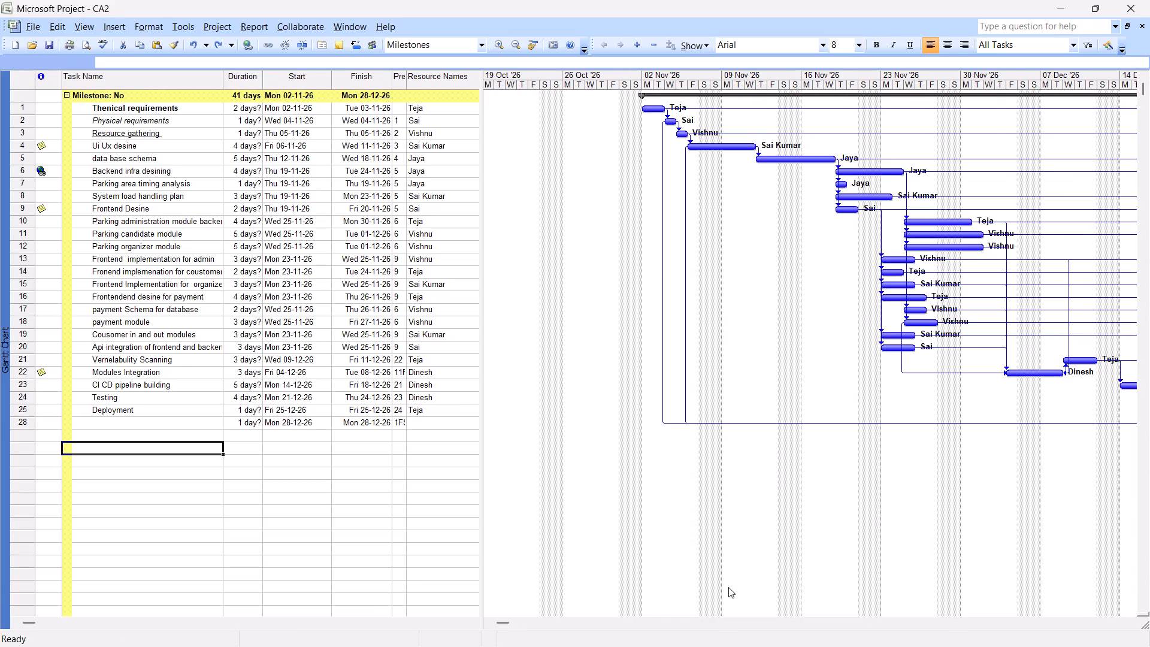
Narrow the task table to show the whole Gantt chart, capture the chart area and paste it under "ScreenShot2:" in Word.
{"action": "left_click_drag", "start_coordinate": [503, 621], "coordinate": [577, 620]}
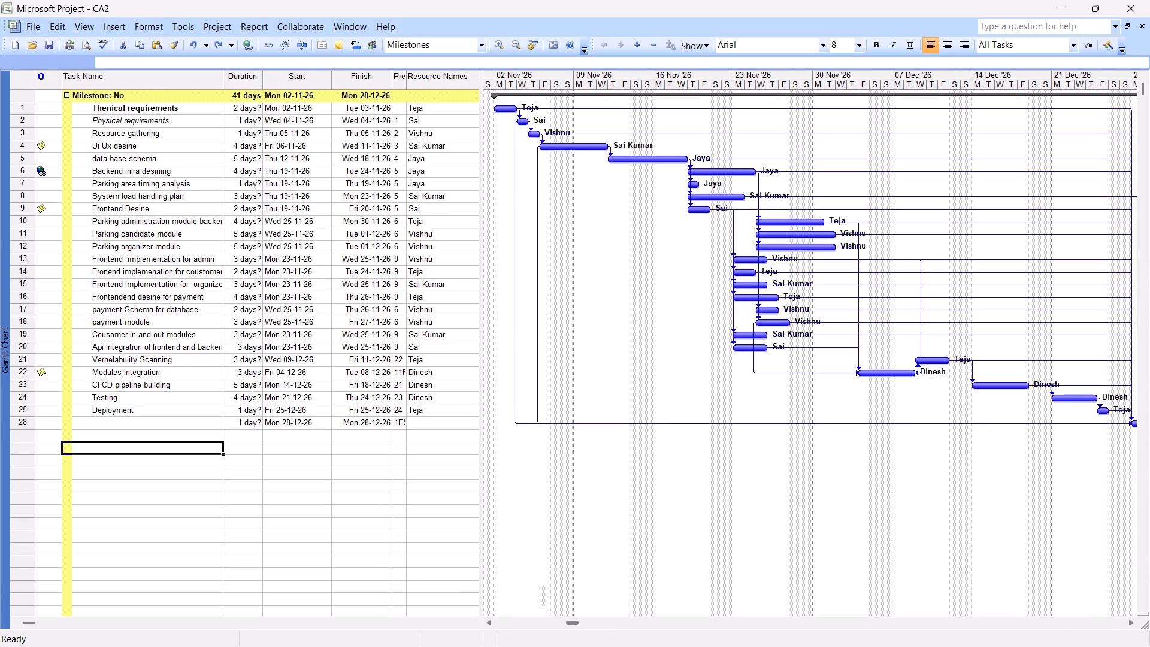
{"action": "left_click_drag", "start_coordinate": [481, 80], "coordinate": [255, 115]}
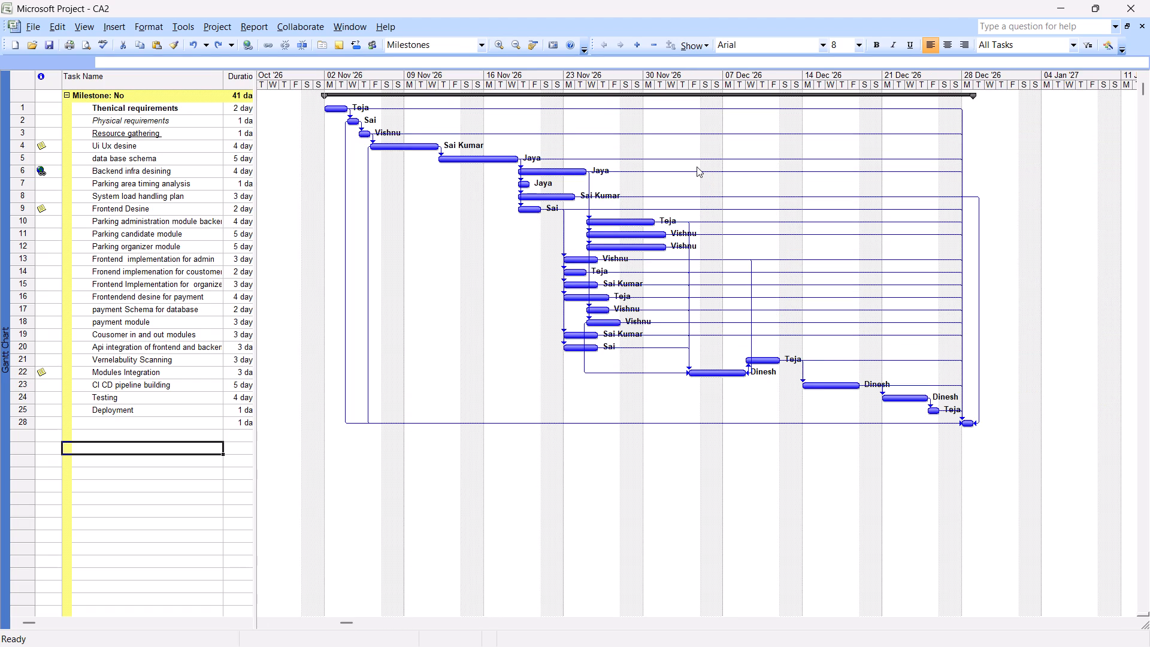
{"action": "key", "text": "Print"}
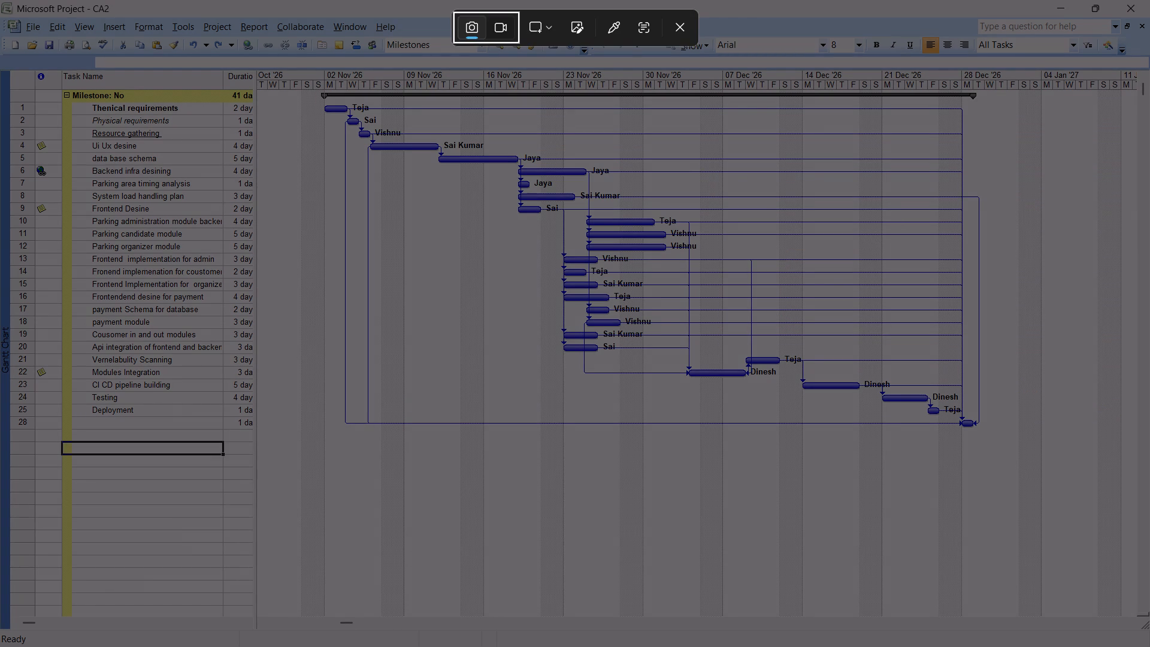
{"action": "left_click_drag", "start_coordinate": [253, 66], "coordinate": [1149, 646]}
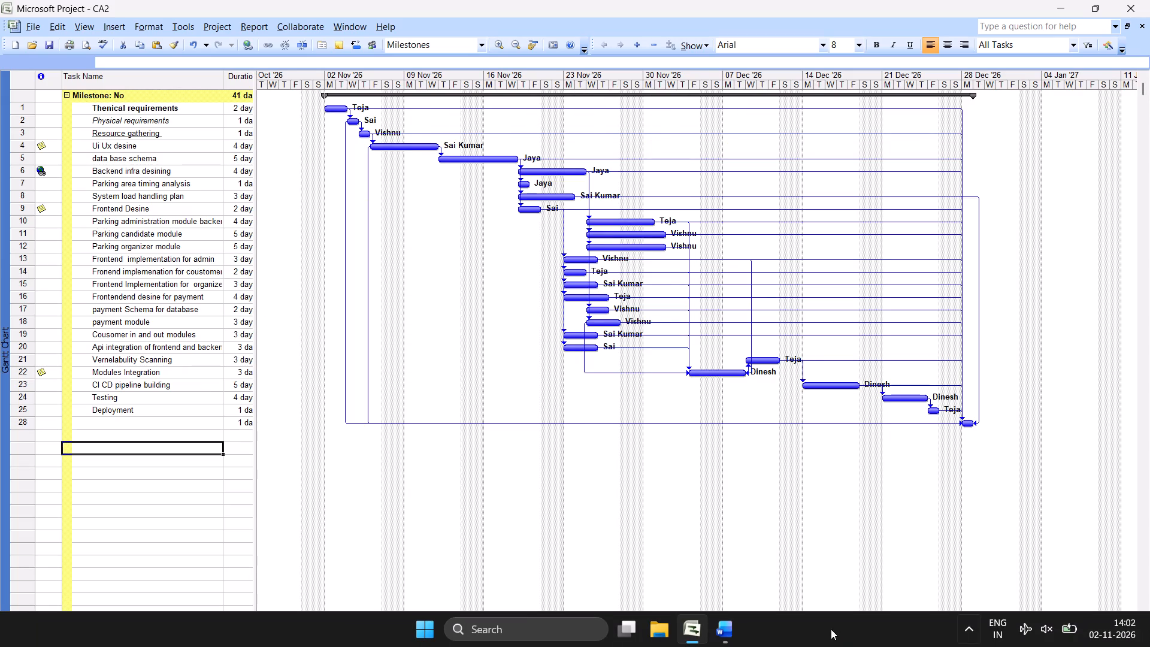
{"action": "left_click", "coordinate": [725, 638]}
{"action": "key", "text": "ctrl+v"}
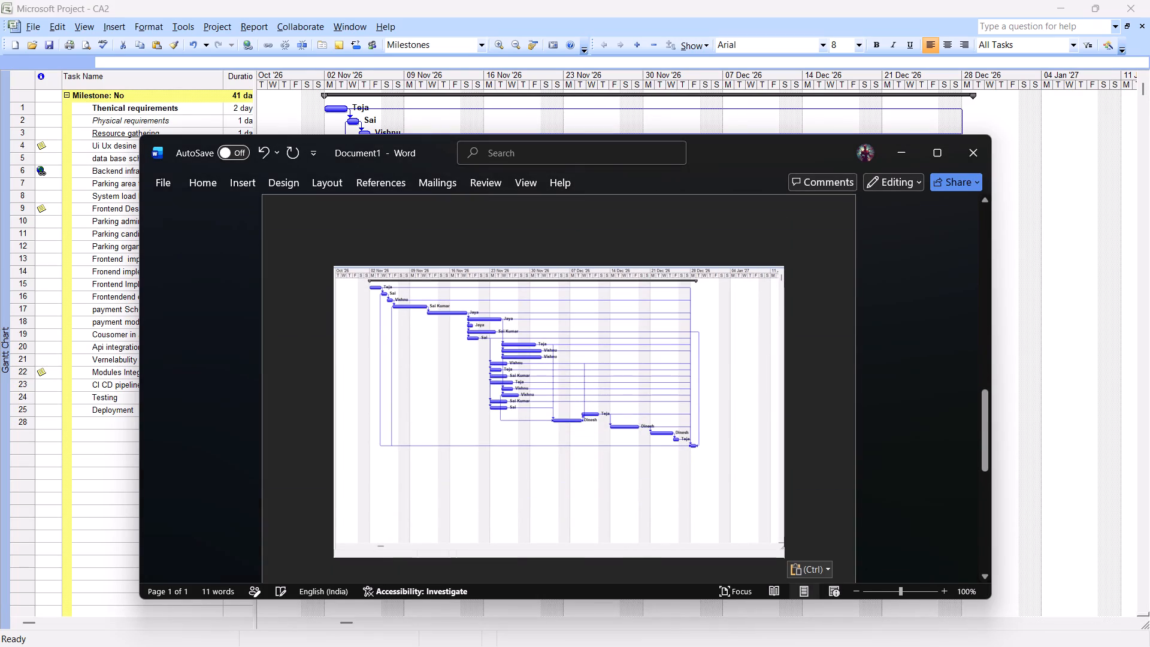
Add the caption "ScreenShot3:" below the Gantt chart image, followed by an empty line.
{"action": "left_click", "coordinate": [793, 526]}
{"action": "key", "text": "Return"}
{"action": "type", "text": "ScreenShot3"}
{"action": "key", "text": "shift+colon"}
{"action": "key", "text": "Return"}
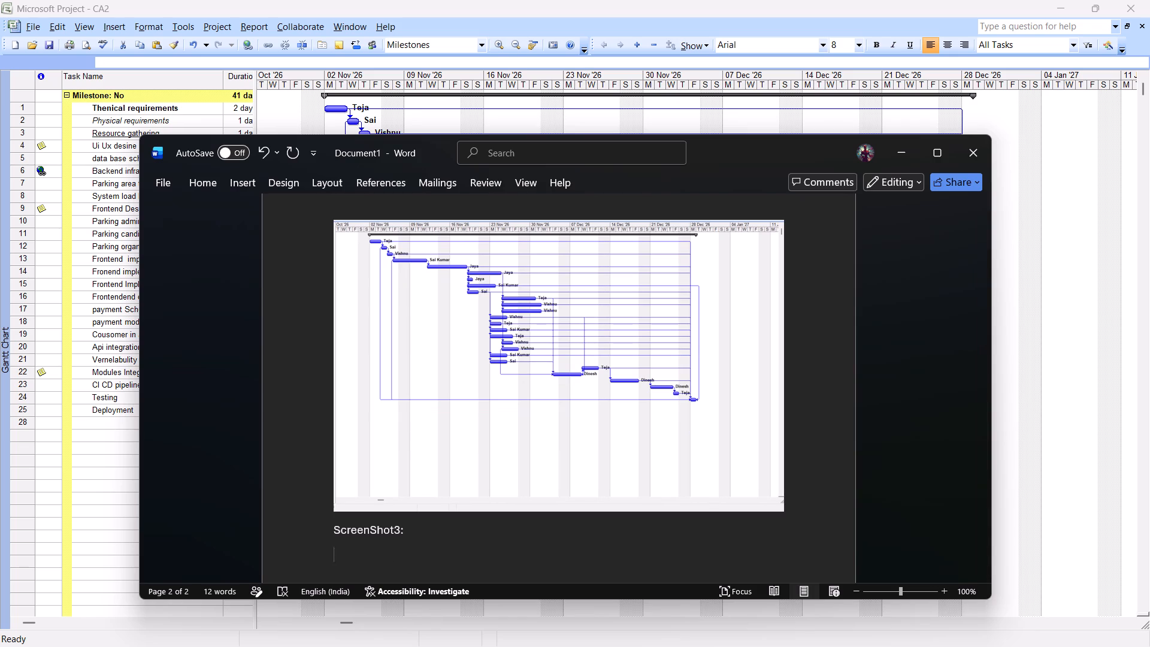
Switch to Microsoft Project and open the Change Working Time dialog.
{"action": "left_click", "coordinate": [902, 0]}
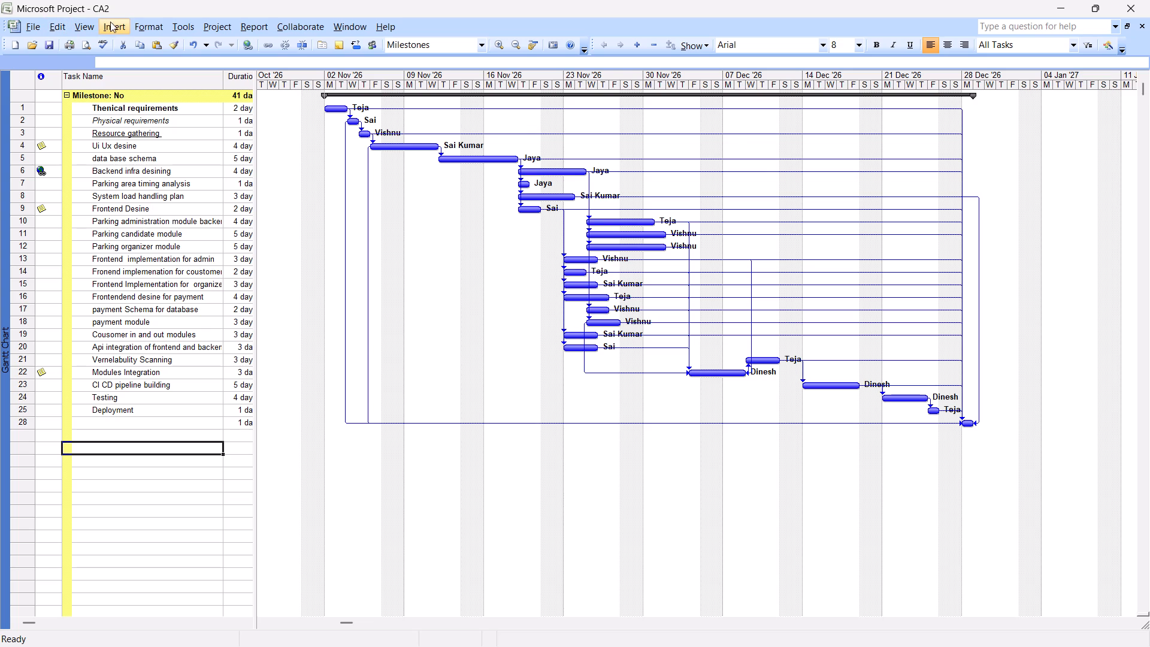
{"action": "left_click", "coordinate": [178, 29]}
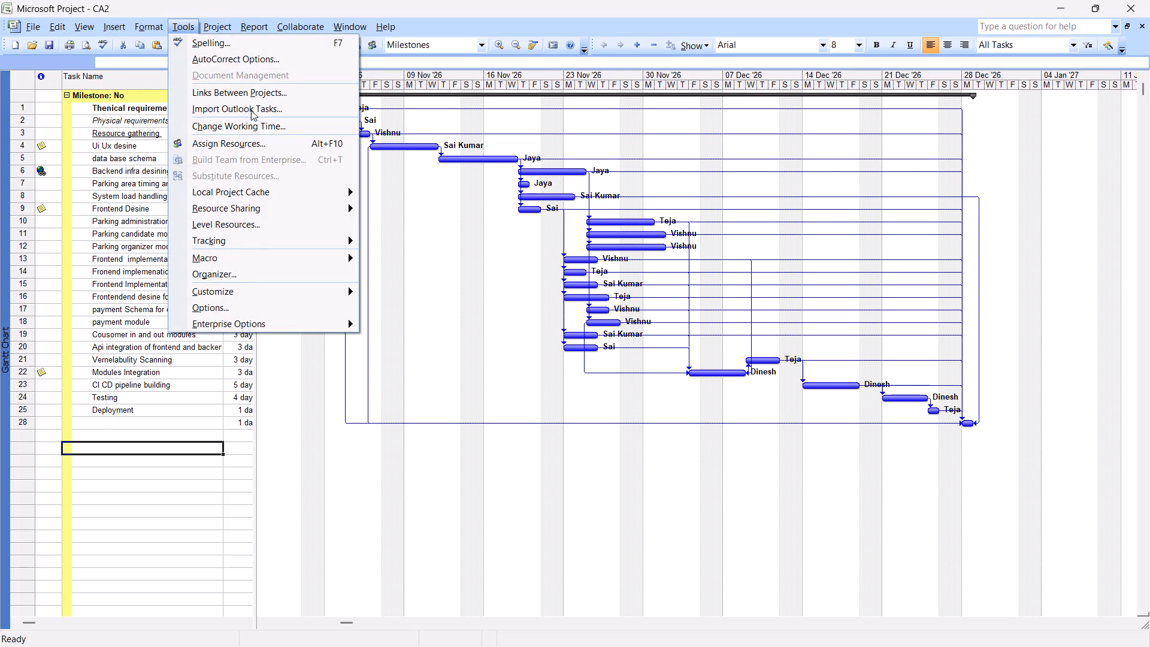
{"action": "left_click", "coordinate": [251, 121]}
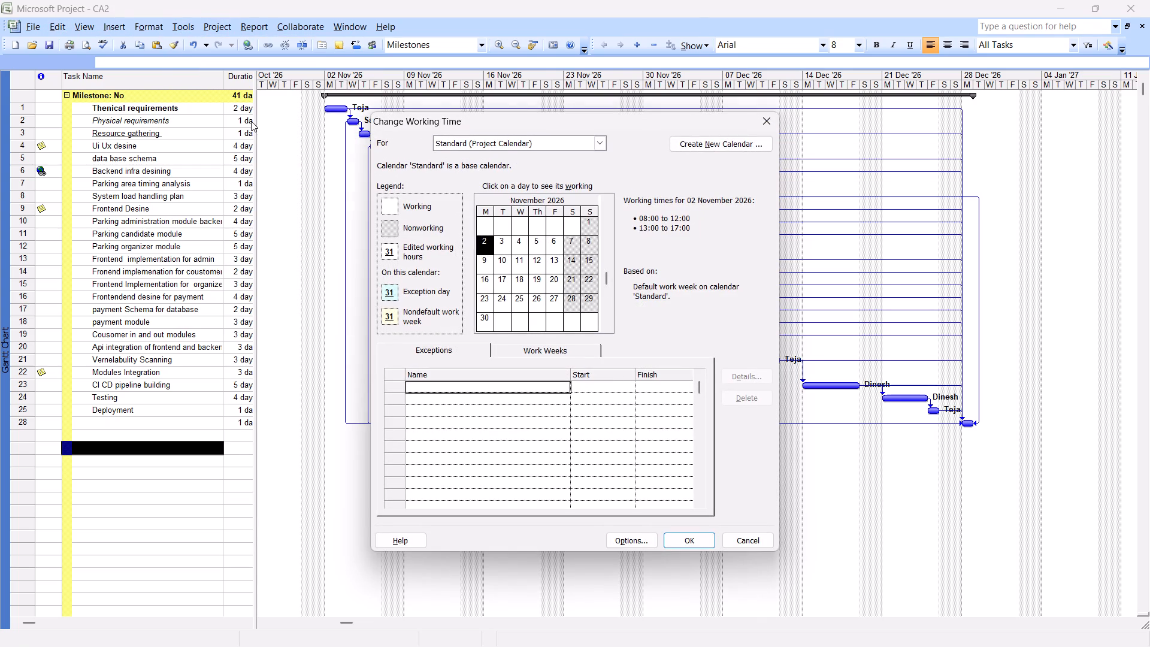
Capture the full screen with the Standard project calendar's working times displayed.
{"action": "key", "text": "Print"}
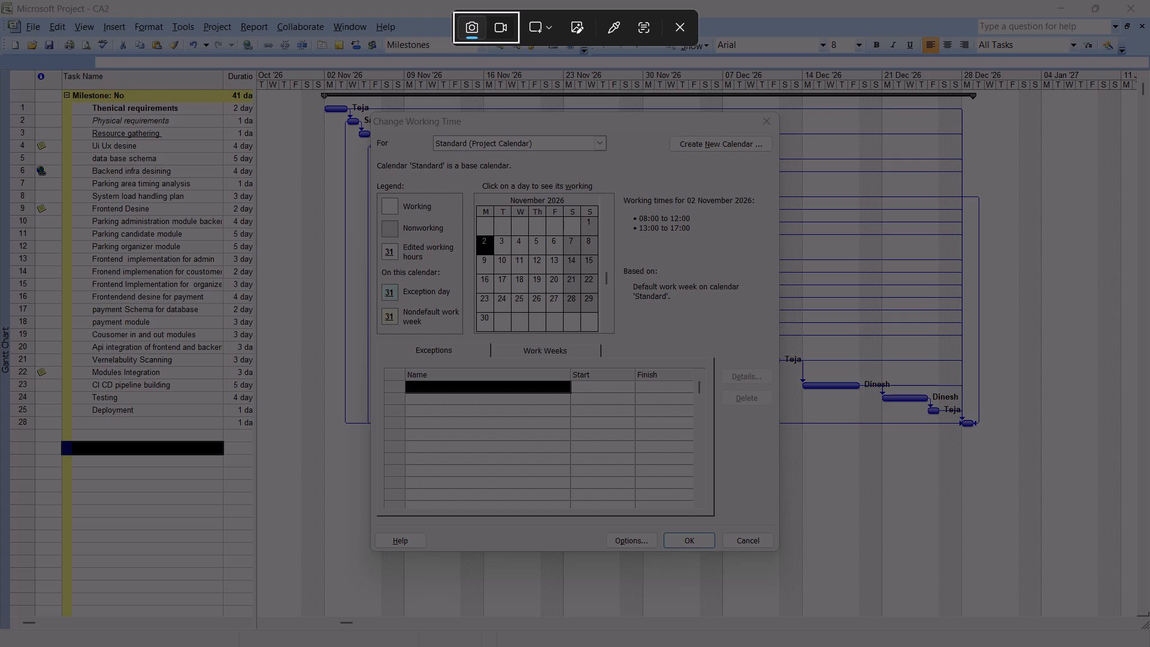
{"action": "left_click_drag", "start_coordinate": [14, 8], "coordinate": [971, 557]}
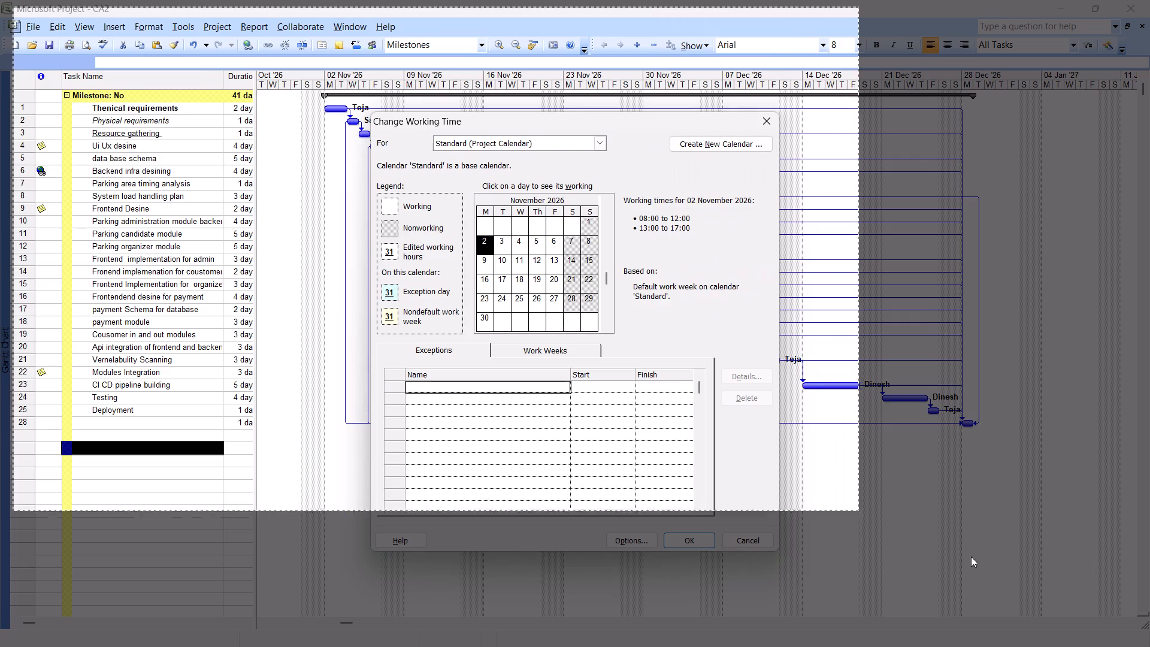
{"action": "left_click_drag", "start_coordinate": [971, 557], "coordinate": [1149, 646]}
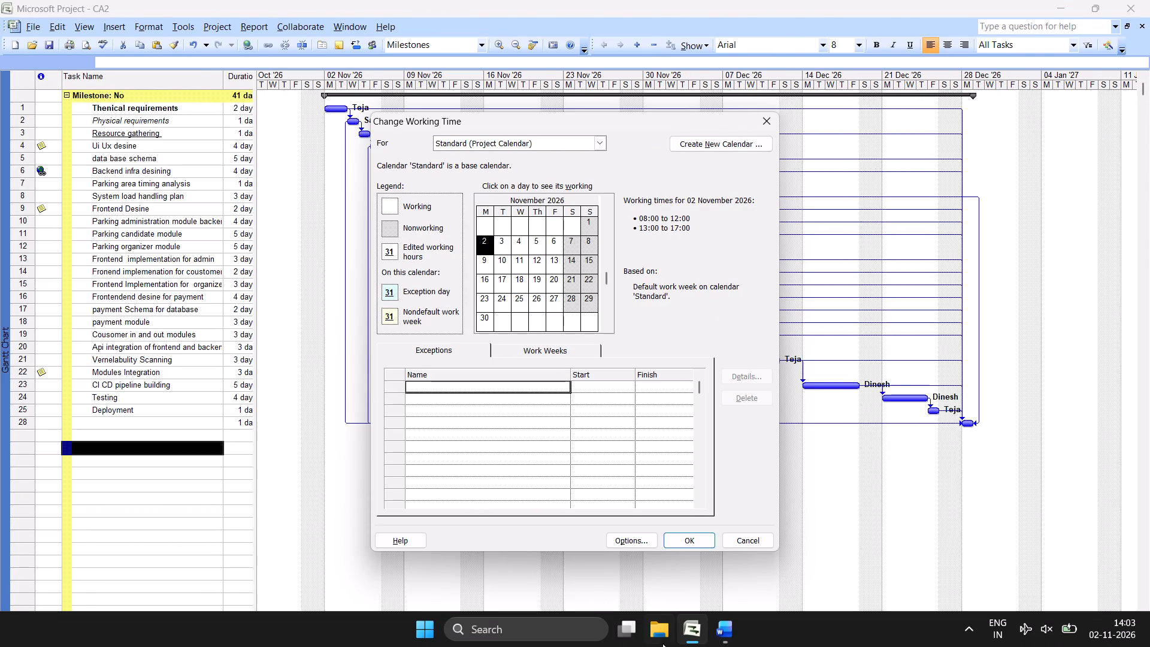
Choose the CA2 calendar and add a working-time exception named Holiday for 02-11-2026.
{"action": "left_click", "coordinate": [489, 243]}
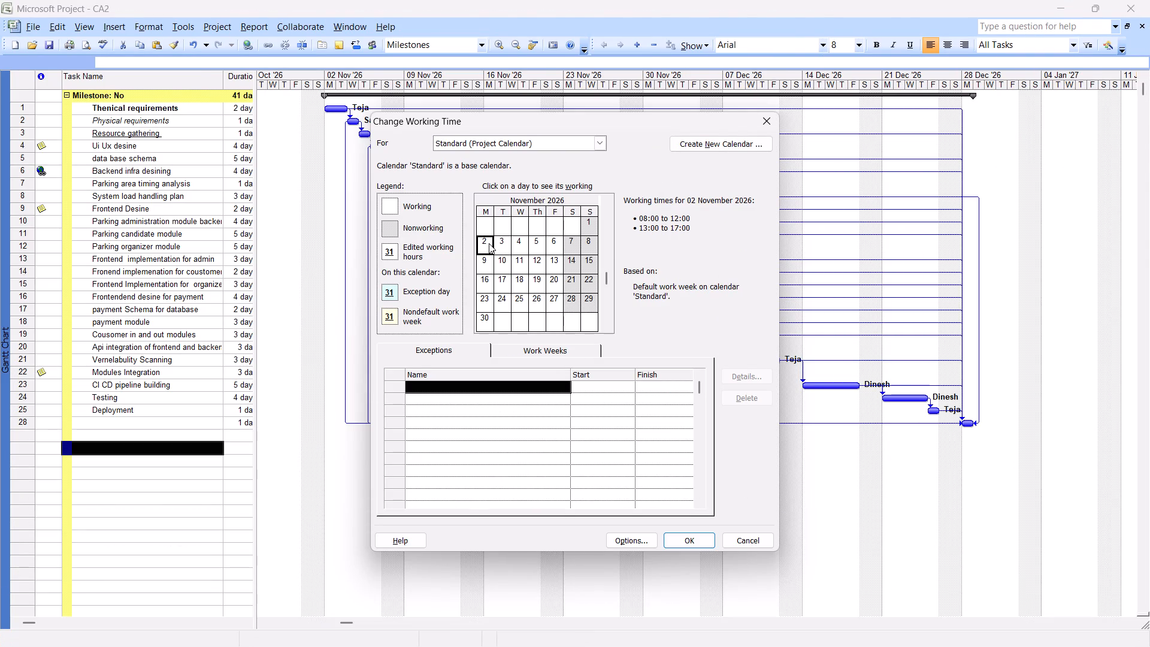
{"action": "left_click", "coordinate": [473, 381]}
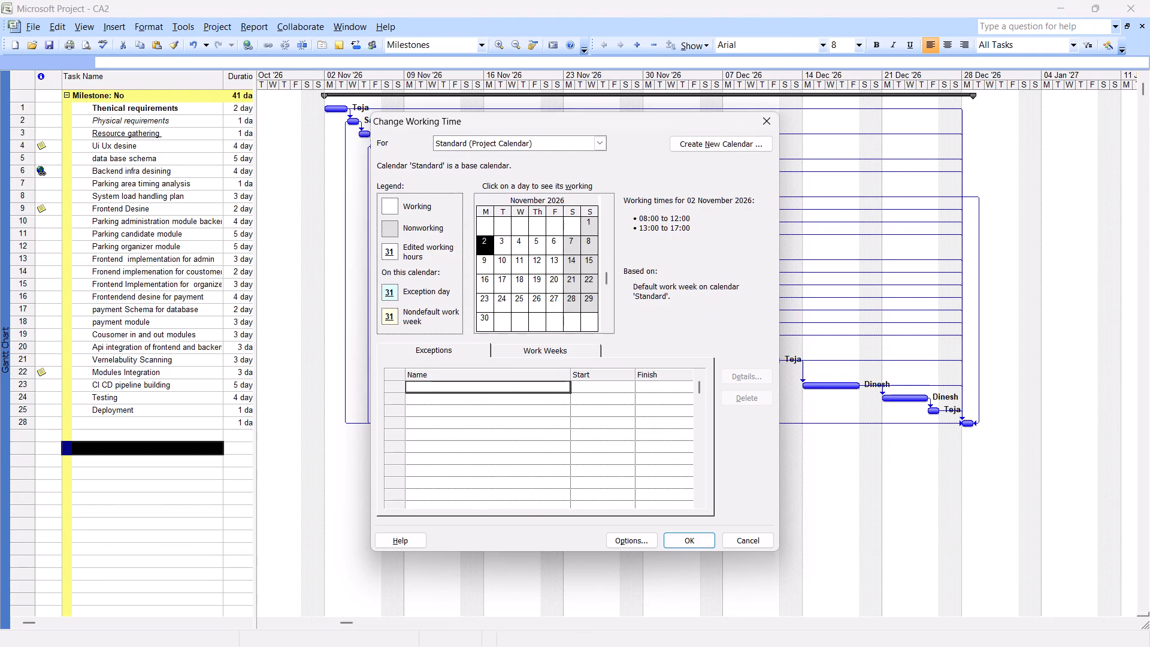
{"action": "left_click", "coordinate": [595, 143]}
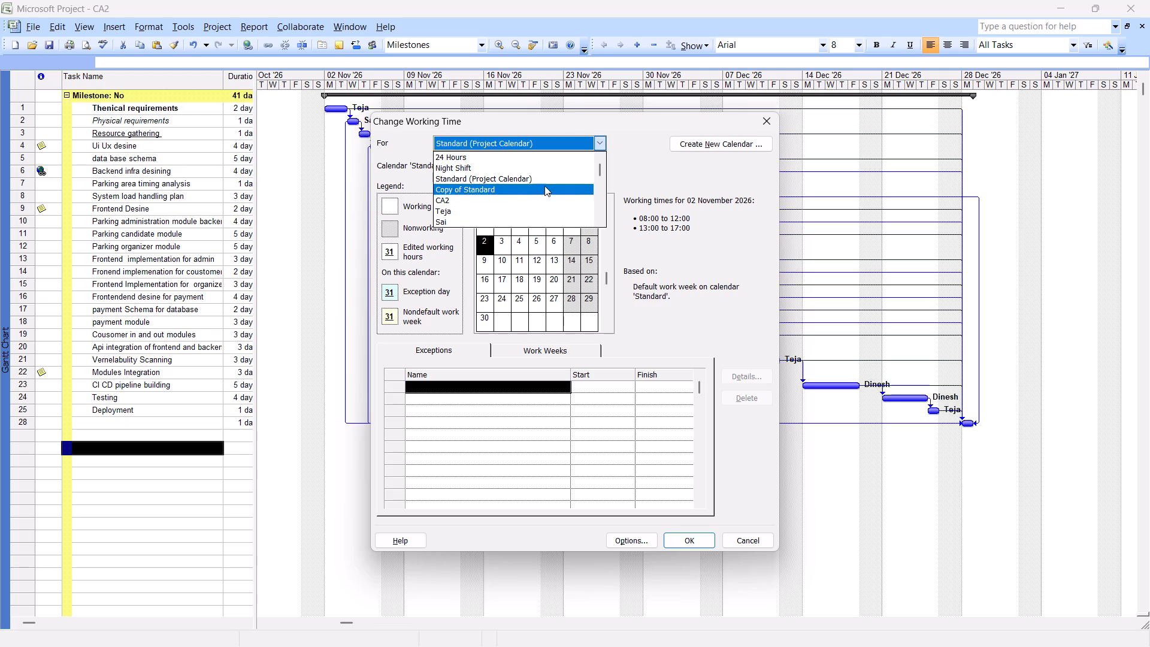
{"action": "left_click", "coordinate": [544, 198]}
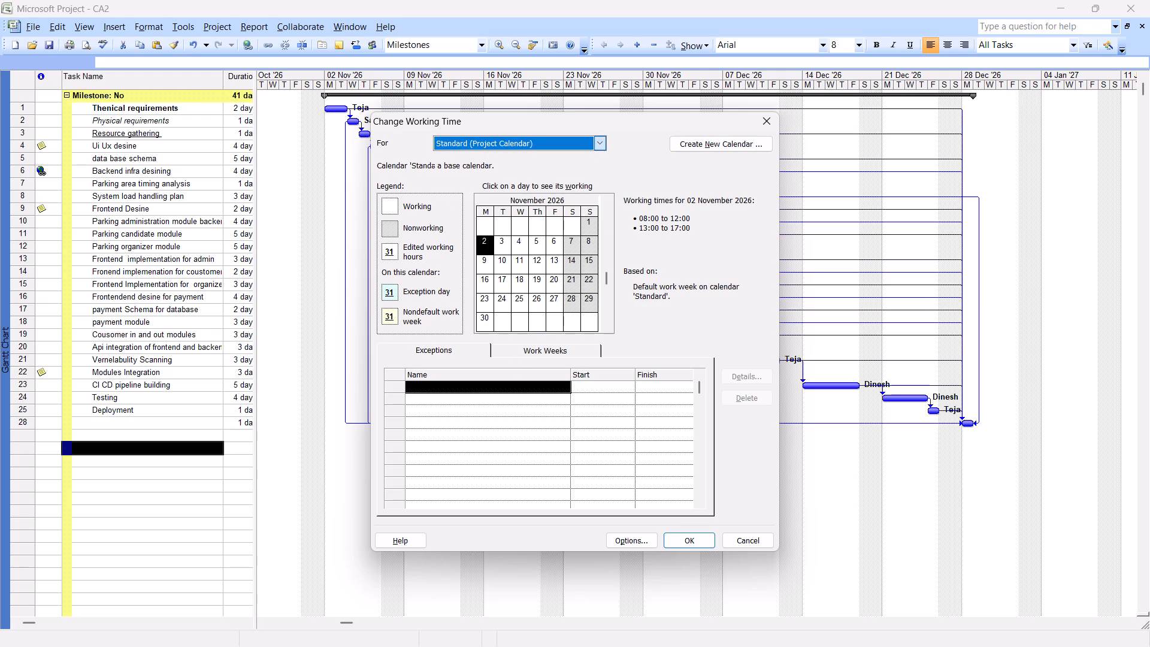
{"action": "left_click", "coordinate": [497, 380]}
{"action": "left_click", "coordinate": [490, 386]}
{"action": "type", "text": "Teja"}
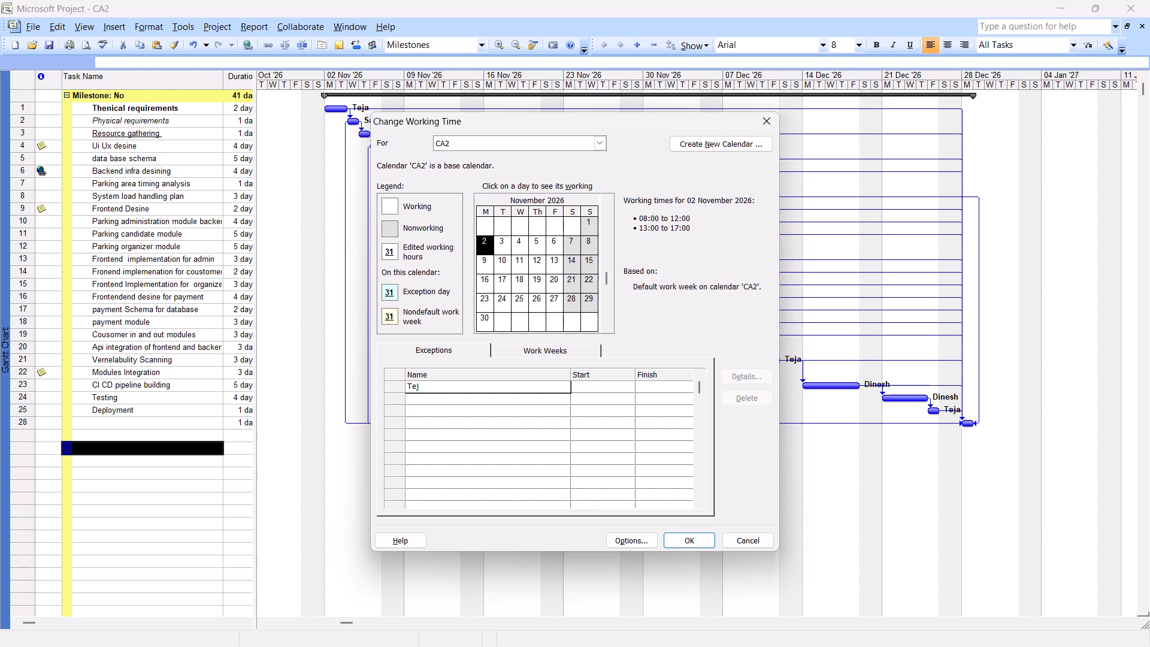
{"action": "key", "text": "BackSpace"}
{"action": "key", "text": "BackSpace"}
{"action": "key", "text": "BackSpace"}
{"action": "key", "text": "BackSpace"}
{"action": "key", "text": "BackSpace"}
{"action": "key", "text": "BackSpace"}
{"action": "key", "text": "BackSpace"}
{"action": "key", "text": "BackSpace"}
{"action": "key", "text": "BackSpace"}
{"action": "key", "text": "BackSpace"}
{"action": "key", "text": "BackSpace"}
{"action": "key", "text": "BackSpace"}
{"action": "key", "text": "BackSpace"}
{"action": "type", "text": "Holiday"}
{"action": "key", "text": "Return"}
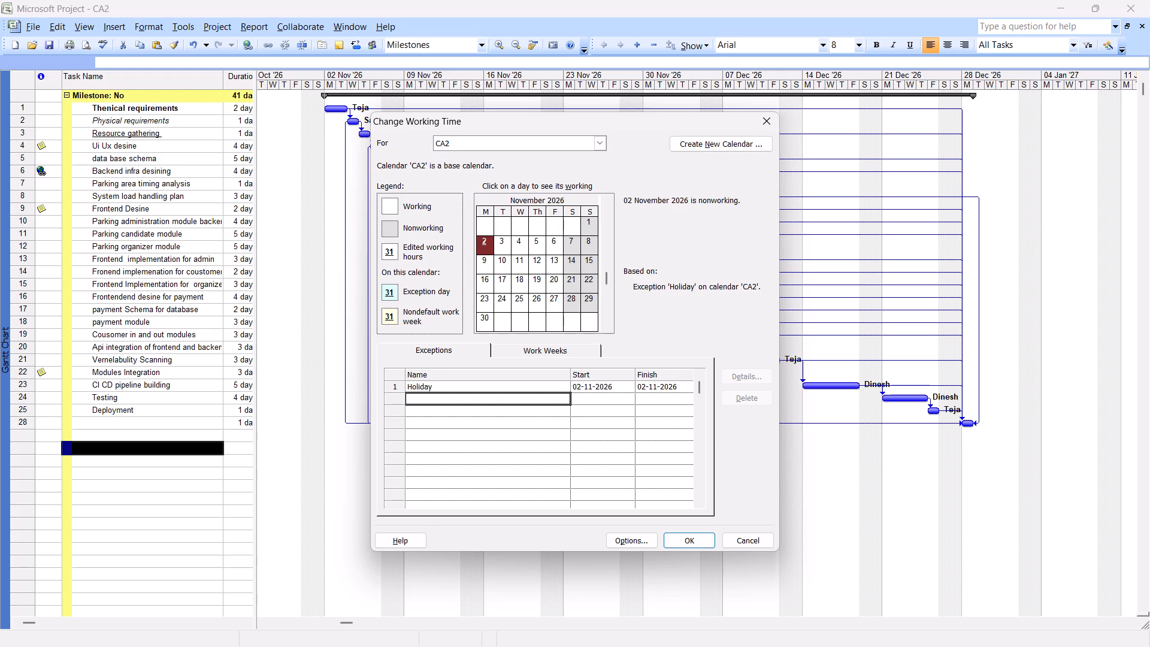
Capture the full screen with the CA2 calendar's Holiday exception and paste it under "ScreenShot3:" in Word.
{"action": "key", "text": "Print"}
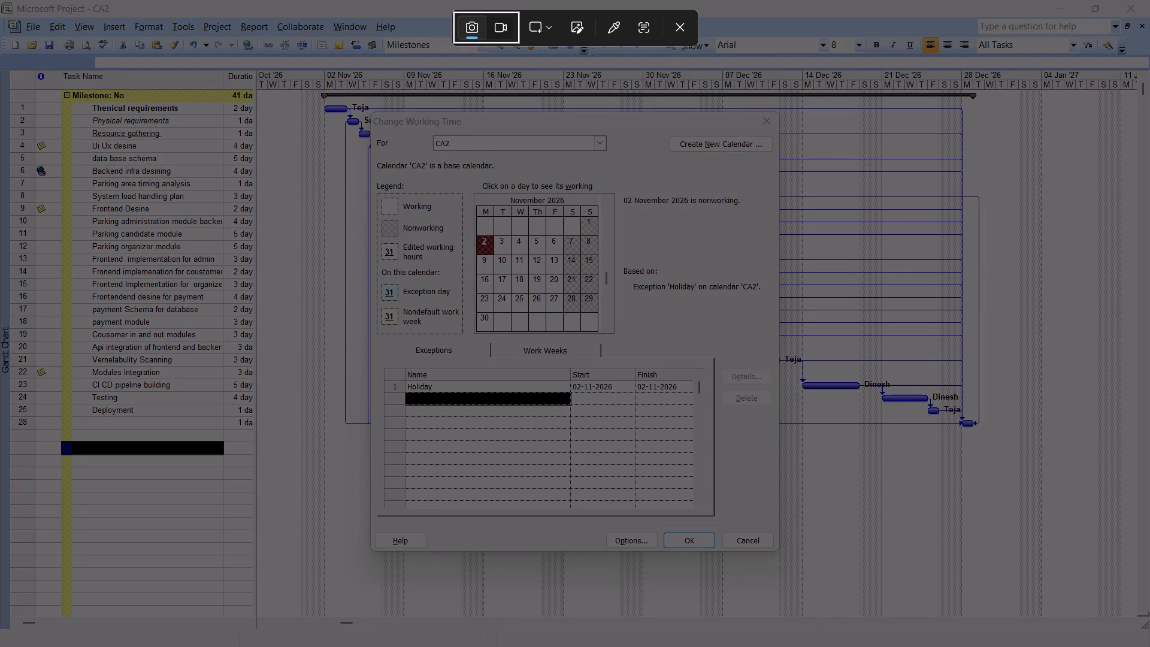
{"action": "left_click_drag", "start_coordinate": [0, 0], "coordinate": [1149, 646]}
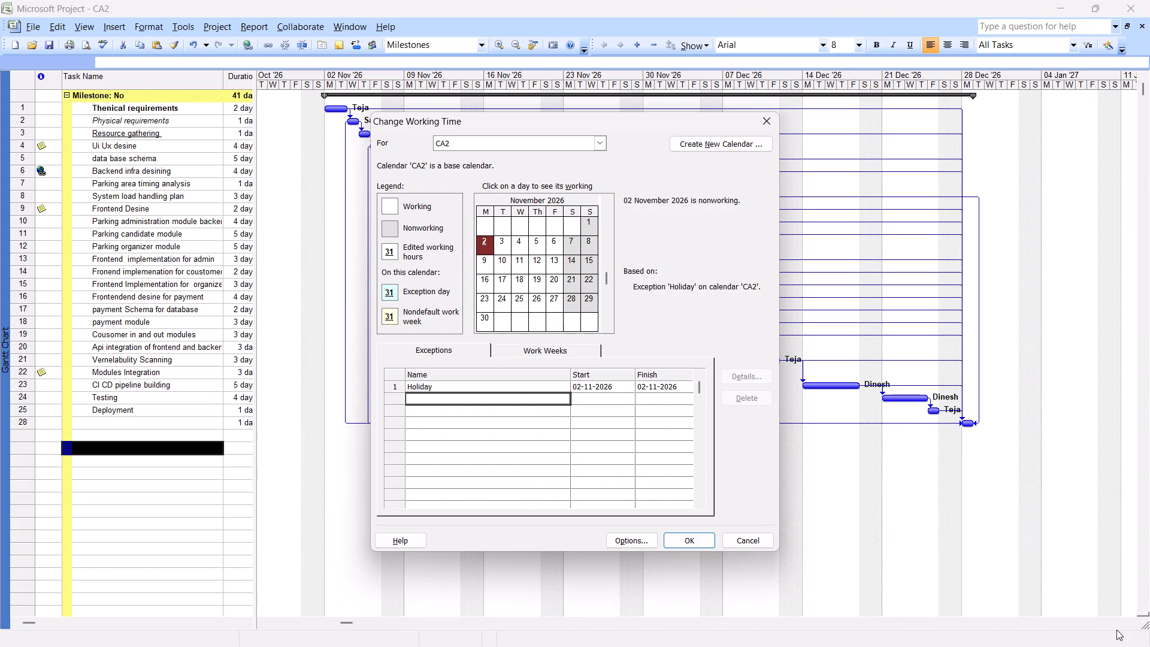
{"action": "left_click", "coordinate": [725, 633]}
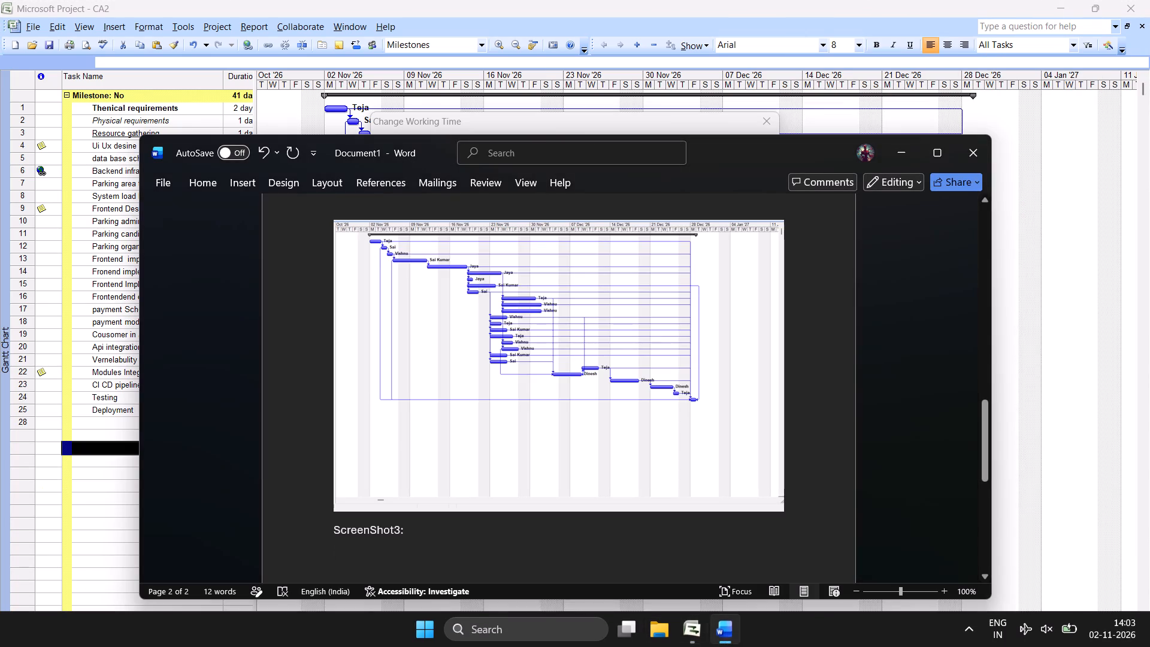
{"action": "key", "text": "ctrl+v"}
Add the caption "ScreenShot4:" below the pasted calendar image, followed by an empty line.
{"action": "key", "text": "Return"}
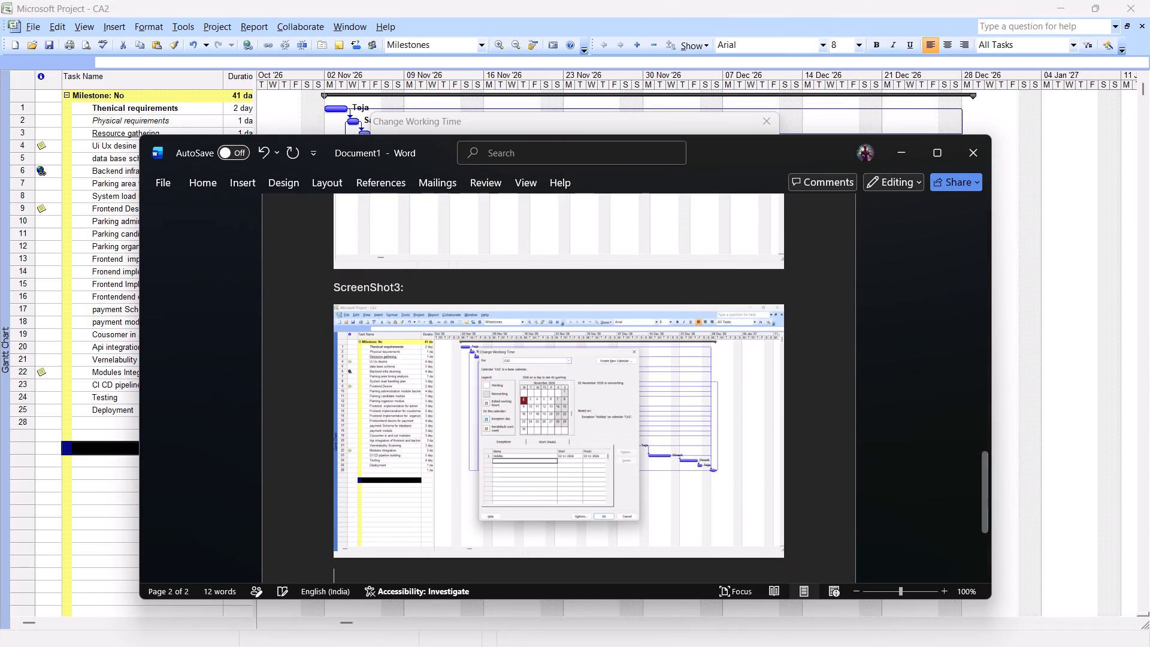
{"action": "key", "text": "Return"}
{"action": "type", "text": "ScreenShot4:"}
{"action": "key", "text": "Return"}
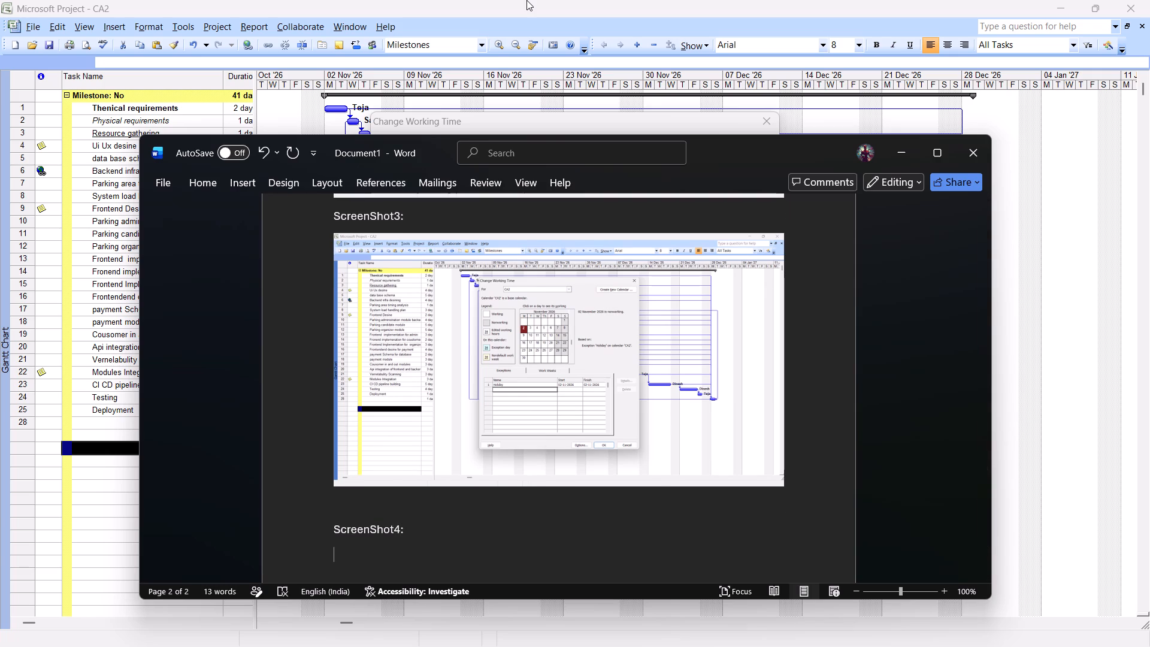
Return to Microsoft Project and dismiss the Change Working Time dialog without applying its changes.
{"action": "left_click", "coordinate": [526, 0]}
{"action": "left_click", "coordinate": [90, 27]}
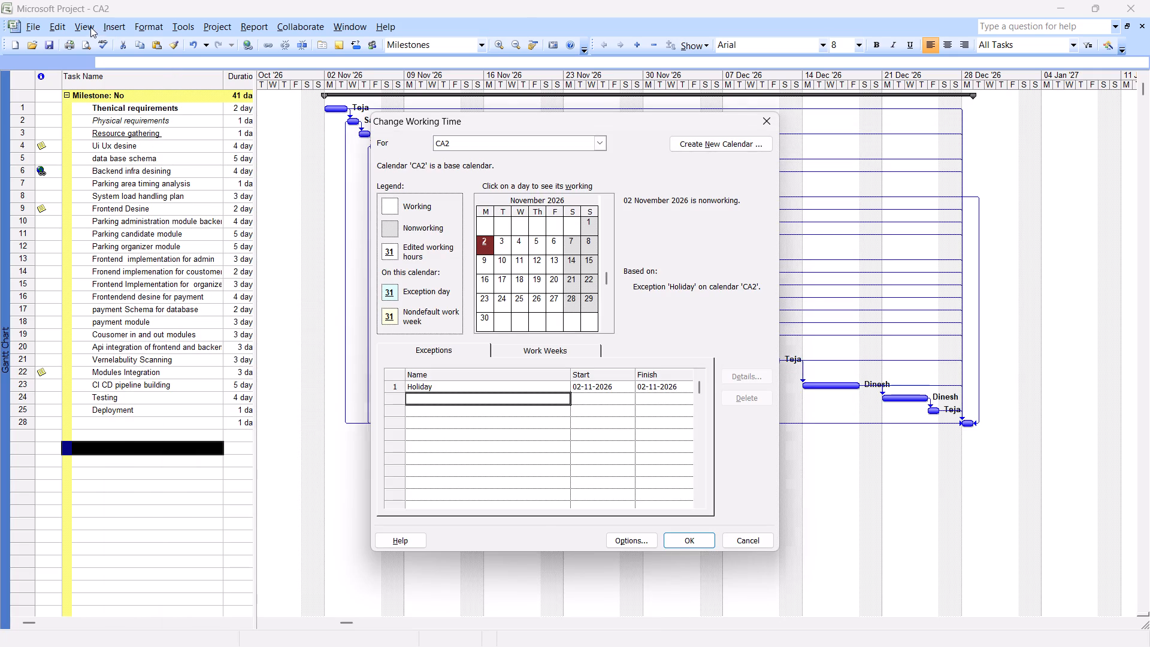
{"action": "left_click", "coordinate": [760, 129]}
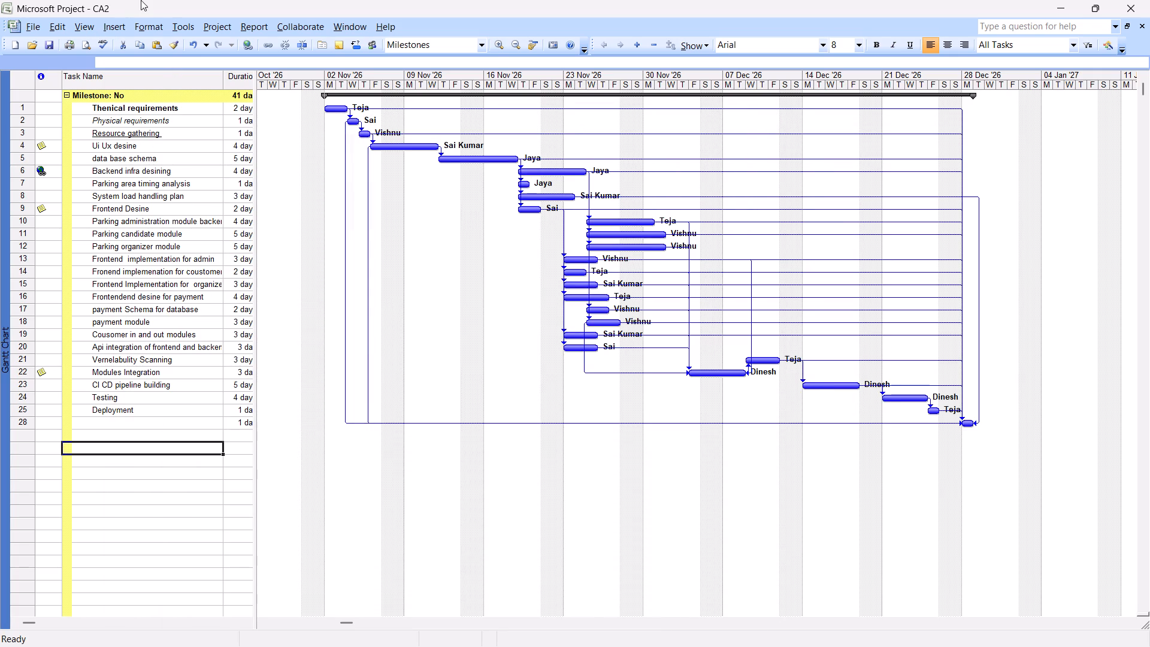
Display the project as a Network Diagram and capture the area containing the complete diagram.
{"action": "left_click", "coordinate": [101, 33]}
{"action": "left_click", "coordinate": [80, 30]}
{"action": "left_click", "coordinate": [80, 30]}
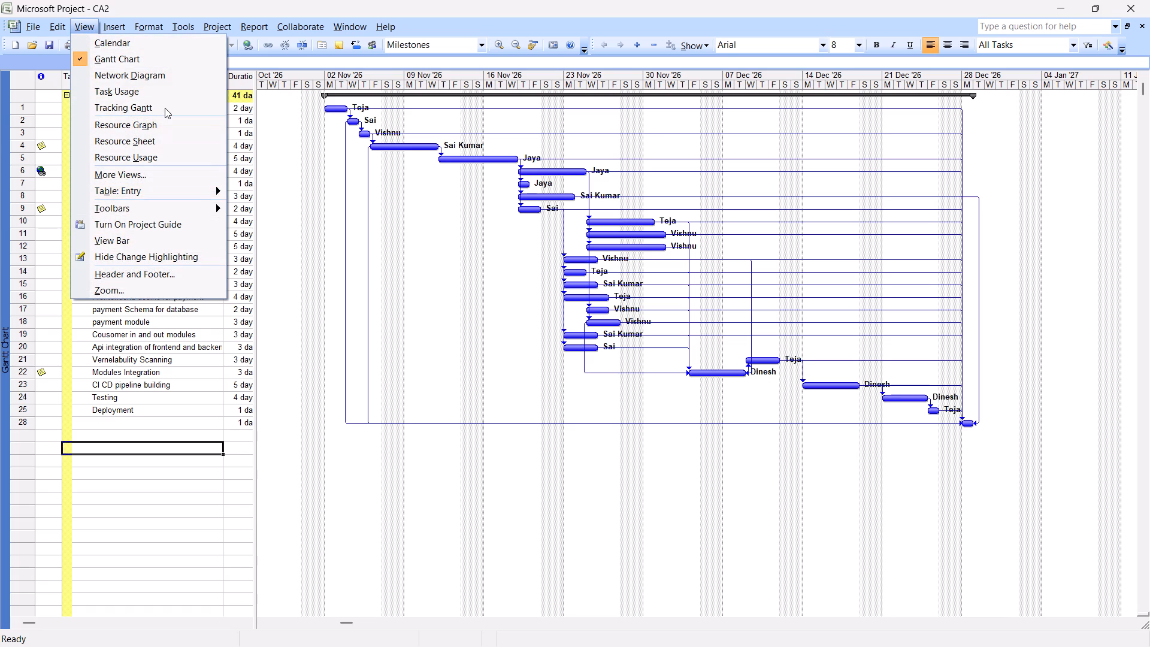
{"action": "left_click", "coordinate": [171, 77]}
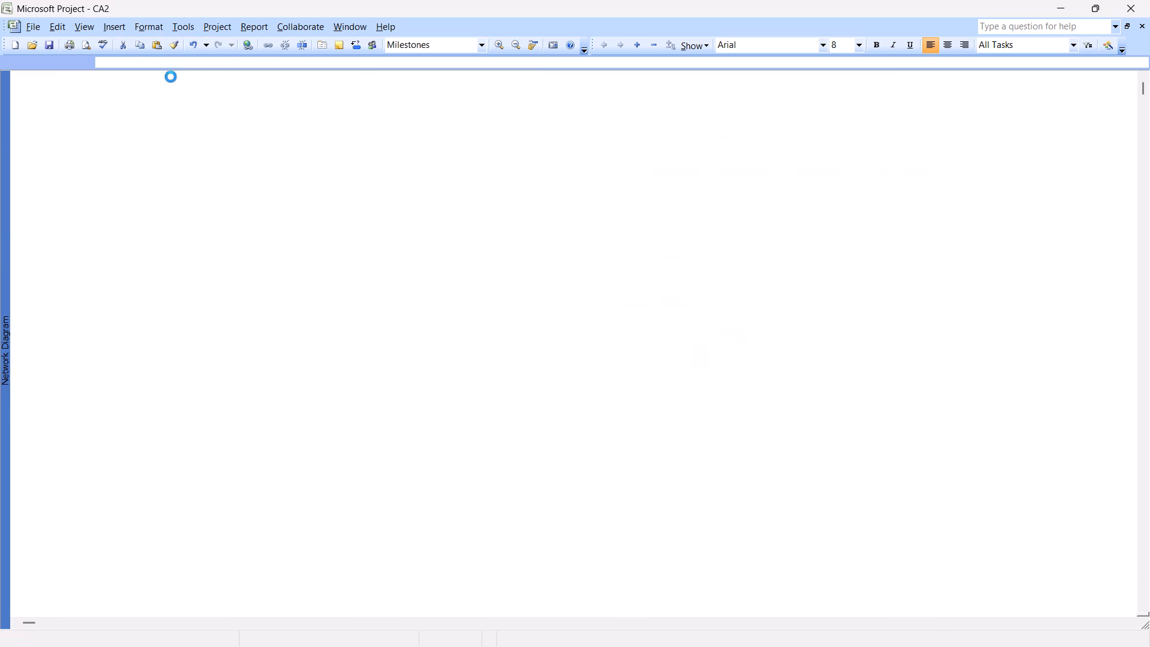
{"action": "scroll", "coordinate": [476, 214], "scroll_direction": "down", "scroll_amount": 1, "text": "ctrl"}
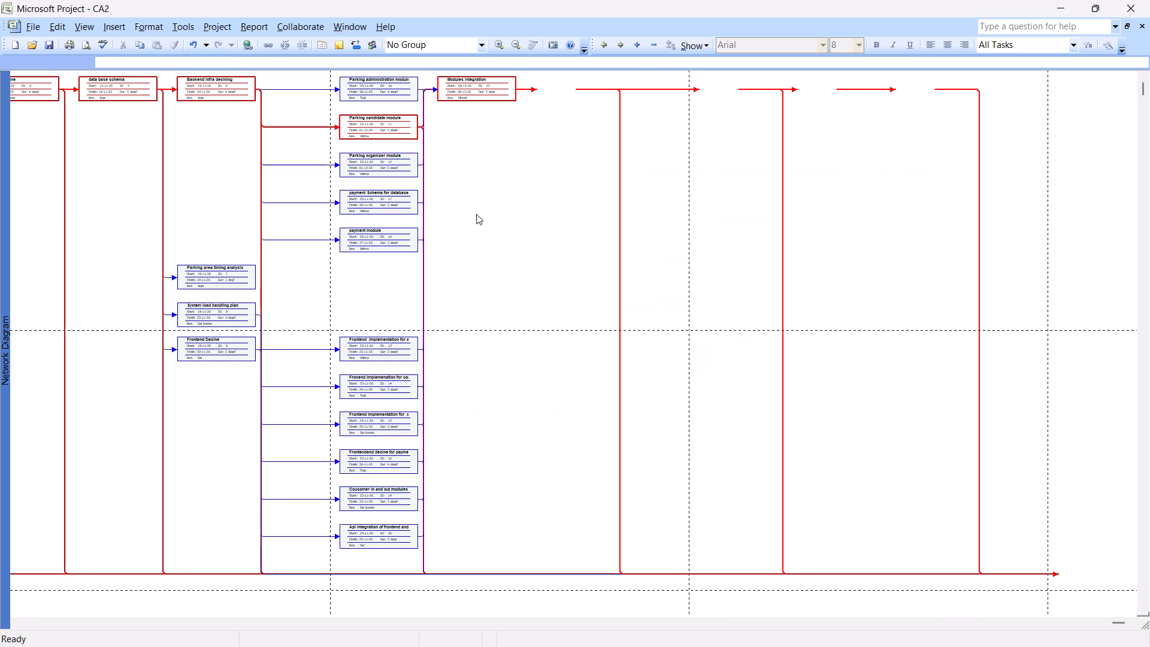
{"action": "scroll", "coordinate": [476, 214], "scroll_direction": "down", "scroll_amount": 1, "text": "ctrl"}
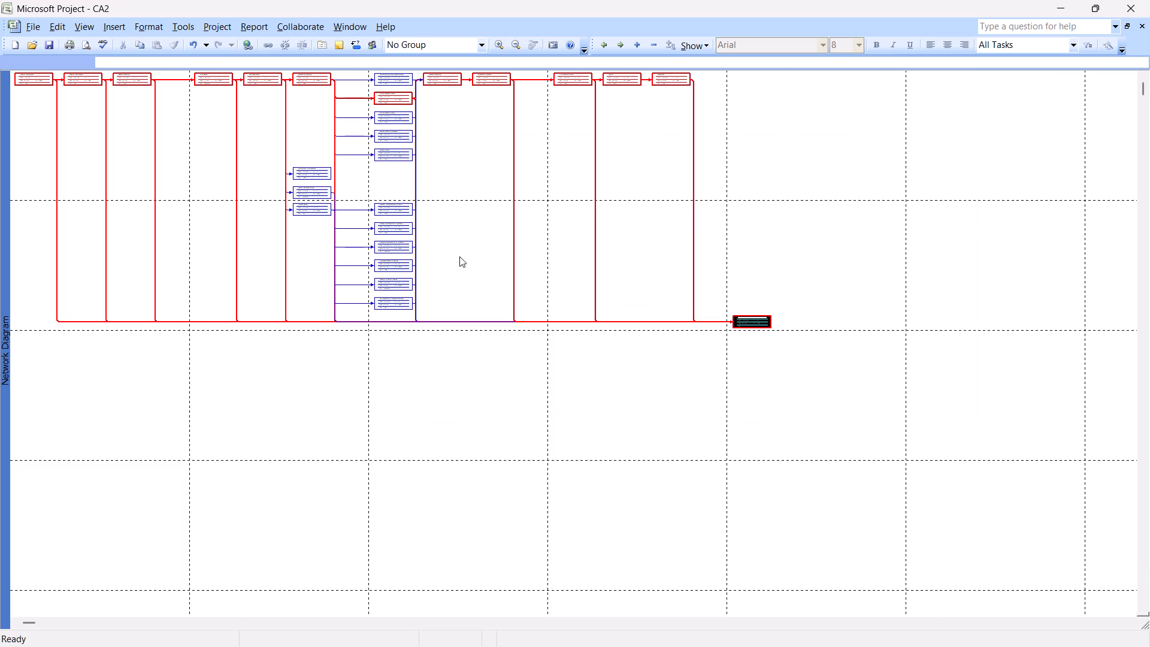
{"action": "key", "text": "Print"}
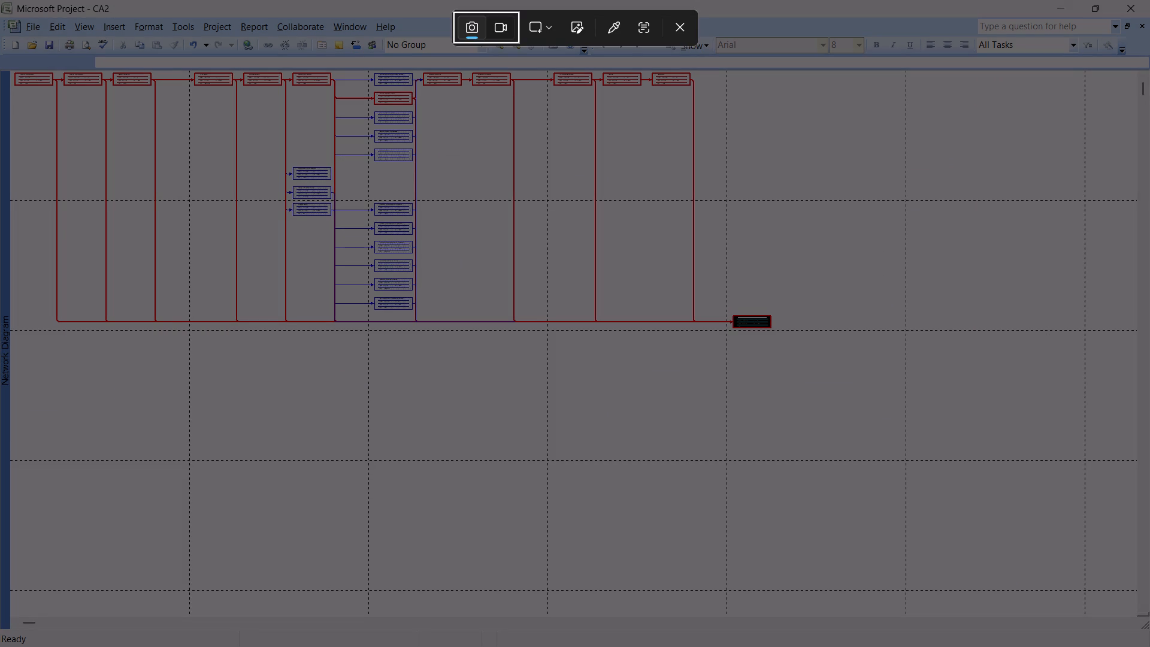
{"action": "left_click_drag", "start_coordinate": [0, 74], "coordinate": [1149, 467]}
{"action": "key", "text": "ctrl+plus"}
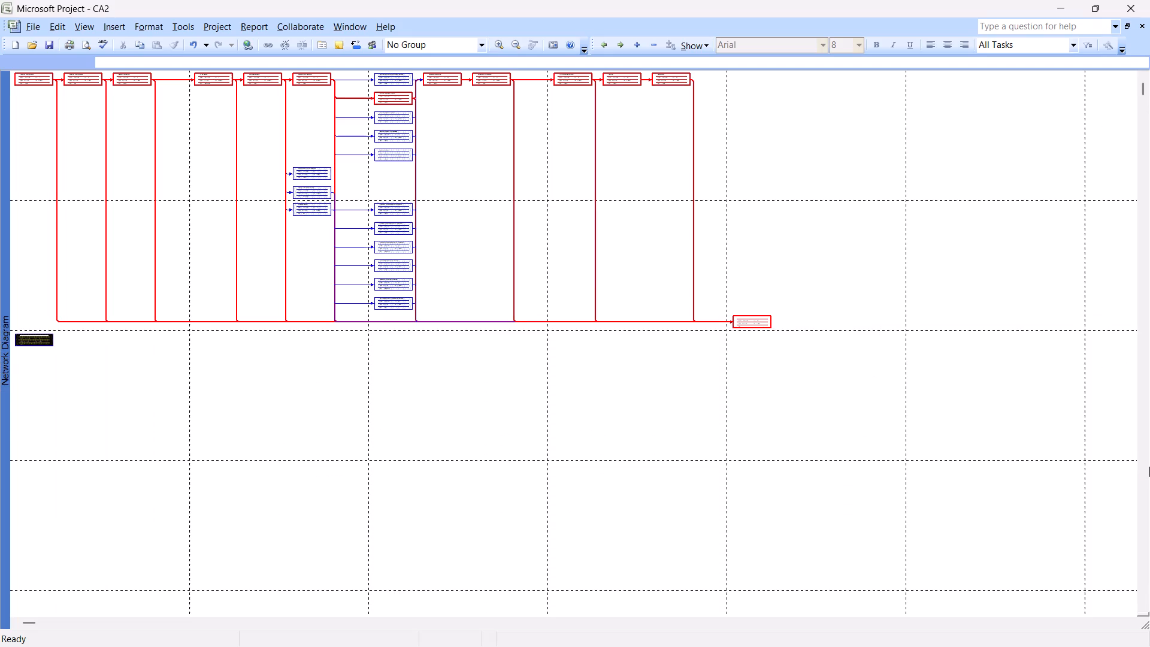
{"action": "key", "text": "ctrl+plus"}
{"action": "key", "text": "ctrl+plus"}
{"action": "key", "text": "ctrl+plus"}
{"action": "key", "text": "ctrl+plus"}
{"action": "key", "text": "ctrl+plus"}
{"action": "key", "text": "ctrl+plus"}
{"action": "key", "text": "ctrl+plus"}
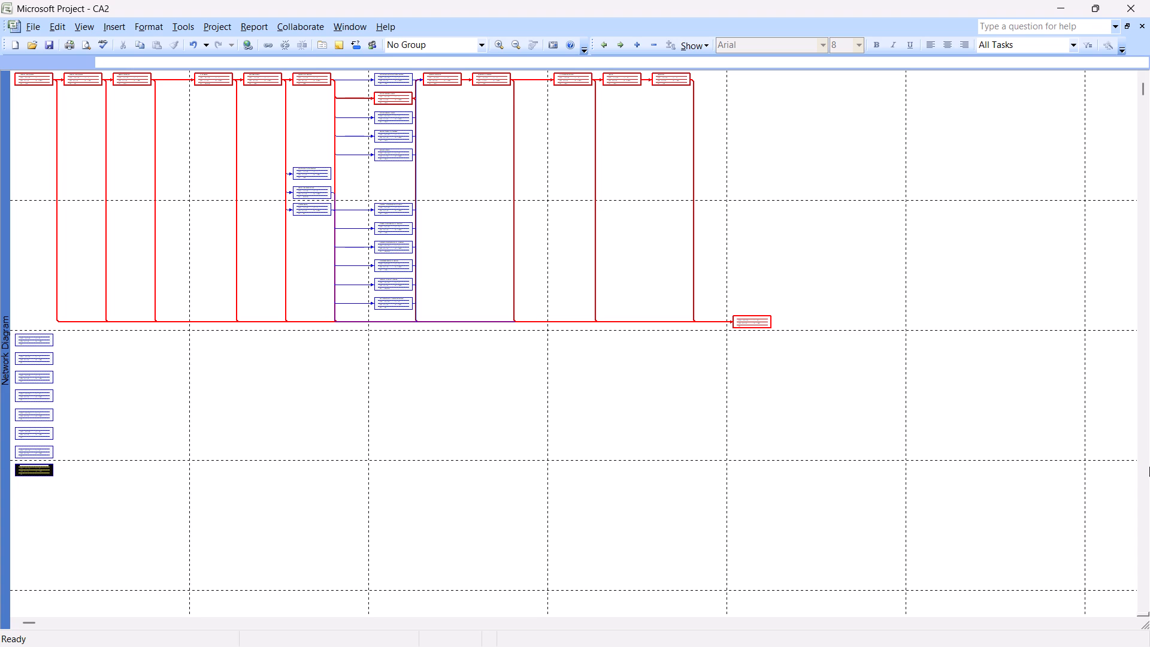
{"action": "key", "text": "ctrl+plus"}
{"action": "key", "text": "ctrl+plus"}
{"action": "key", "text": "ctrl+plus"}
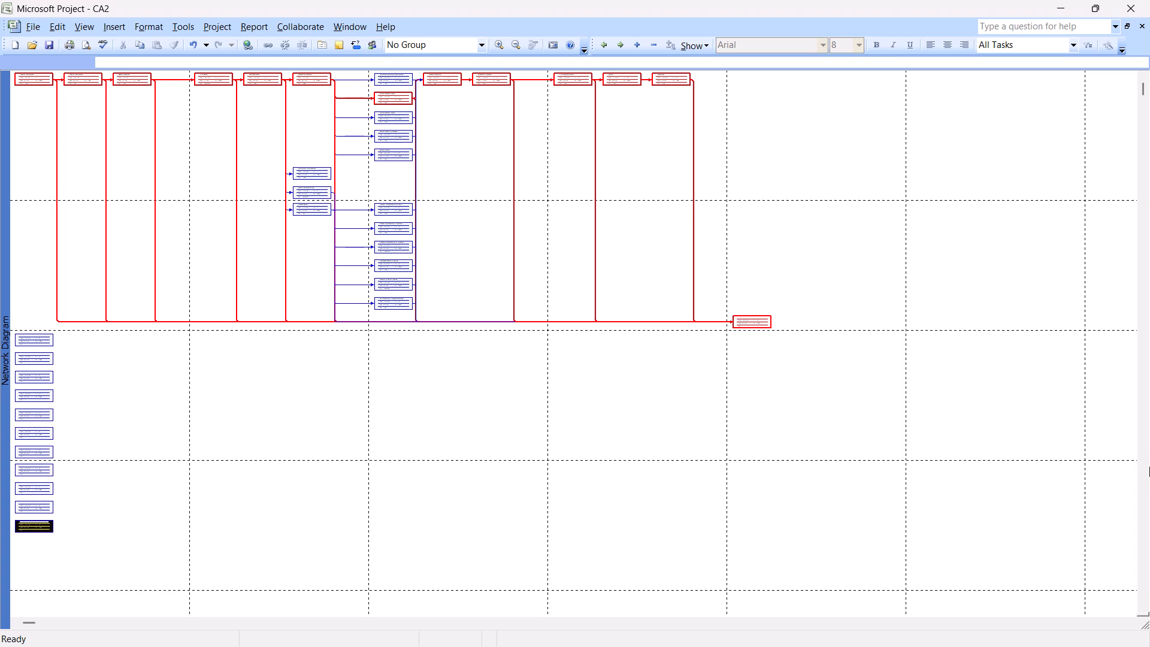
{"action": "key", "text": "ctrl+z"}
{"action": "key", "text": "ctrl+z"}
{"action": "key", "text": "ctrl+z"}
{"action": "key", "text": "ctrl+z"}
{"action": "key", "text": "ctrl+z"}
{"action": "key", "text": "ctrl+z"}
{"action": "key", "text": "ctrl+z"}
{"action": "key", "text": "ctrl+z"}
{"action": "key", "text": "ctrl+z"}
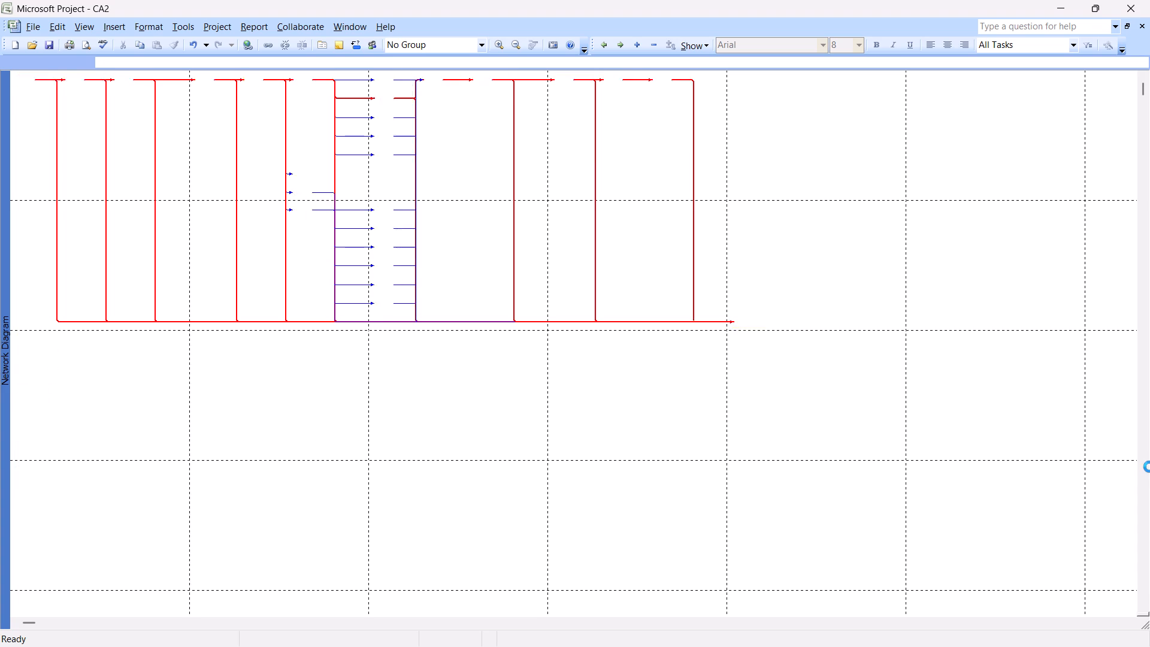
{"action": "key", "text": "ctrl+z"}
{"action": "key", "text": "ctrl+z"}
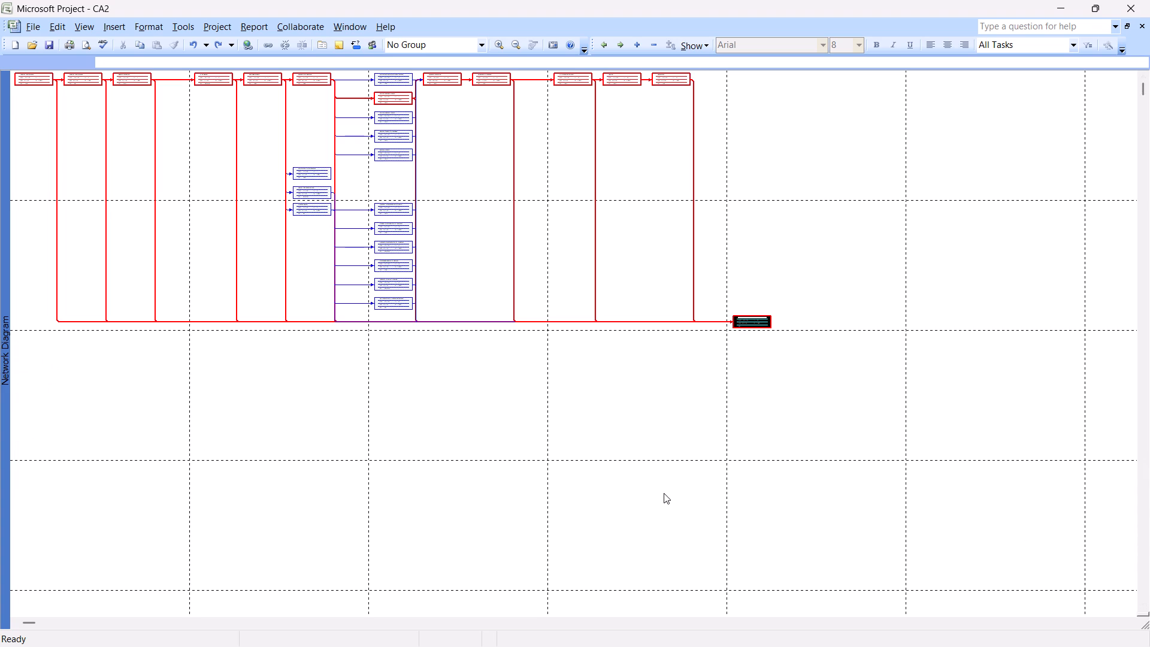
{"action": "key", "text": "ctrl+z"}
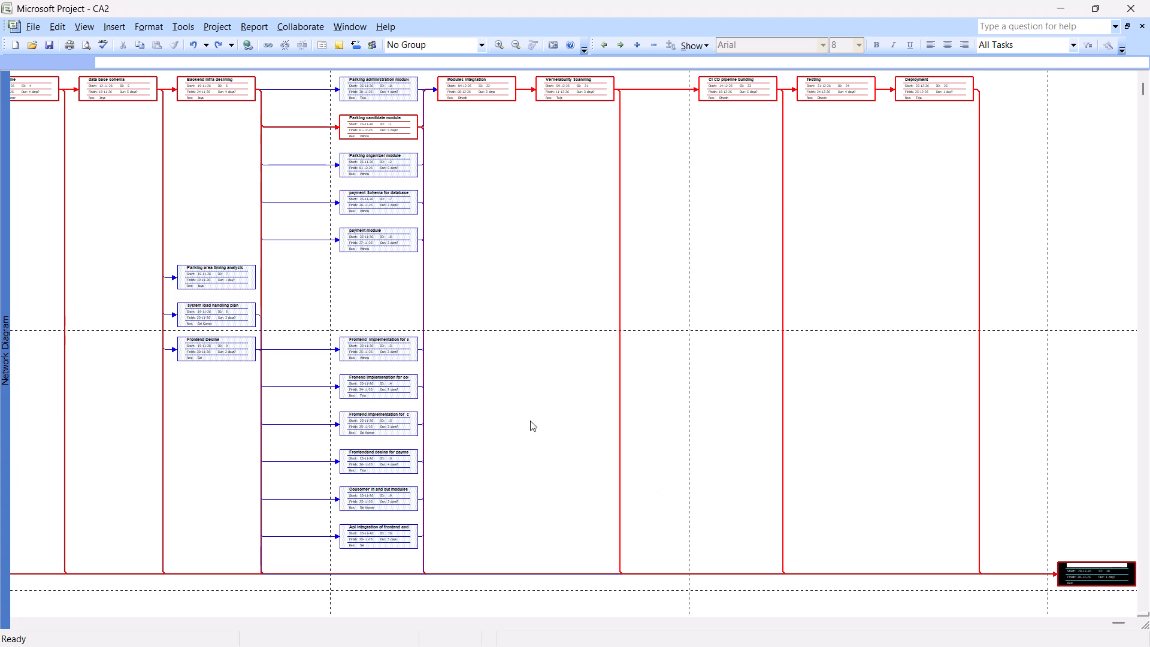
Delete the unnamed final task, ID 28, from the network diagram.
{"action": "left_click", "coordinate": [1107, 573]}
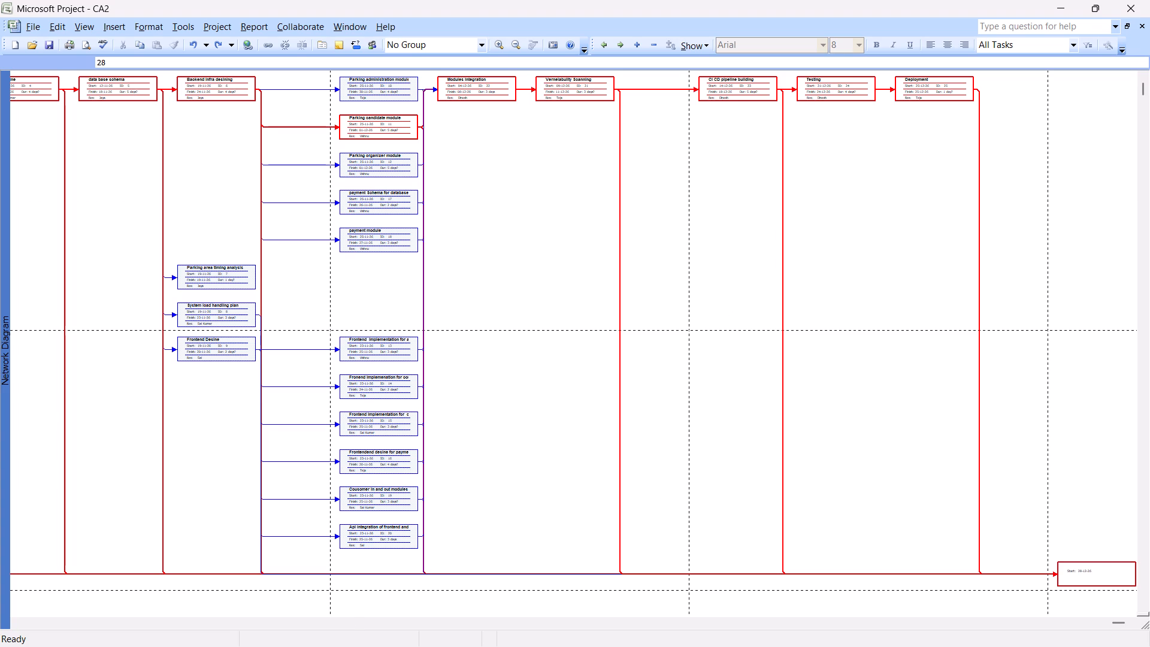
{"action": "key", "text": "Delete"}
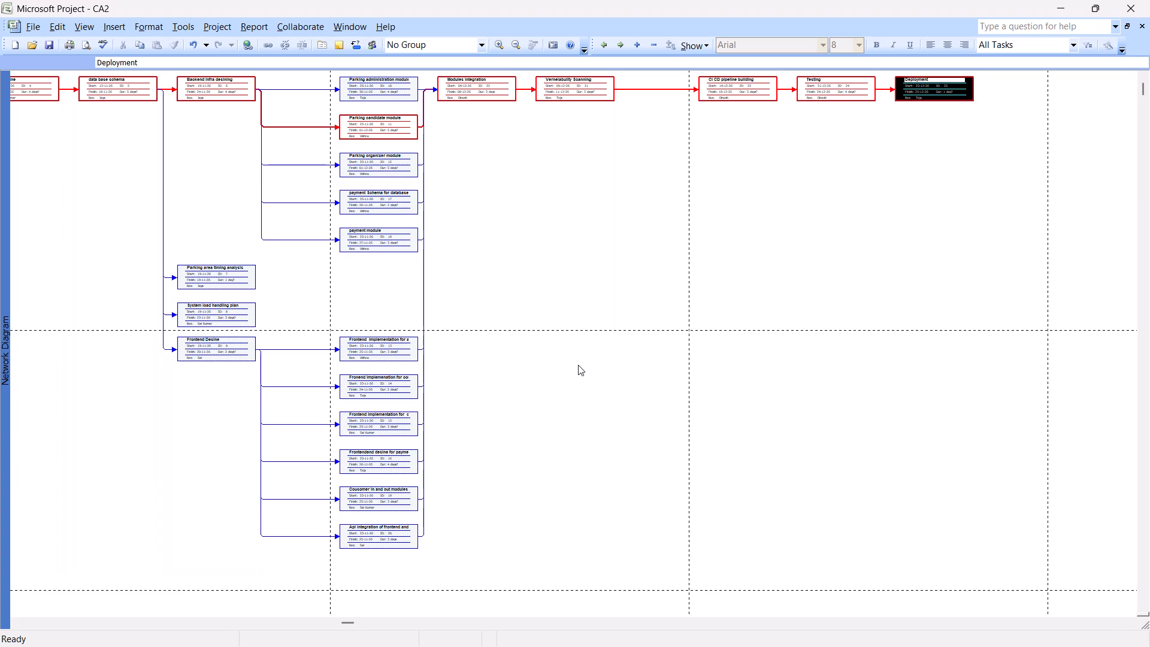
Capture the reduced network diagram through the final Deployment task and paste it below the ScreenShot4 caption in Word.
{"action": "scroll", "coordinate": [351, 294], "scroll_direction": "right", "scroll_amount": 2}
{"action": "left_click_drag", "start_coordinate": [346, 624], "coordinate": [314, 618]}
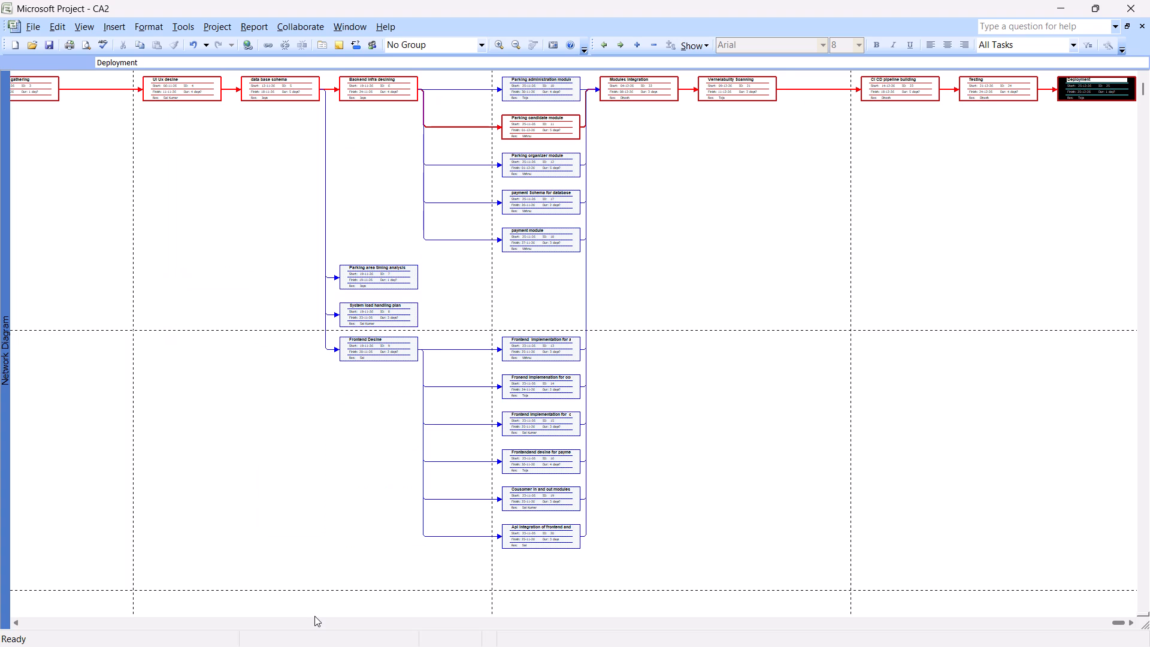
{"action": "key", "text": "Print"}
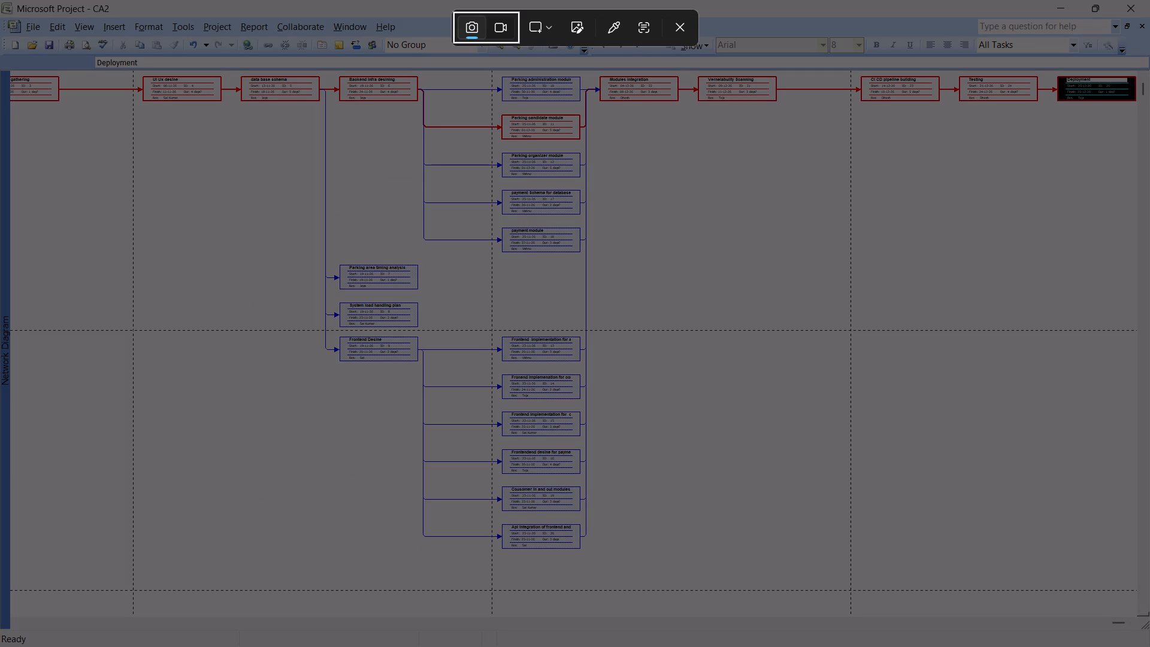
{"action": "left_click_drag", "start_coordinate": [5, 69], "coordinate": [1149, 646]}
{"action": "left_click", "coordinate": [727, 625]}
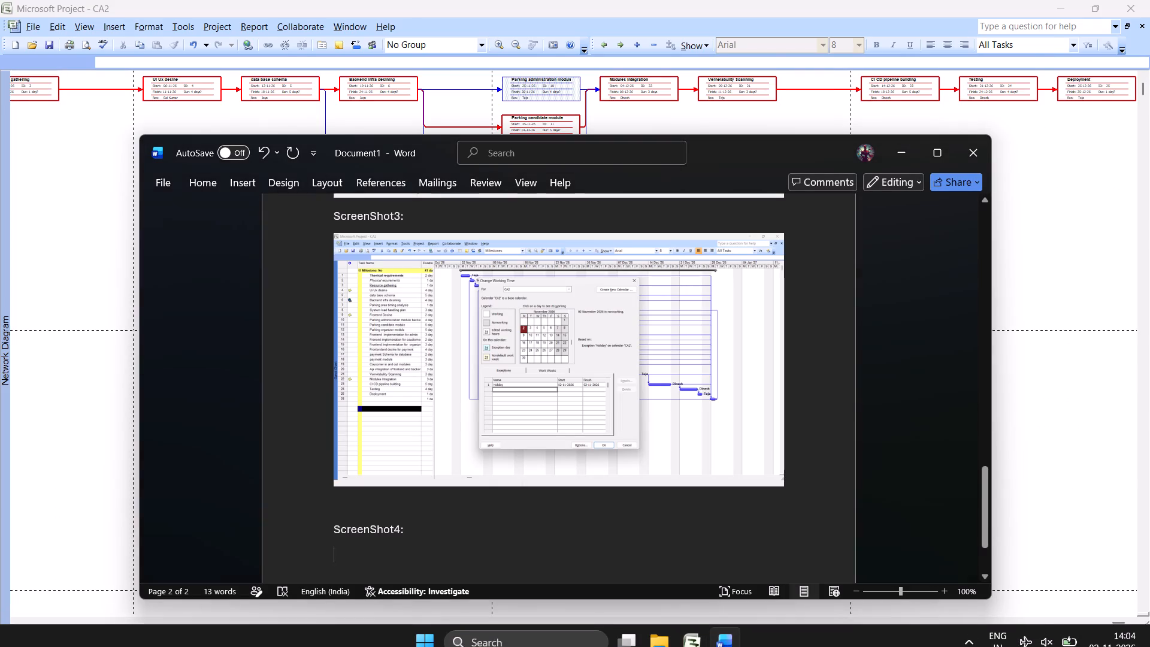
{"action": "key", "text": "ctrl+v"}
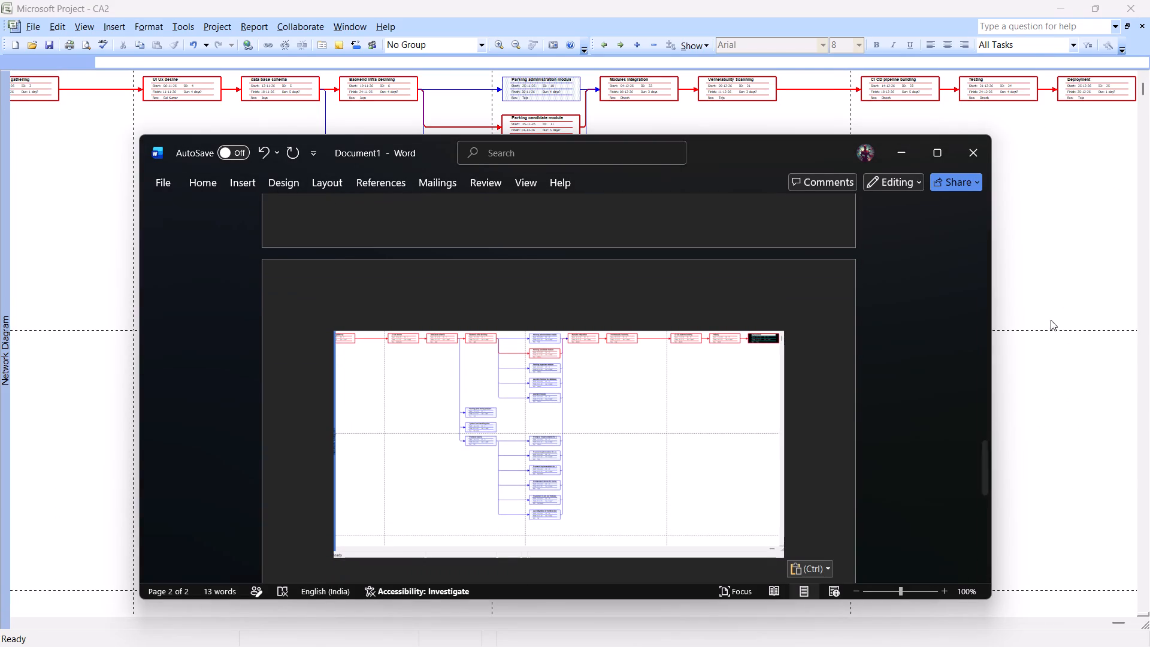
Capture the enlarged network diagram section from Thenical requirements to Backend infra desining and paste it after the previous image in Word, followed by a new line.
{"action": "left_click", "coordinate": [1045, 329]}
{"action": "scroll", "coordinate": [665, 169], "scroll_direction": "up", "scroll_amount": 1}
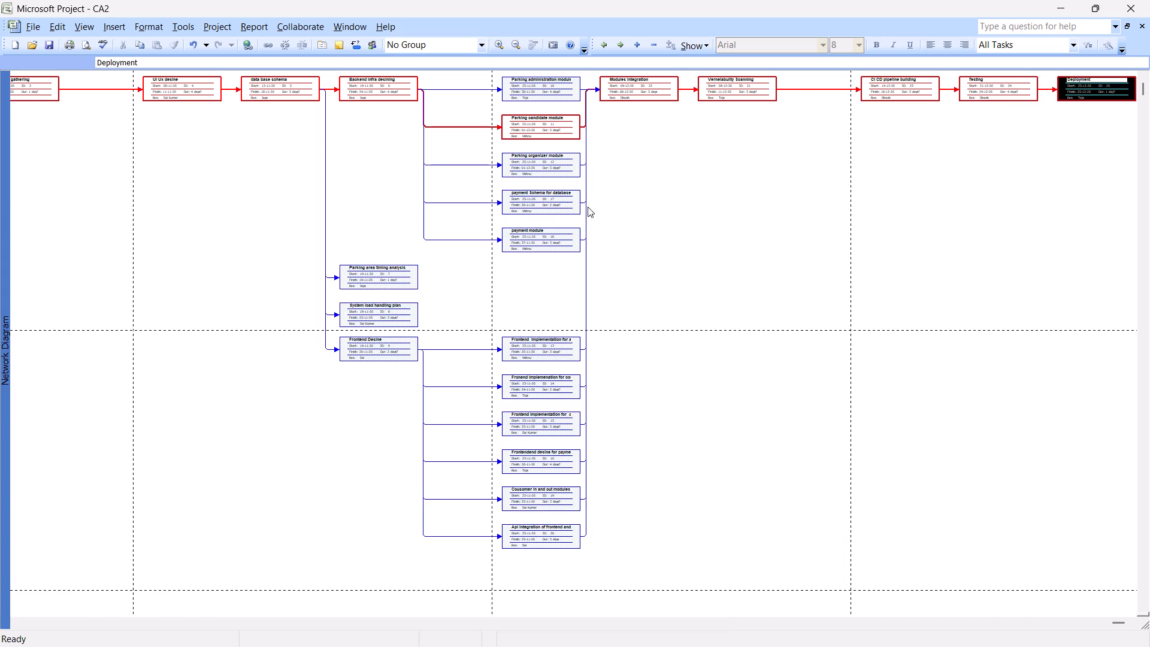
{"action": "scroll", "coordinate": [448, 213], "scroll_direction": "up", "scroll_amount": 1, "text": "ctrl"}
{"action": "scroll", "coordinate": [448, 213], "scroll_direction": "right", "scroll_amount": 5}
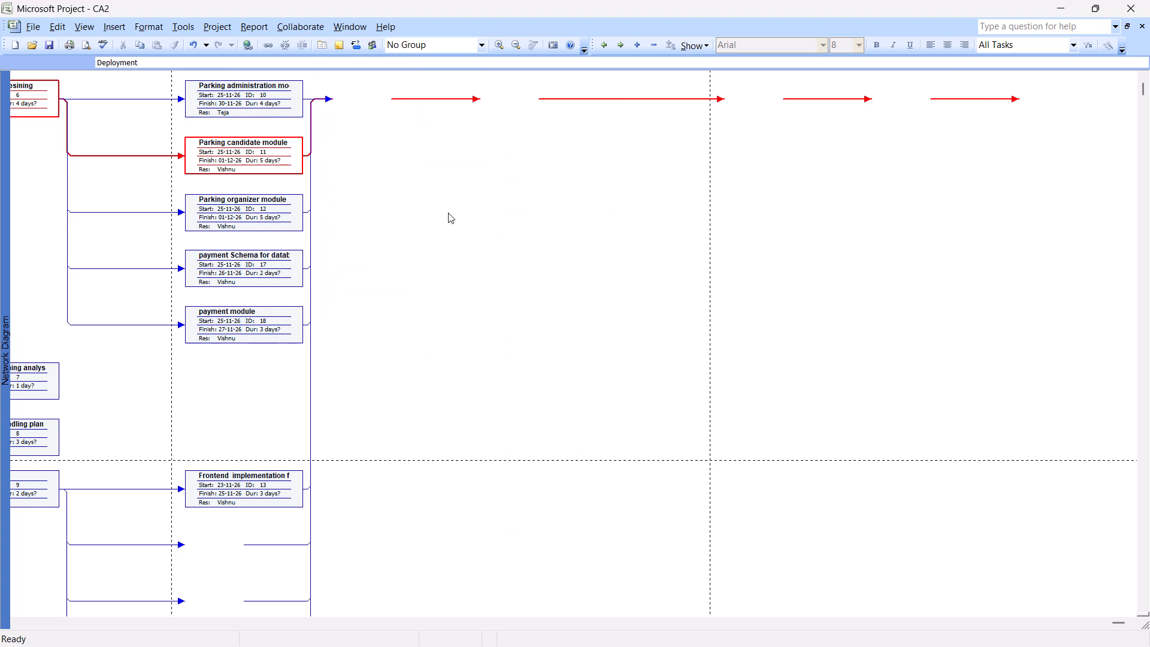
{"action": "left_click_drag", "start_coordinate": [430, 625], "coordinate": [193, 634]}
{"action": "key", "text": "Print"}
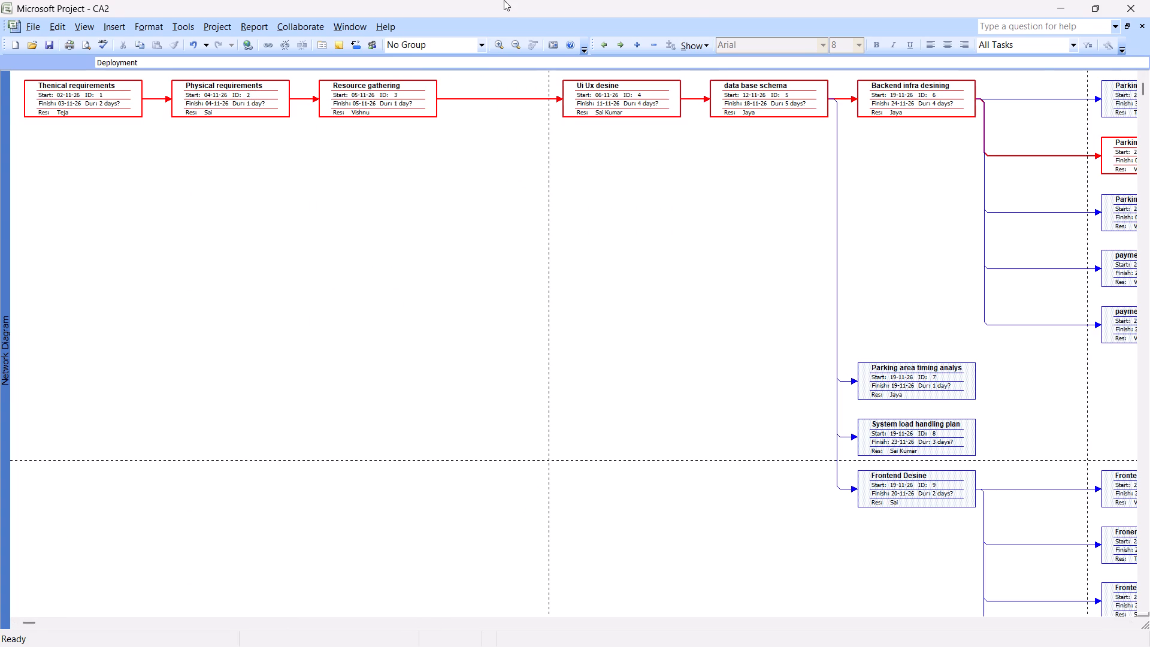
{"action": "left_click_drag", "start_coordinate": [7, 74], "coordinate": [1149, 634]}
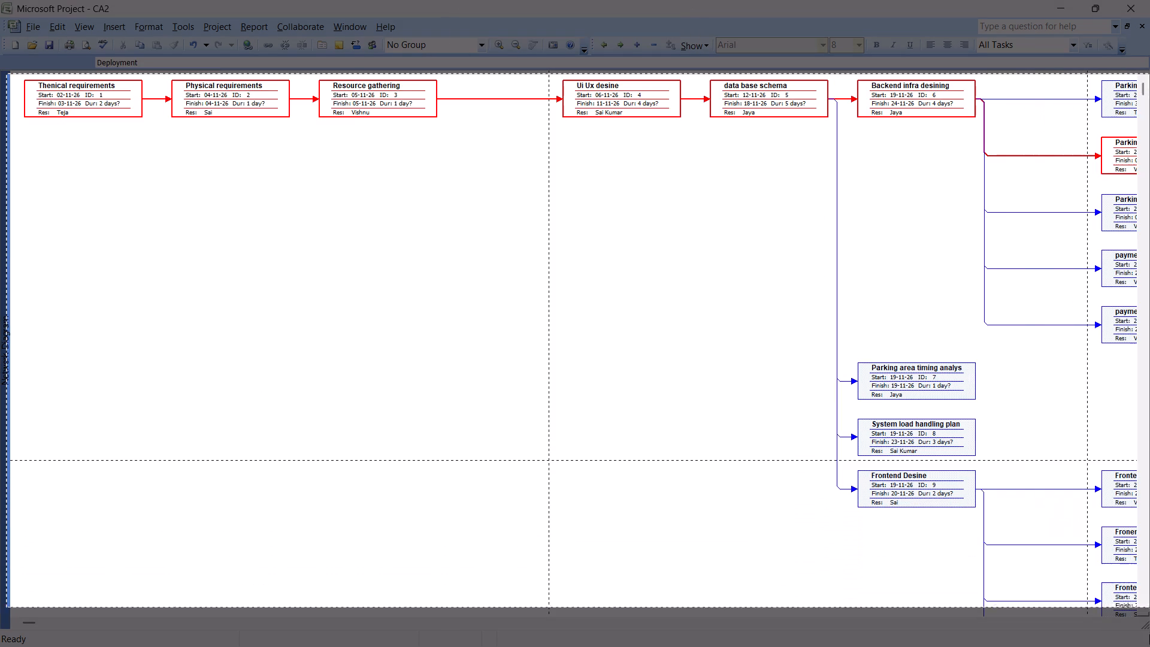
{"action": "left_click_drag", "start_coordinate": [1149, 634], "coordinate": [1101, 640]}
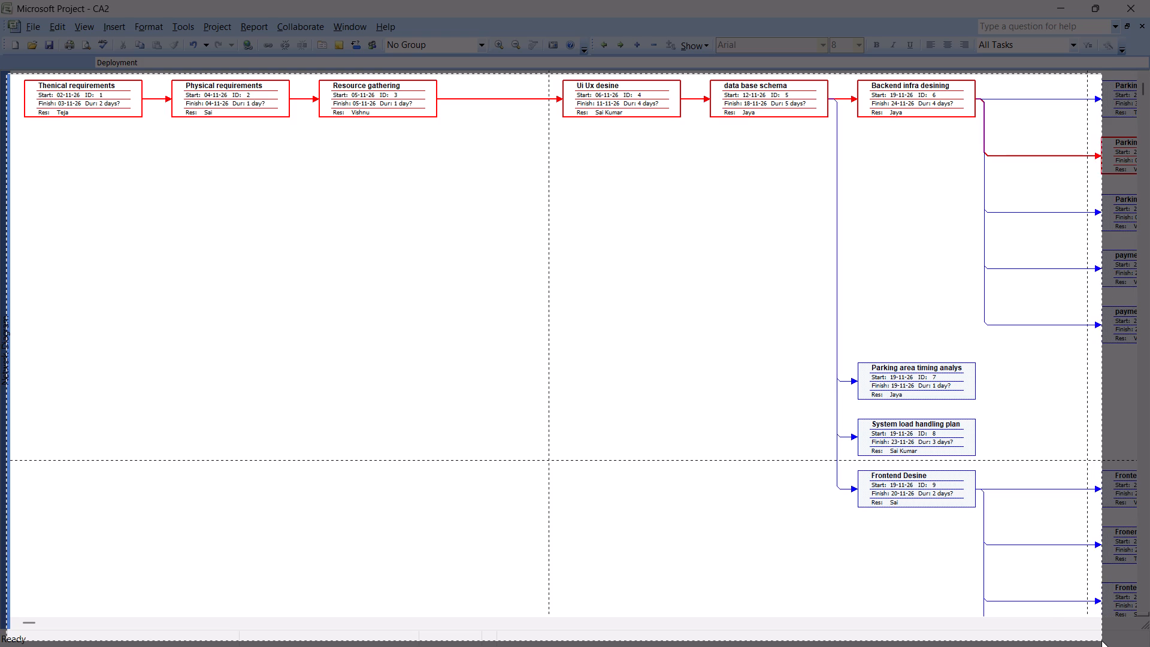
{"action": "left_click_drag", "start_coordinate": [1101, 640], "coordinate": [1104, 640]}
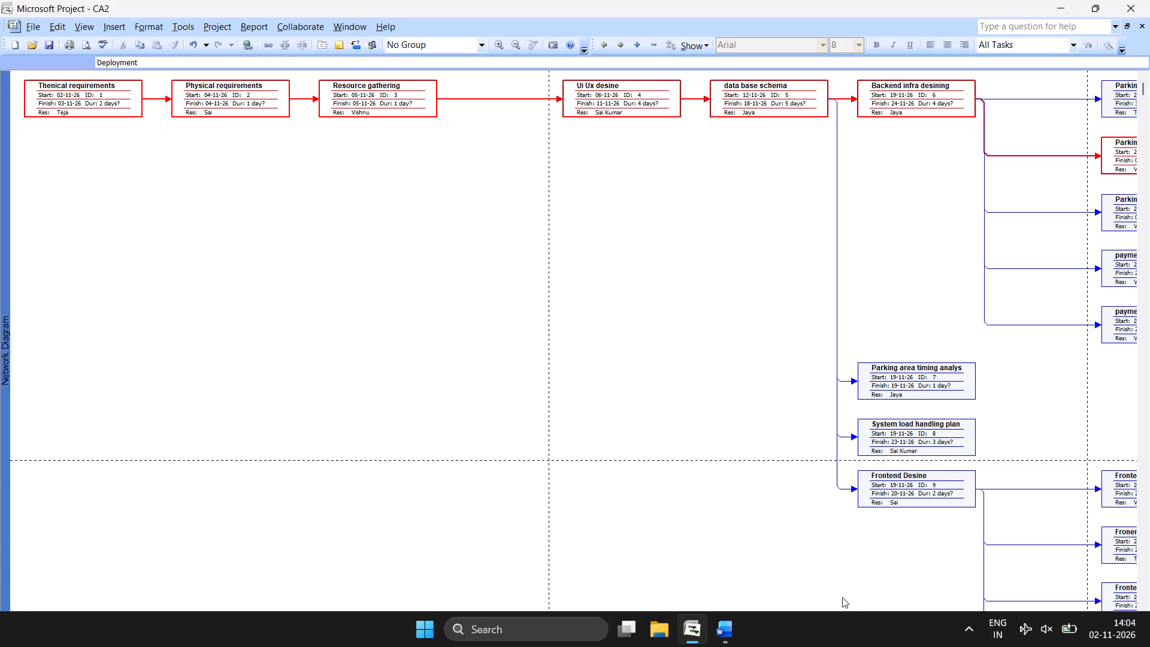
{"action": "left_click", "coordinate": [725, 627]}
{"action": "key", "text": "ctrl+v"}
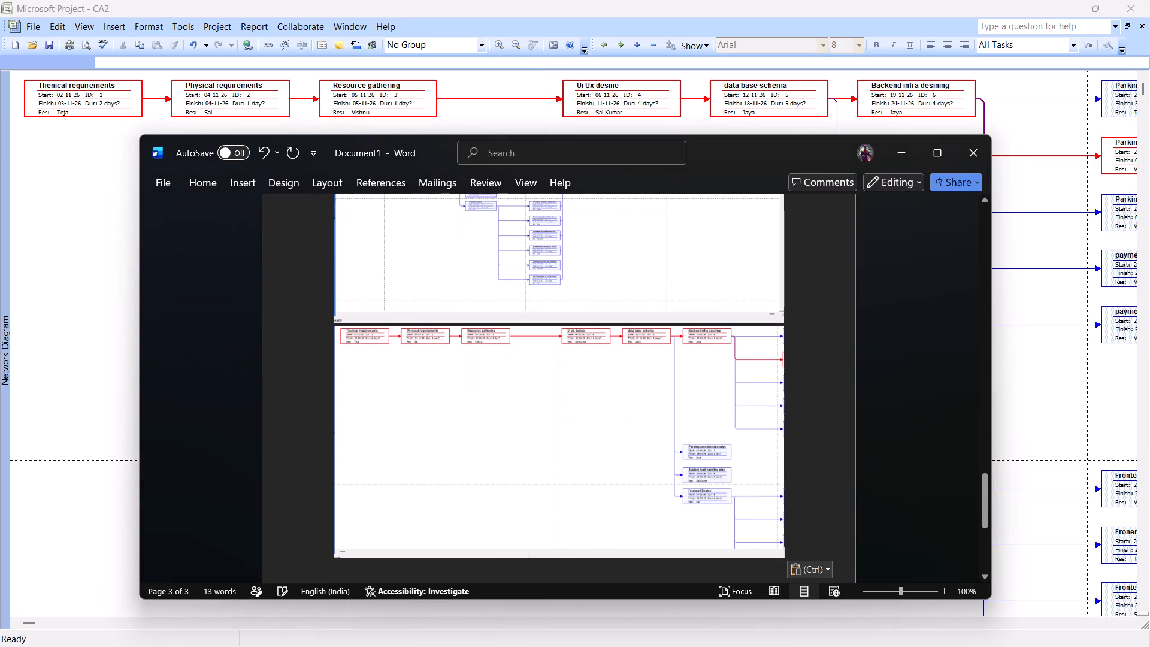
{"action": "key", "text": "Return"}
{"action": "left_click", "coordinate": [988, 395]}
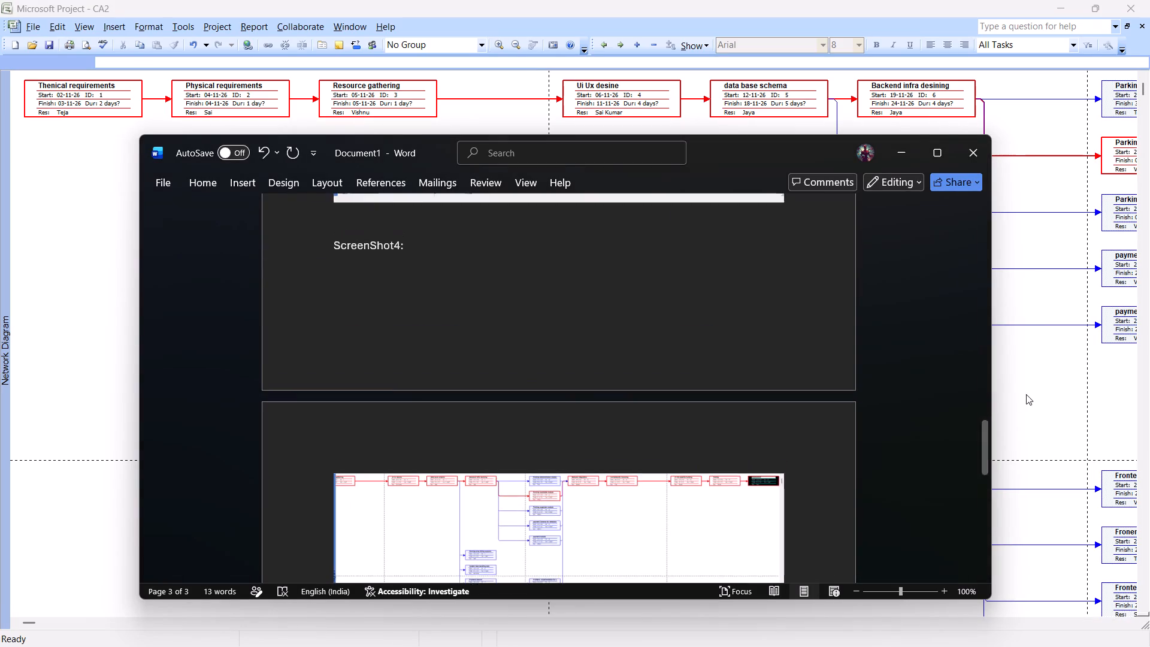
Return to Microsoft Project and capture the enlarged network diagram section from the Parking administration module through the Deployment task.
{"action": "left_click", "coordinate": [1026, 394]}
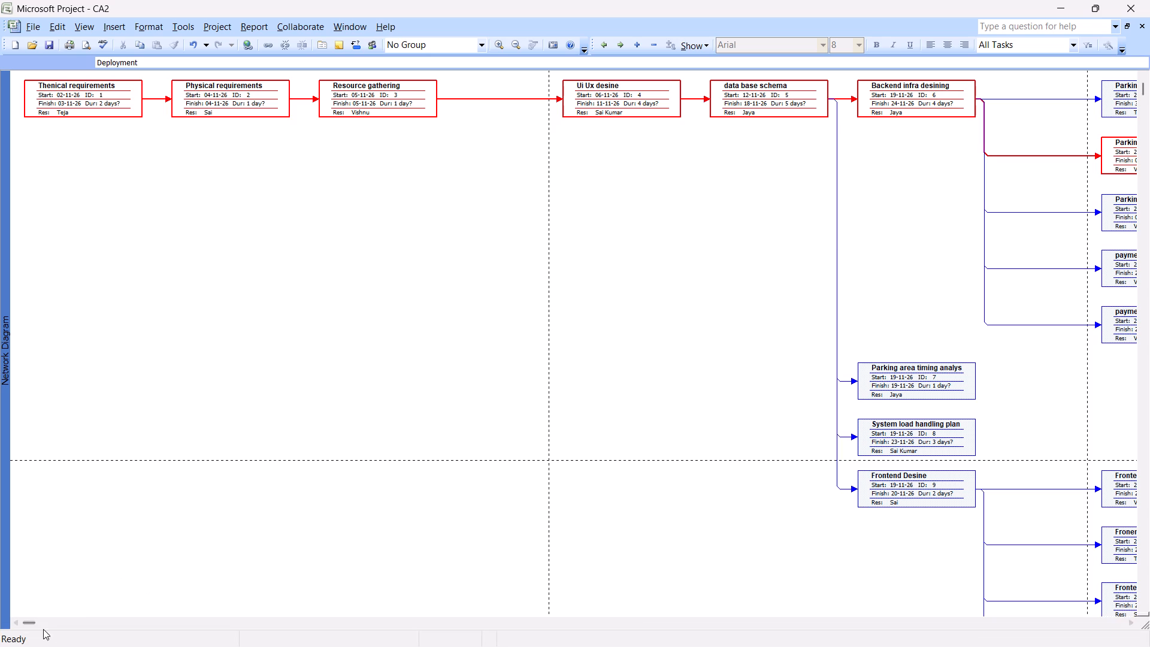
{"action": "left_click_drag", "start_coordinate": [32, 621], "coordinate": [459, 628]}
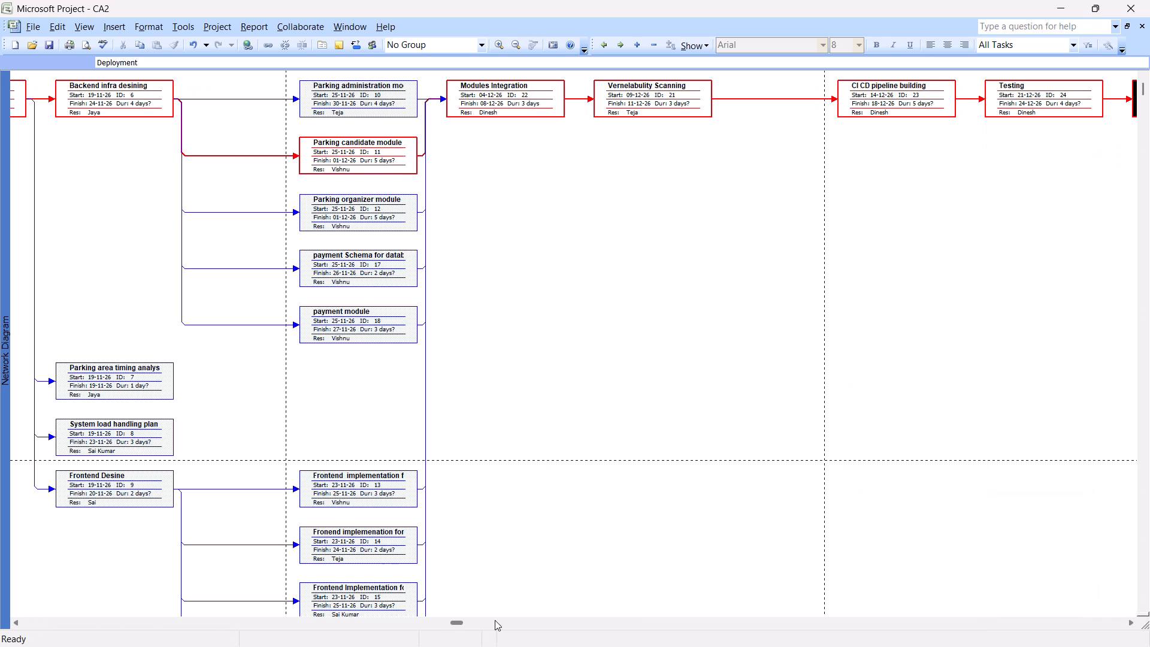
{"action": "left_click_drag", "start_coordinate": [453, 623], "coordinate": [549, 619]}
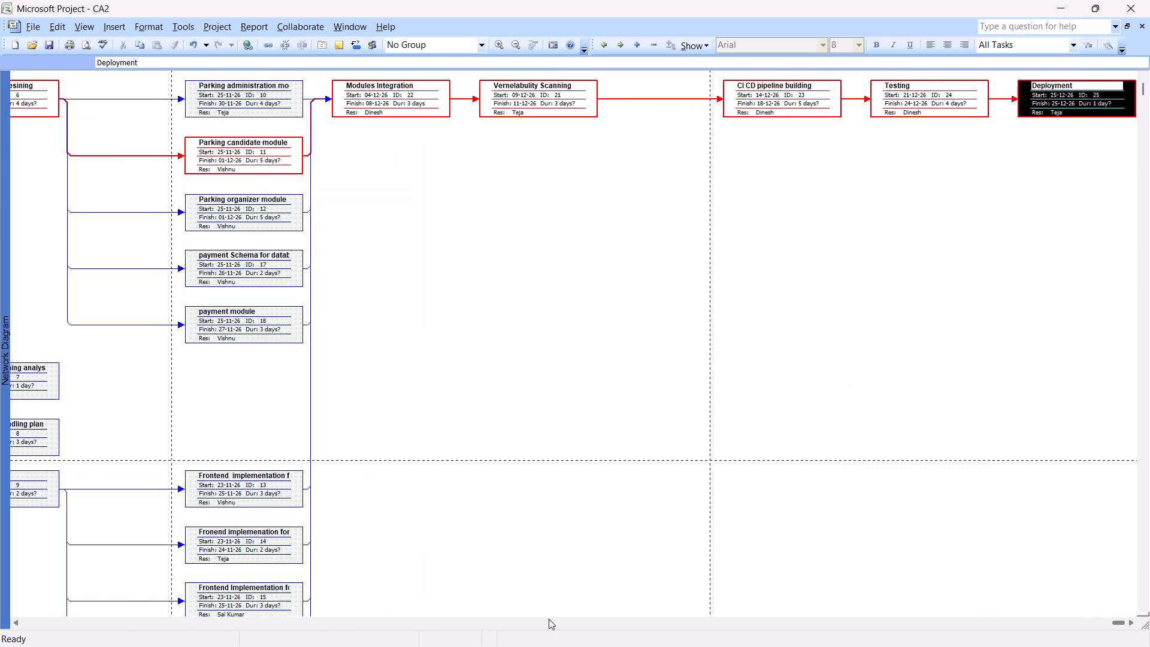
{"action": "left_click", "coordinate": [544, 623]}
{"action": "left_click_drag", "start_coordinate": [544, 623], "coordinate": [765, 622]}
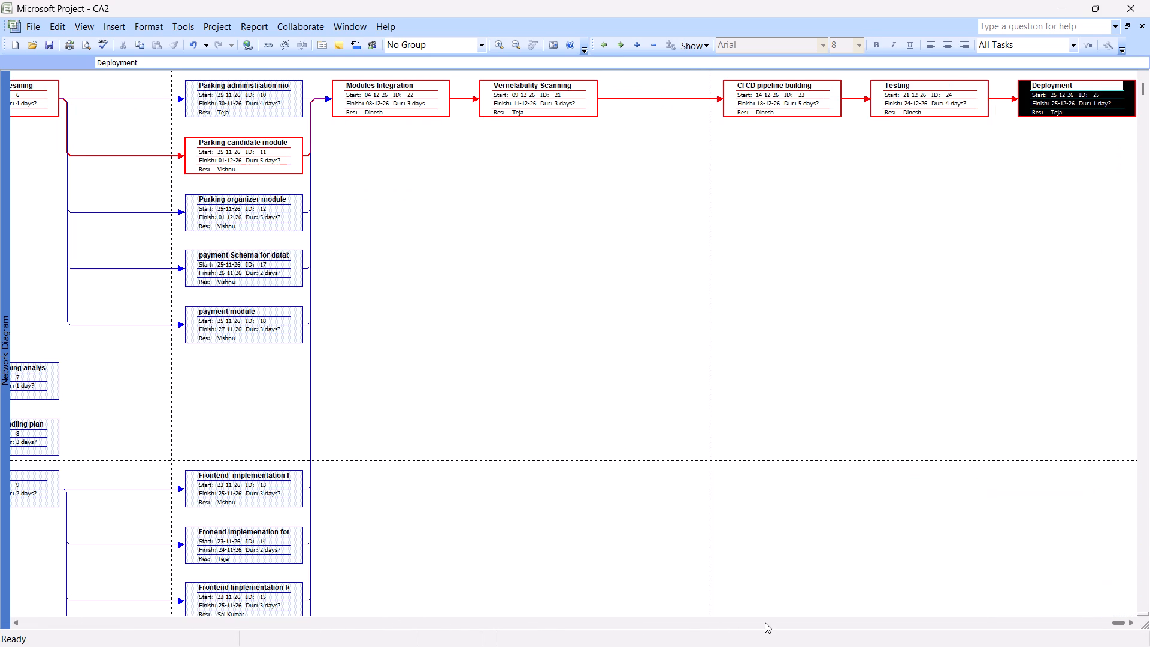
{"action": "key", "text": "Print"}
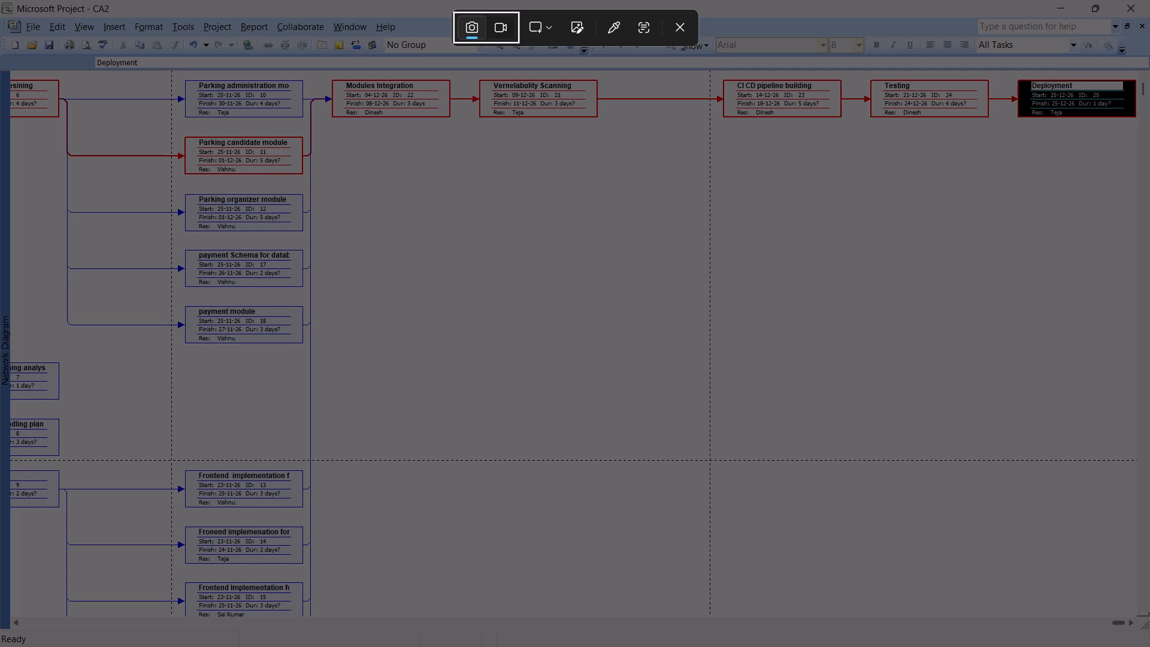
{"action": "left_click_drag", "start_coordinate": [6, 66], "coordinate": [208, 156]}
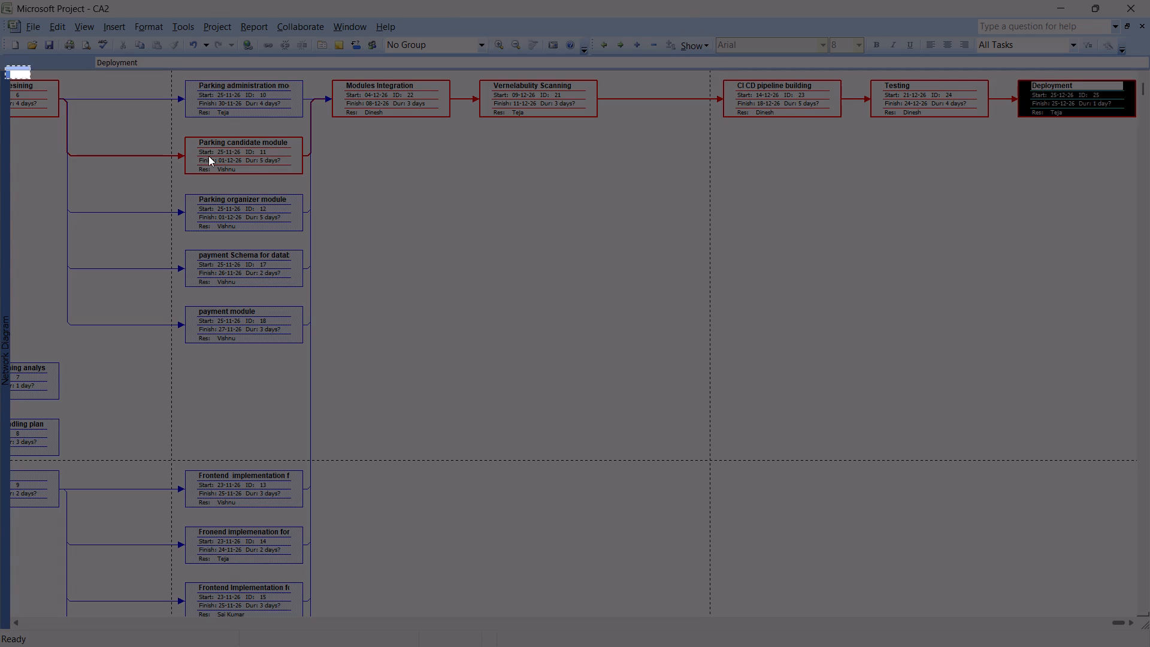
{"action": "left_click_drag", "start_coordinate": [208, 156], "coordinate": [1141, 646]}
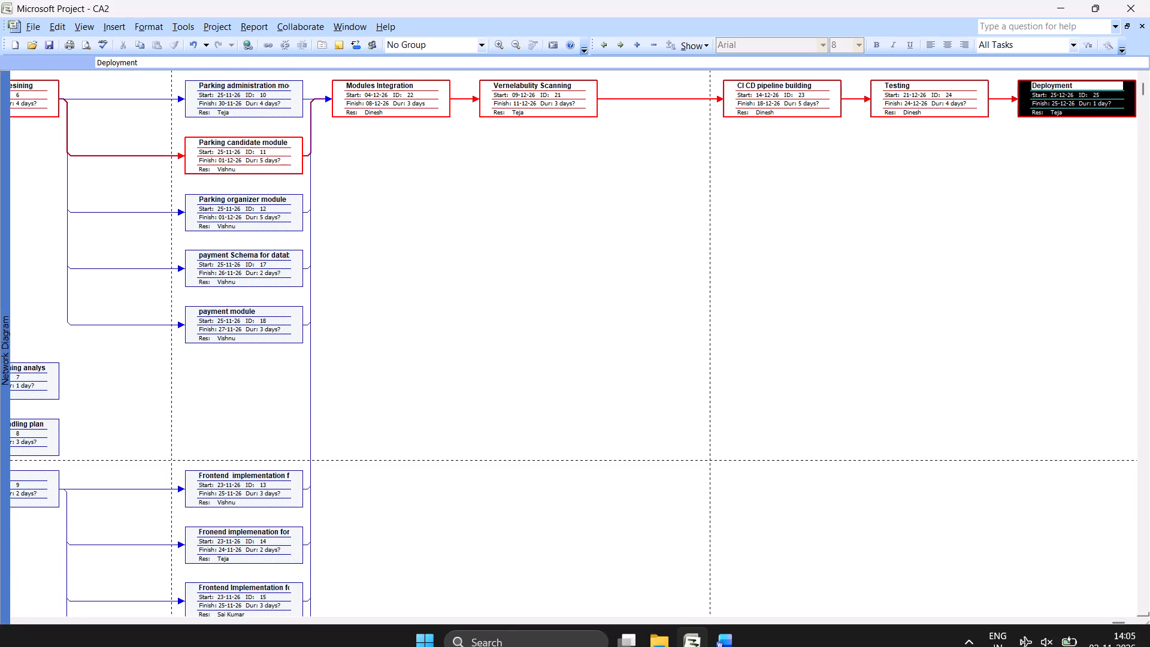
Switch to Word and paste two copies of the capture of the diagram's final section below the earlier network diagram images.
{"action": "left_click", "coordinate": [710, 633]}
{"action": "scroll", "coordinate": [671, 480], "scroll_direction": "down", "scroll_amount": 1}
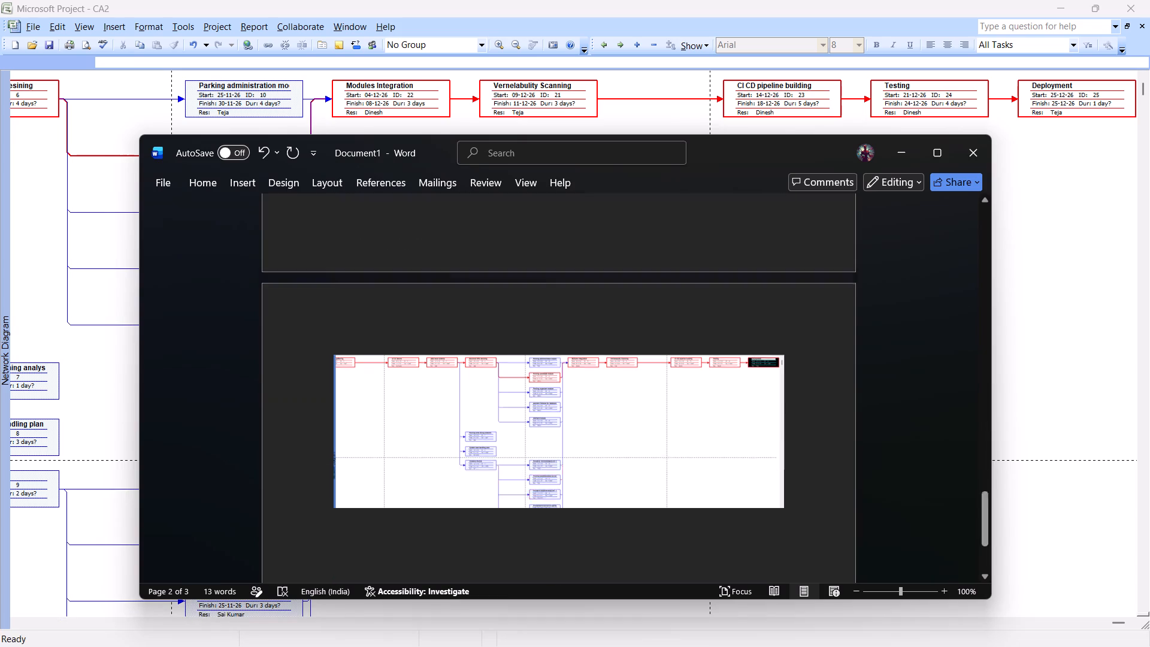
{"action": "scroll", "coordinate": [671, 480], "scroll_direction": "down", "scroll_amount": 1}
{"action": "left_click", "coordinate": [671, 480], "text": "ctrl"}
{"action": "key", "text": "ctrl+v"}
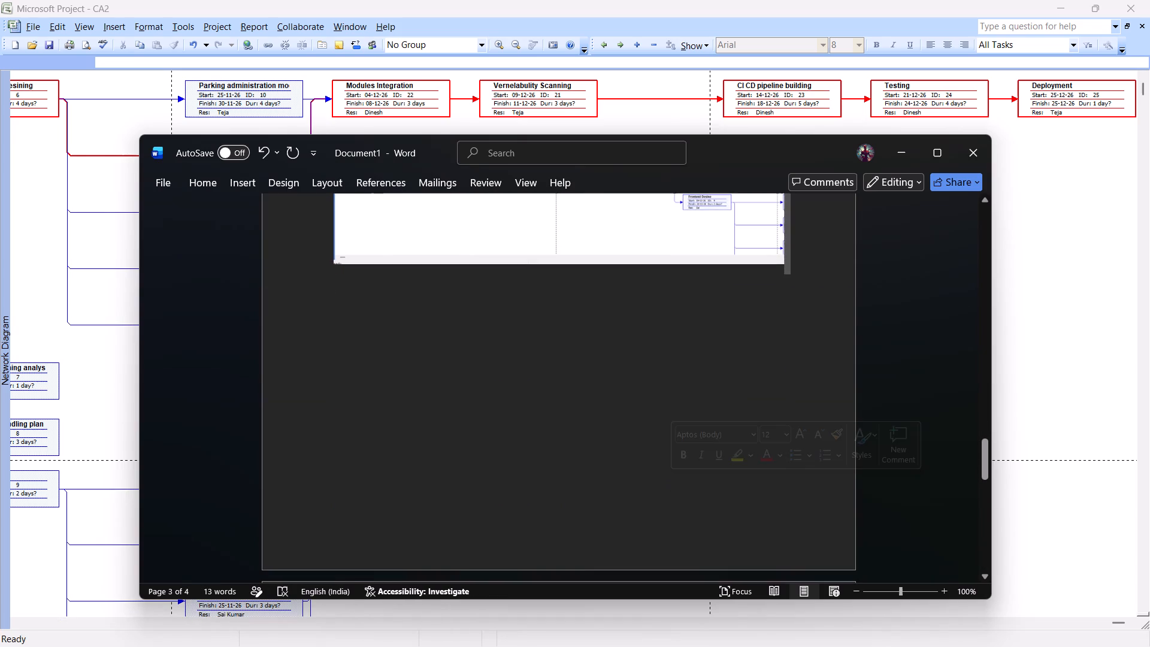
{"action": "scroll", "coordinate": [579, 449], "scroll_direction": "up", "scroll_amount": 1}
{"action": "left_click", "coordinate": [564, 496]}
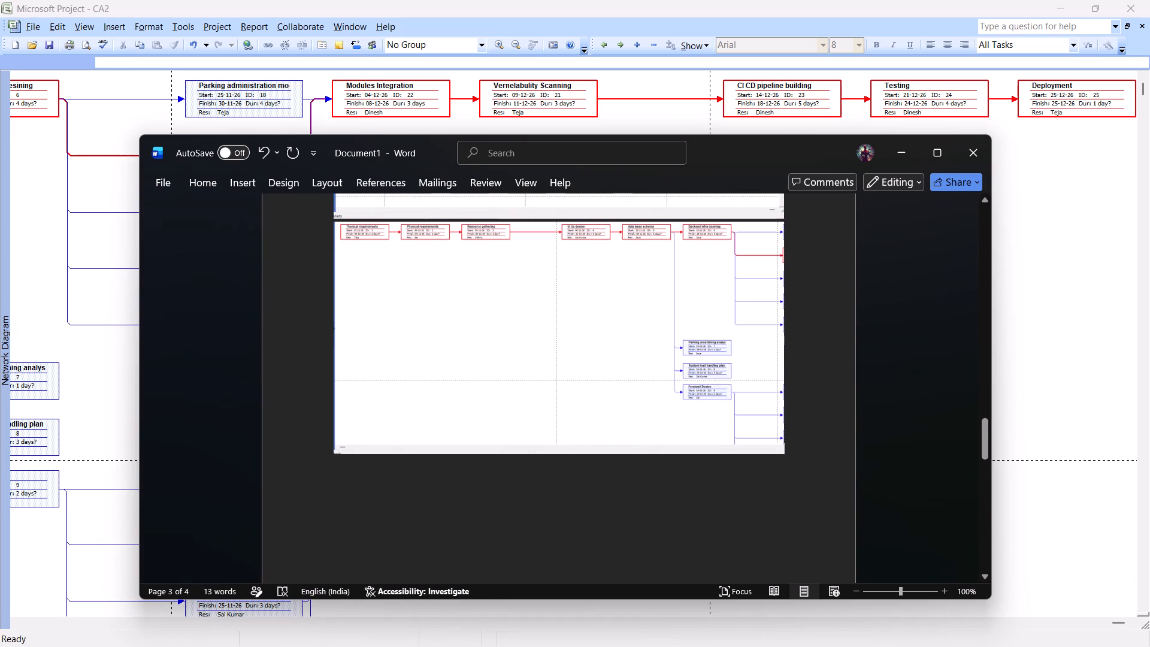
{"action": "key", "text": "ctrl+v"}
Start saving the report with the file name ca2_Lab and choose the Desktop research paper folder on this PC as its location.
{"action": "scroll", "coordinate": [564, 496], "scroll_direction": "up", "scroll_amount": 5}
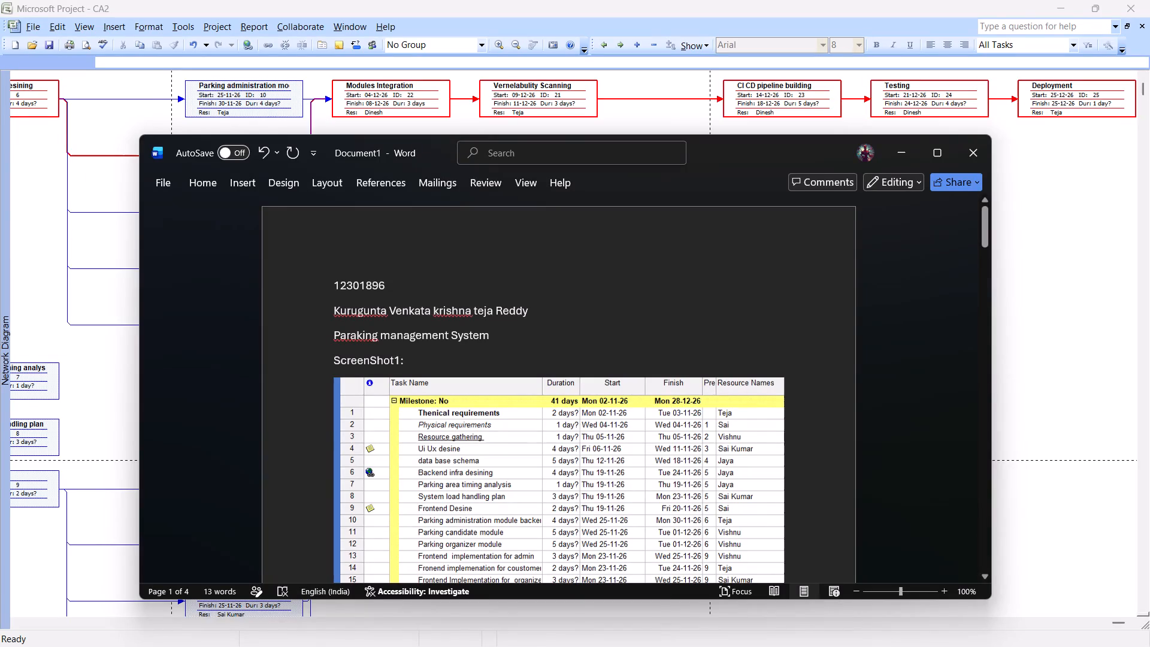
{"action": "key", "text": "ctrl+s"}
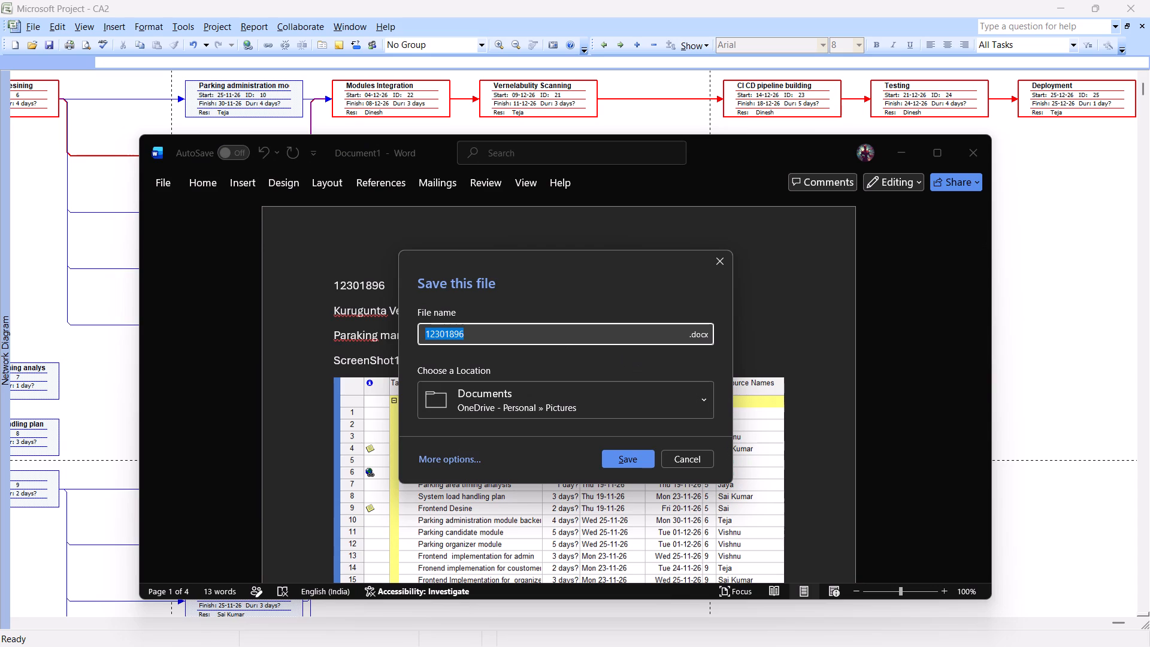
{"action": "key", "text": "c"}
{"action": "key", "text": "a"}
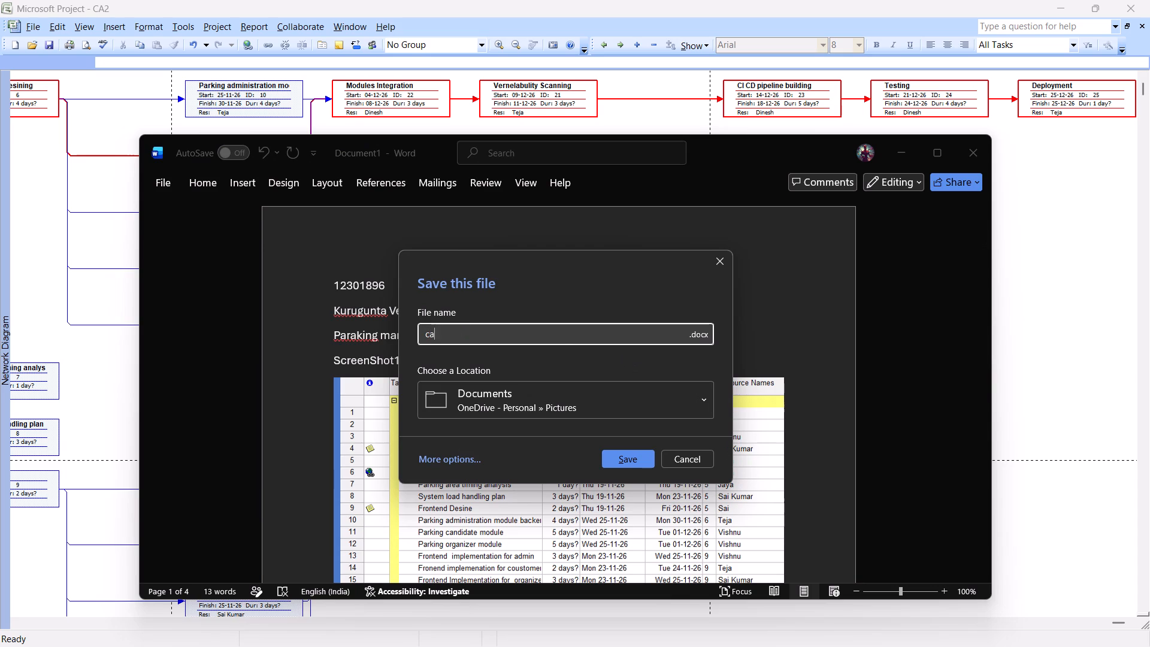
{"action": "type", "text": "2_"}
{"action": "type", "text": "Lab"}
{"action": "left_click", "coordinate": [566, 394]}
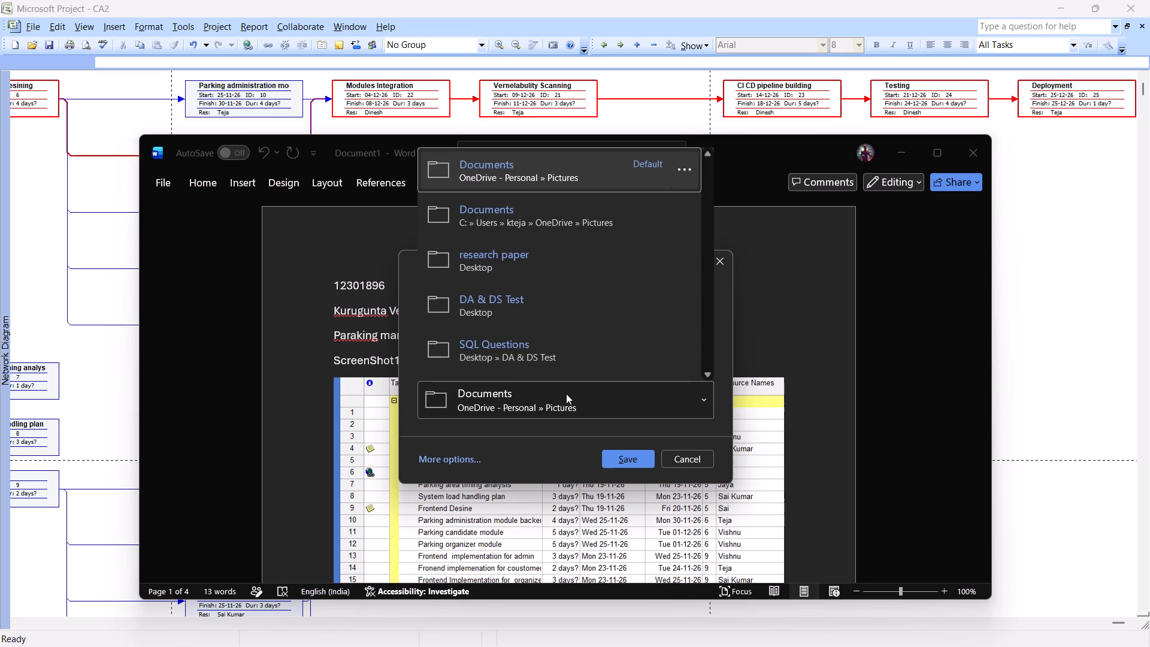
{"action": "scroll", "coordinate": [508, 237], "scroll_direction": "down", "scroll_amount": 4}
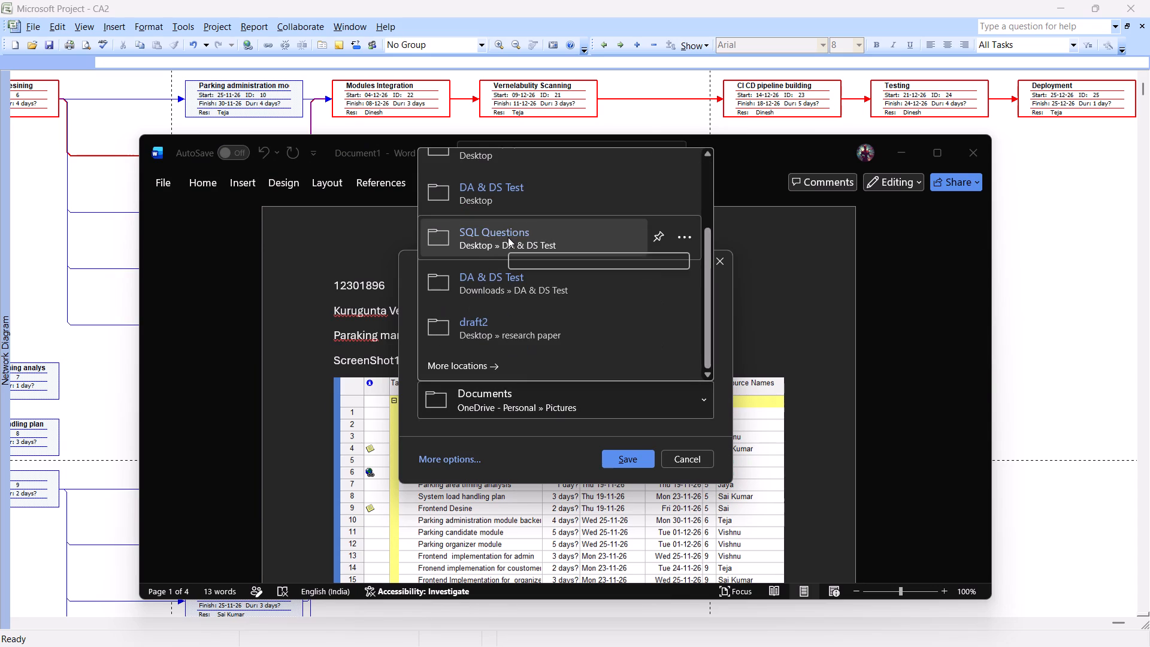
{"action": "left_click", "coordinate": [480, 365]}
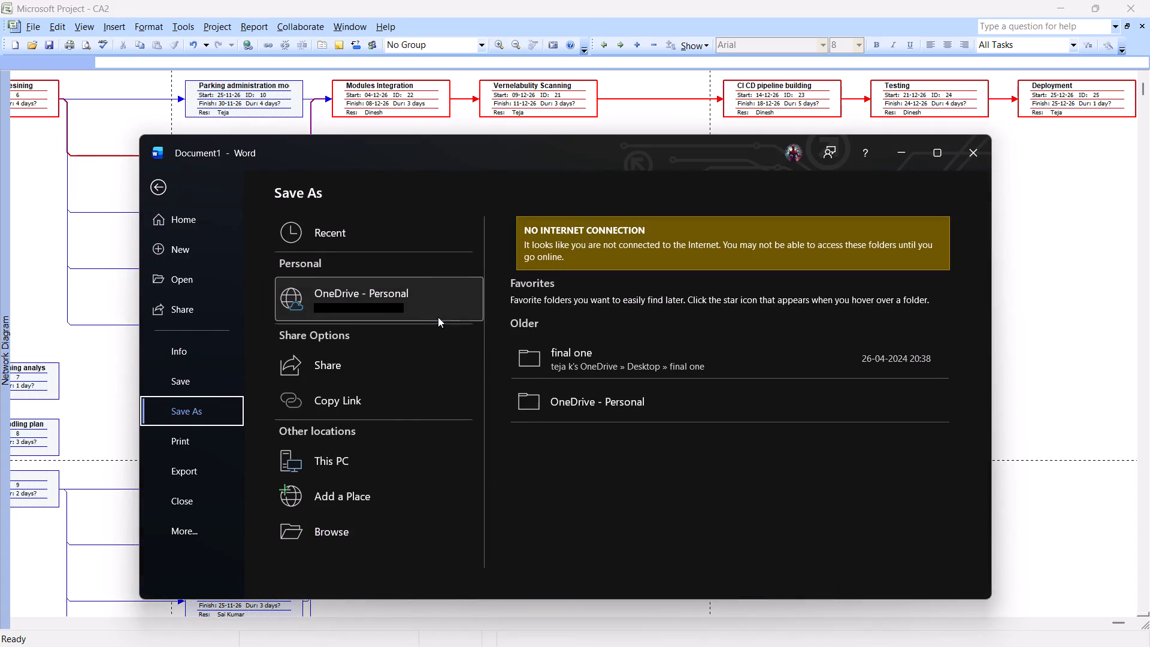
{"action": "left_click", "coordinate": [357, 464]}
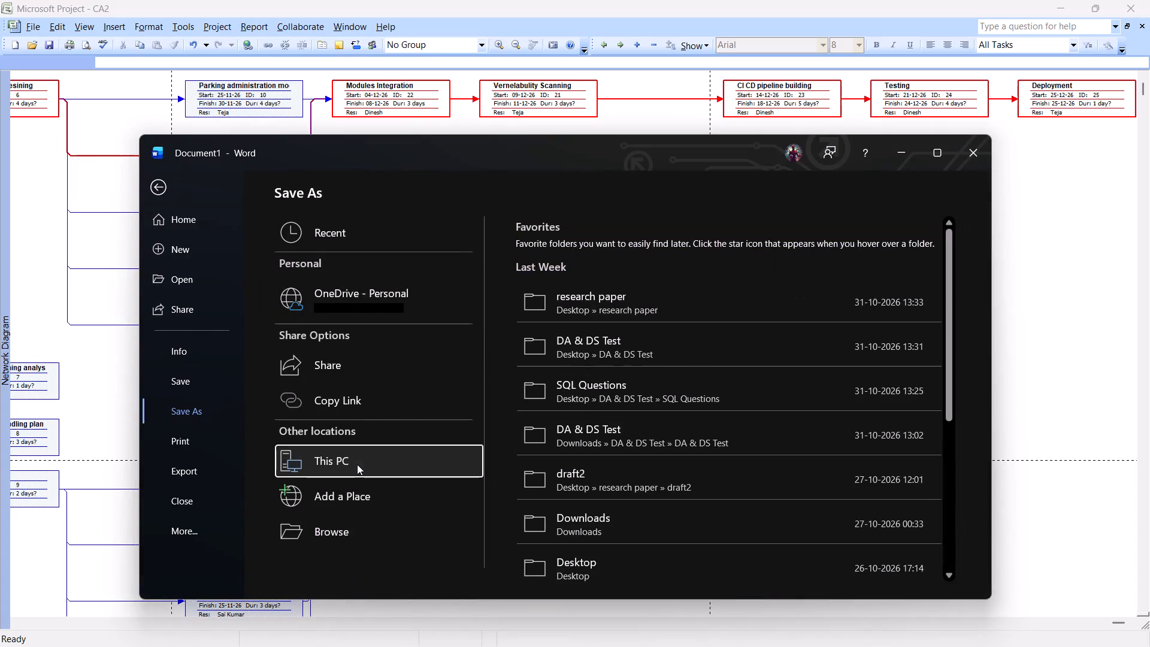
{"action": "scroll", "coordinate": [659, 318], "scroll_direction": "down", "scroll_amount": 1}
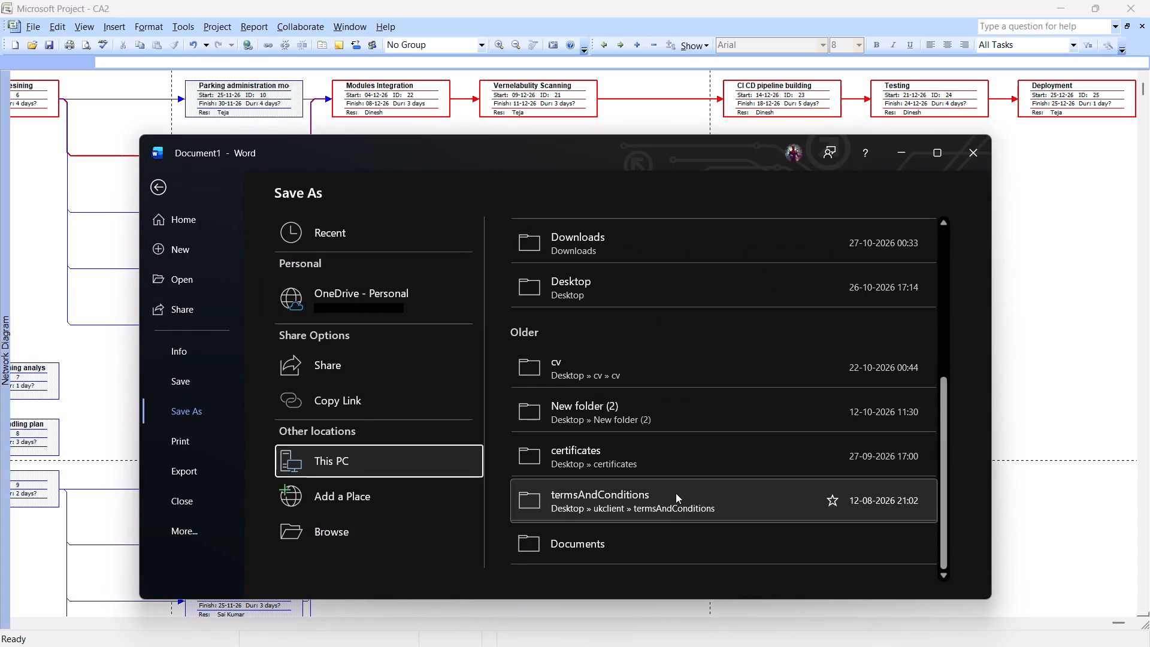
{"action": "scroll", "coordinate": [676, 493], "scroll_direction": "down", "scroll_amount": 1}
{"action": "scroll", "coordinate": [616, 182], "scroll_direction": "up", "scroll_amount": 1}
{"action": "scroll", "coordinate": [627, 420], "scroll_direction": "up", "scroll_amount": 12}
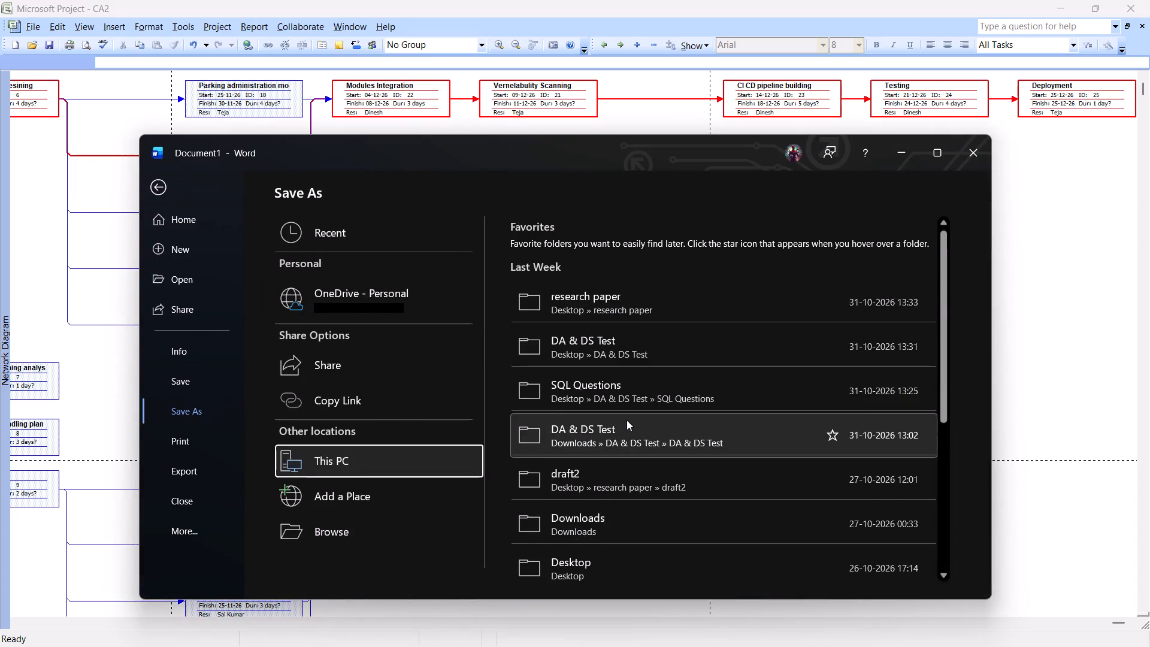
{"action": "left_click", "coordinate": [612, 291]}
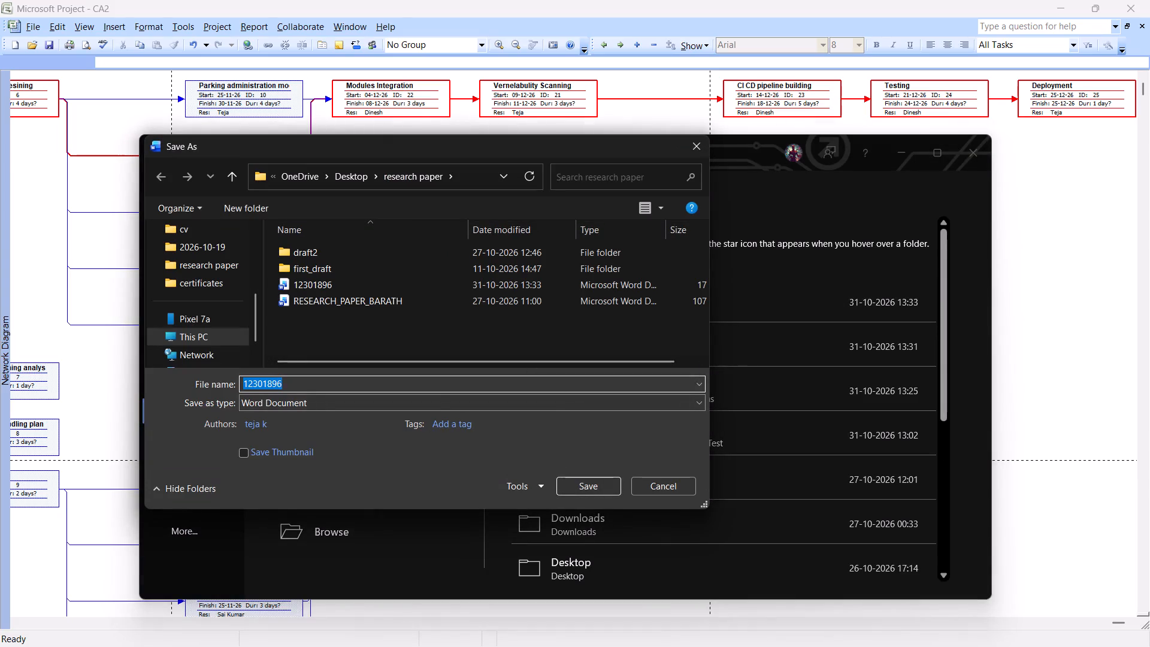
Name the Word document Lab_ca2 and save it in the research paper folder.
{"action": "key", "text": "BackSpace"}
{"action": "key", "text": "BackSpace"}
{"action": "type", "text": "Lab"}
{"action": "key", "text": "shift+underscore"}
{"action": "type", "text": "ca"}
{"action": "key", "text": "2"}
{"action": "key", "text": "Return"}
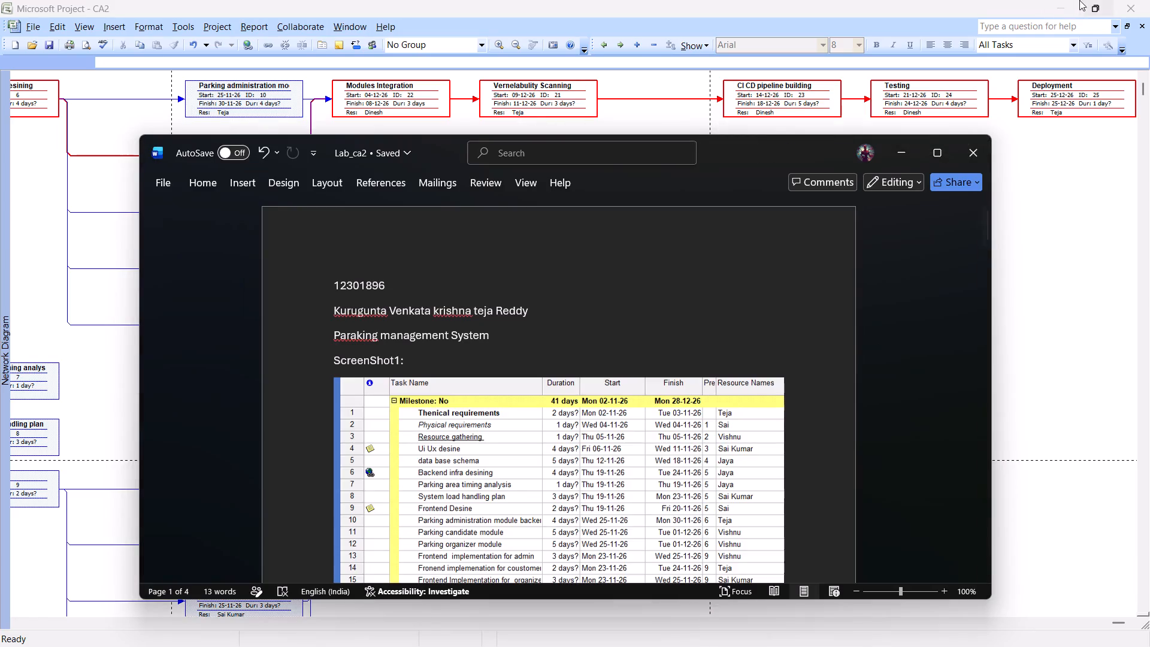
Minimize Microsoft Project and switch to the desktop.
{"action": "left_click", "coordinate": [1054, 5]}
{"action": "left_click", "coordinate": [201, 17]}
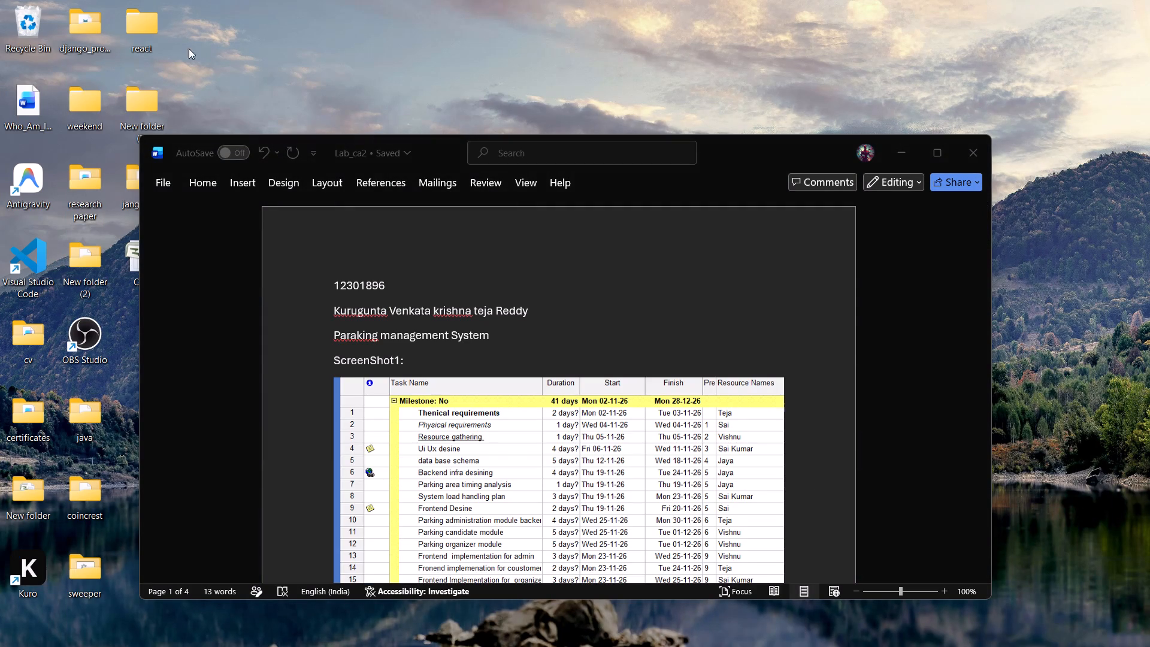
Move the Word window clear of the desktop folders and open the research paper folder.
{"action": "left_click", "coordinate": [126, 383]}
{"action": "left_click_drag", "start_coordinate": [147, 143], "coordinate": [296, 173]}
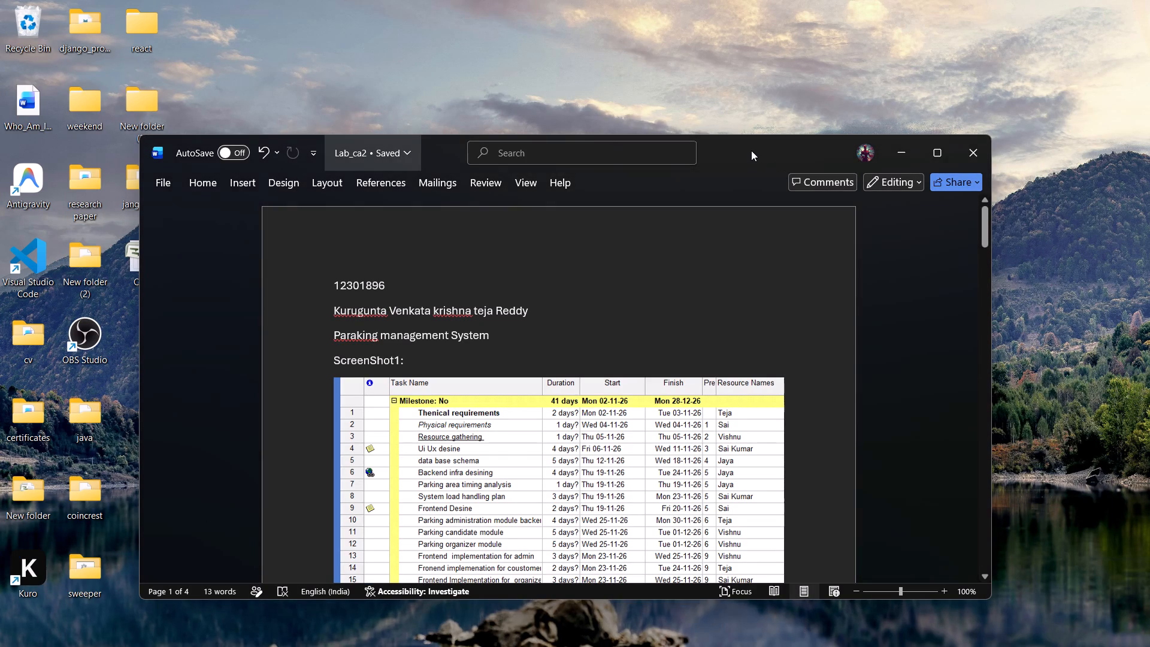
{"action": "left_click_drag", "start_coordinate": [737, 149], "coordinate": [900, 214]}
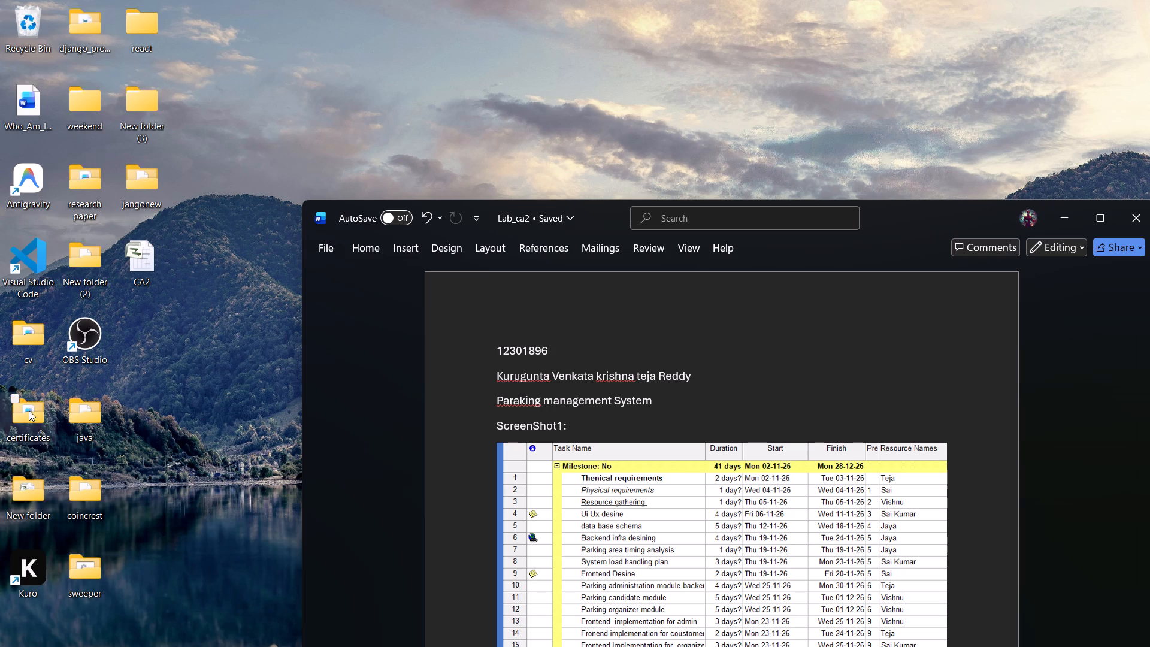
{"action": "double_click", "coordinate": [92, 208]}
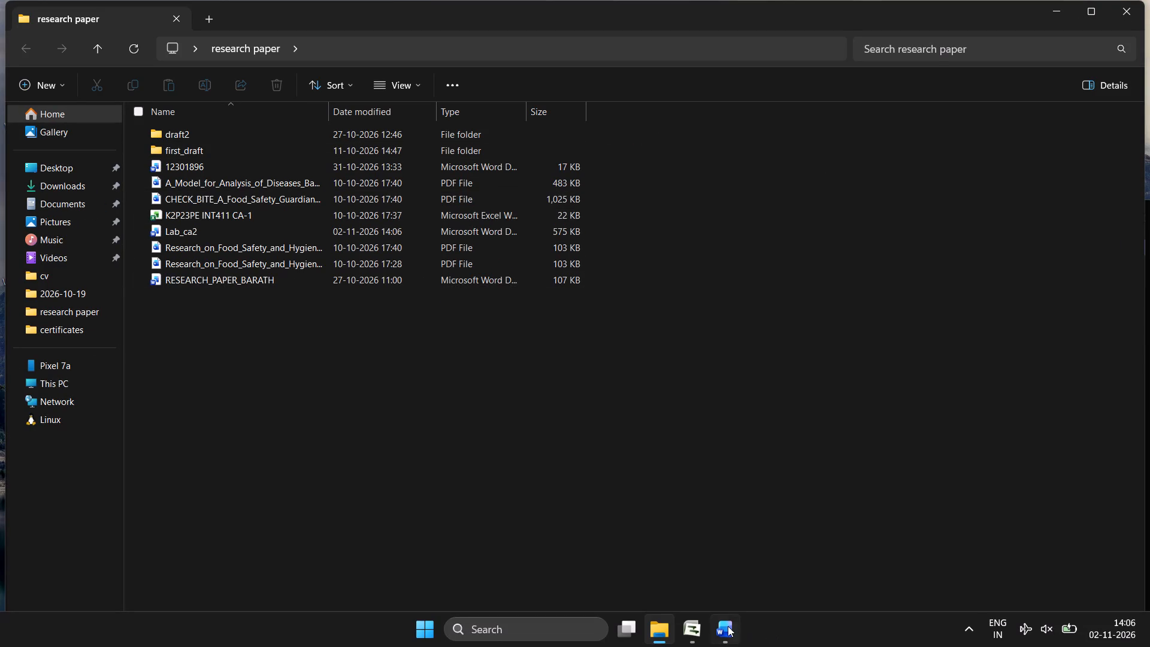
Return to Word, save the Lab_ca2 document again and close it.
{"action": "left_click", "coordinate": [727, 626]}
{"action": "key", "text": "ctrl+s"}
{"action": "key", "text": "ctrl+s"}
{"action": "key", "text": "ctrl+s"}
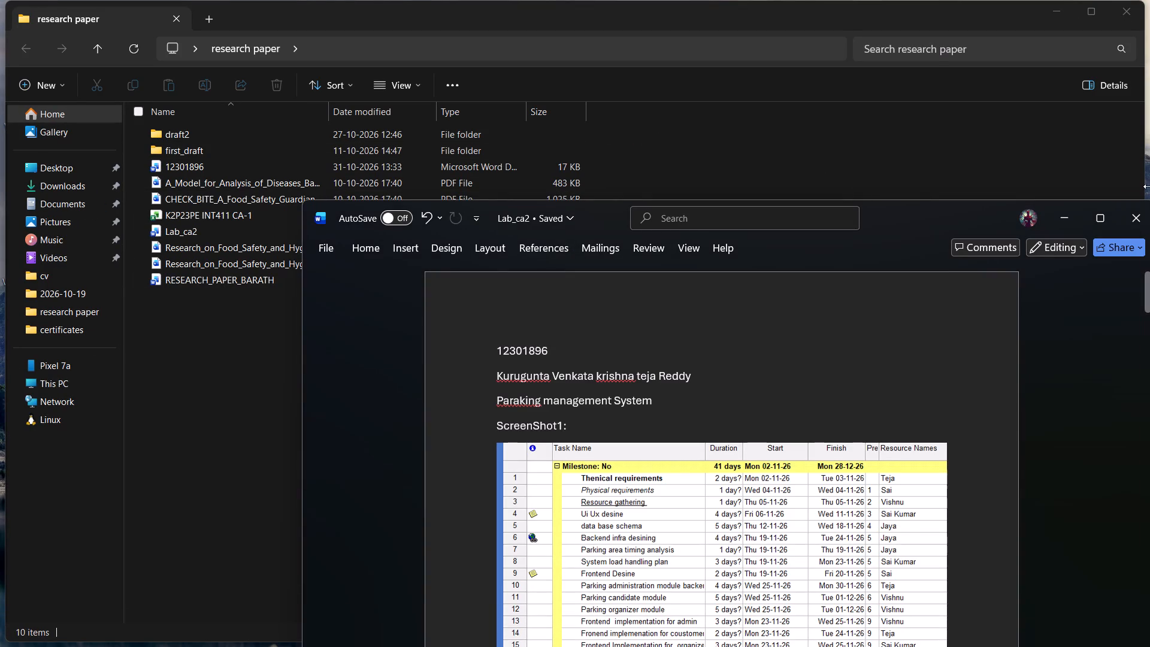
{"action": "left_click", "coordinate": [1131, 214]}
Reopen Lab_ca2 from the research paper folder, check its saved contents and close it.
{"action": "double_click", "coordinate": [431, 234]}
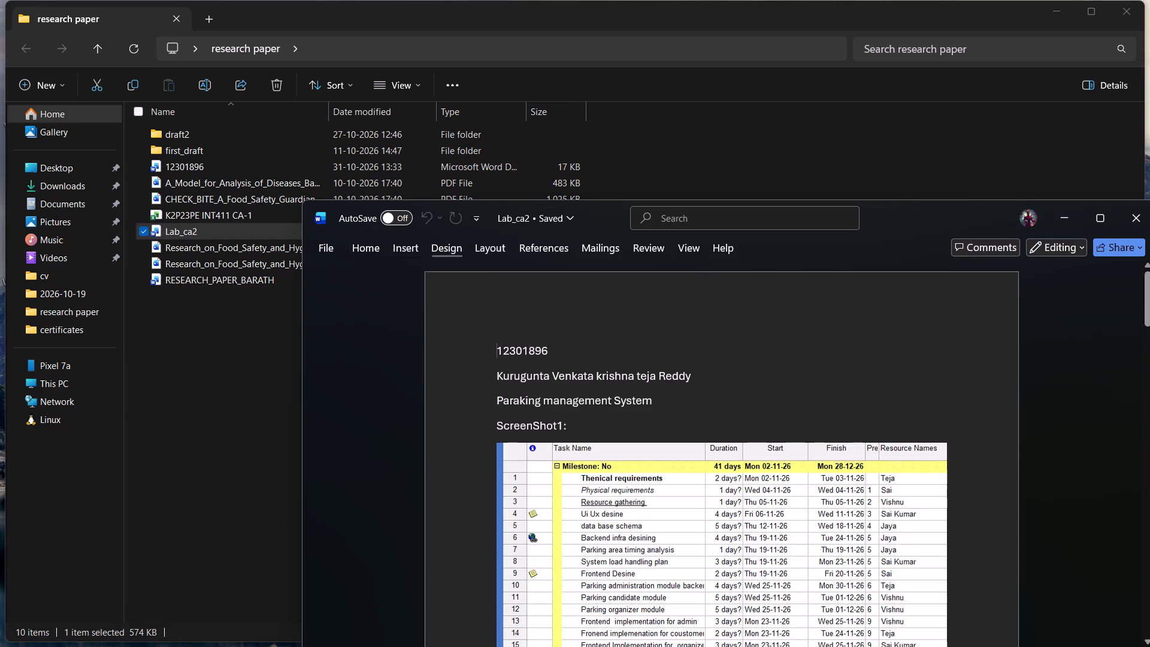
{"action": "scroll", "coordinate": [715, 435], "scroll_direction": "down", "scroll_amount": 5}
{"action": "scroll", "coordinate": [715, 435], "scroll_direction": "up", "scroll_amount": 5}
{"action": "left_click", "coordinate": [1149, 215]}
Switch to Microsoft Project with the CA2 network diagram.
{"action": "left_click", "coordinate": [712, 636]}
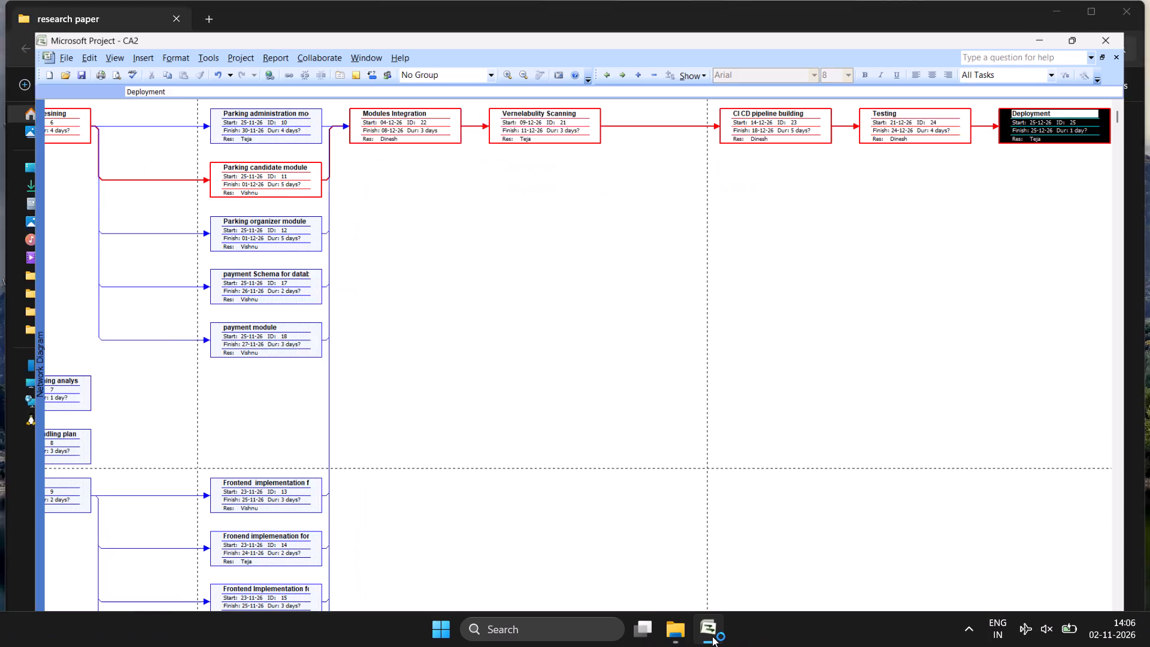